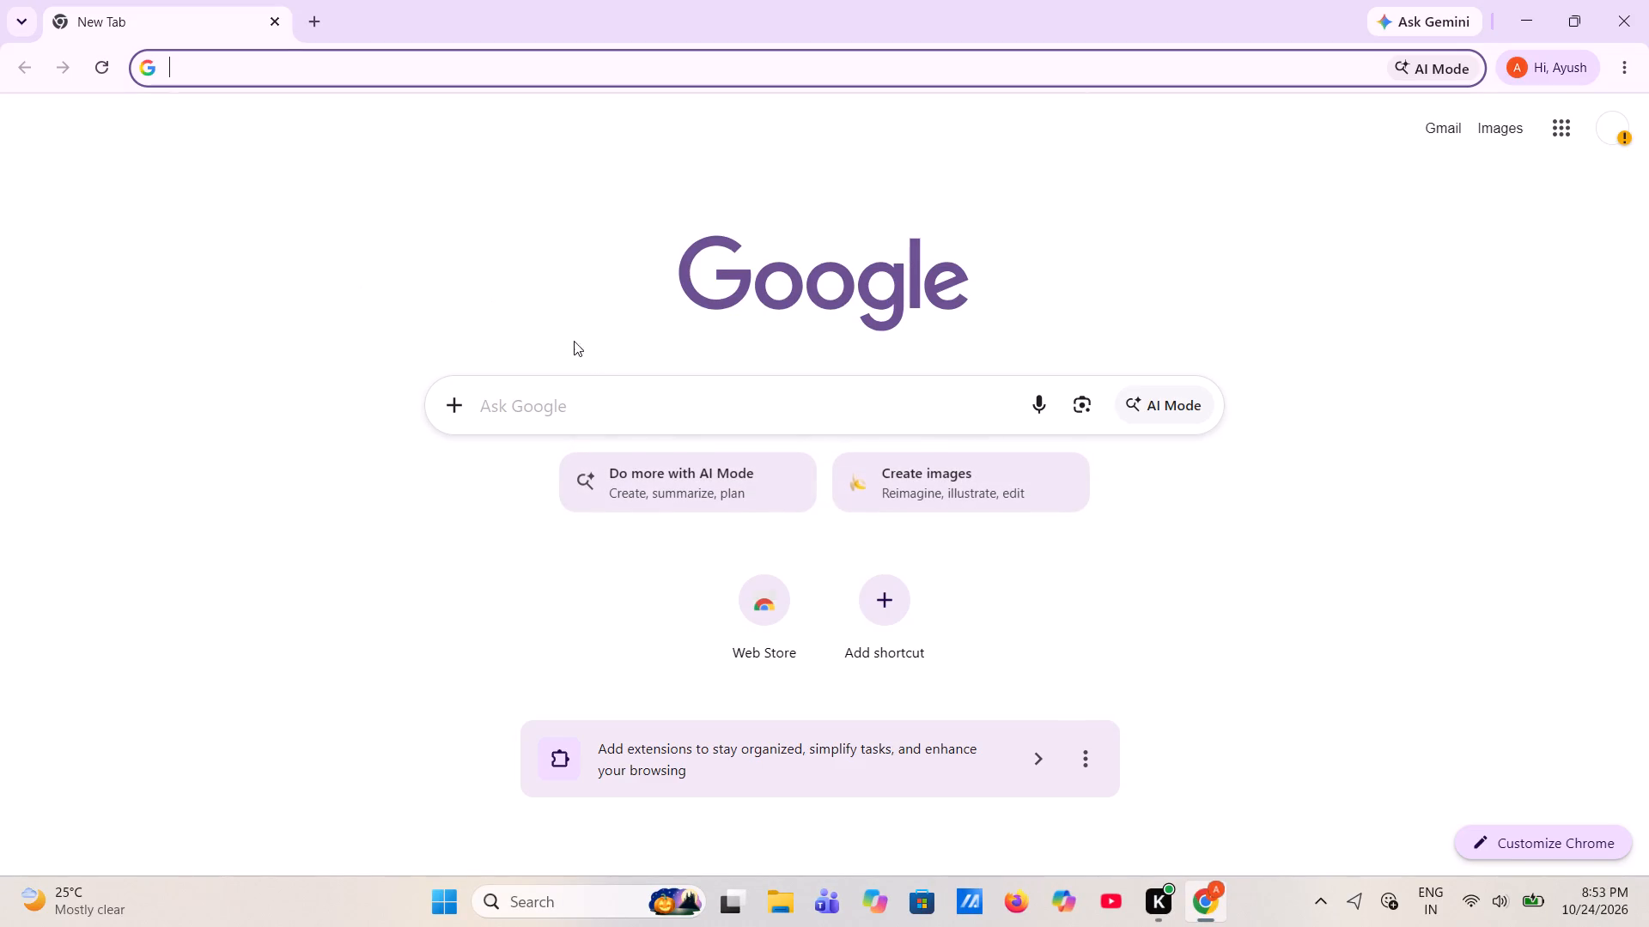
# Search Google for canva and open the Canva home page from the results.
pyautogui.click(575, 411)
pyautogui.write('canv')
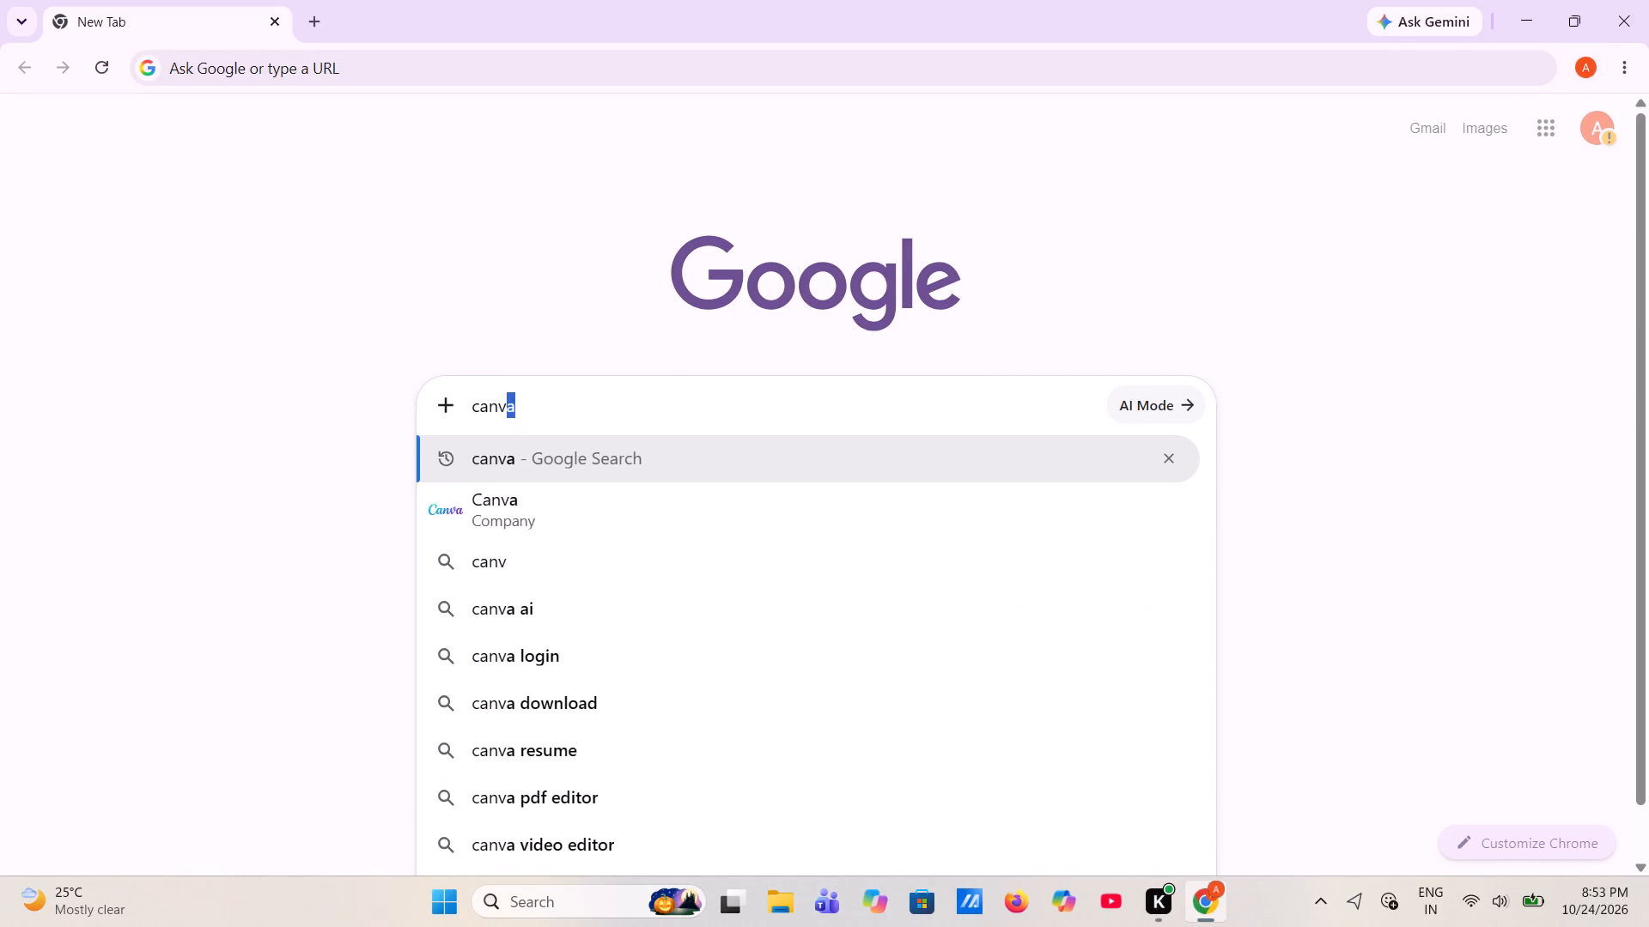
pyautogui.press('a')
pyautogui.press('Return')
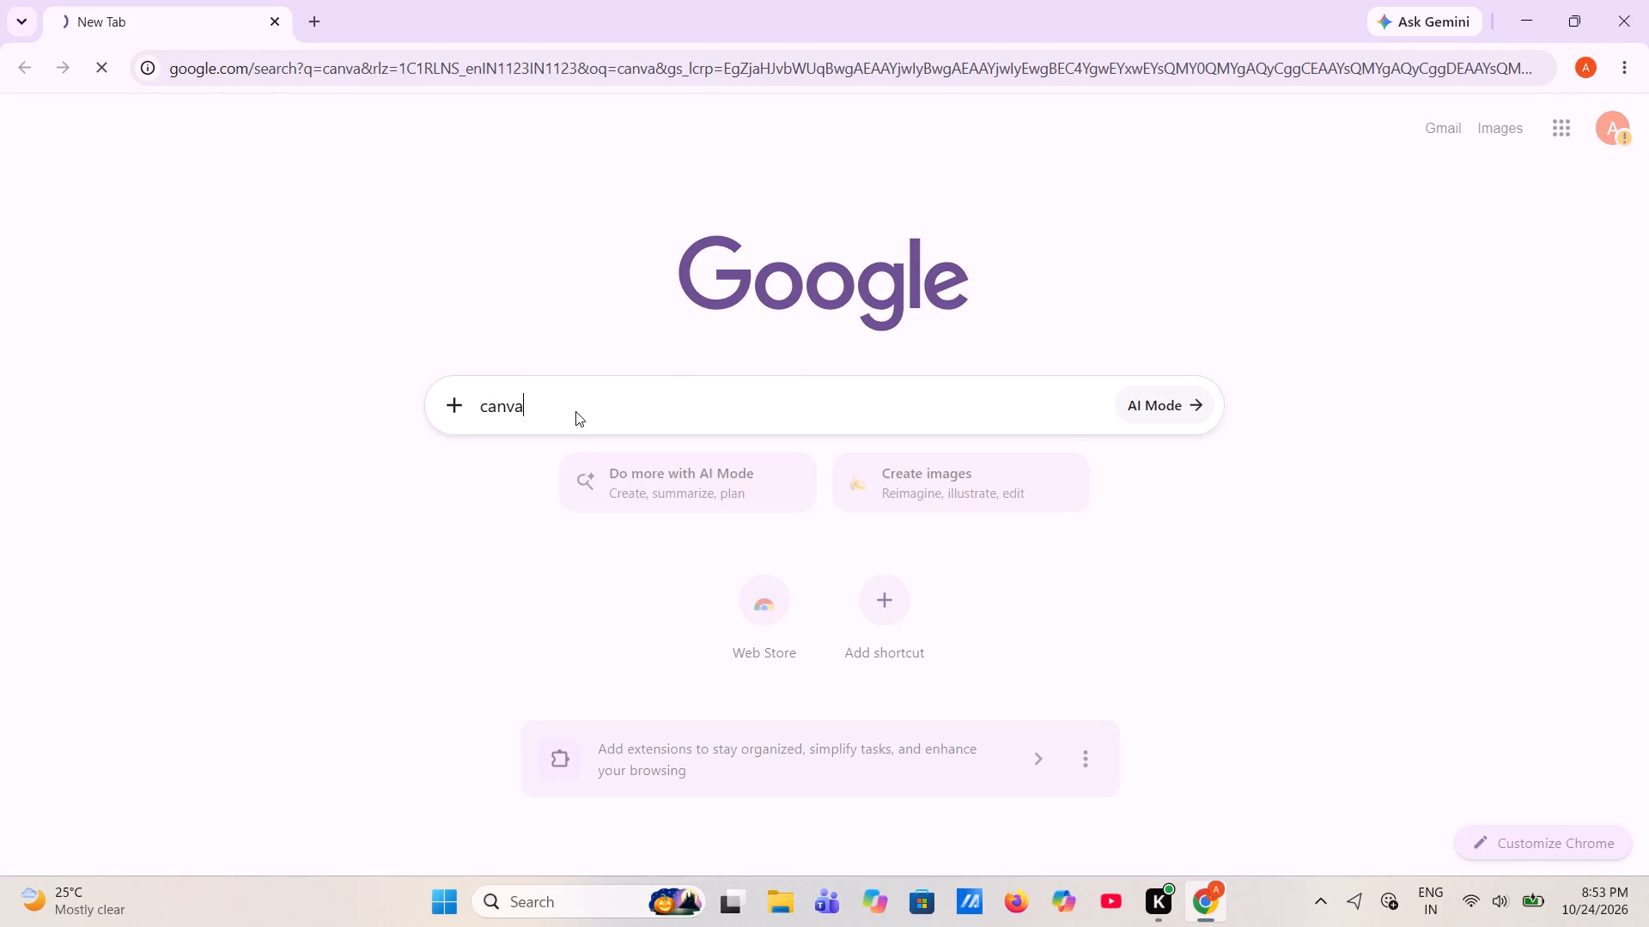
pyautogui.click(411, 339)
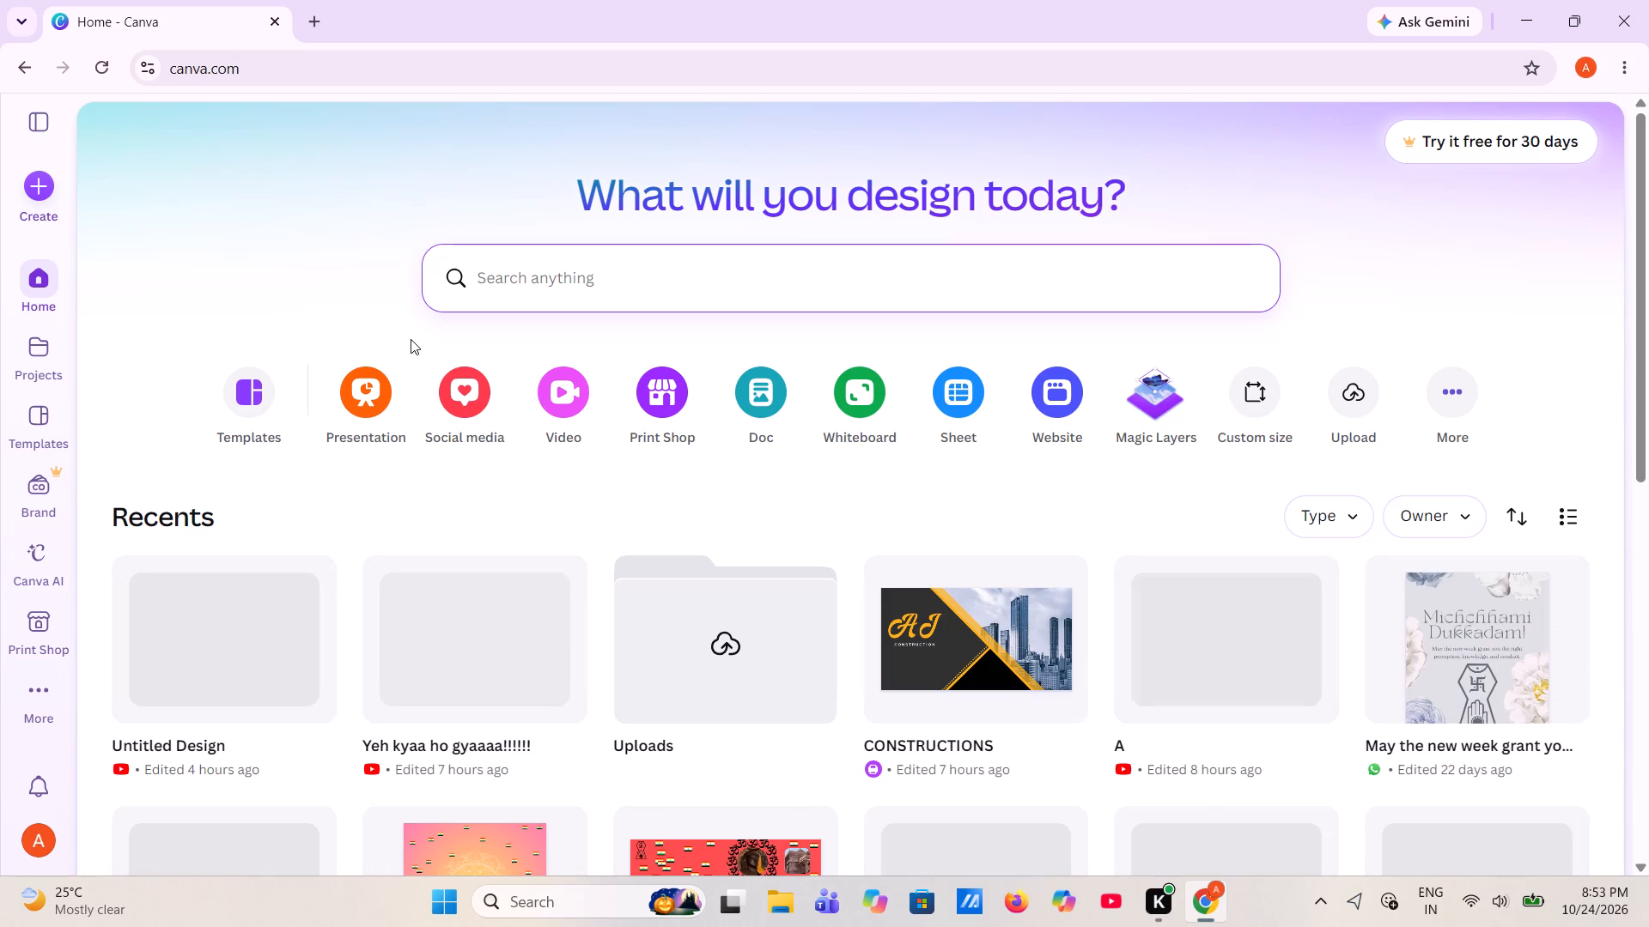
# Create a blank YouTube Thumbnail design from Canva's popular social media formats.
pyautogui.scroll(-1, 482, 504)
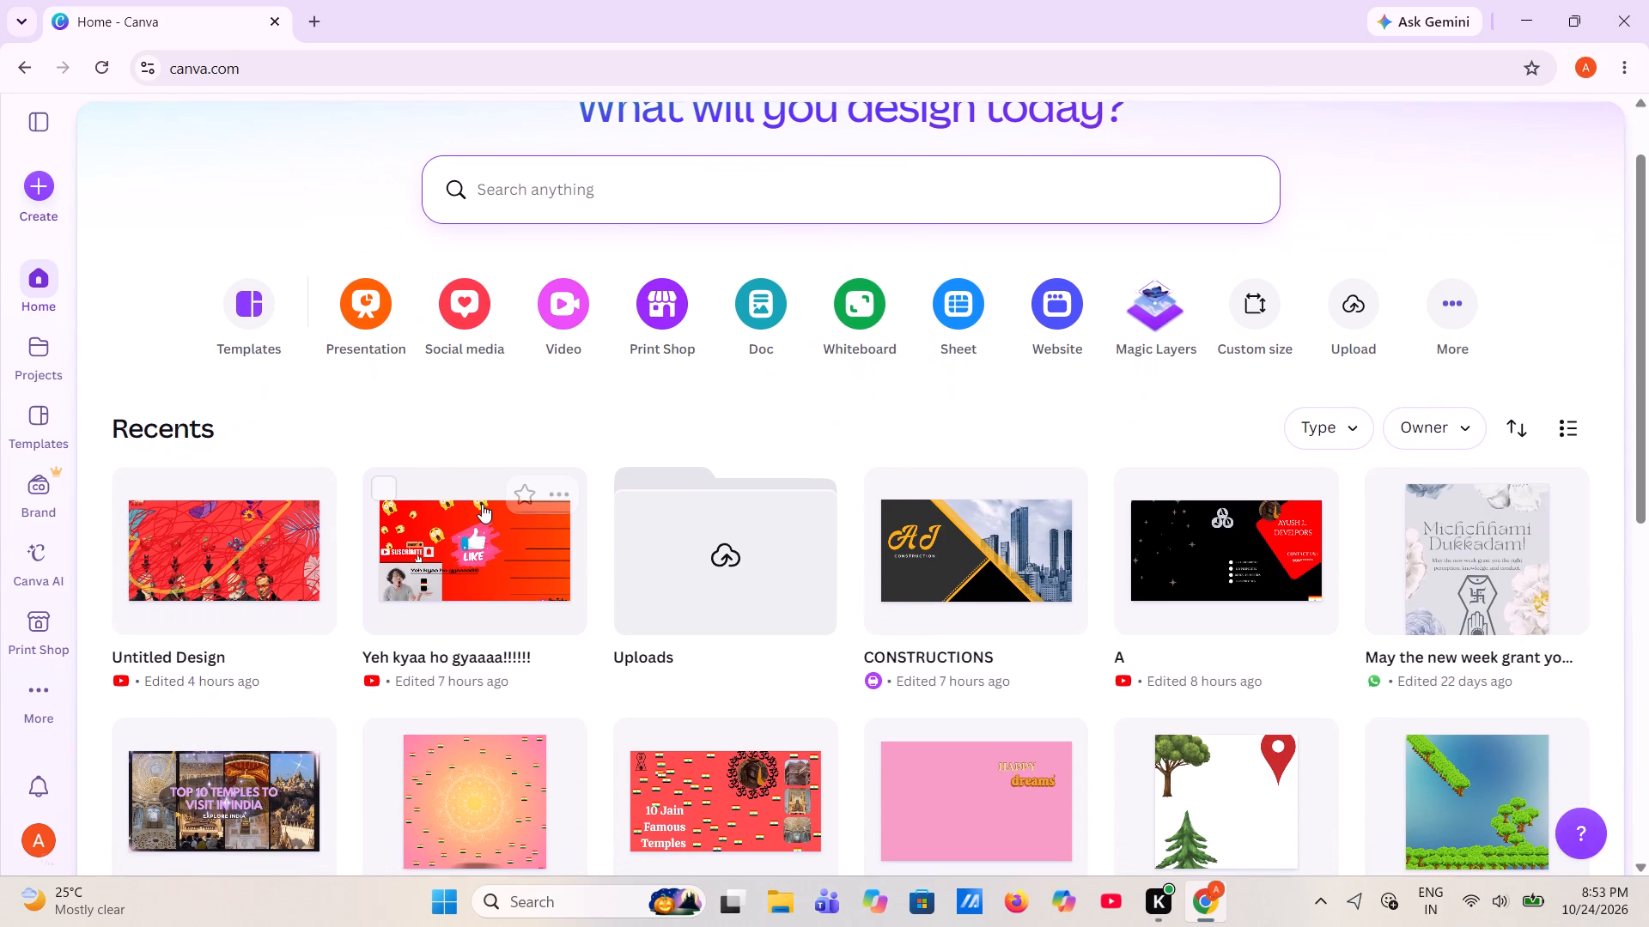
pyautogui.scroll(1, 140, 593)
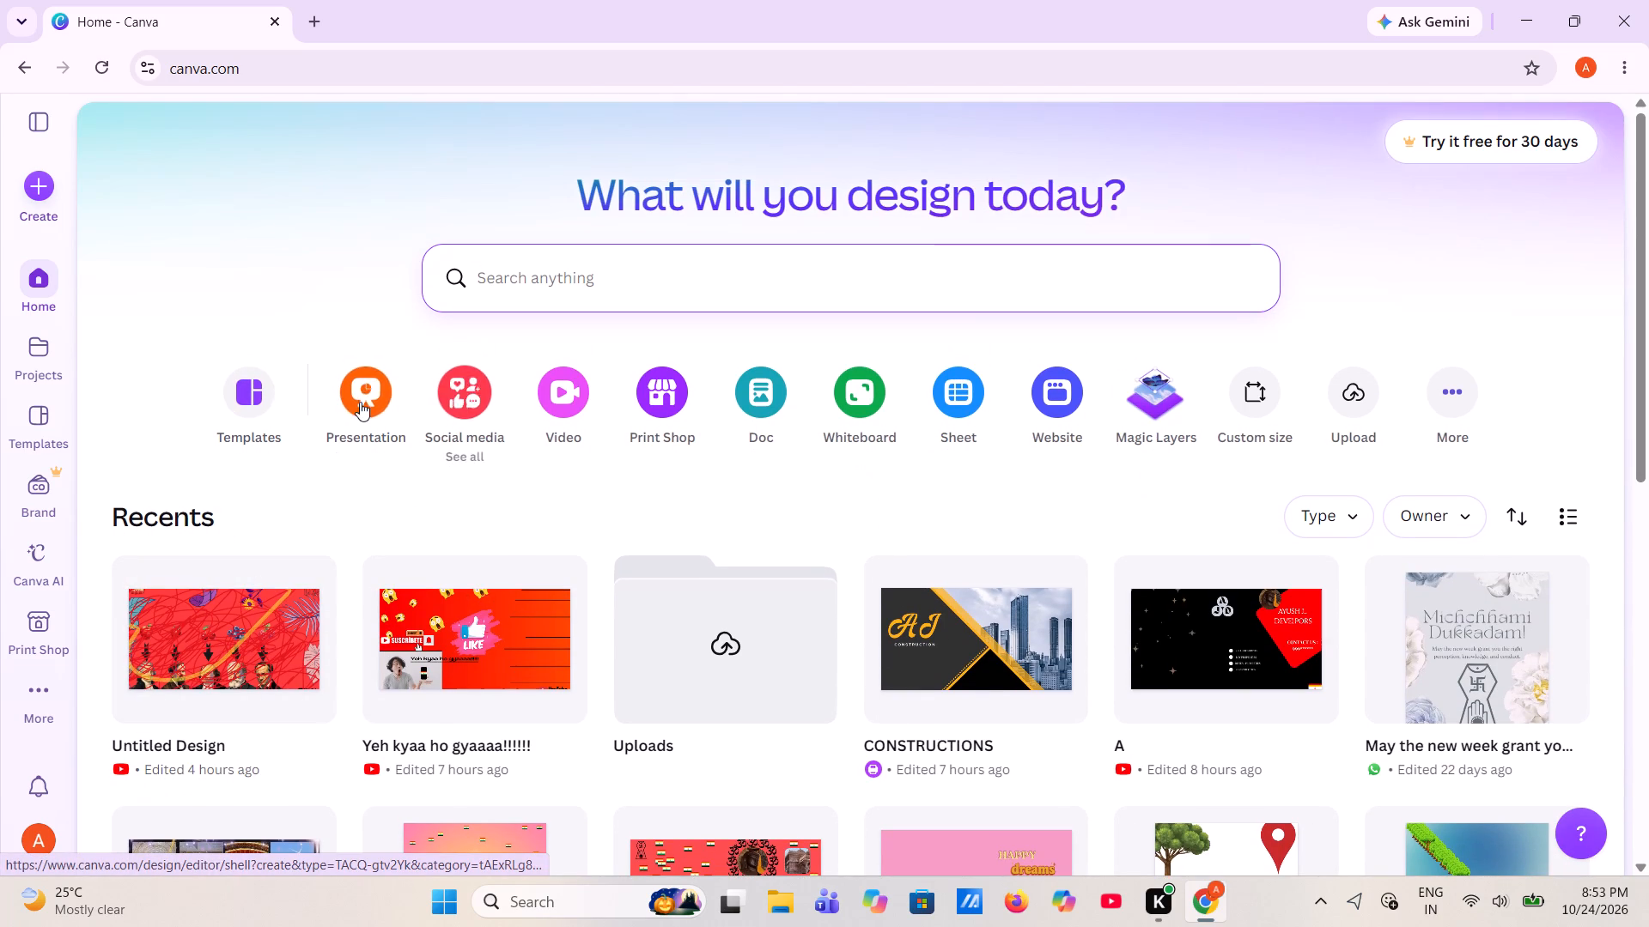
pyautogui.click(453, 387)
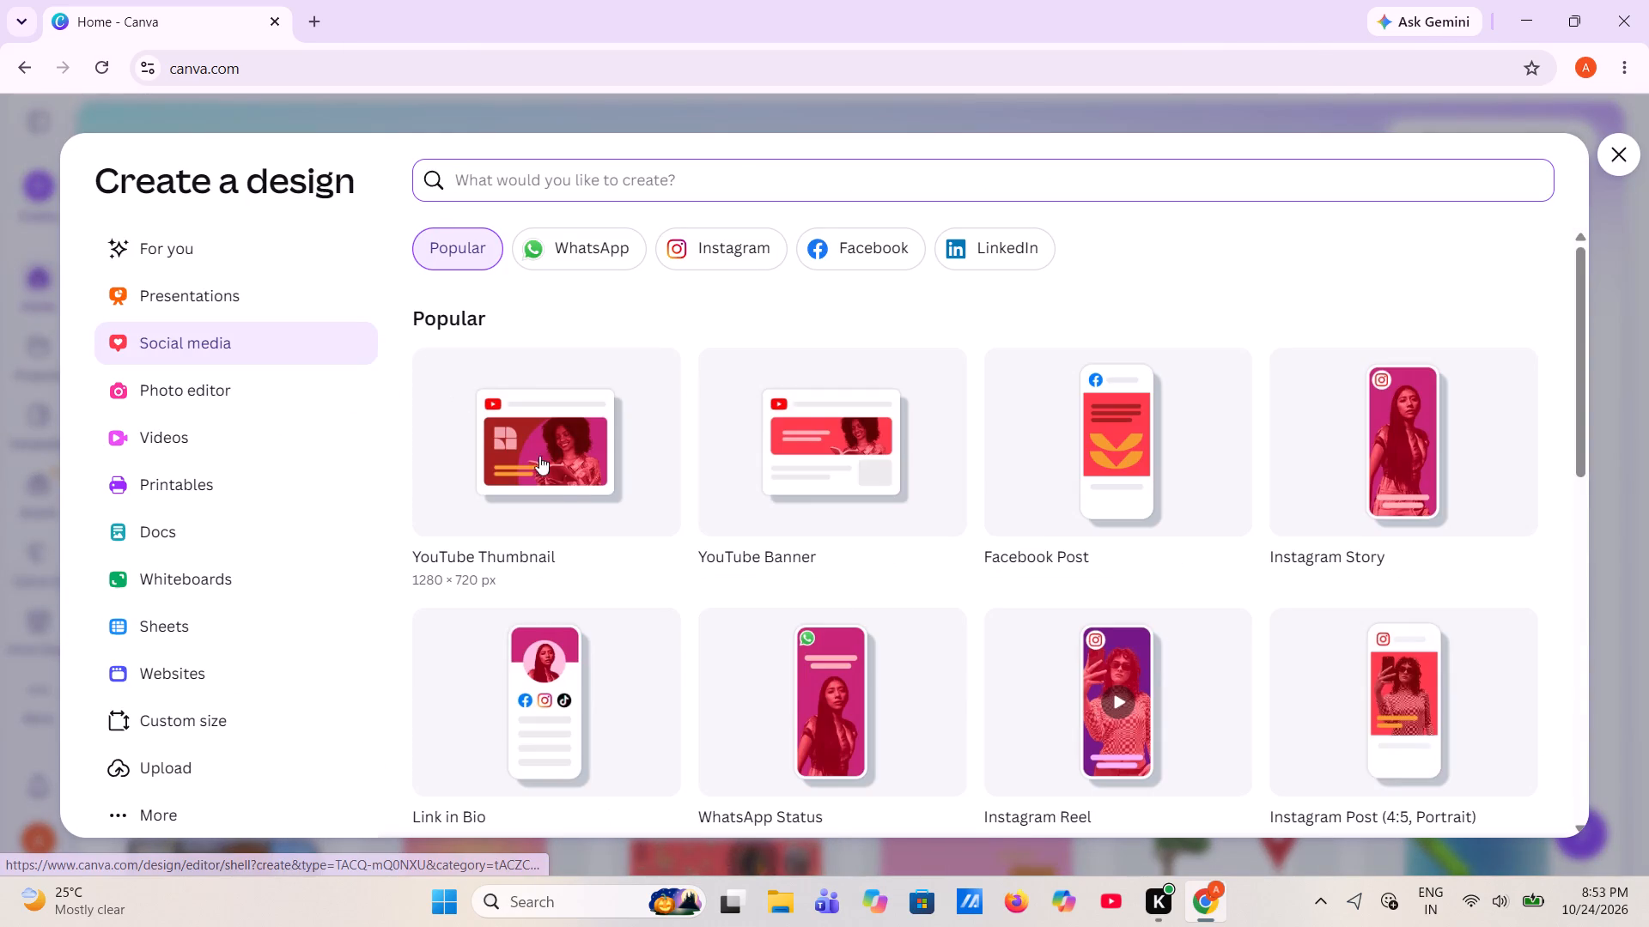
pyautogui.doubleClick(603, 475)
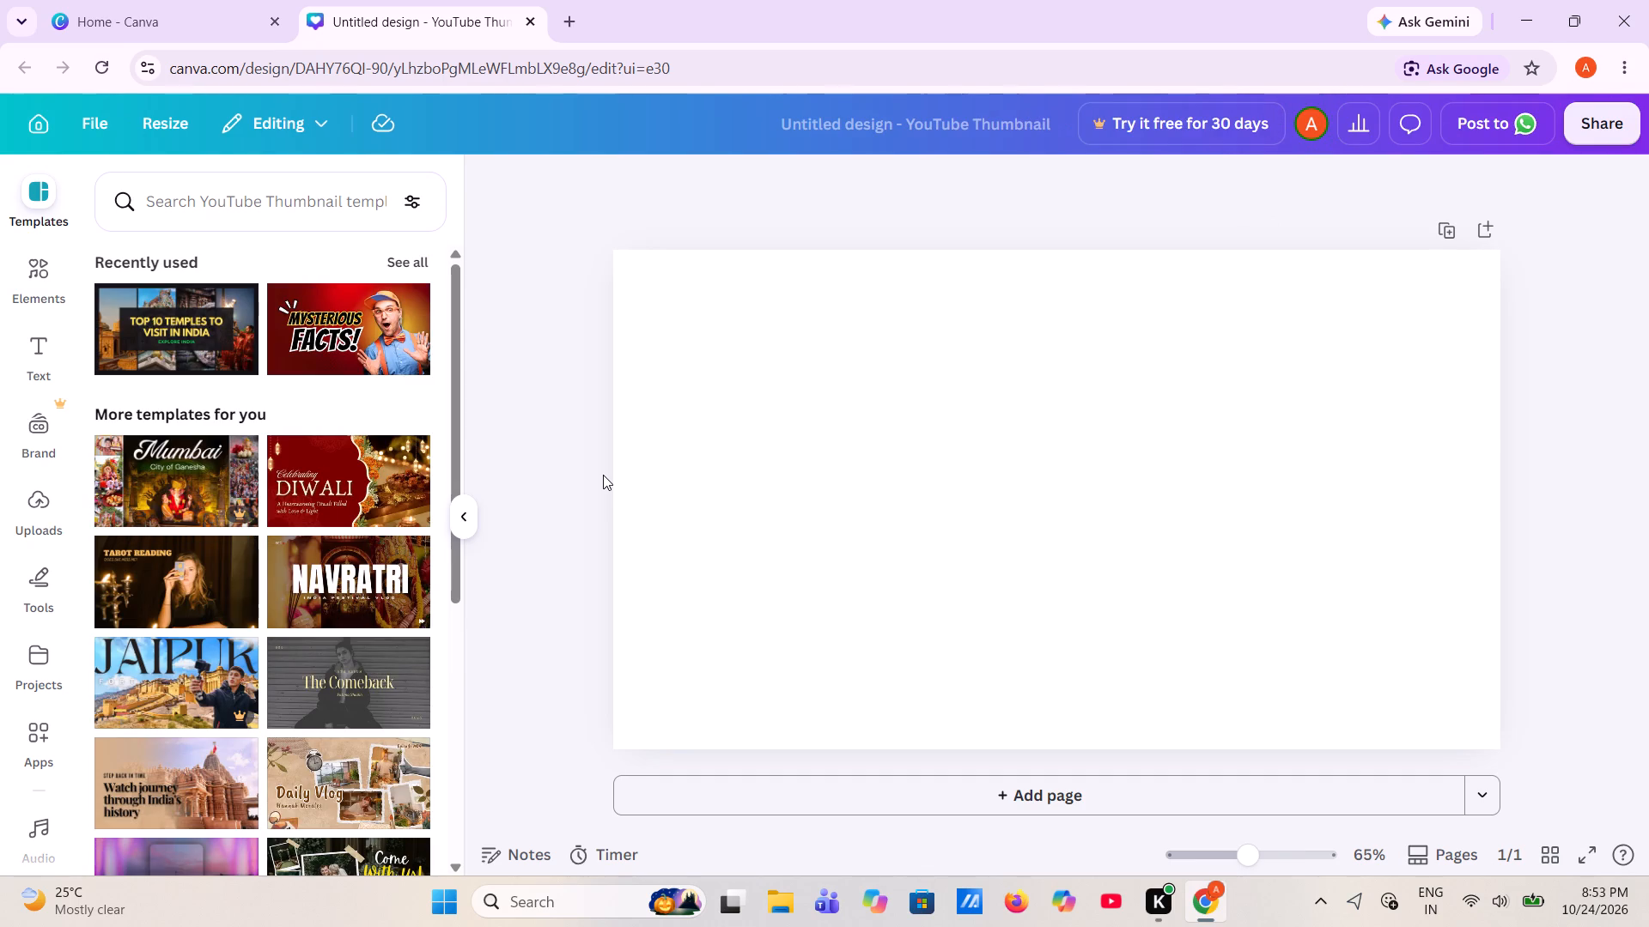
# Set the blank thumbnail page's background to solid black from the default colours.
pyautogui.click(890, 409)
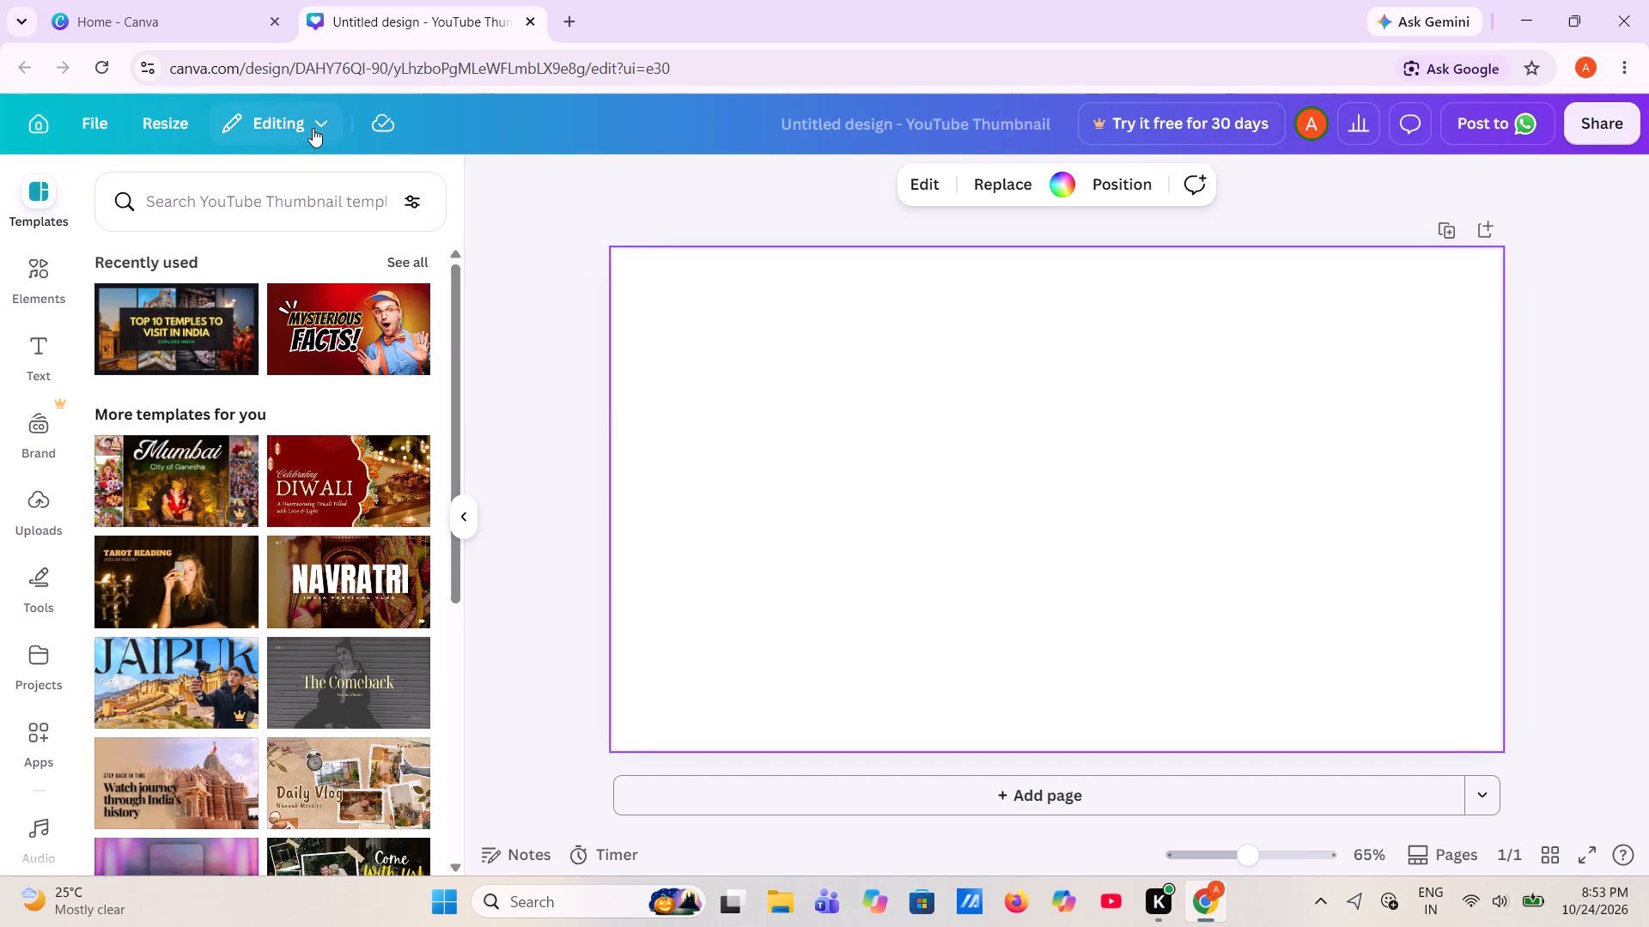
pyautogui.click(1062, 191)
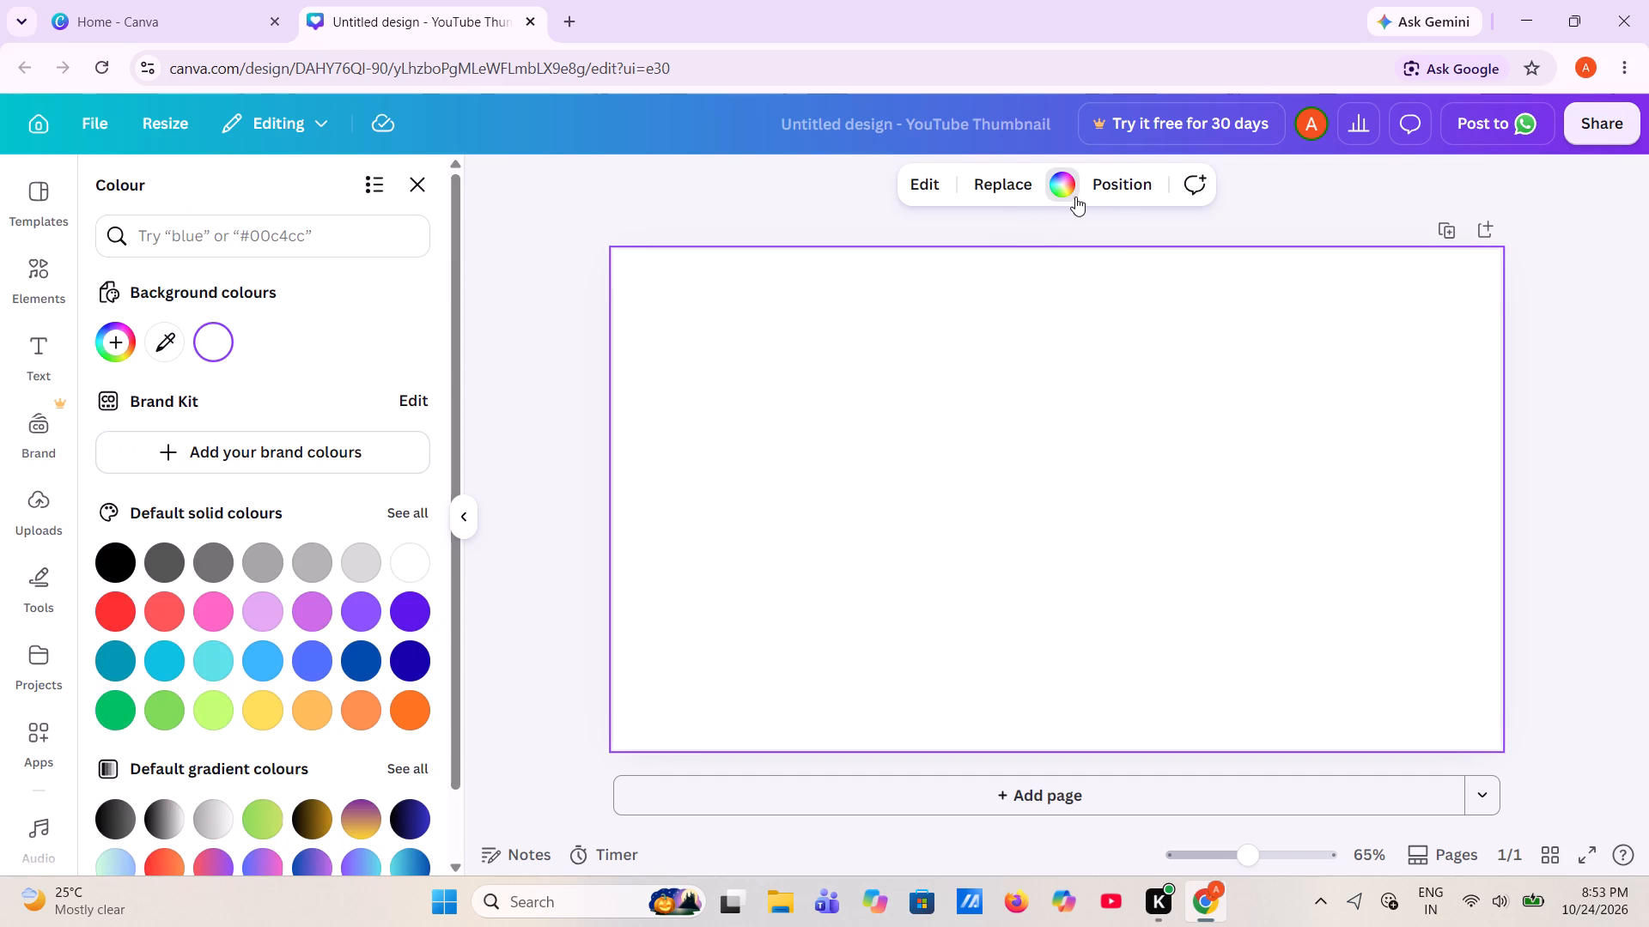
pyautogui.click(88, 554)
pyautogui.click(104, 554)
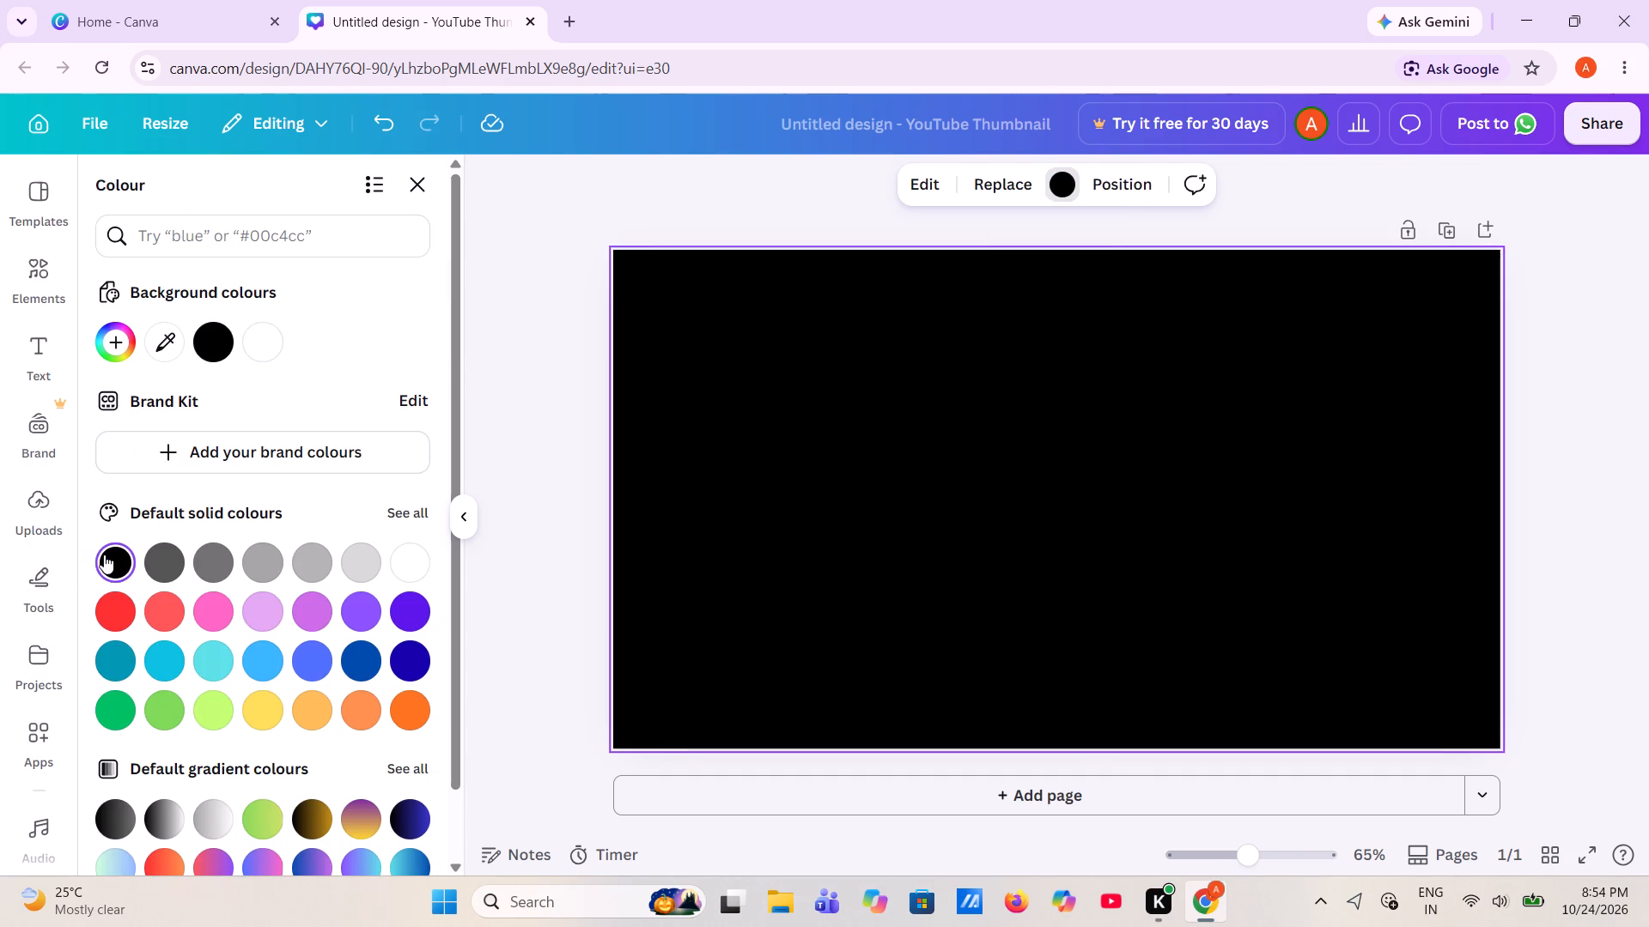
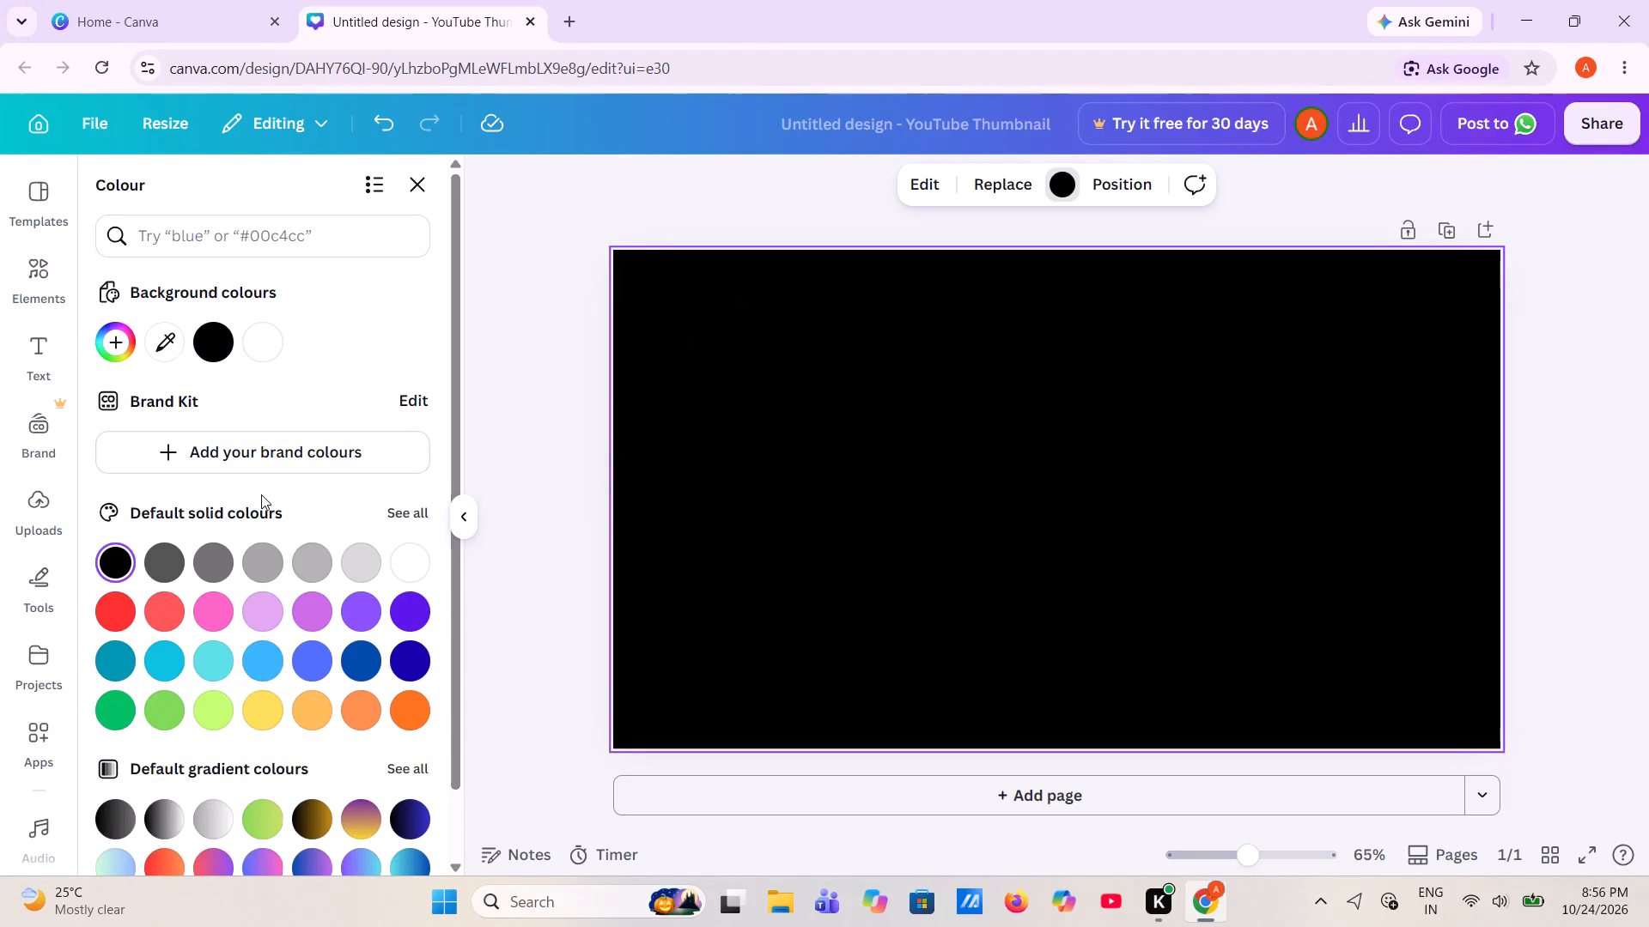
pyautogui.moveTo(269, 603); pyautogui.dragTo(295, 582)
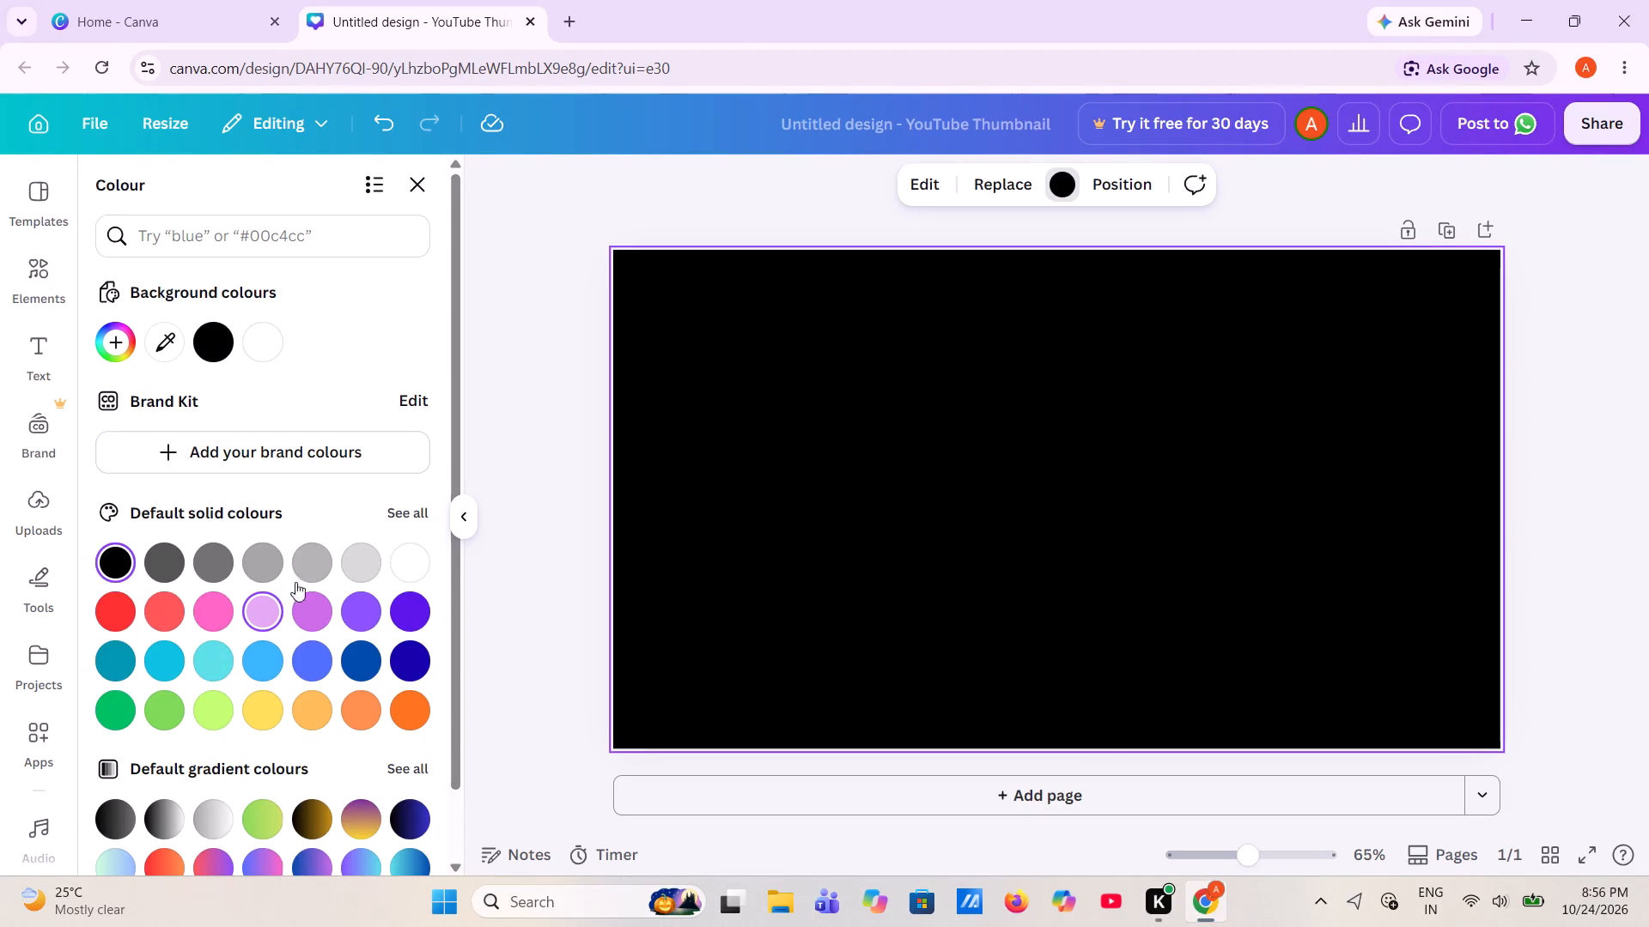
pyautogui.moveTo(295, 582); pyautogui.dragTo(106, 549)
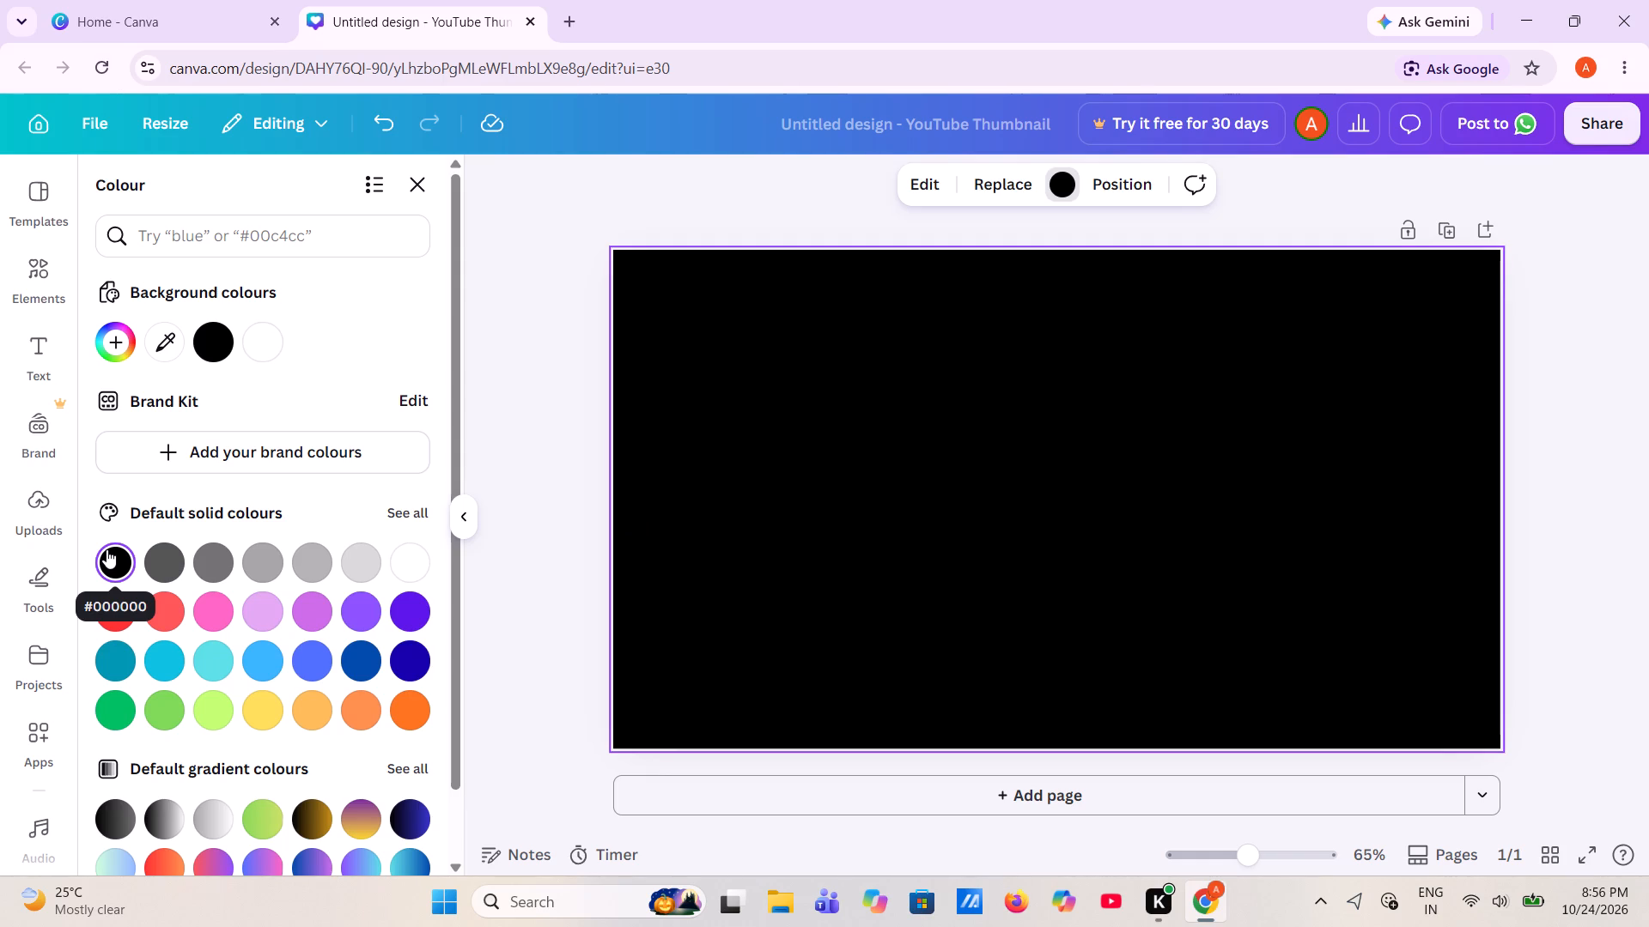
# Search the elements for "zik zak" and add the yellow watercolour splash photo to the black page.
pyautogui.click(38, 270)
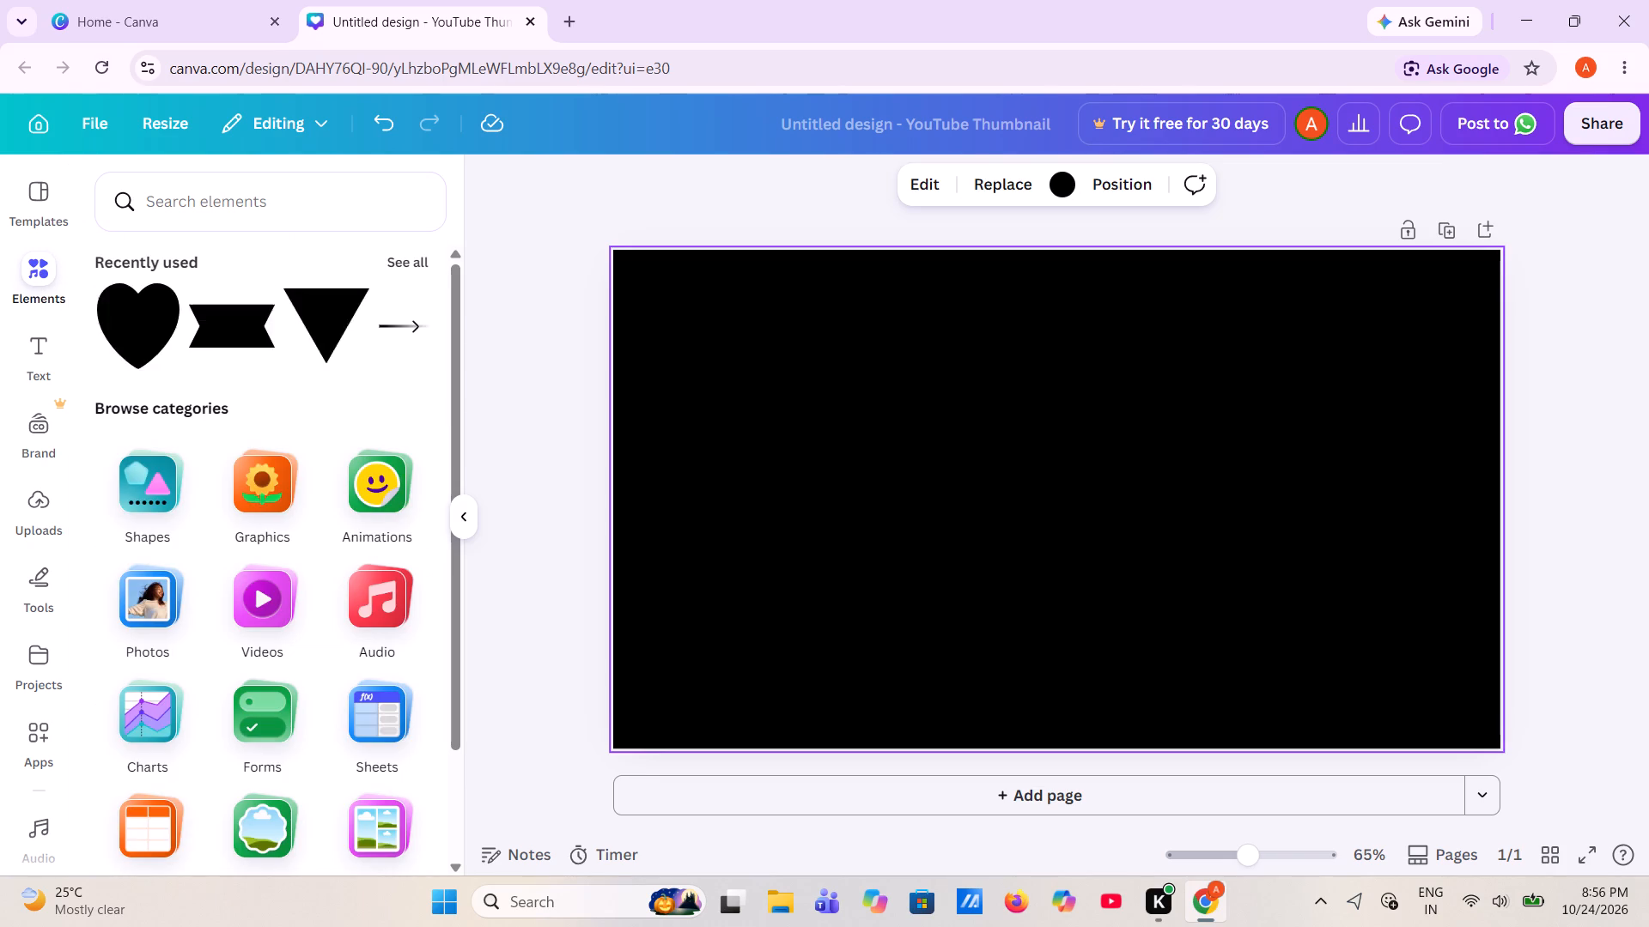
pyautogui.click(210, 197)
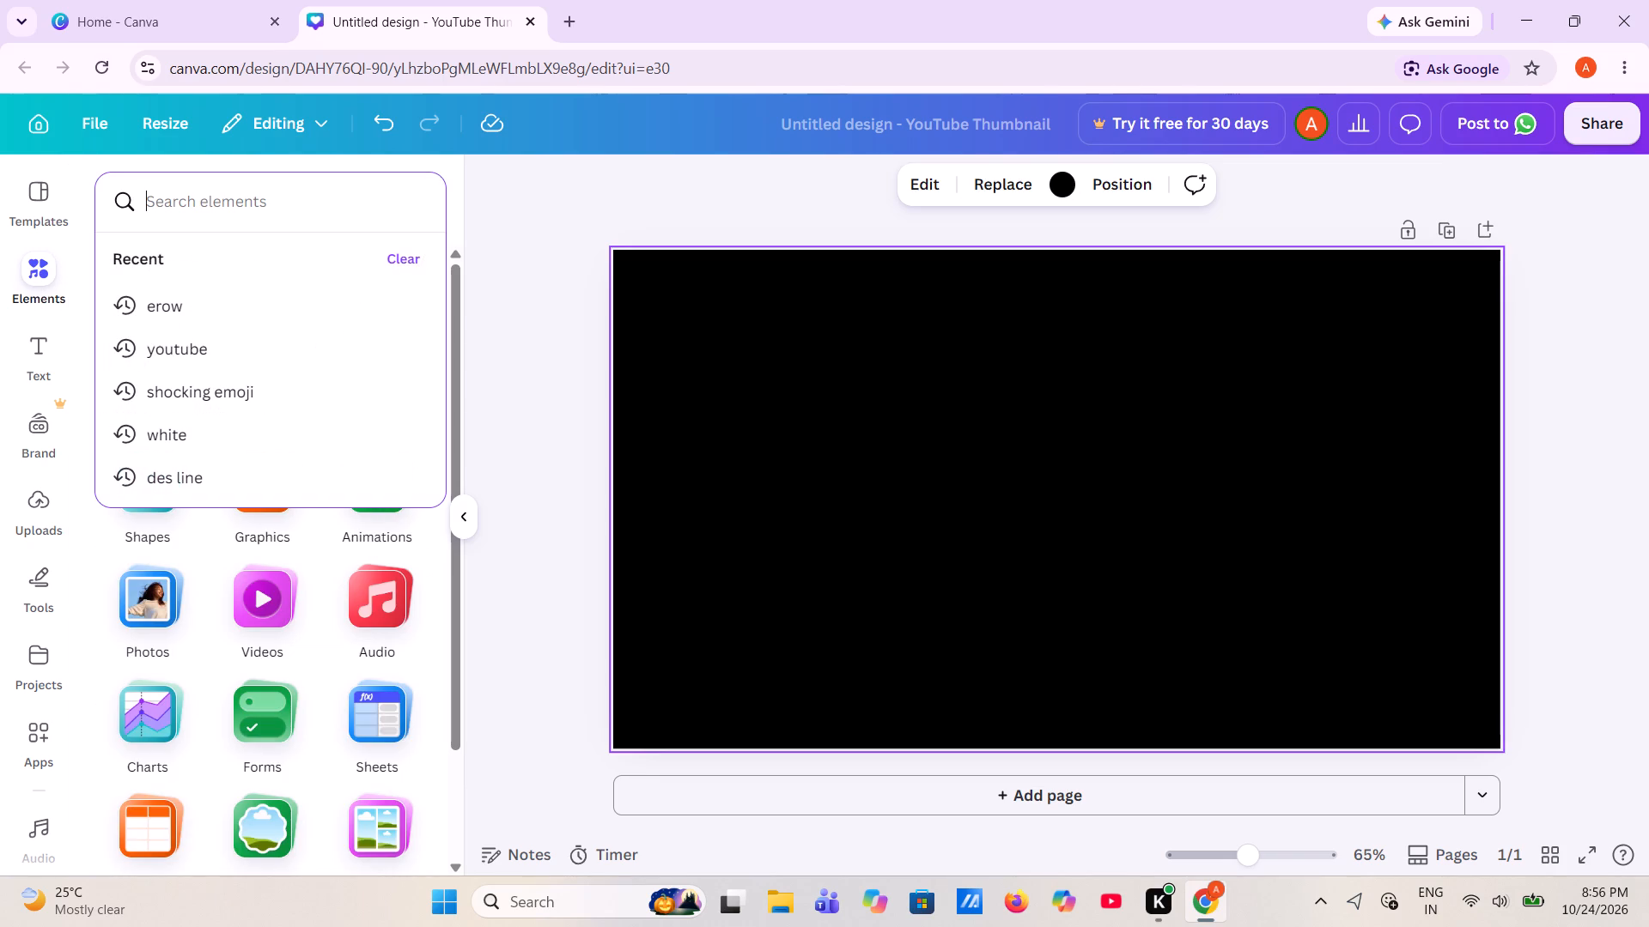
pyautogui.write('zik zak')
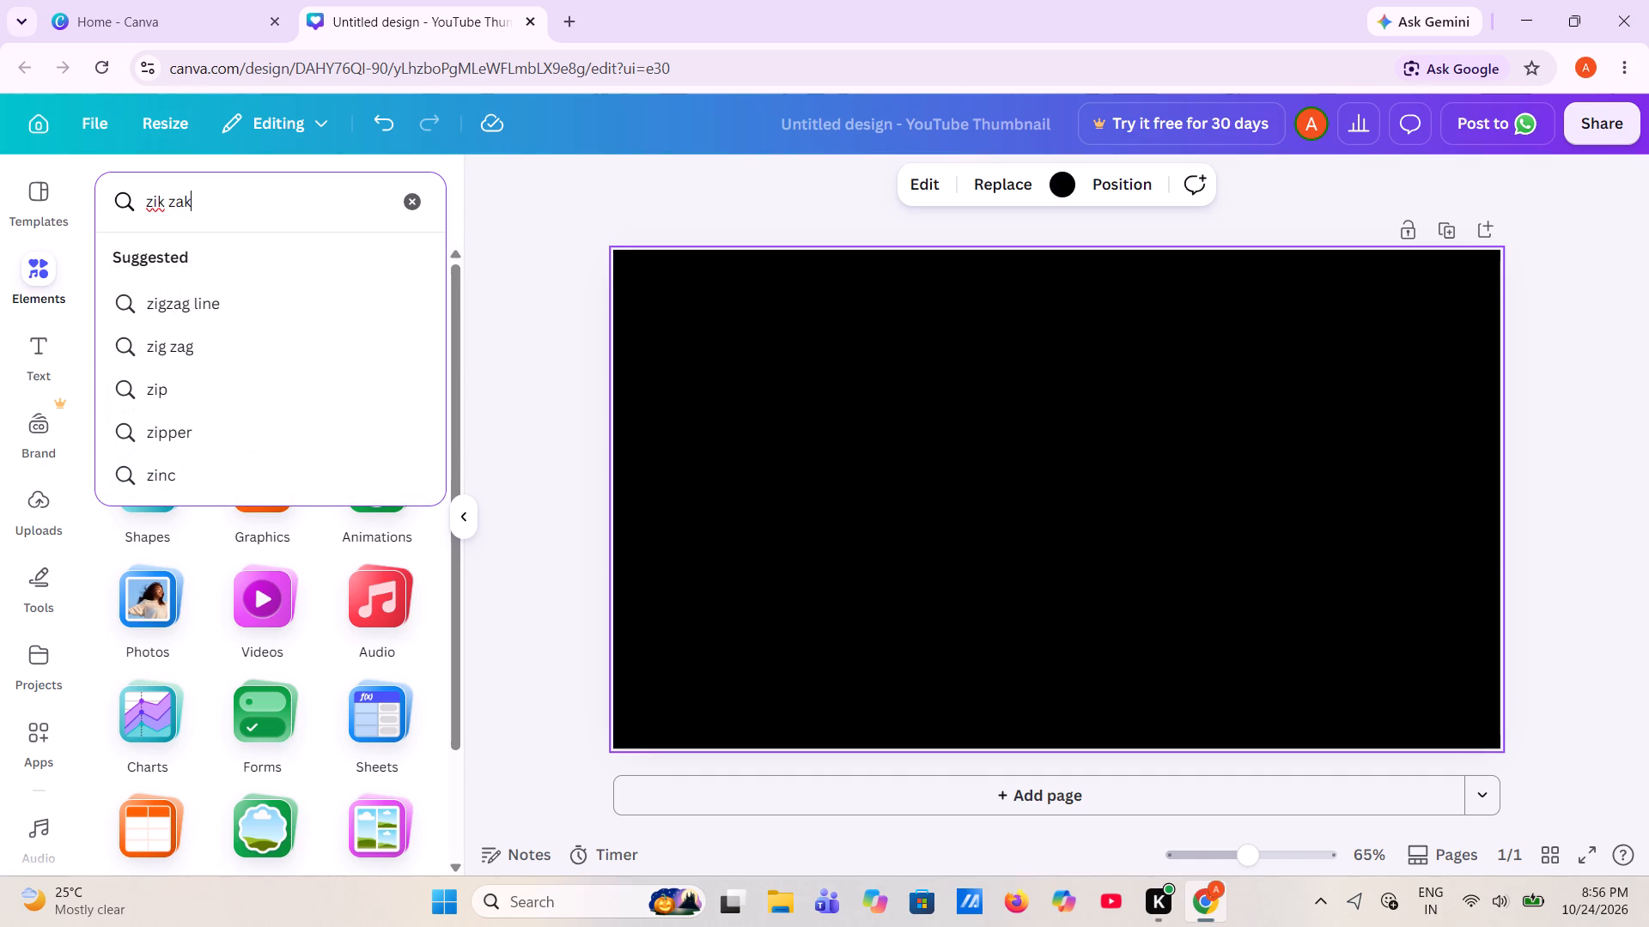
pyautogui.press('Return')
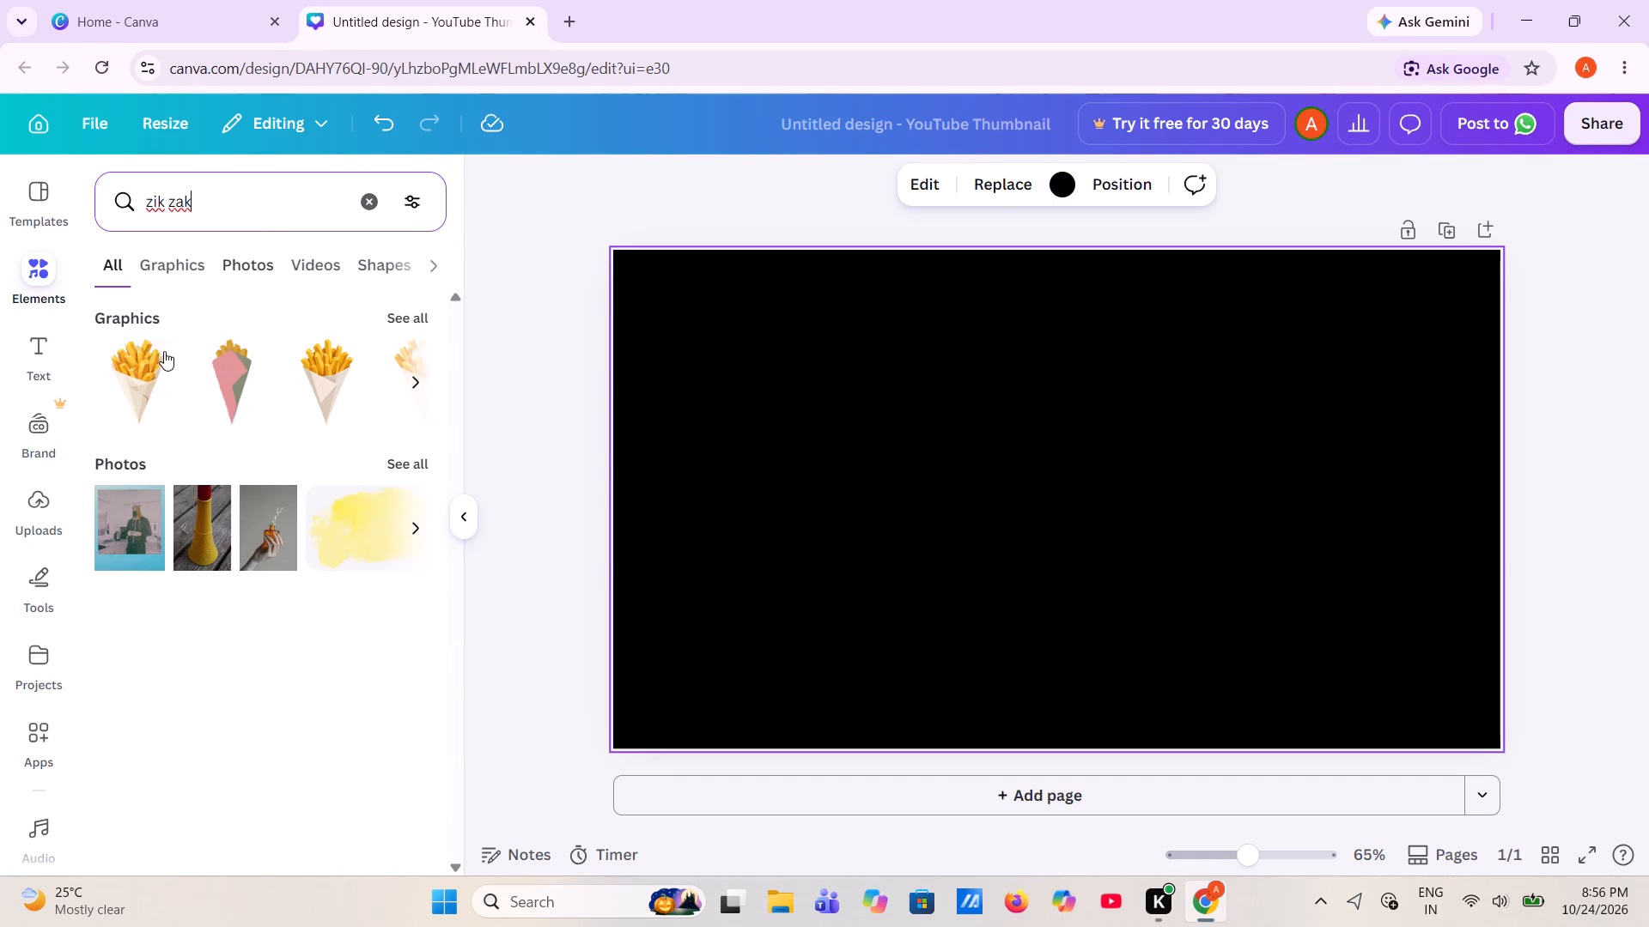
pyautogui.hscroll(-4, 268, 381)
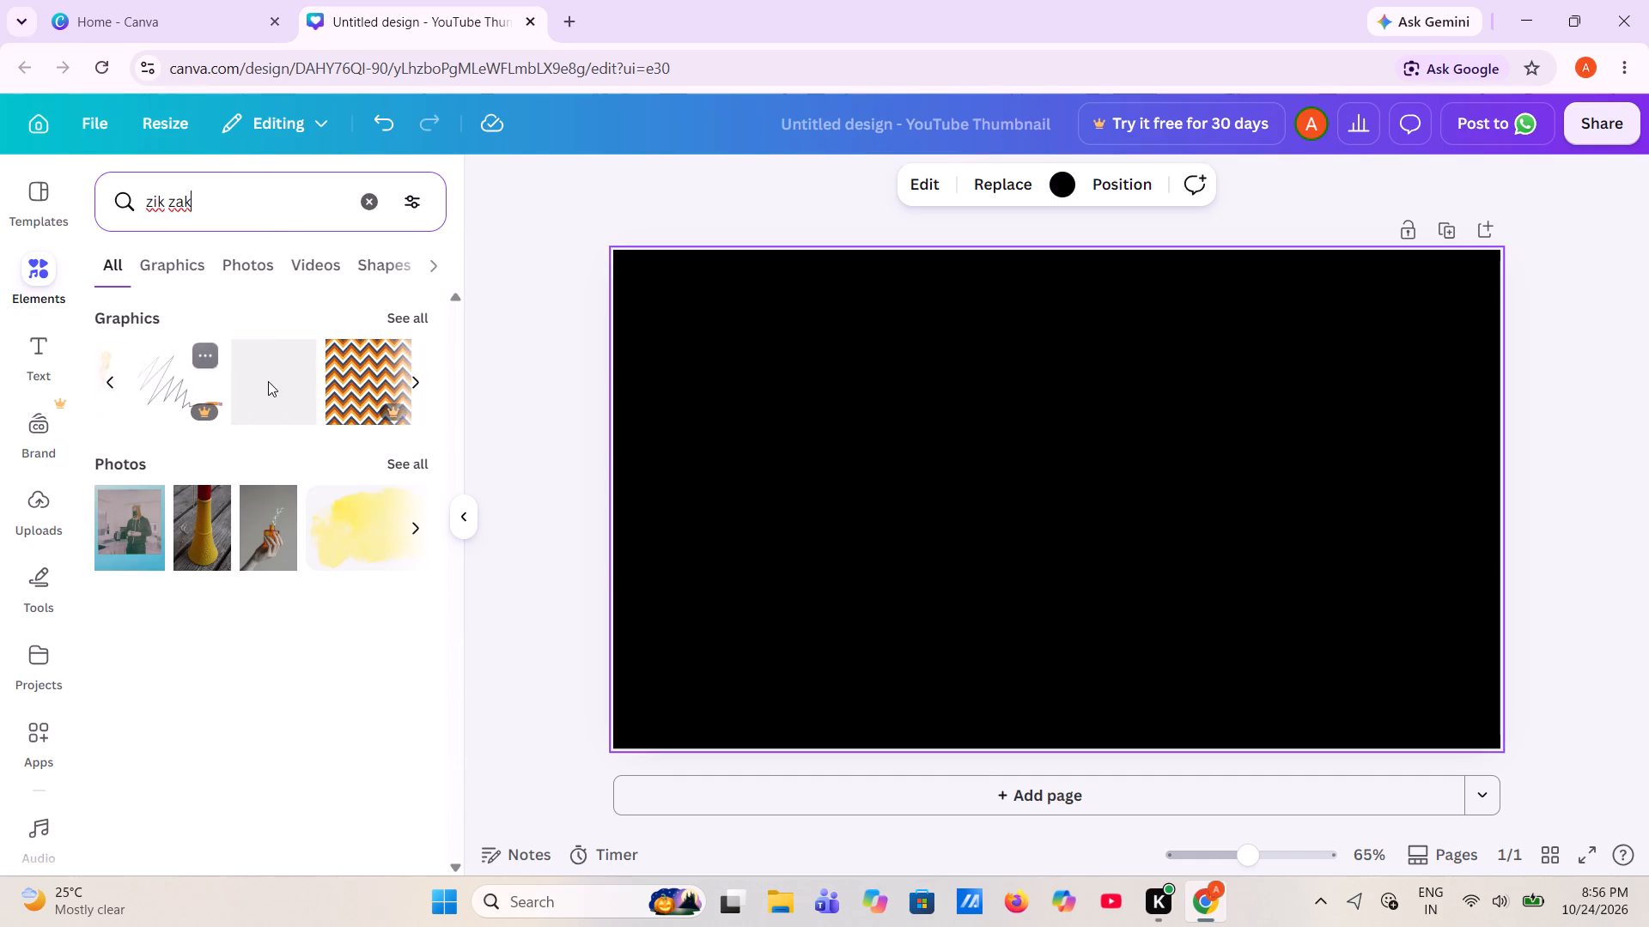
pyautogui.hscroll(-2, 268, 381)
pyautogui.hscroll(-4, 193, 373)
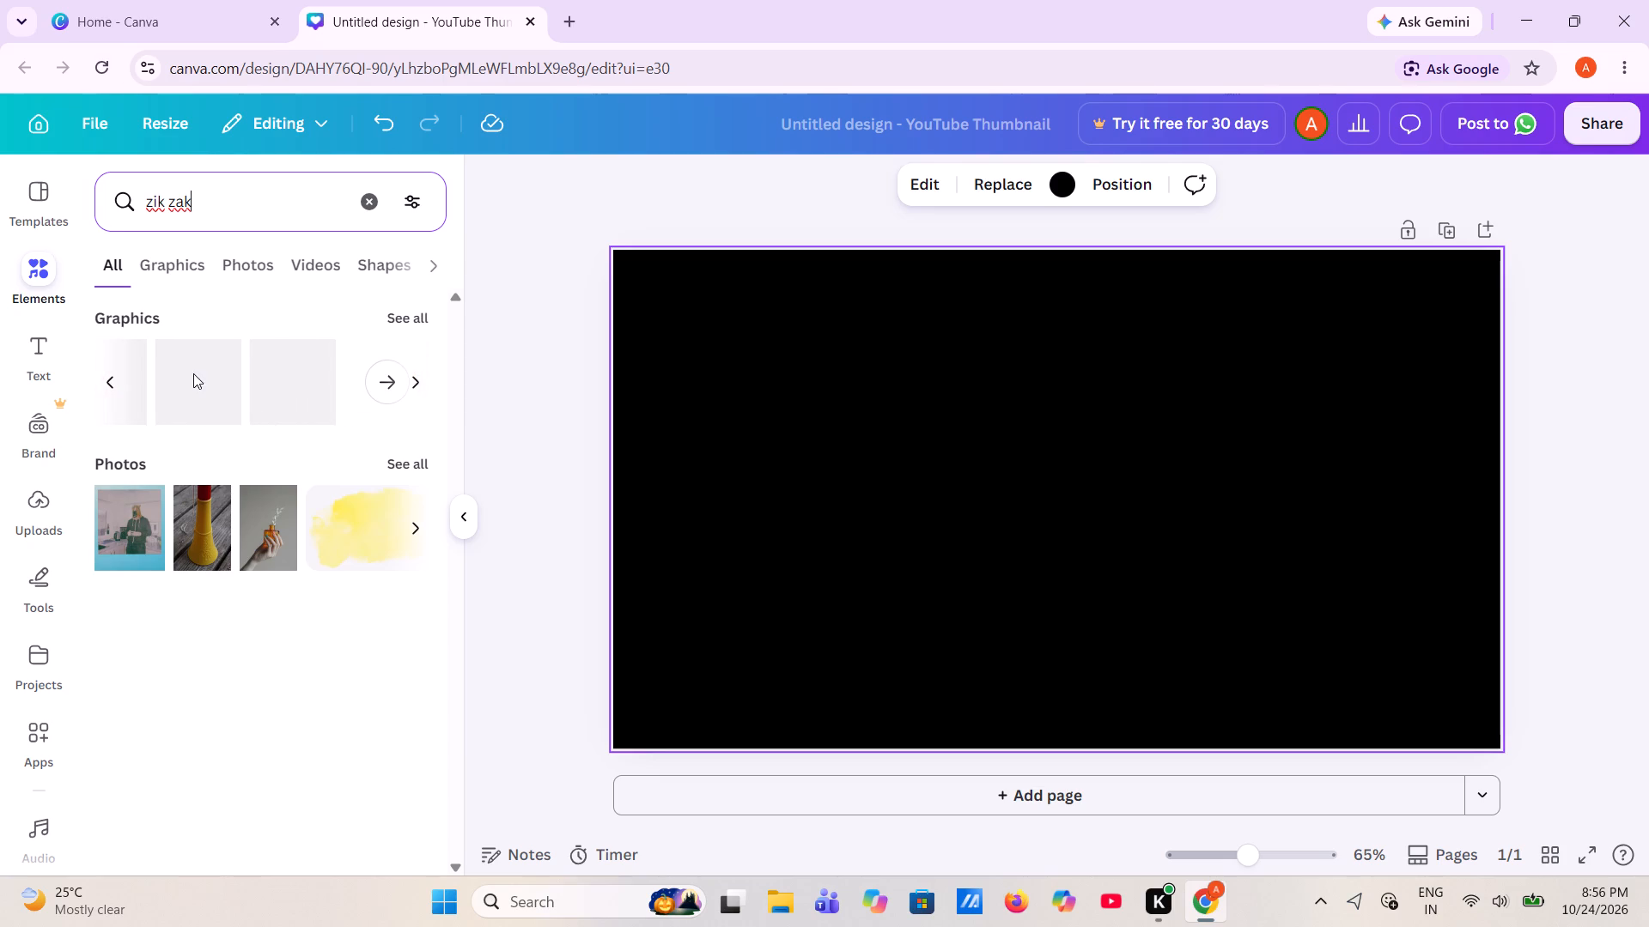
pyautogui.click(372, 553)
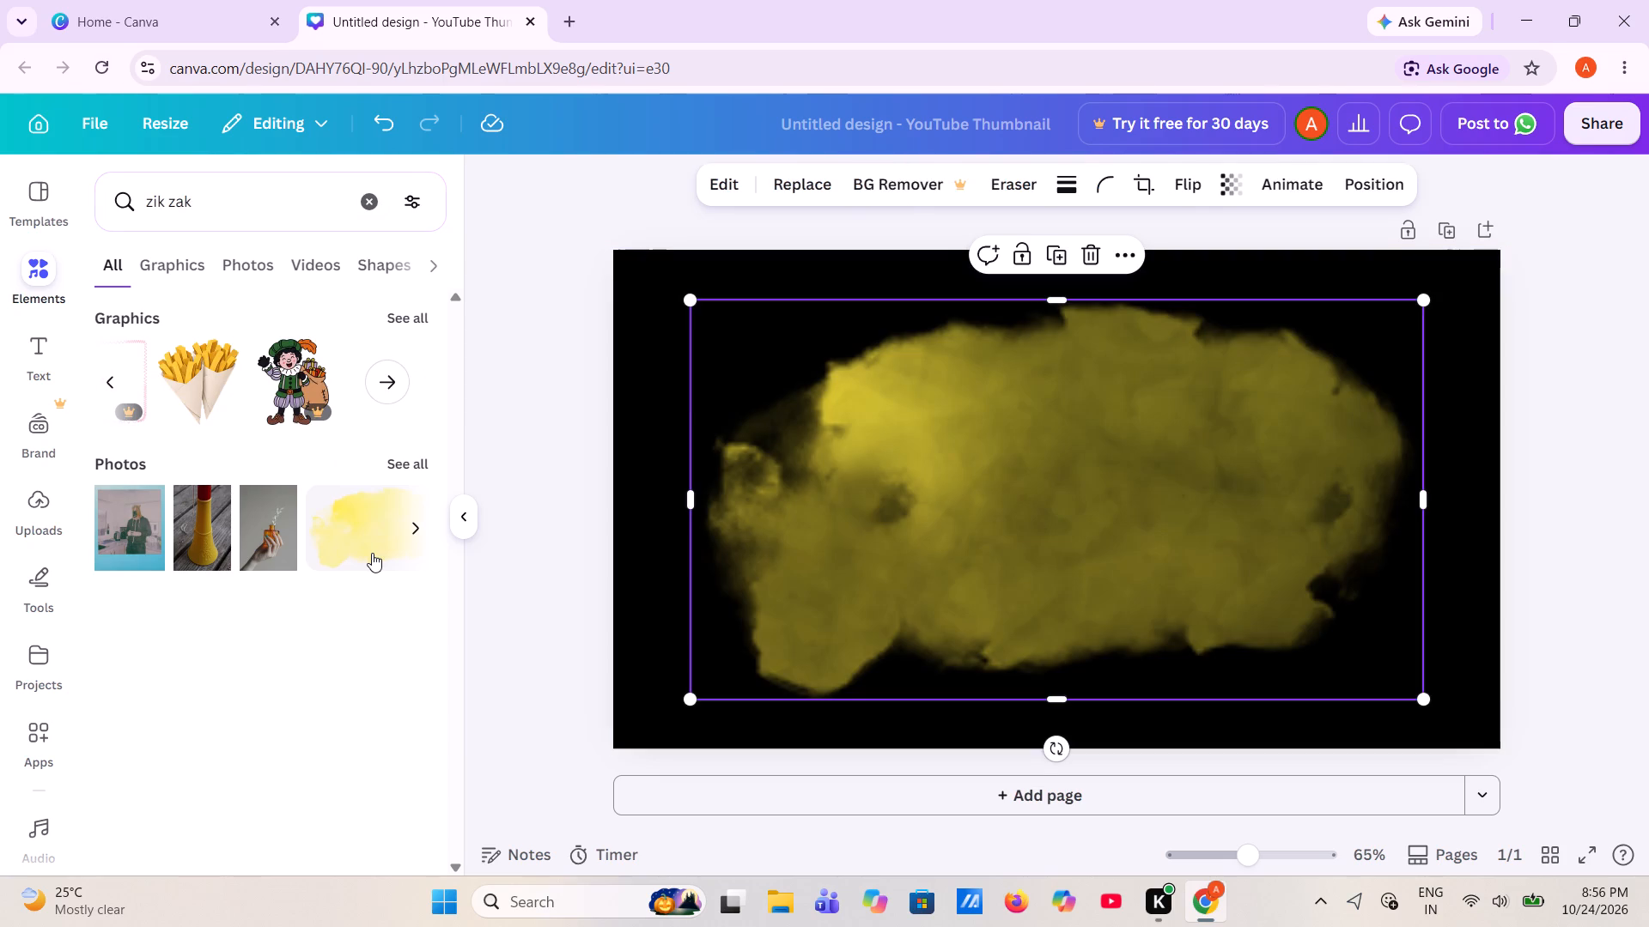
pyautogui.moveTo(1003, 538); pyautogui.dragTo(955, 528)
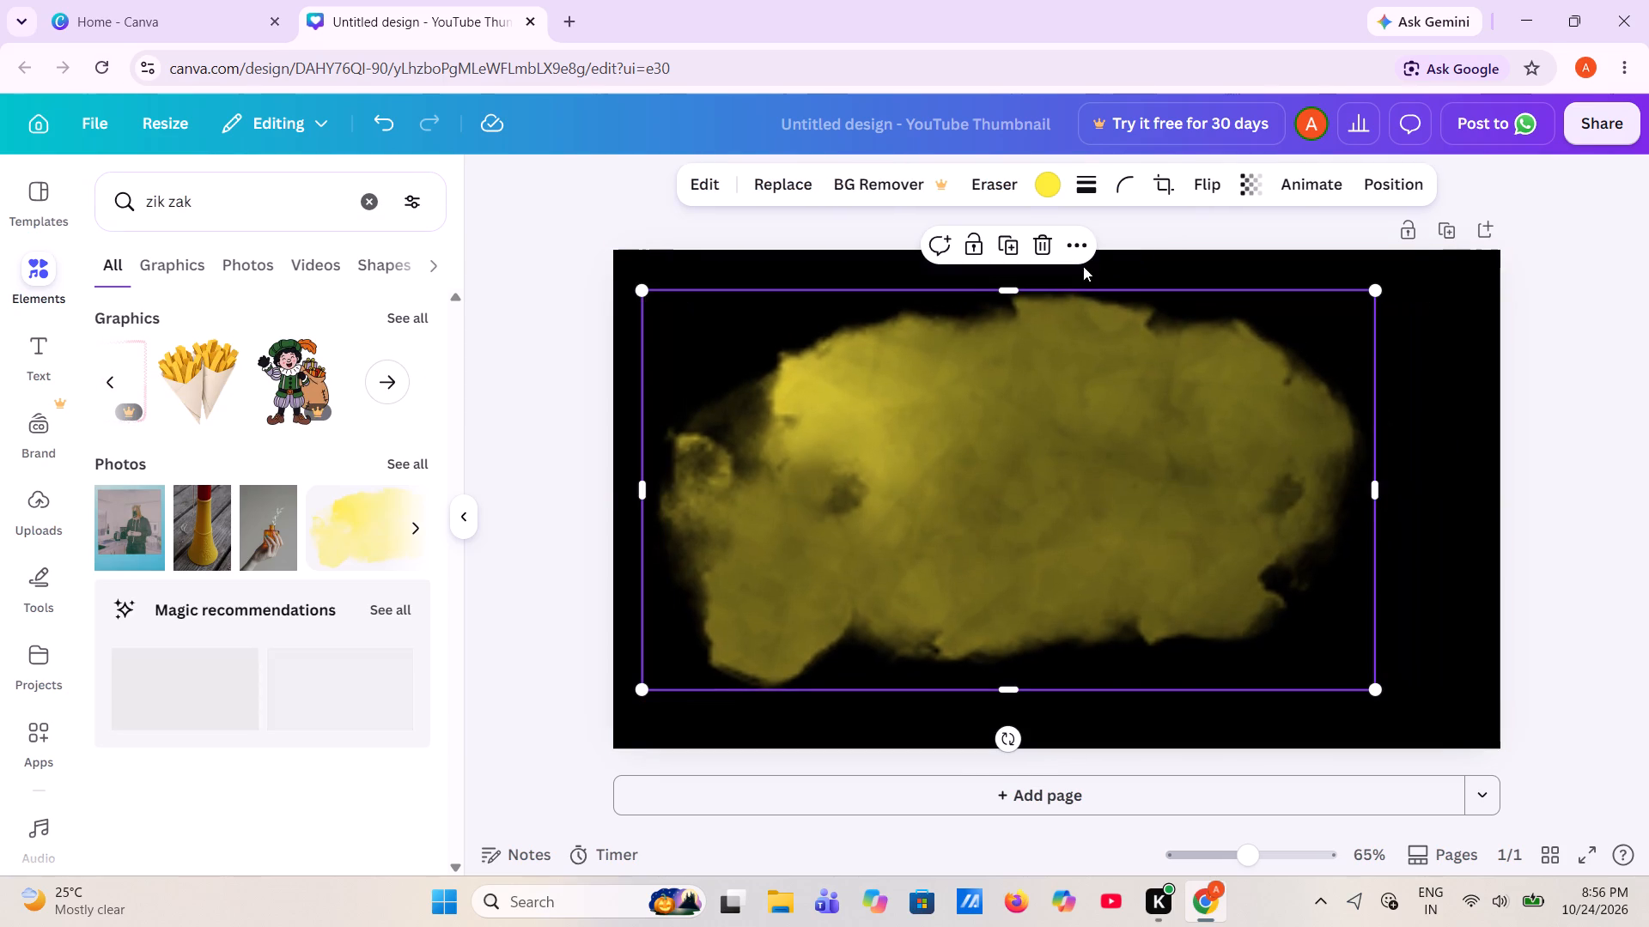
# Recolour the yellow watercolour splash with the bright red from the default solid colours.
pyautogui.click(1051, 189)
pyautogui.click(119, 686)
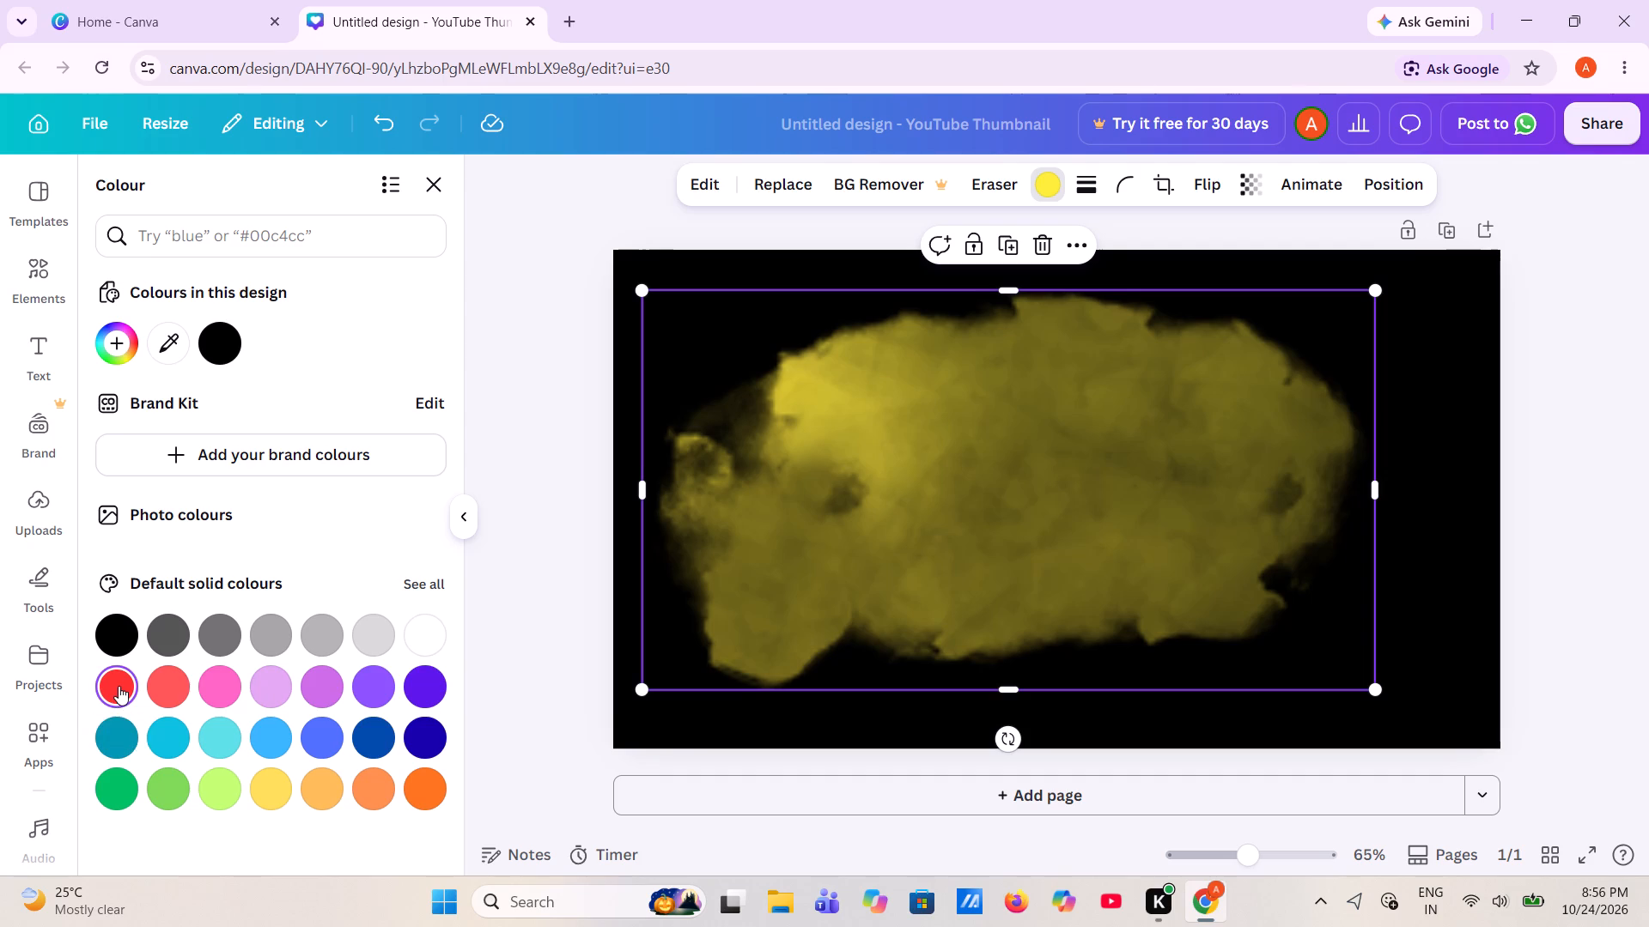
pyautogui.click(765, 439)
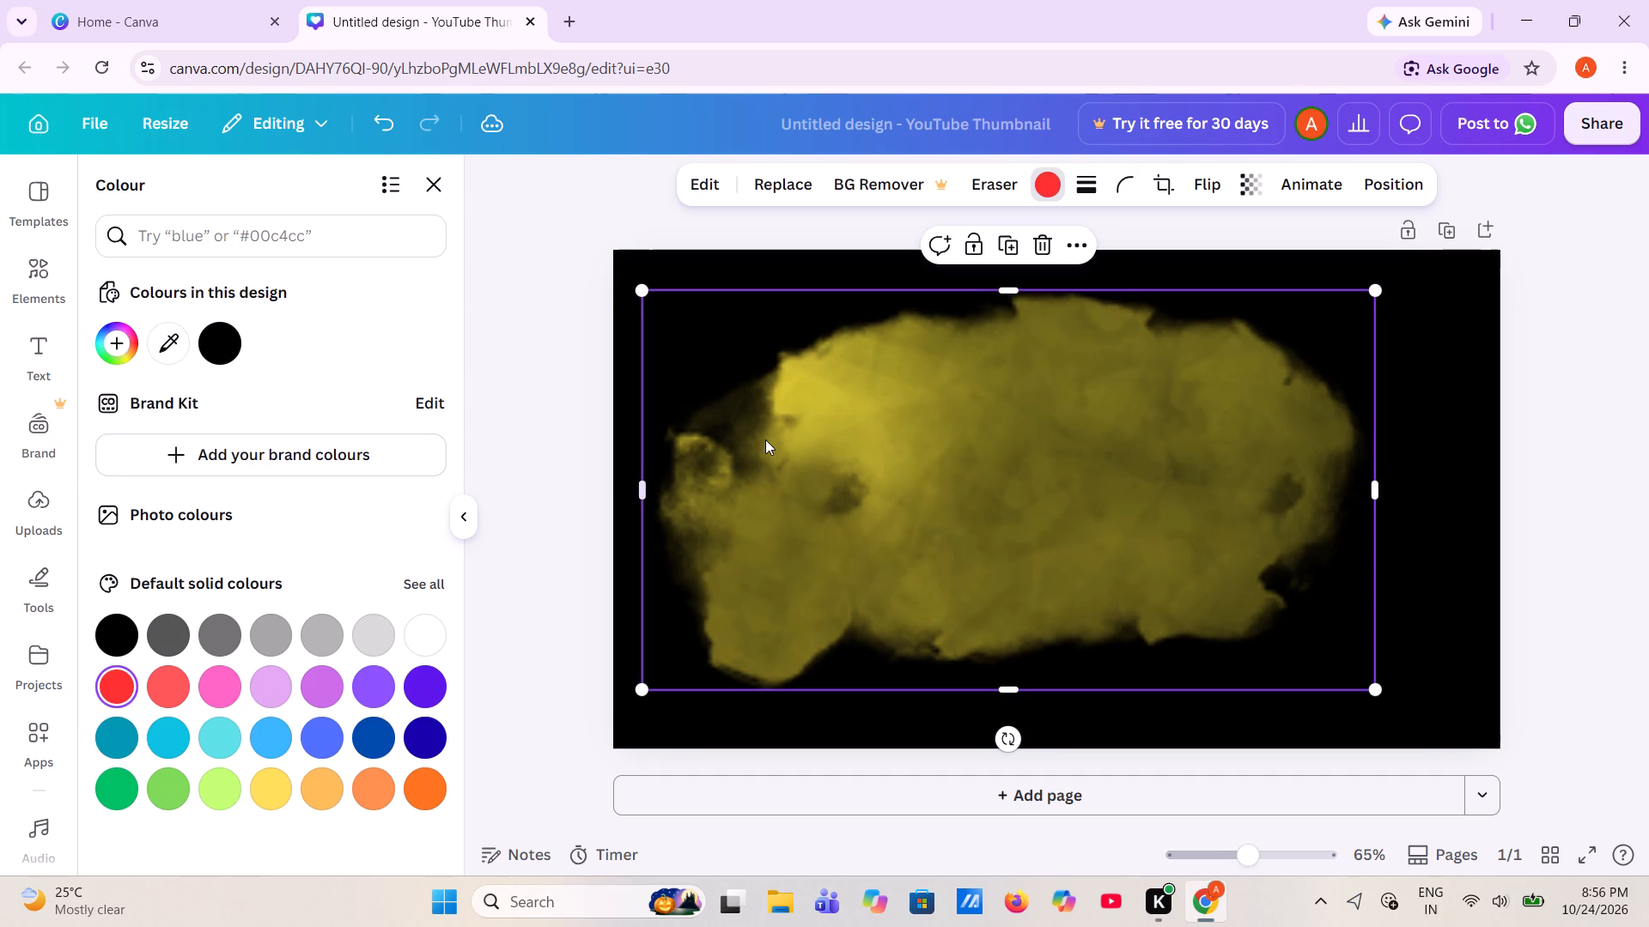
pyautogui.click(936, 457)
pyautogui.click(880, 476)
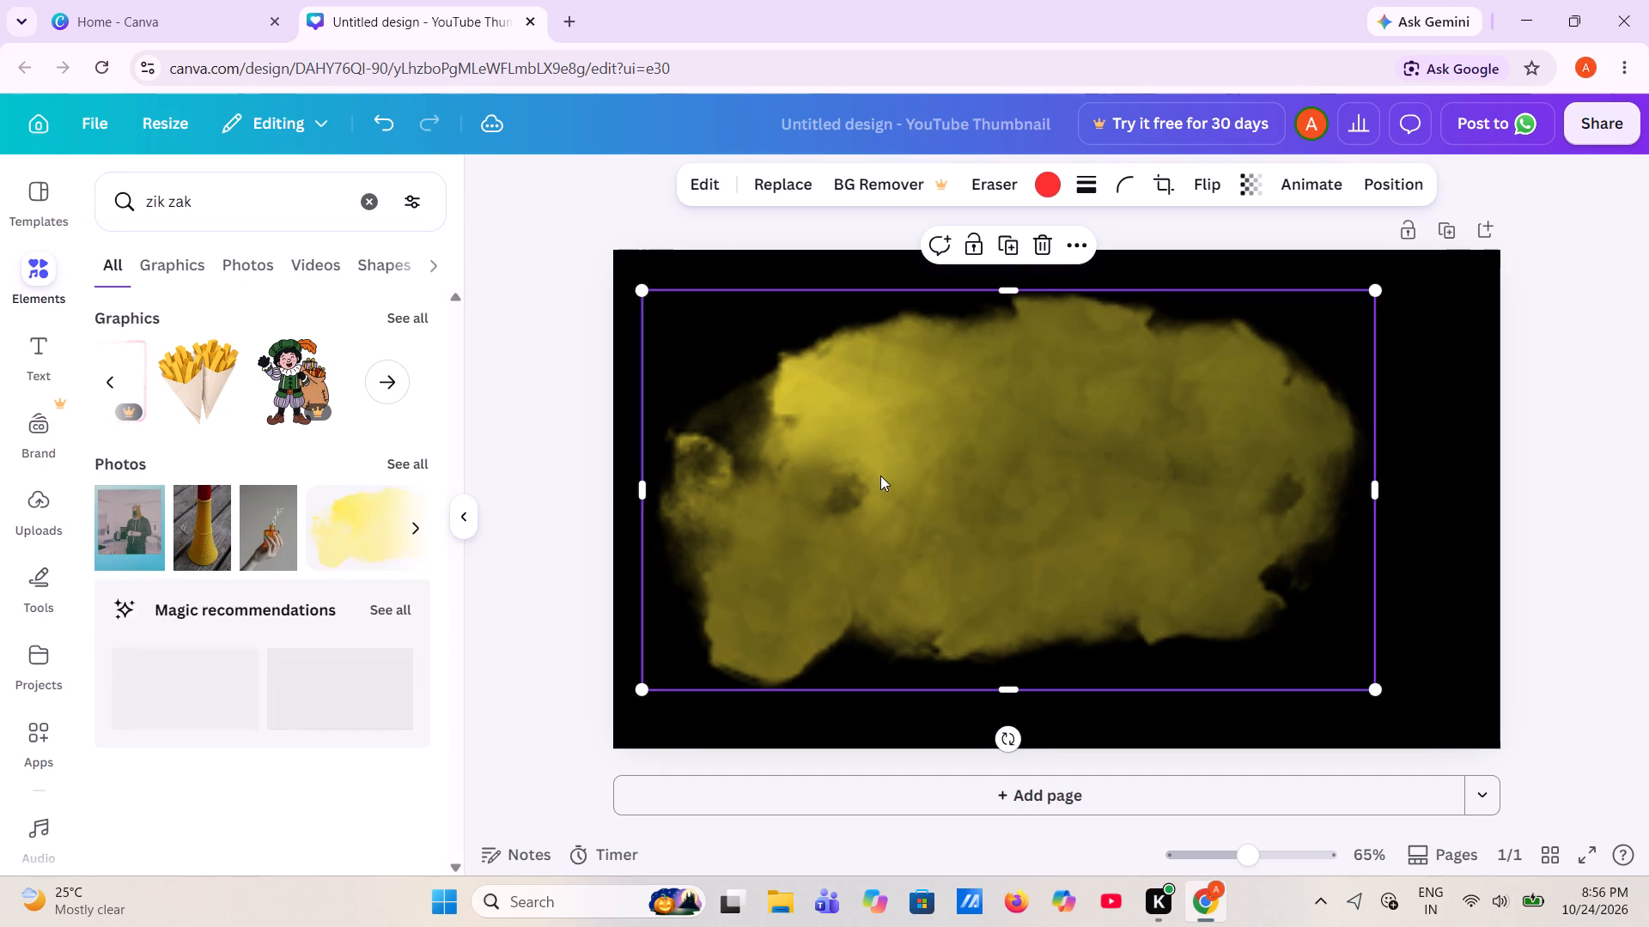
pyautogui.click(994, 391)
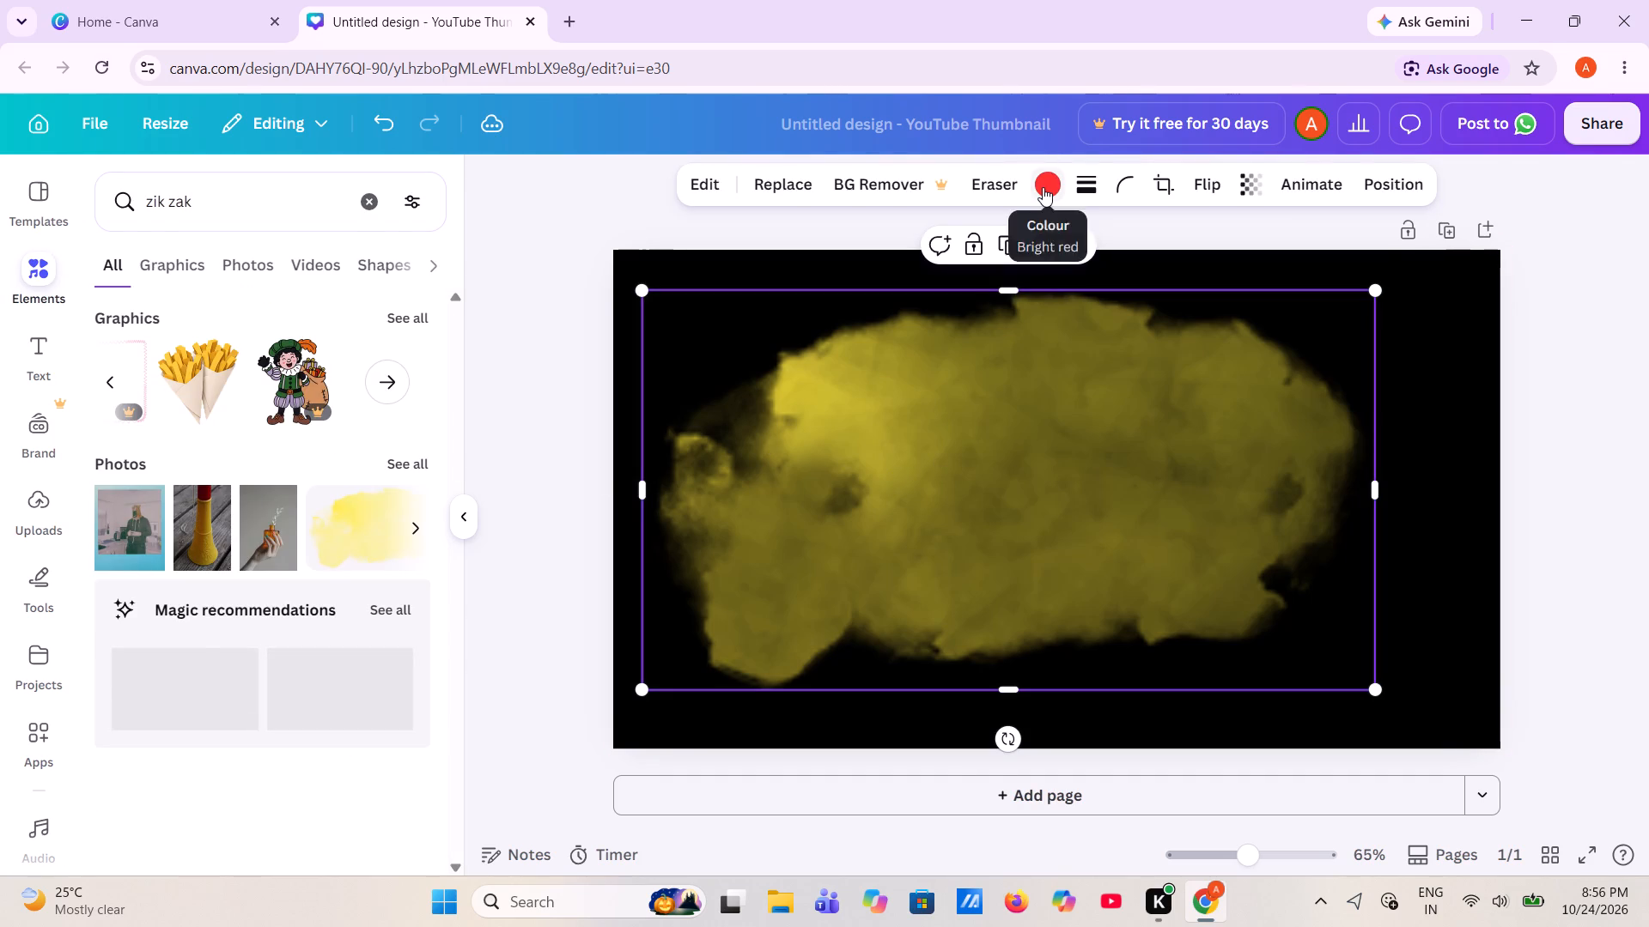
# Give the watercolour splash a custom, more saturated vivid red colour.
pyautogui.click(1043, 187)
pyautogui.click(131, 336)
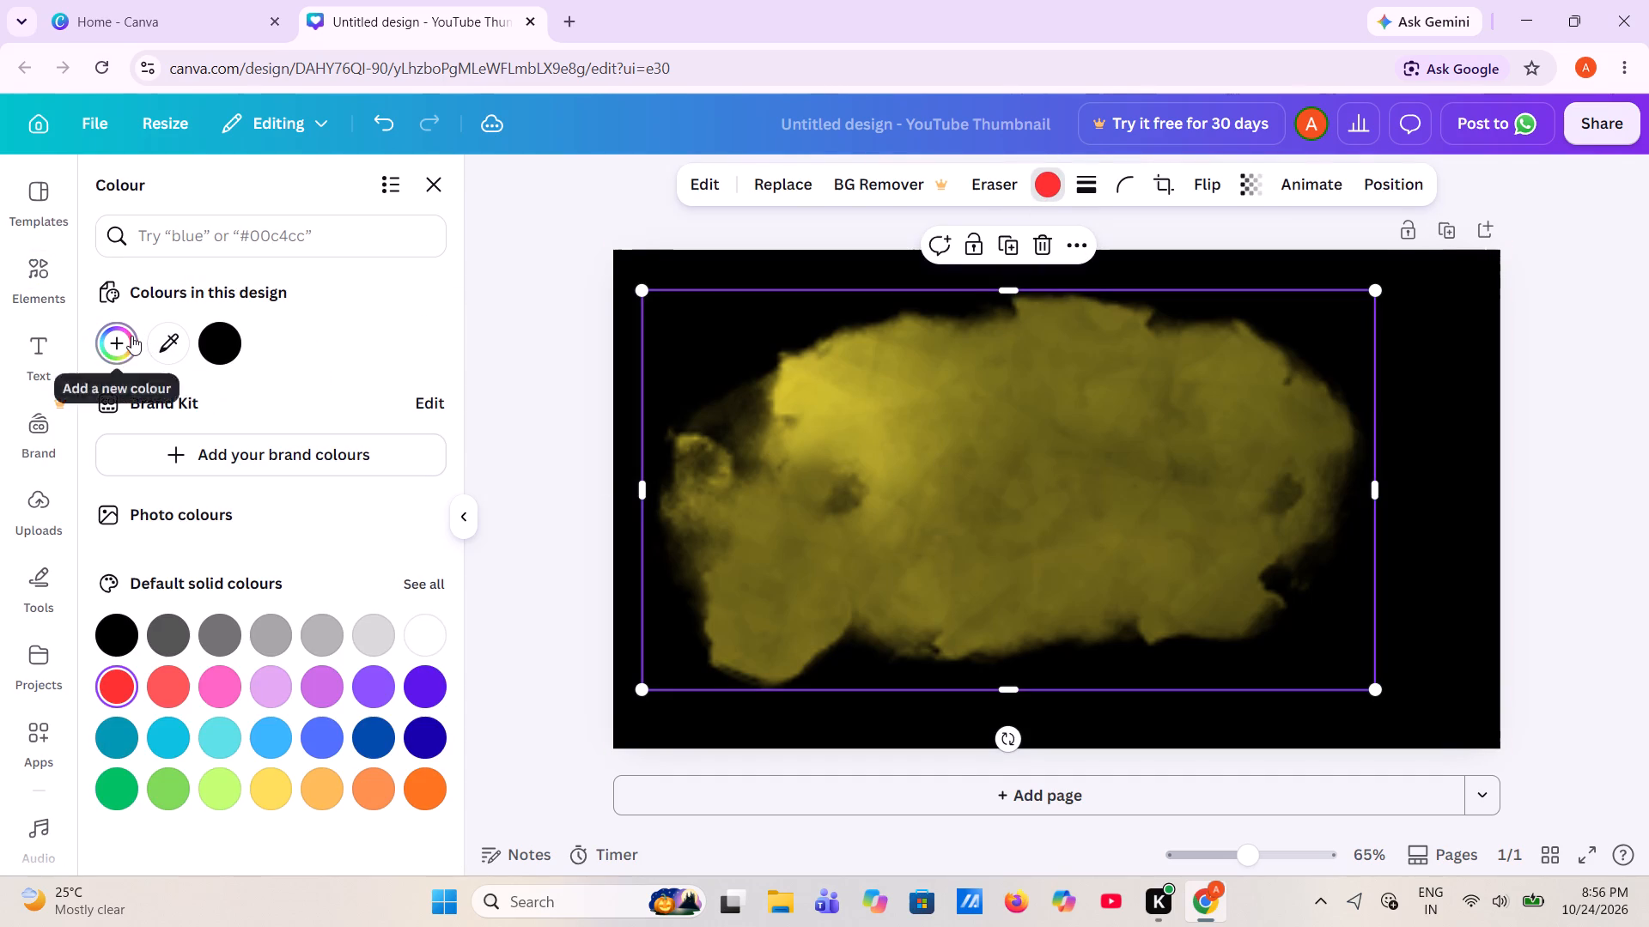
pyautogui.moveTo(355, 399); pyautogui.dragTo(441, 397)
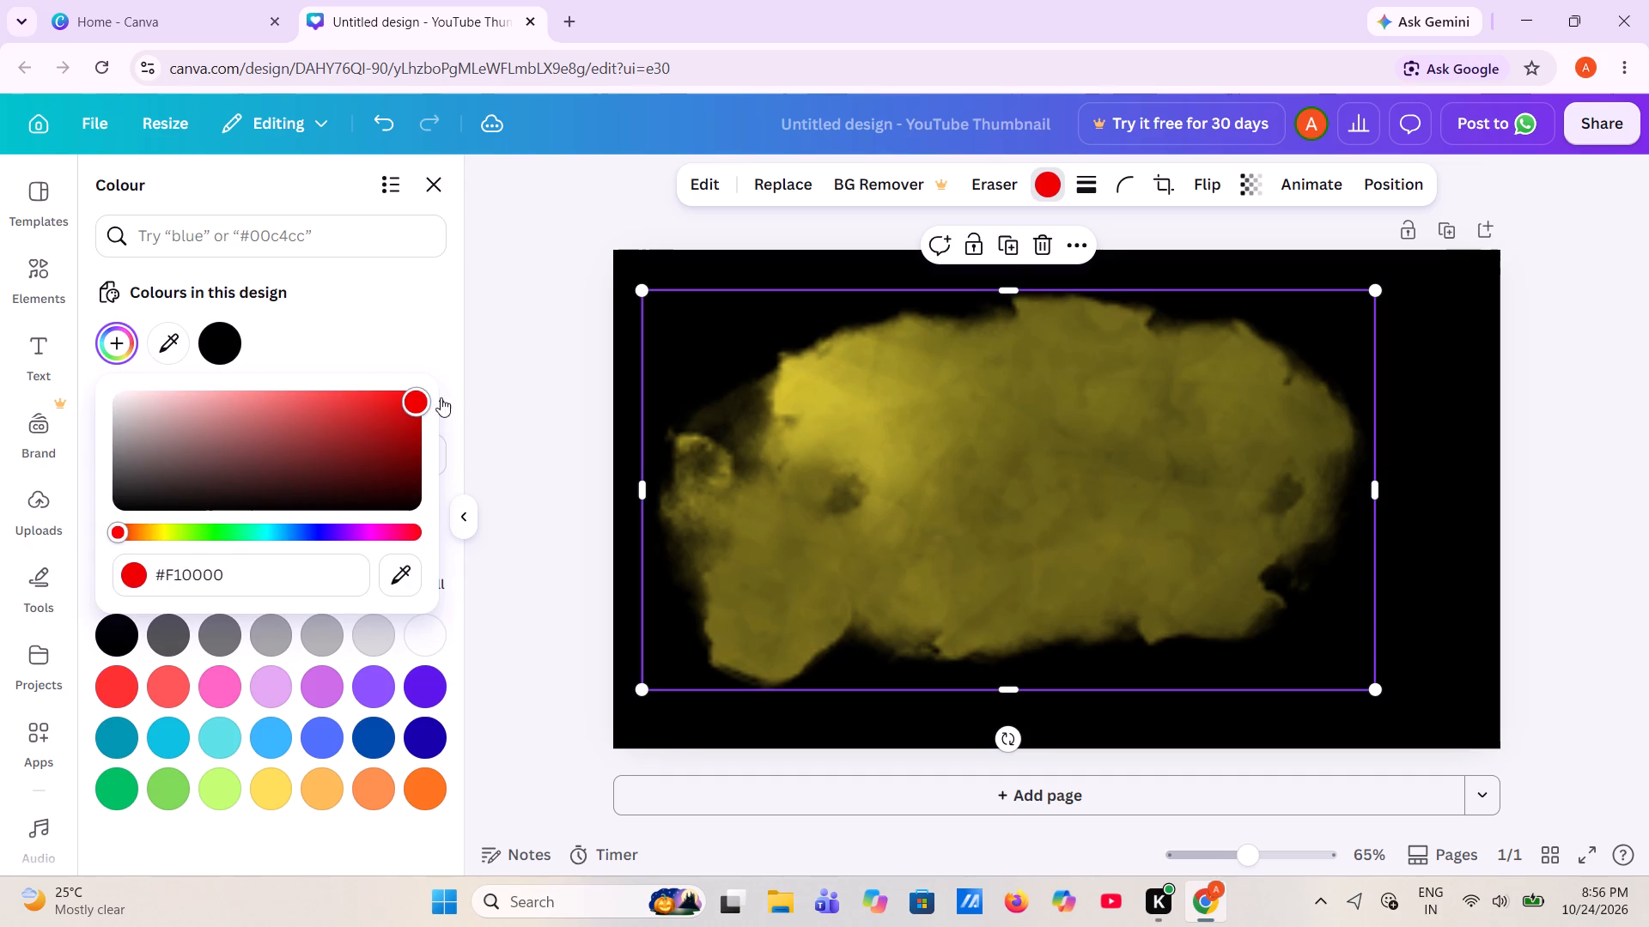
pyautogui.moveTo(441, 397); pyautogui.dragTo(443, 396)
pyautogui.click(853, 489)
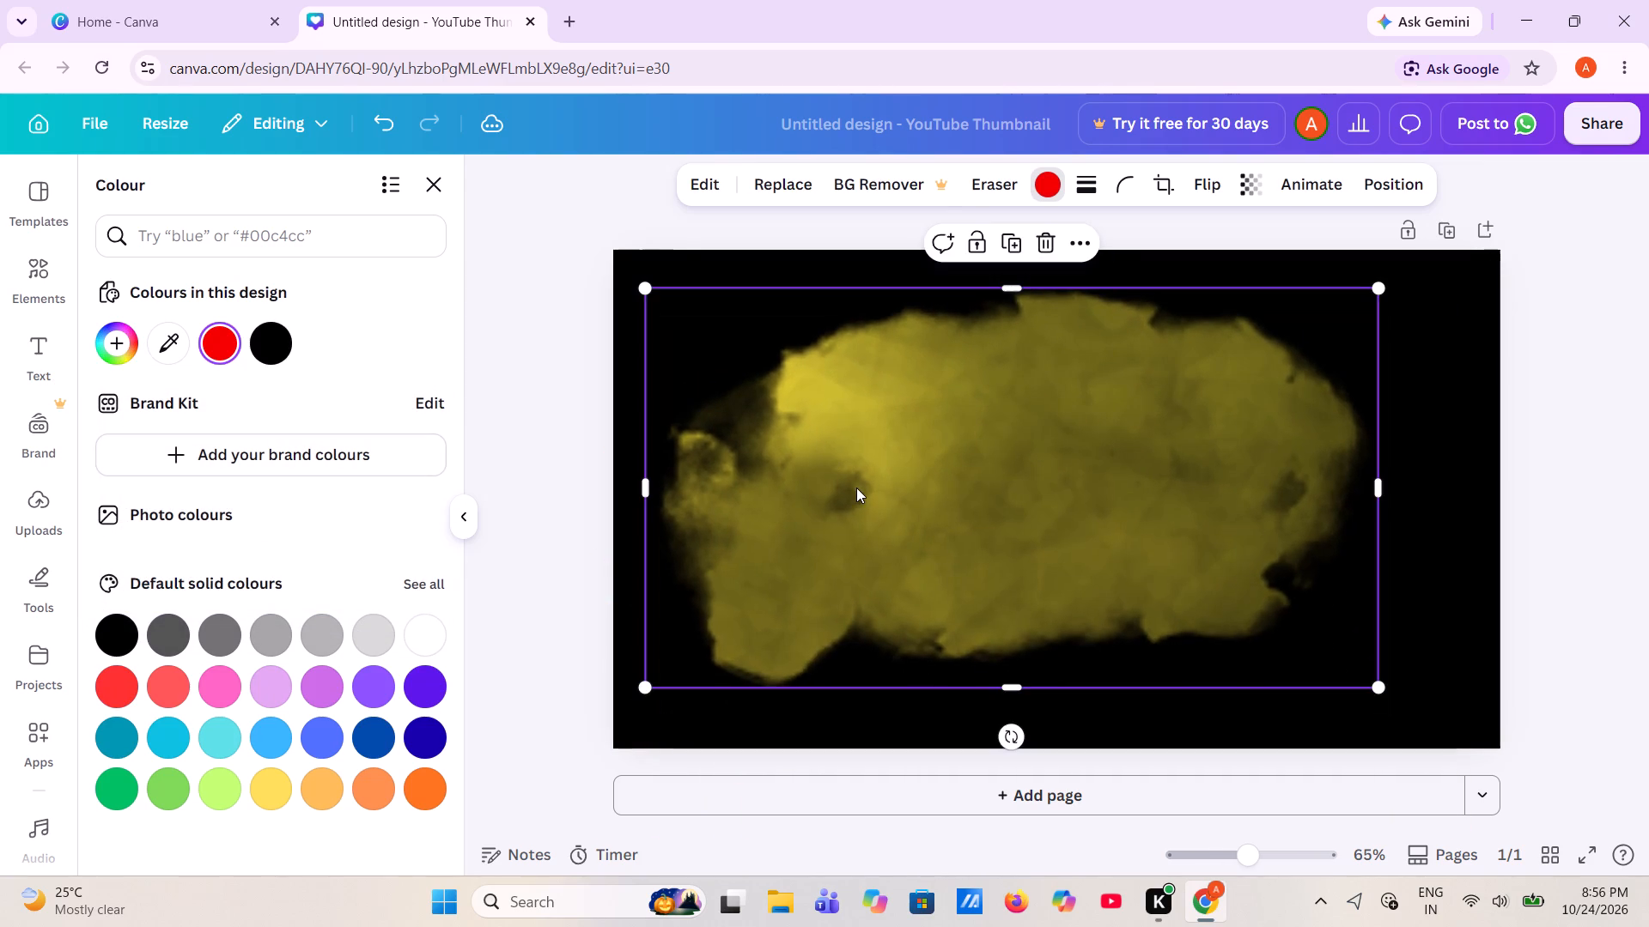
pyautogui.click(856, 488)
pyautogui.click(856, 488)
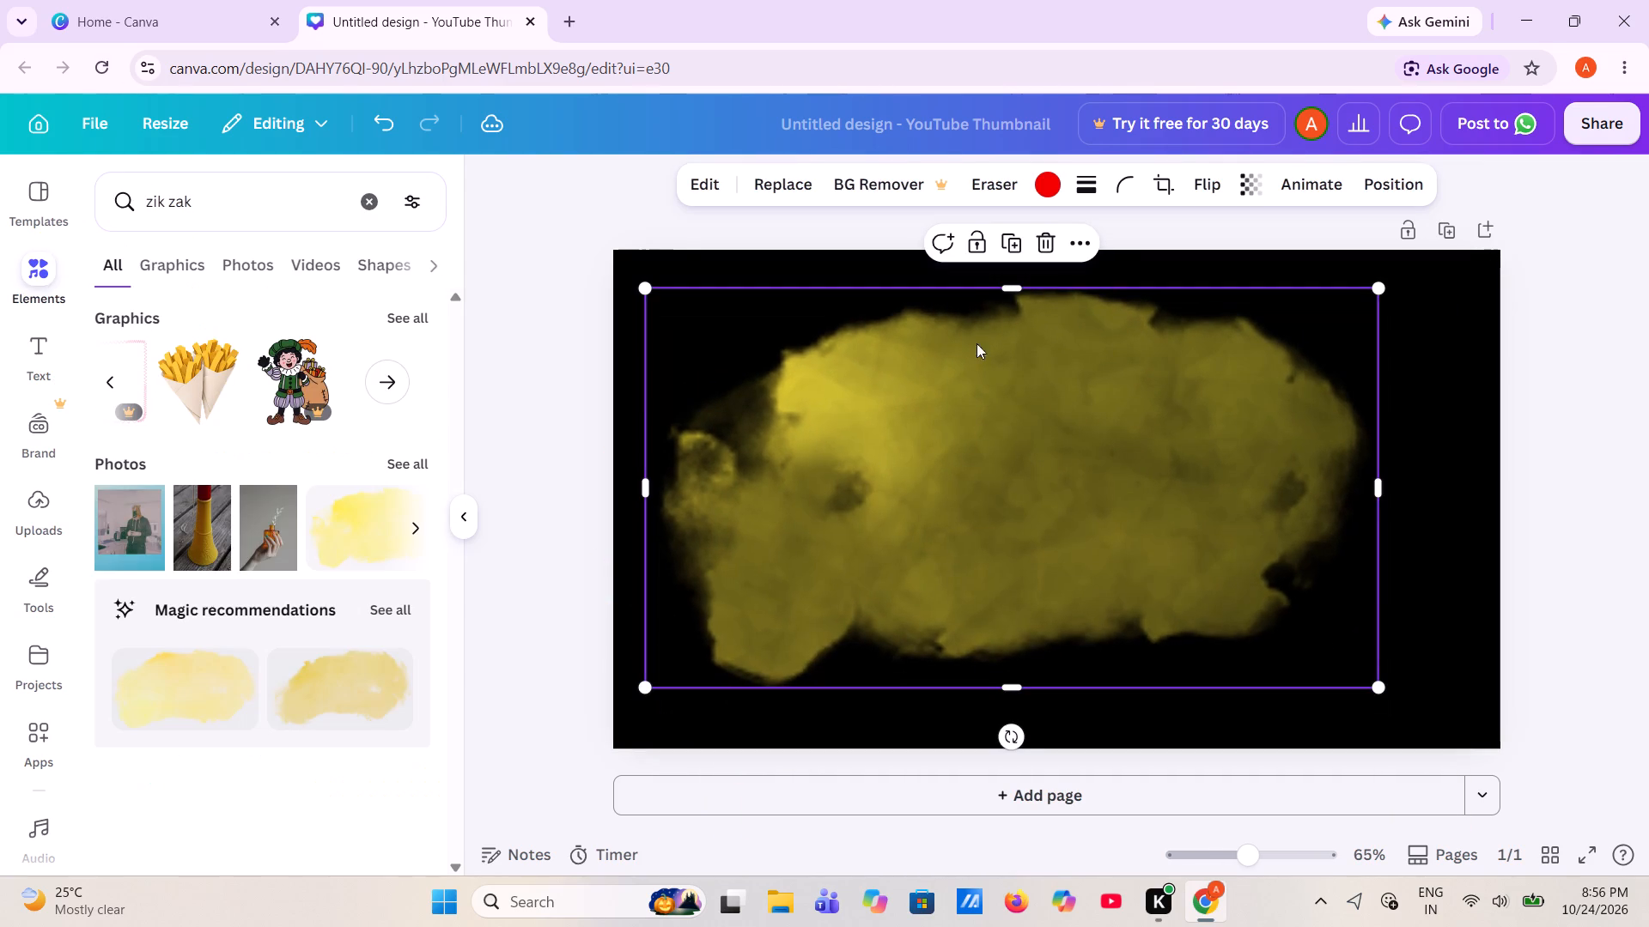
# Reposition the red watercolour splash so it is centred horizontally and vertically on the page.
pyautogui.click(922, 449)
pyautogui.moveTo(922, 449); pyautogui.dragTo(940, 445)
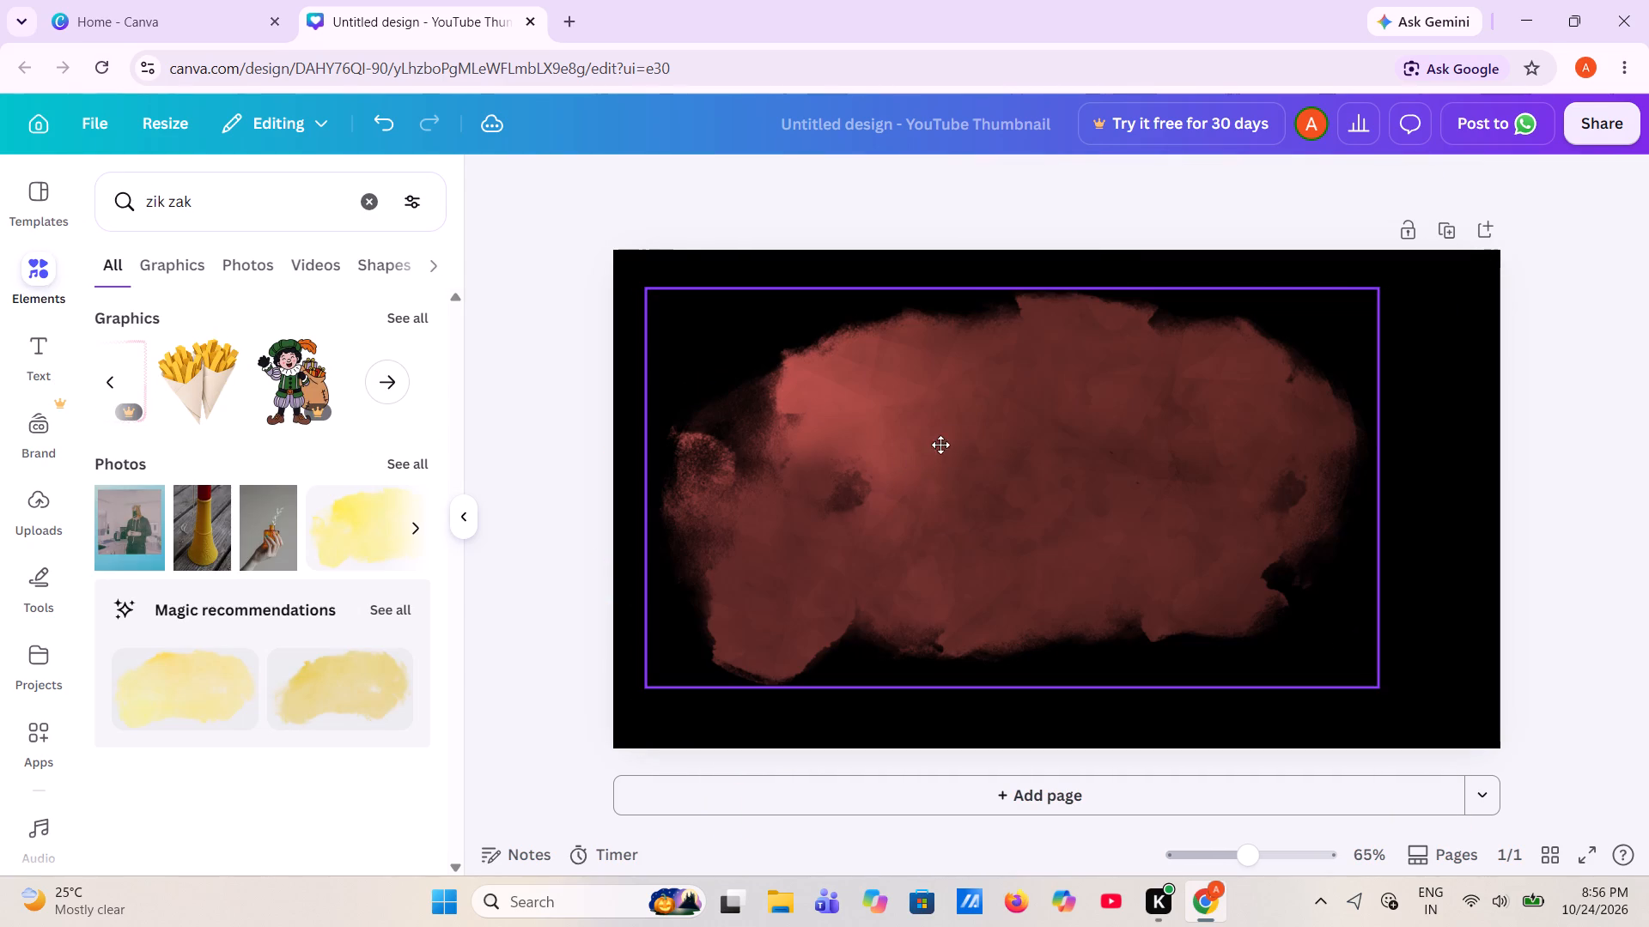
pyautogui.moveTo(940, 445); pyautogui.dragTo(946, 441)
pyautogui.moveTo(928, 445); pyautogui.dragTo(889, 413)
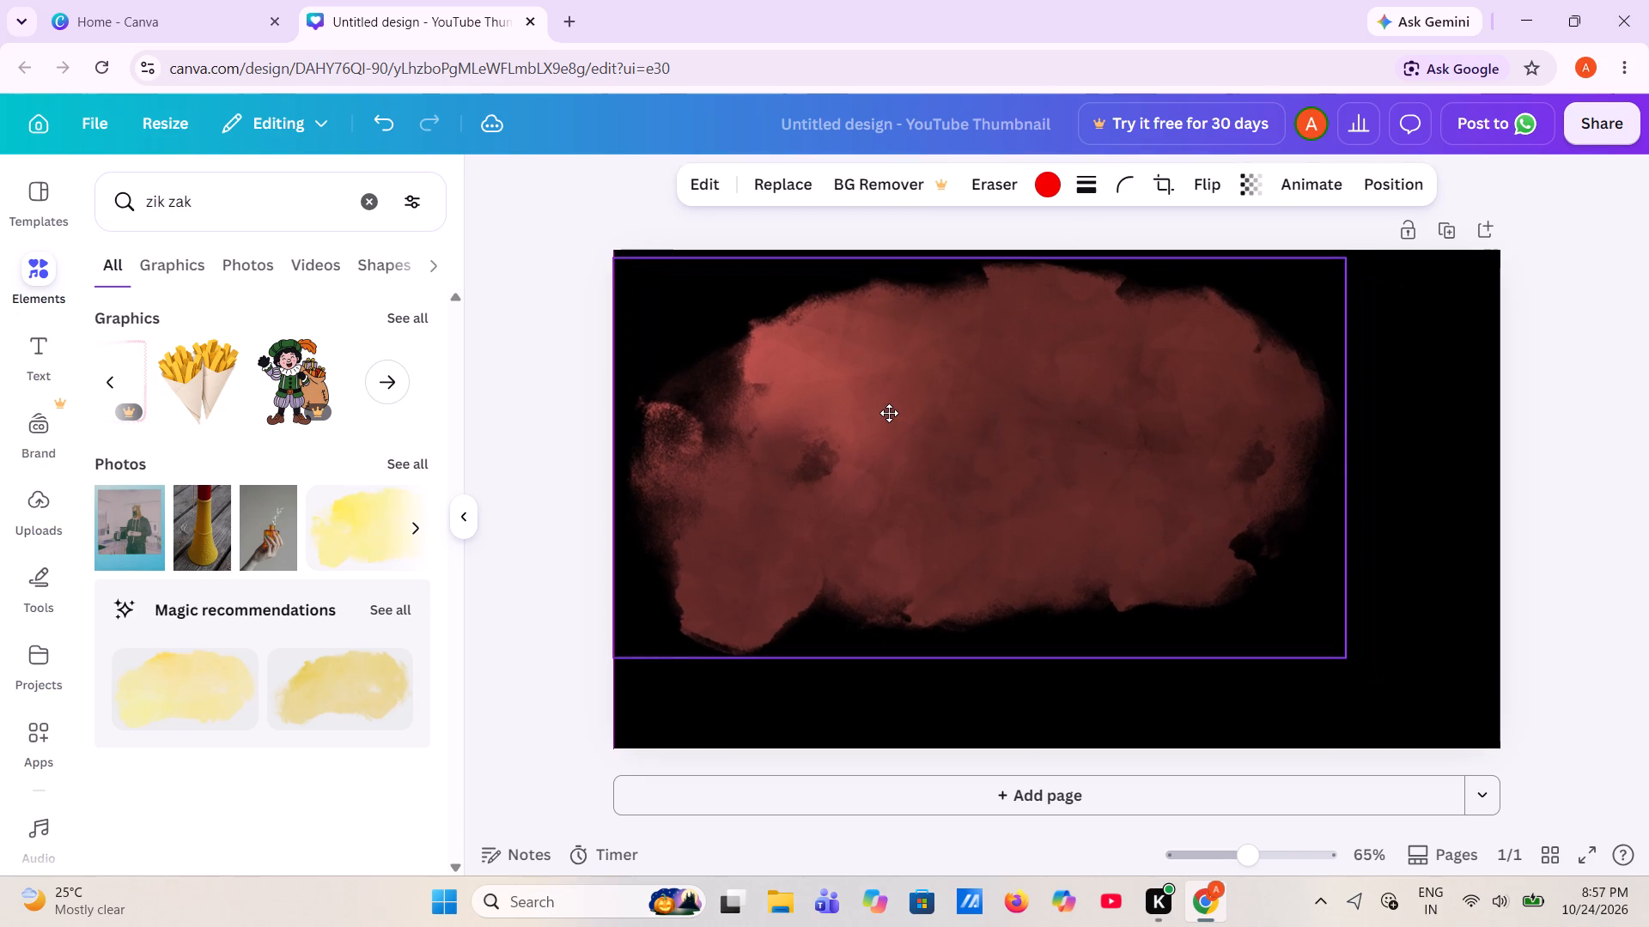
pyautogui.moveTo(889, 413); pyautogui.dragTo(945, 448)
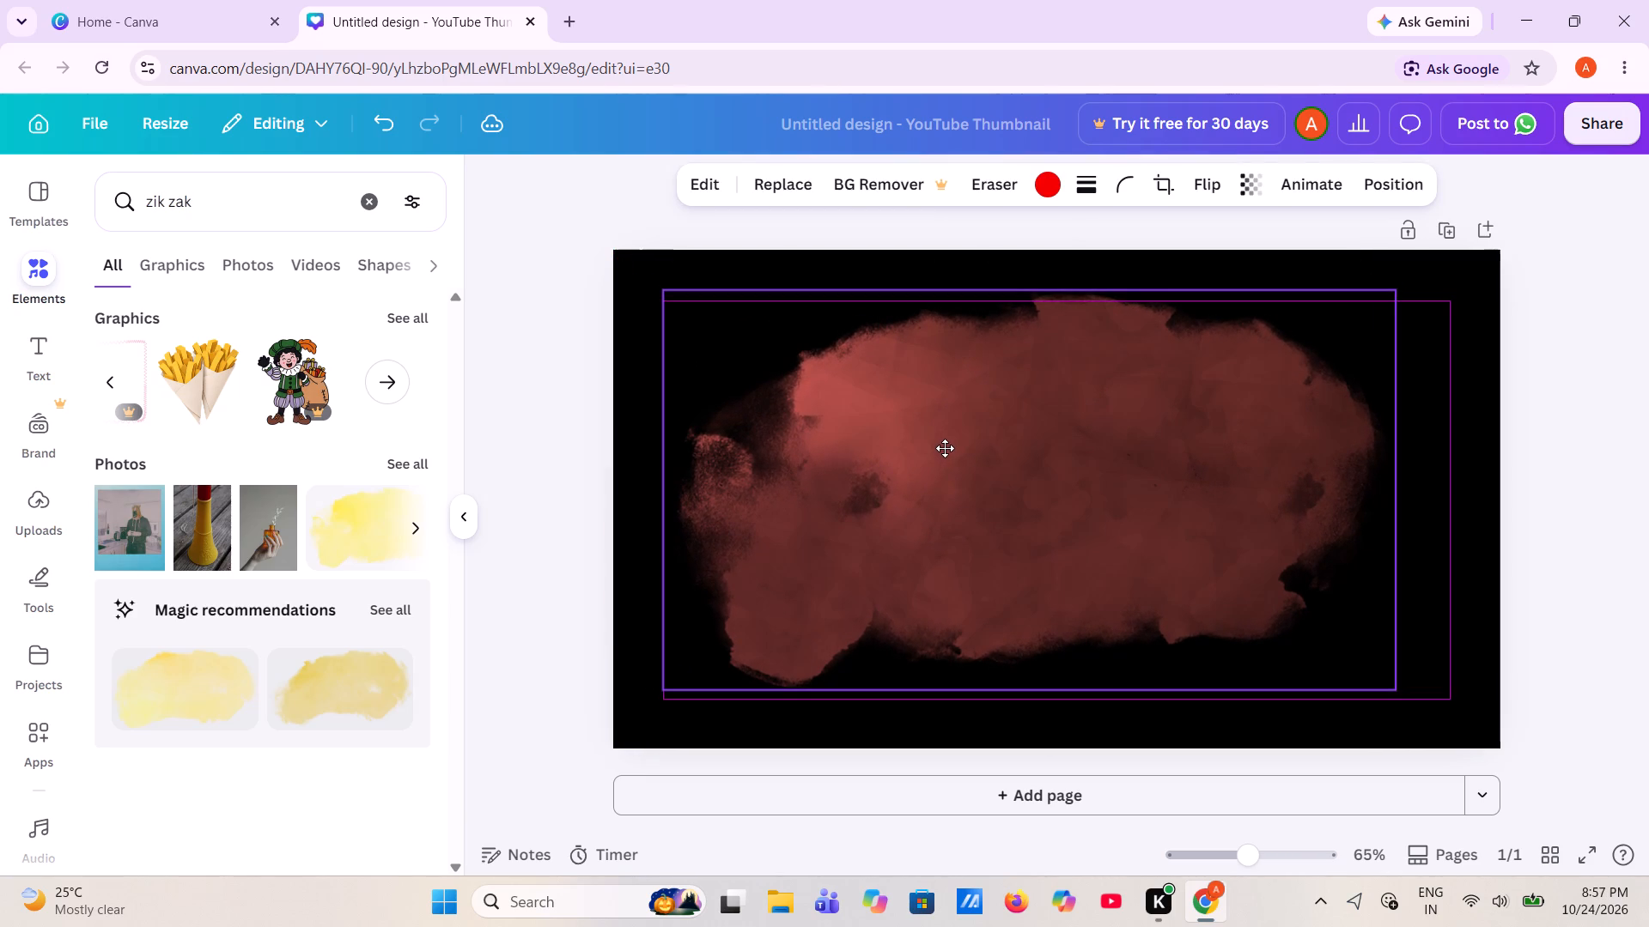
pyautogui.moveTo(945, 448); pyautogui.dragTo(958, 459)
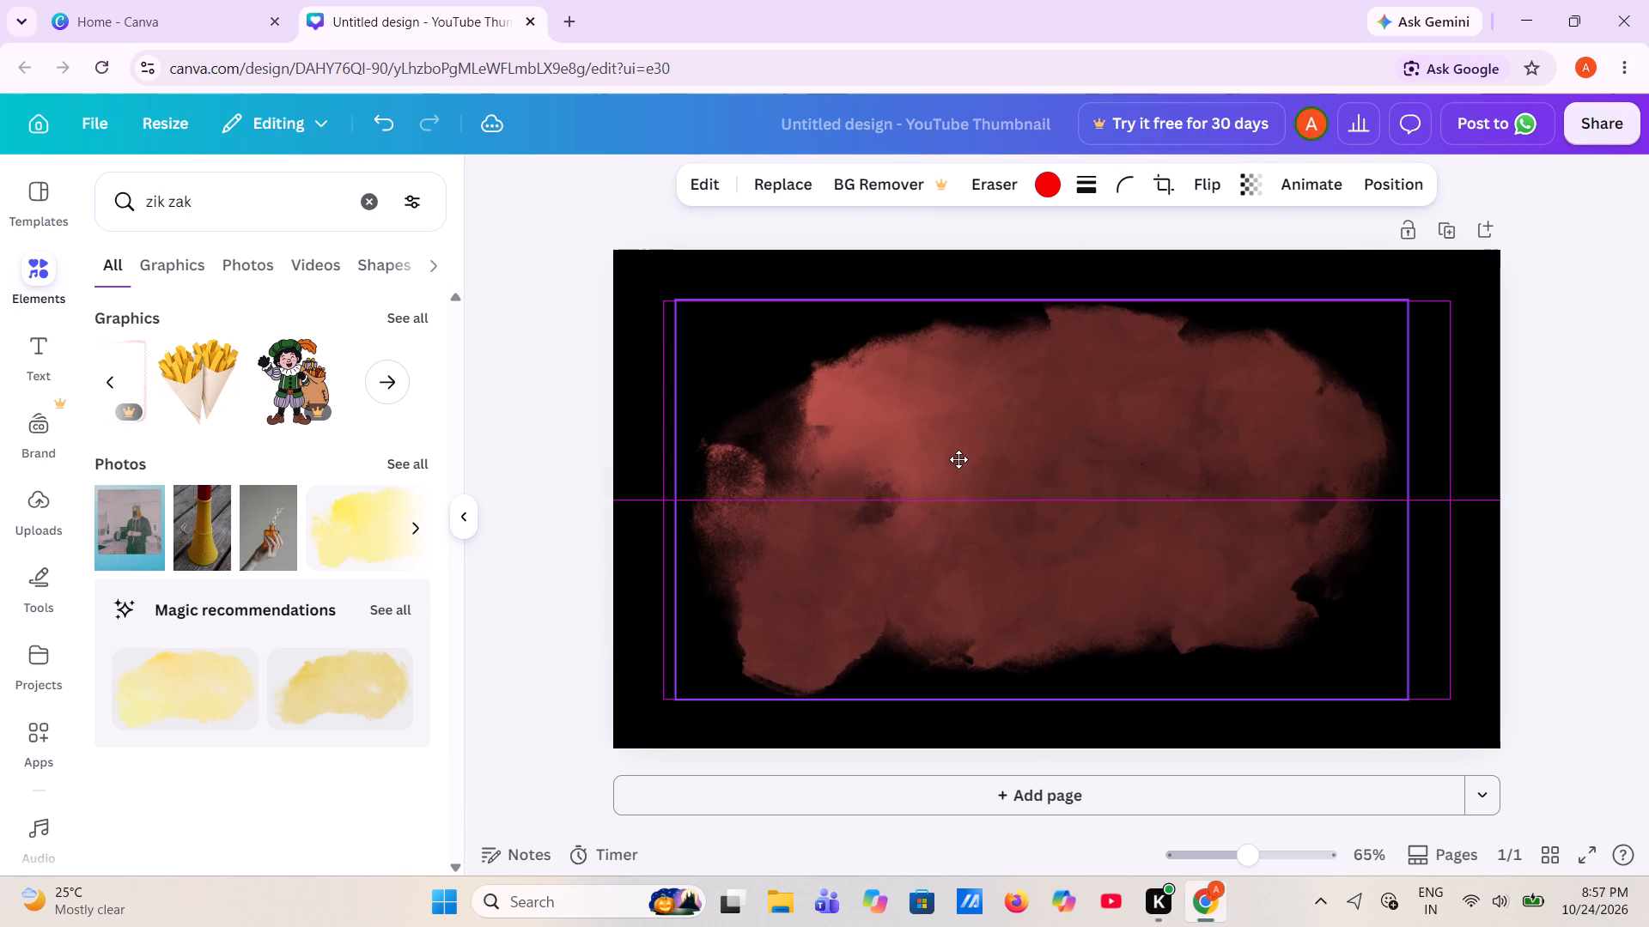
pyautogui.moveTo(958, 459); pyautogui.dragTo(972, 462)
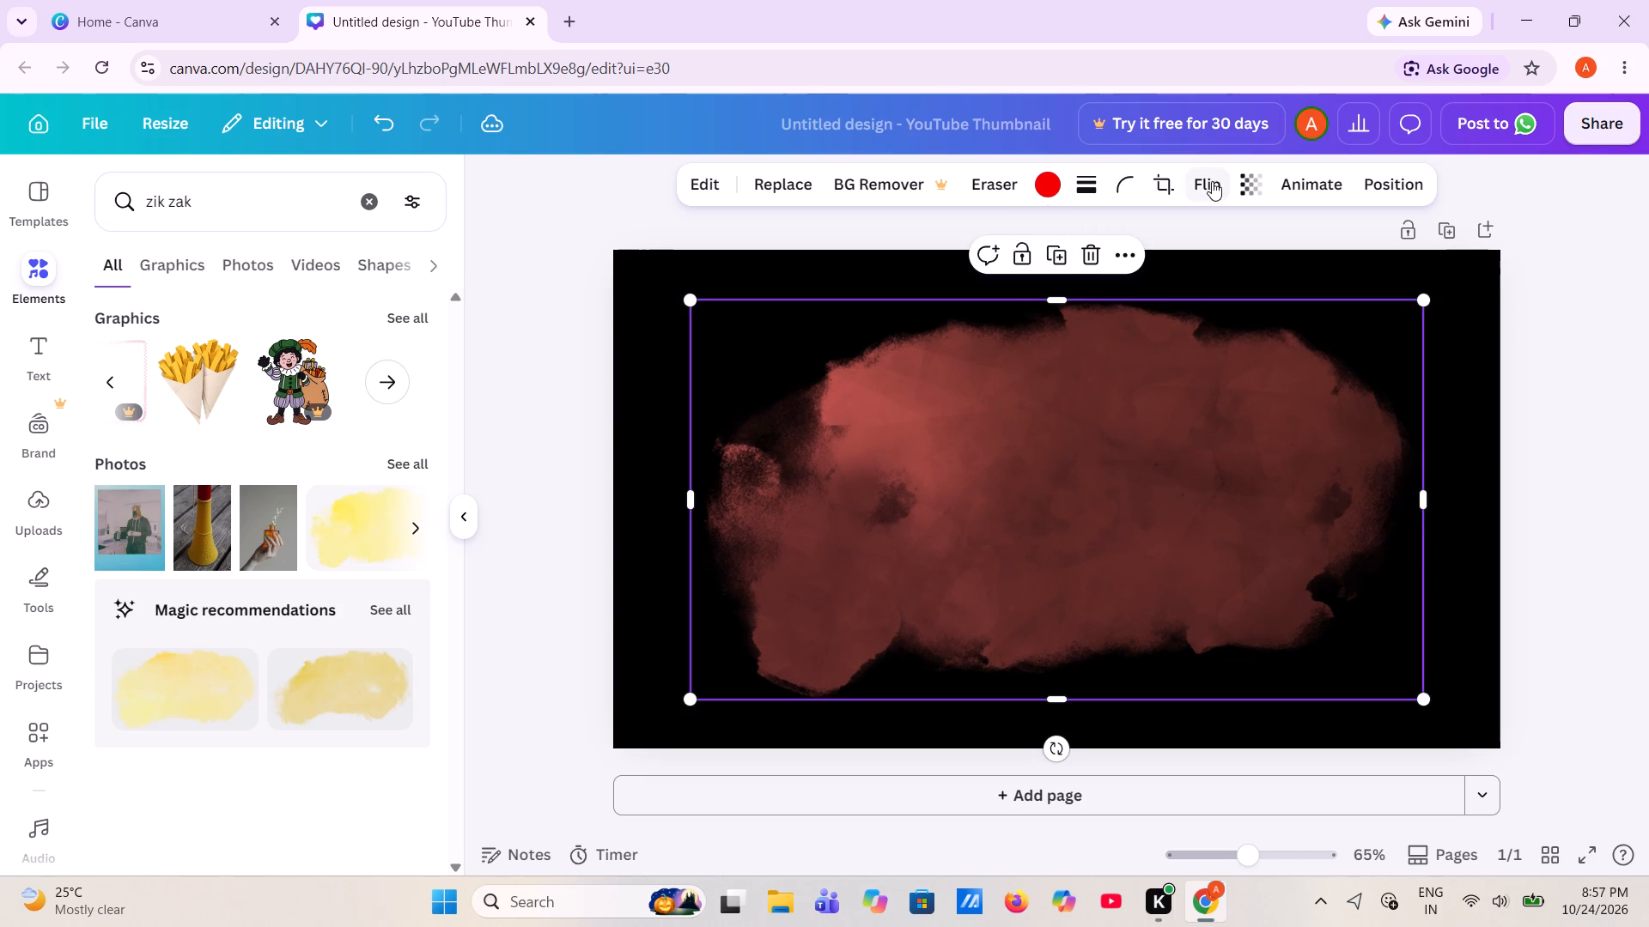
# Set the watercolour splash's transparency to 77.
pyautogui.click(1245, 189)
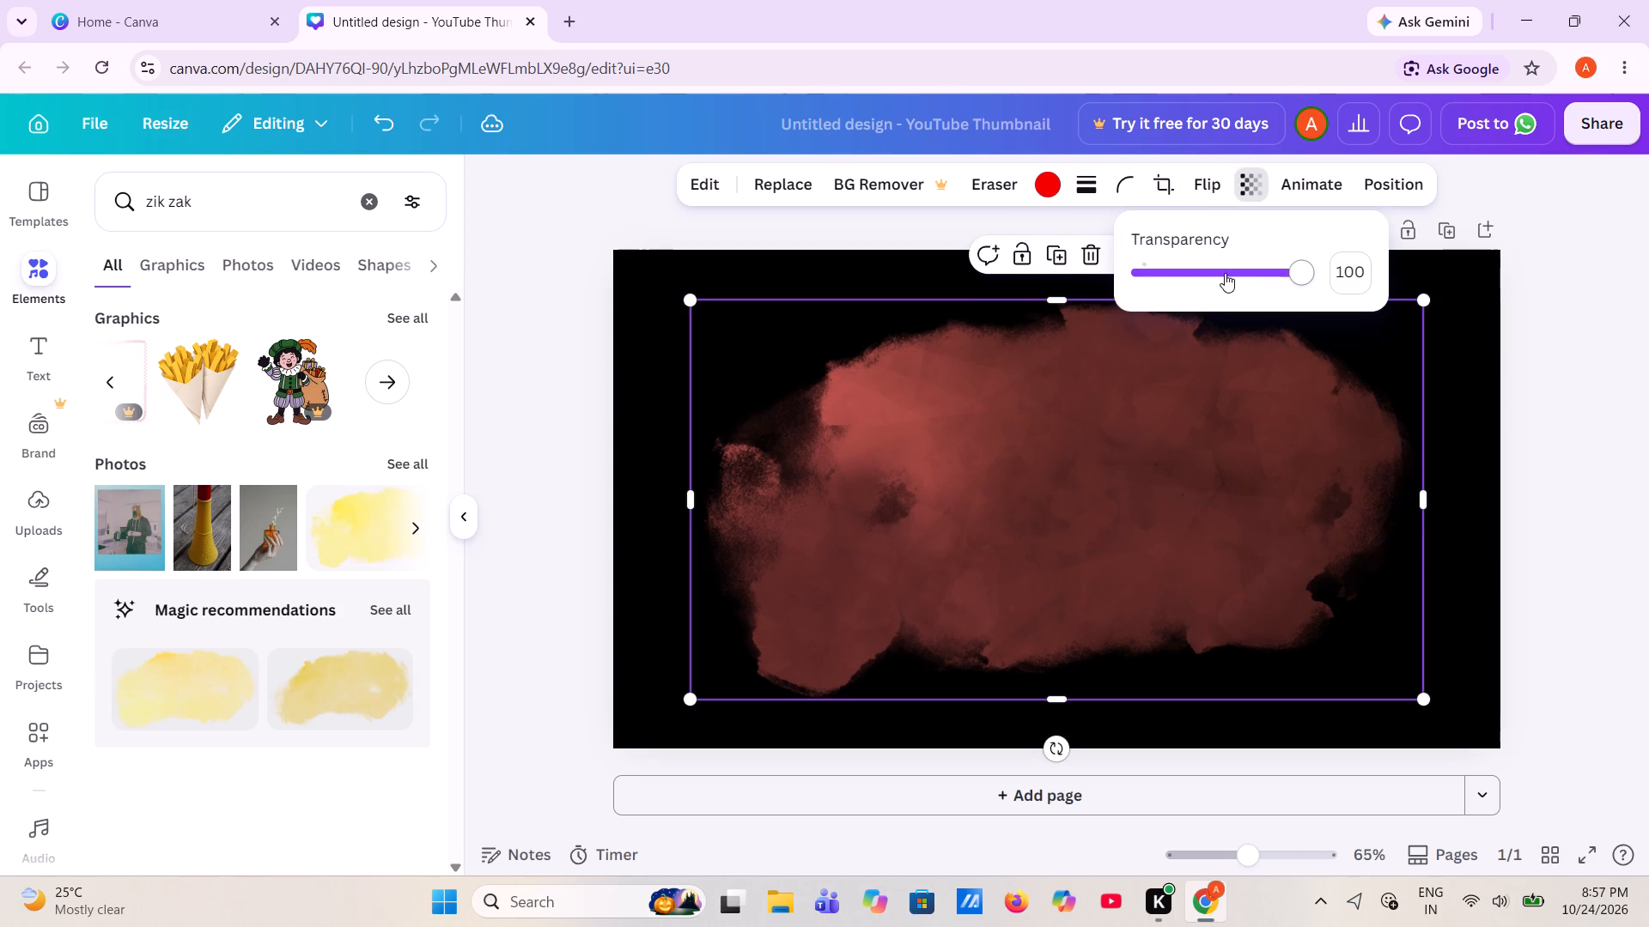
pyautogui.click(1224, 273)
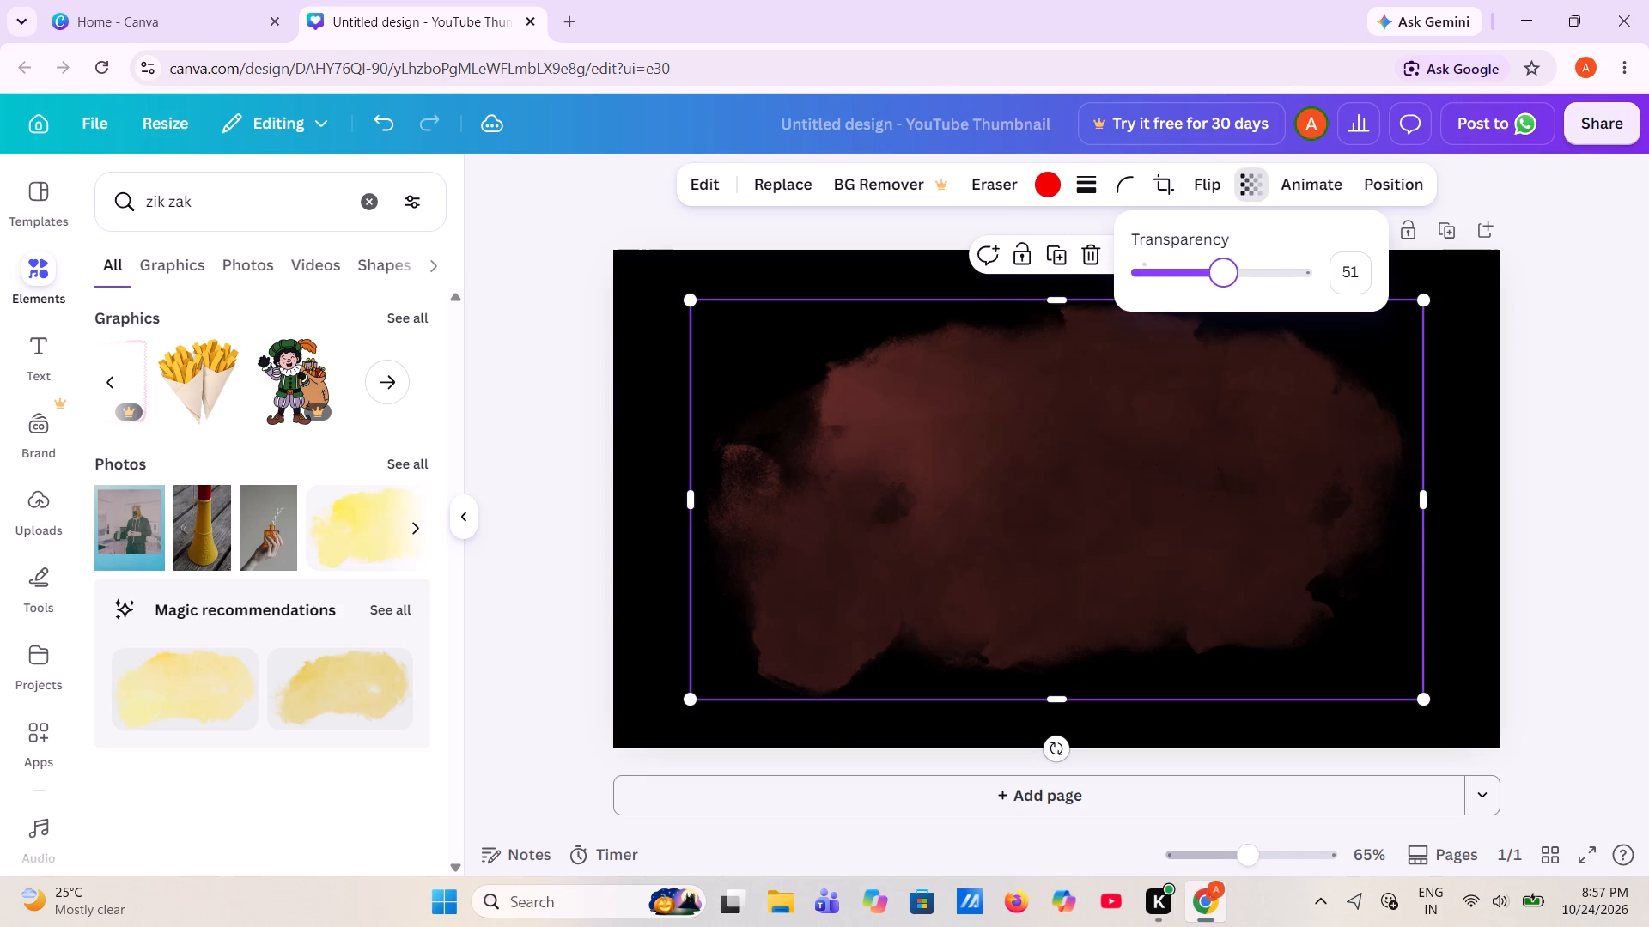
pyautogui.click(1265, 266)
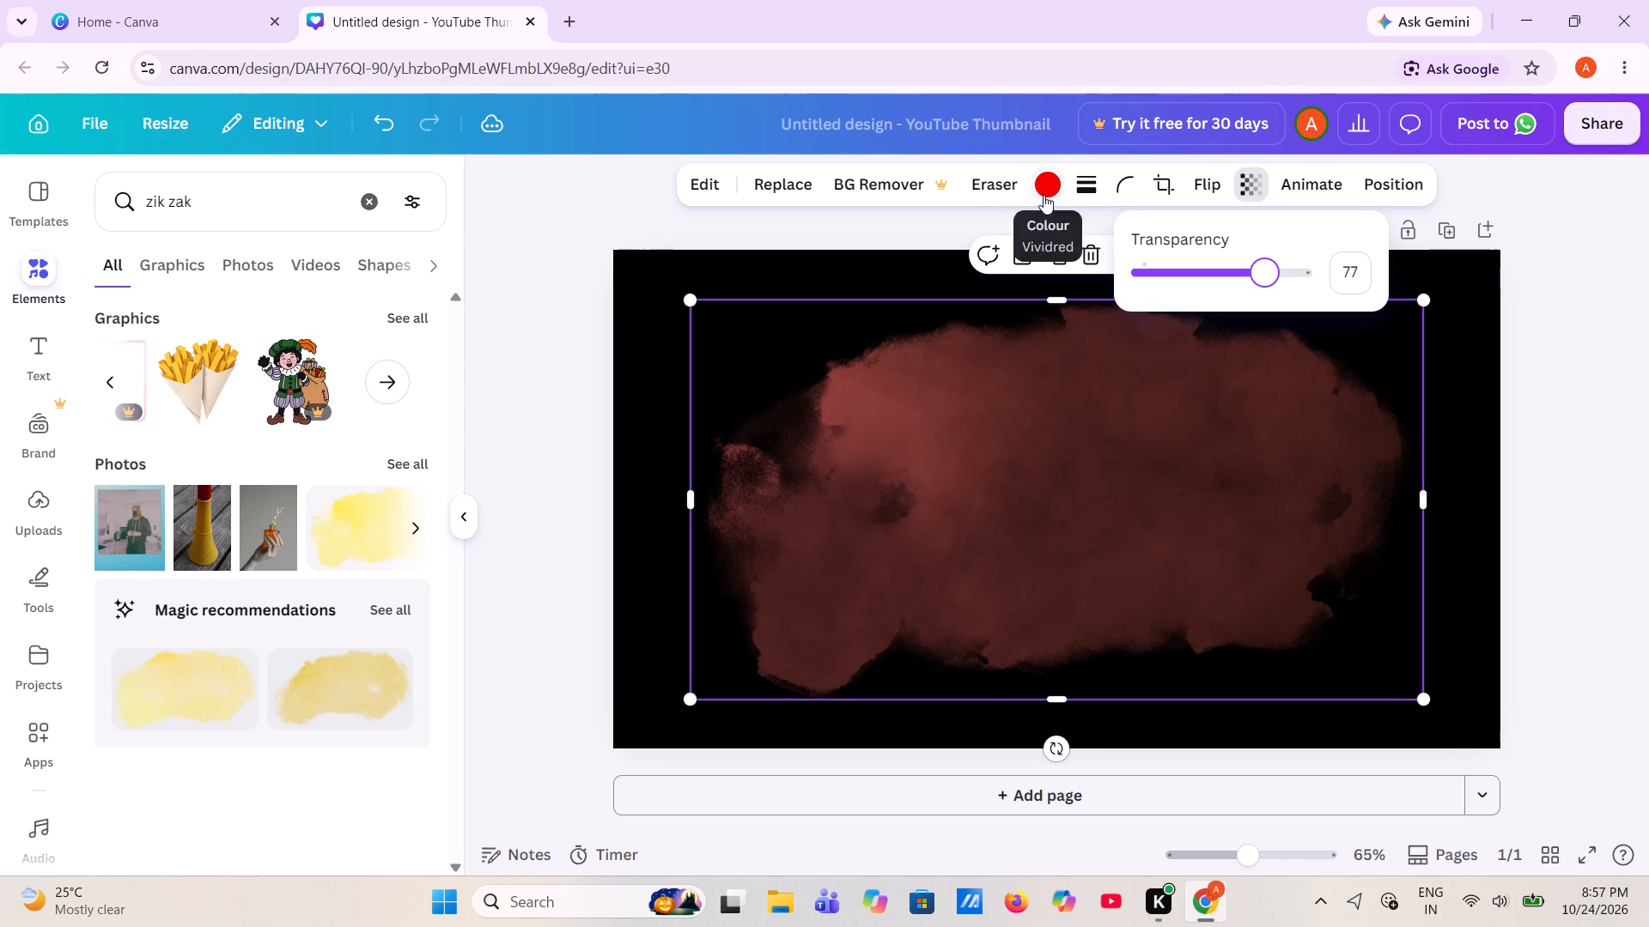
# Set the watercolour splash's custom colour to pure red #FF0000 and deselect it.
pyautogui.click(1044, 195)
pyautogui.click(116, 332)
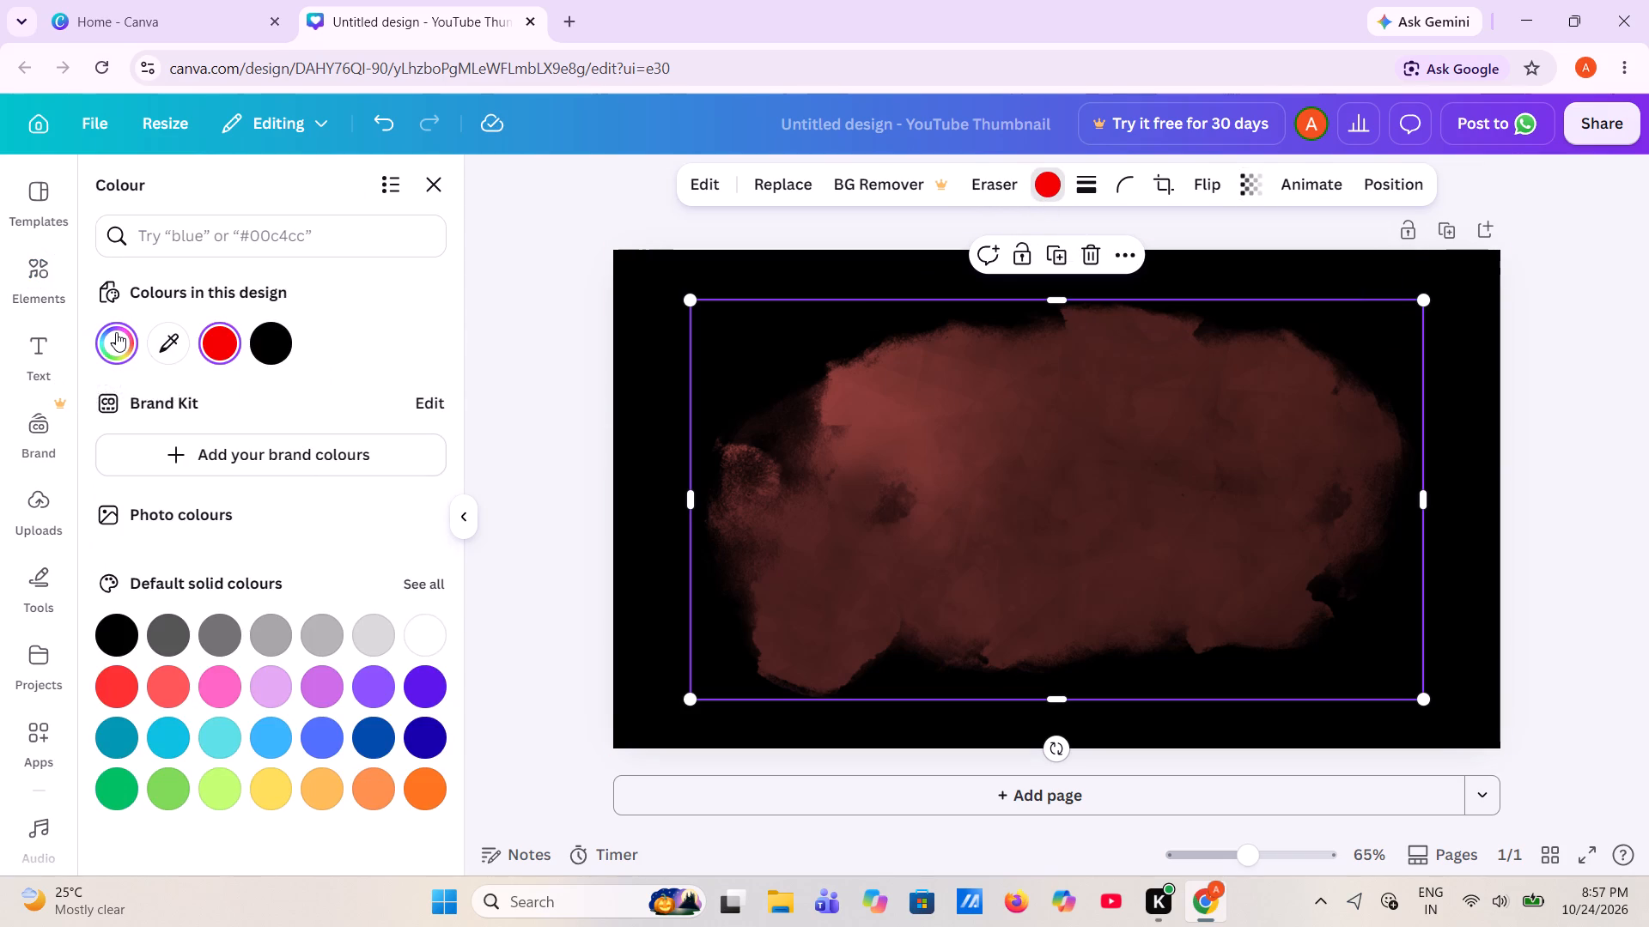
pyautogui.moveTo(418, 397); pyautogui.dragTo(353, 438)
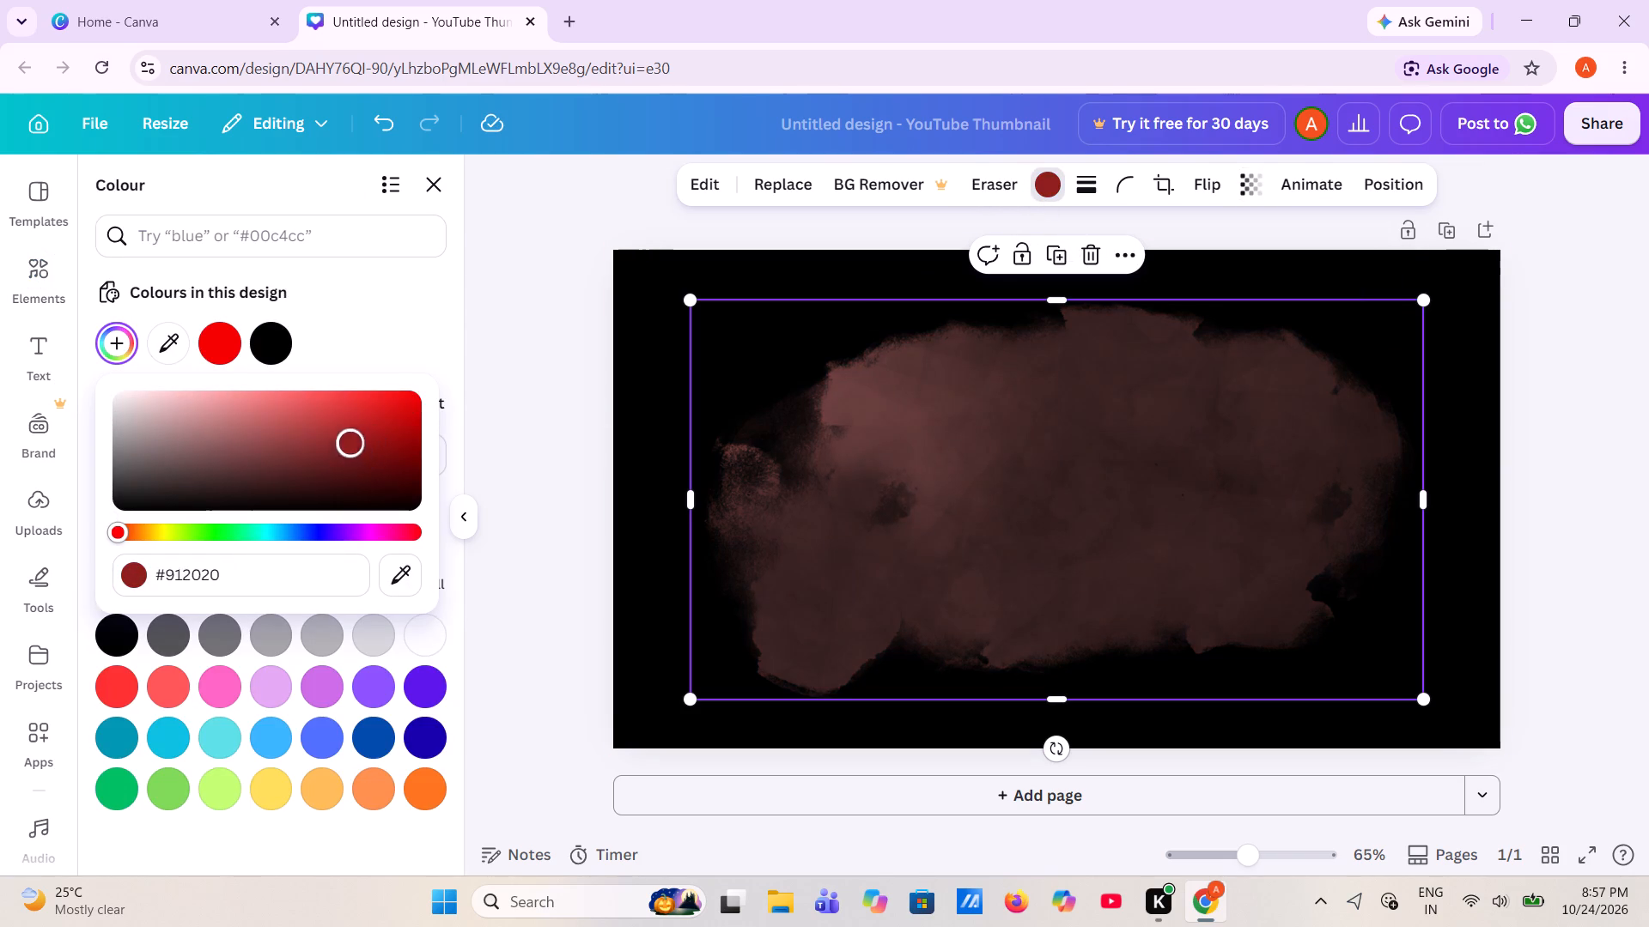
pyautogui.moveTo(353, 438); pyautogui.dragTo(453, 372)
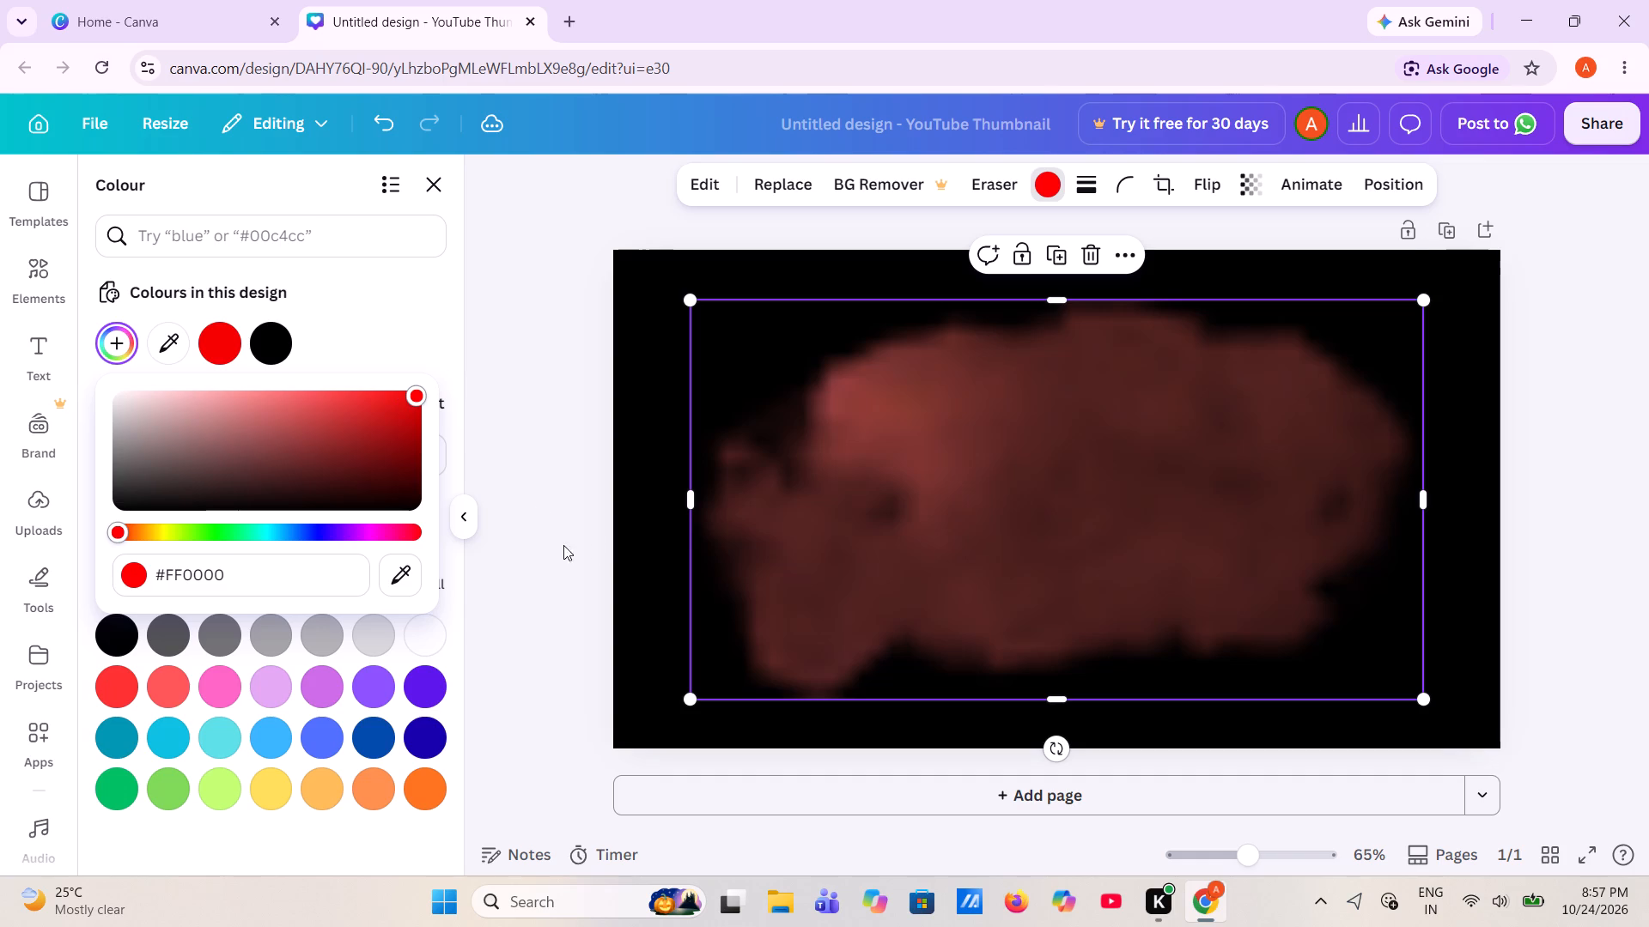
pyautogui.click(642, 500)
pyautogui.click(873, 506)
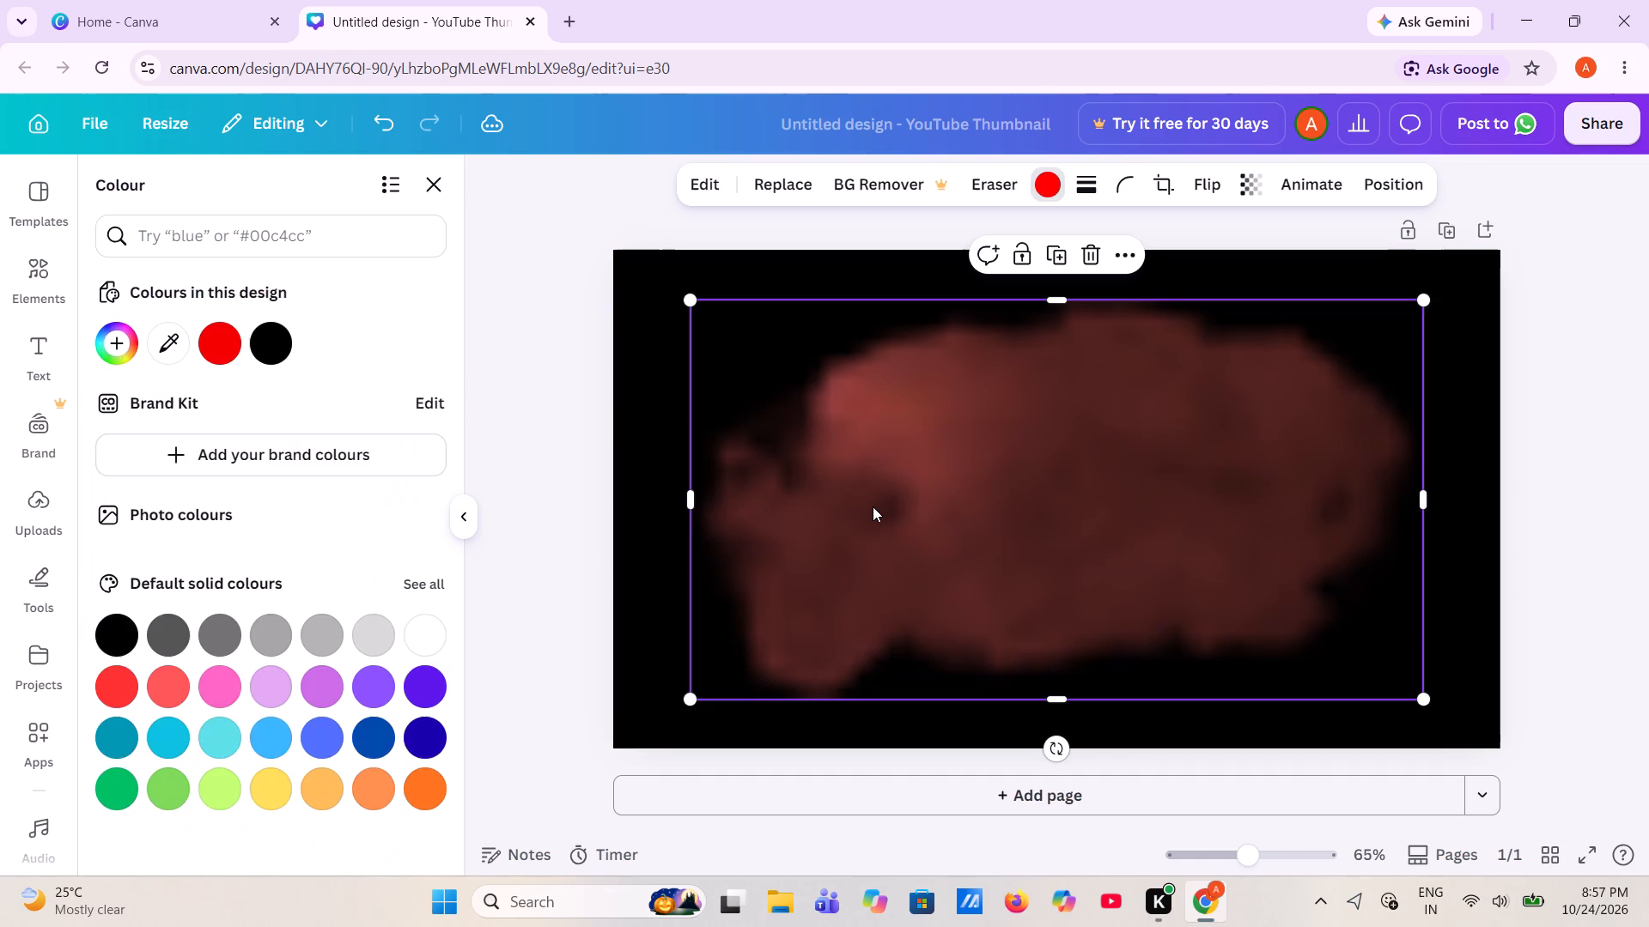
pyautogui.click(554, 387)
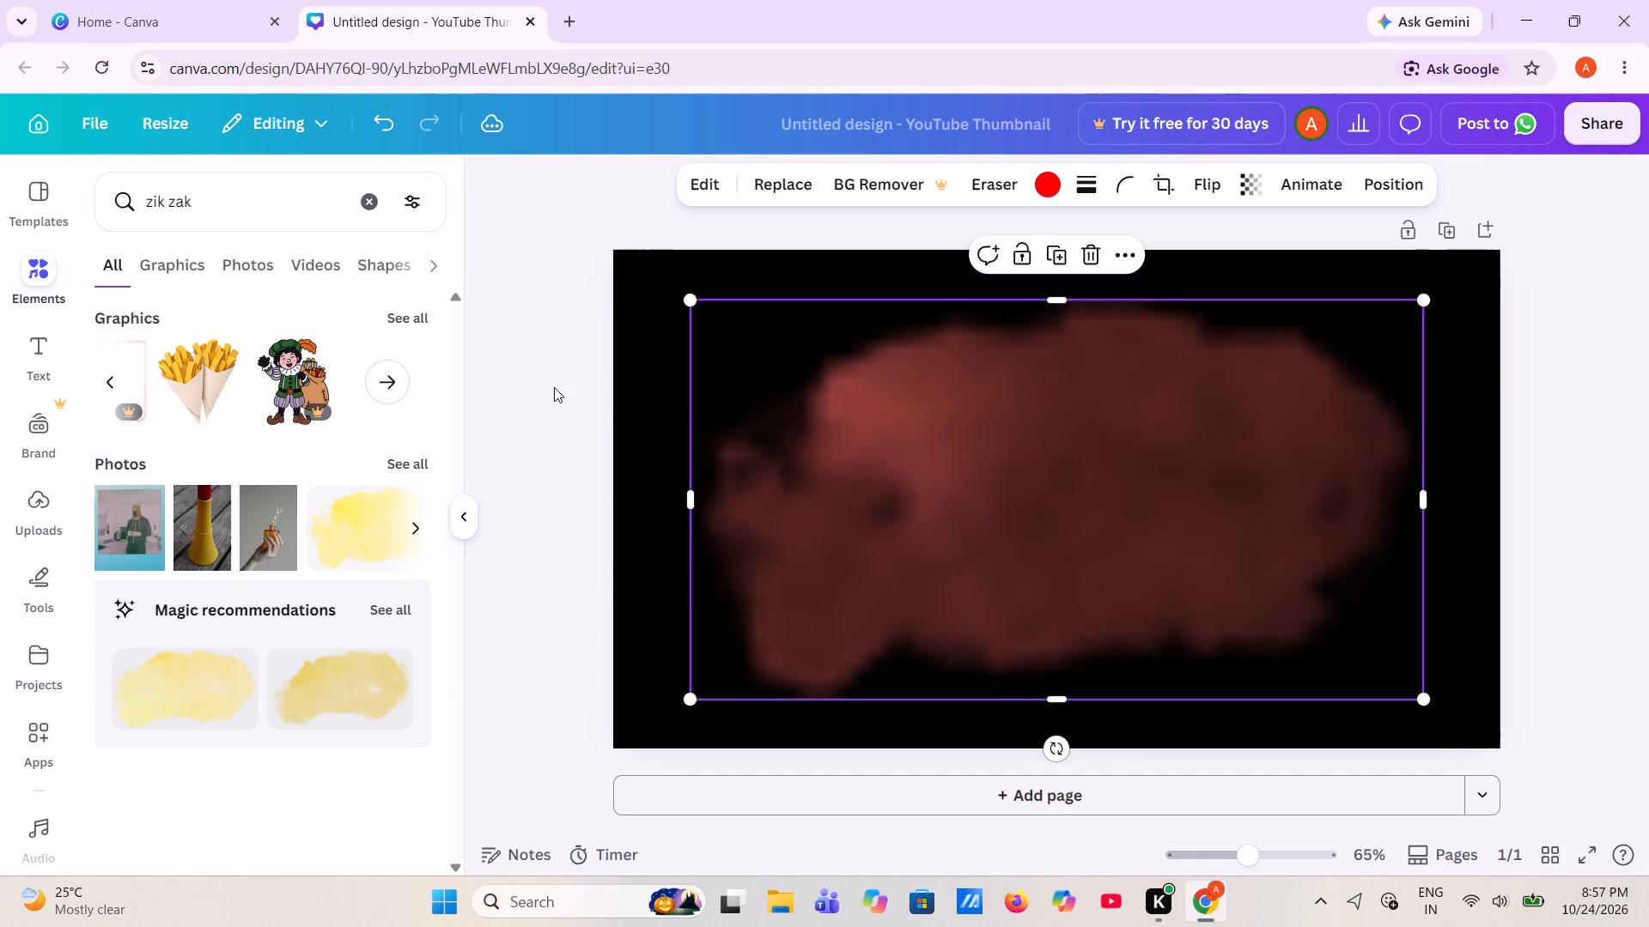
pyautogui.click(553, 387)
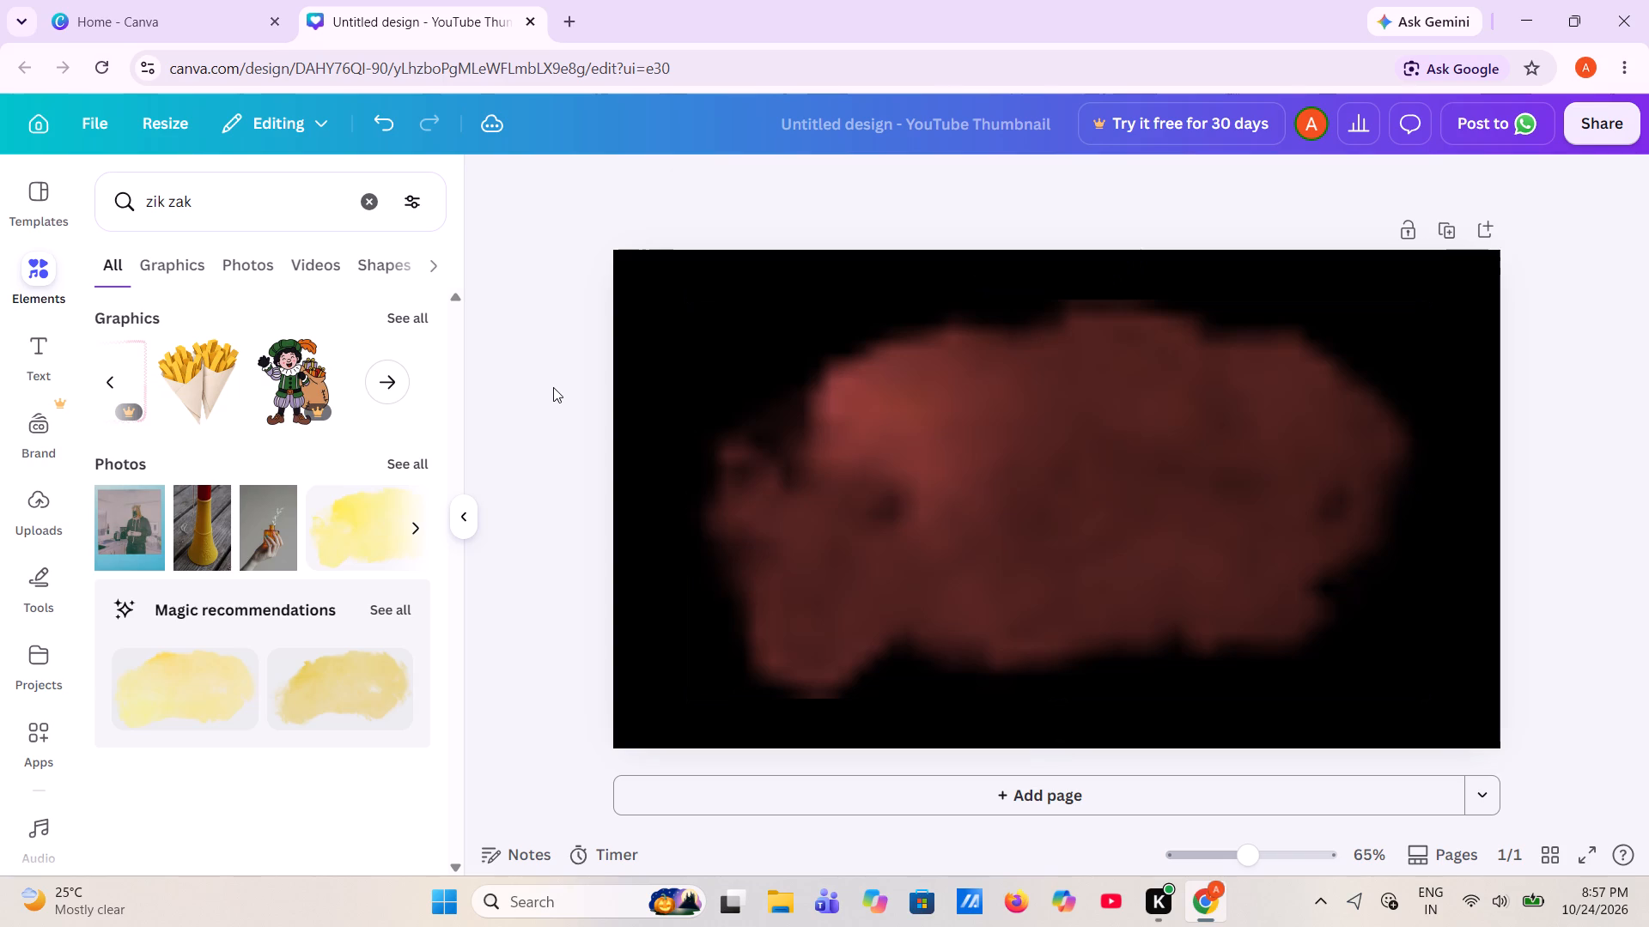
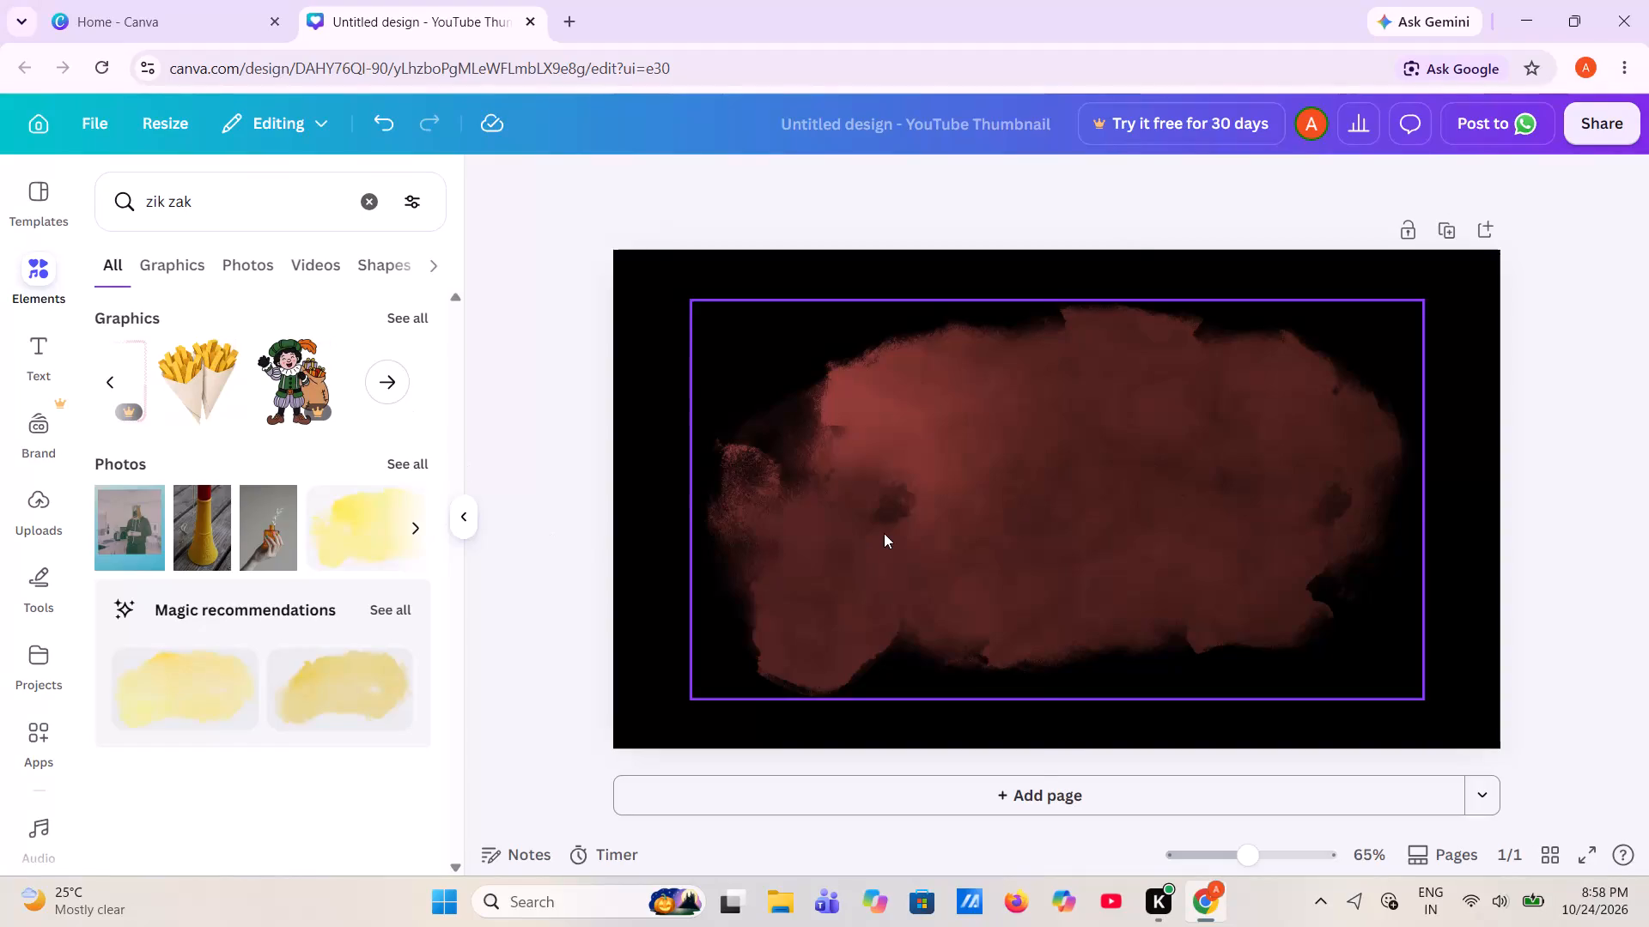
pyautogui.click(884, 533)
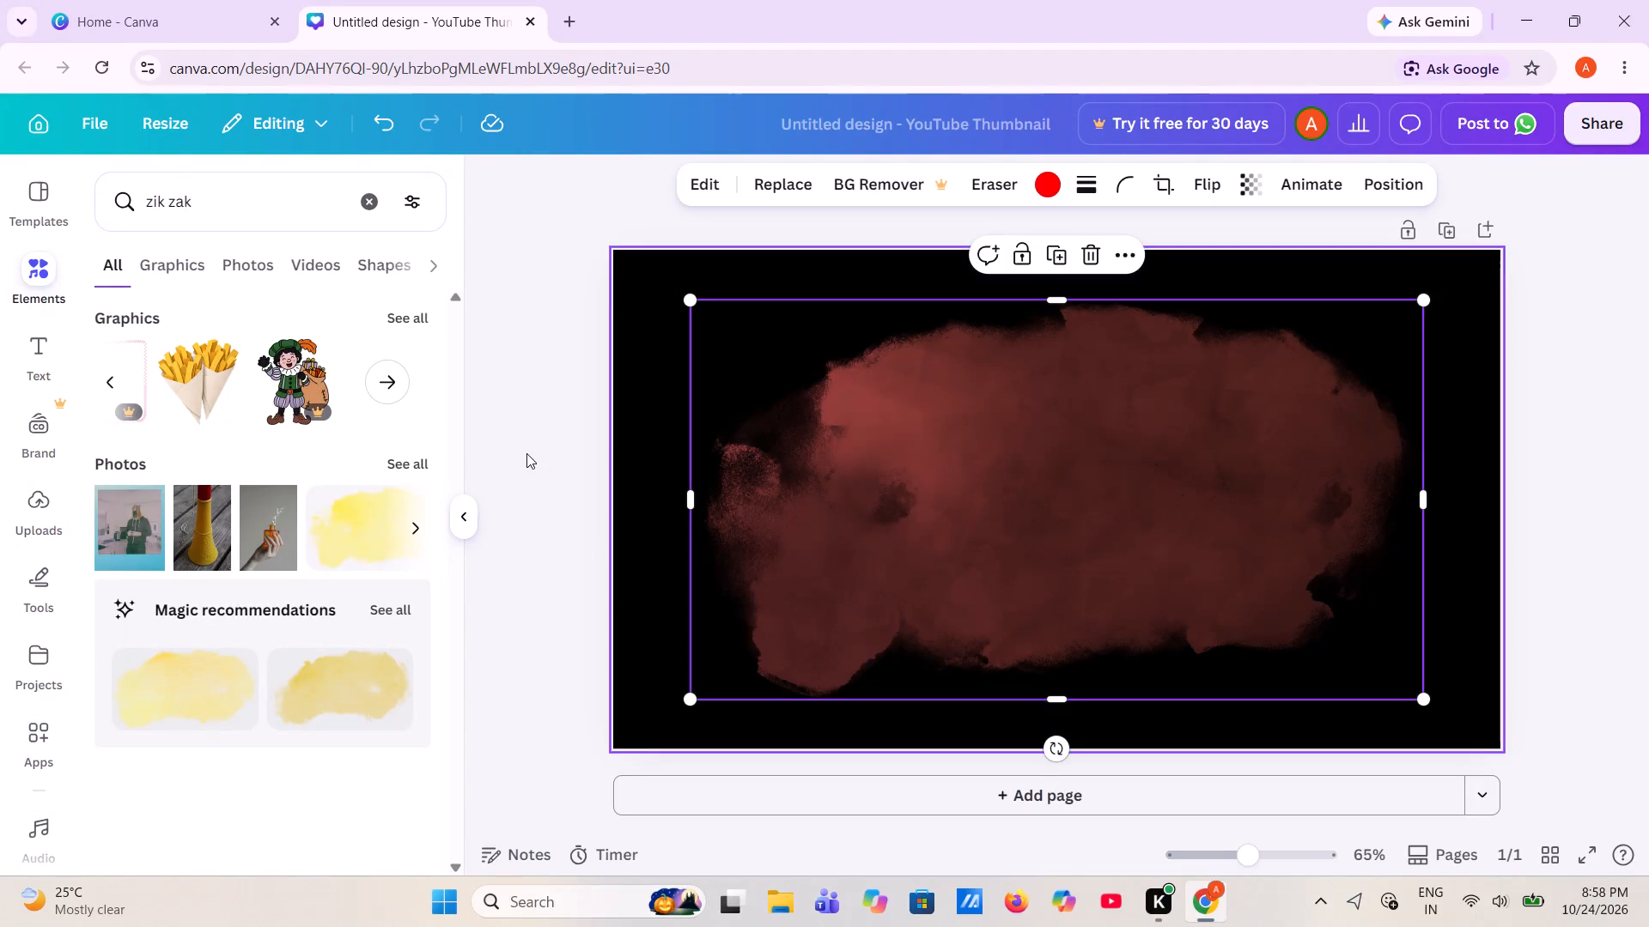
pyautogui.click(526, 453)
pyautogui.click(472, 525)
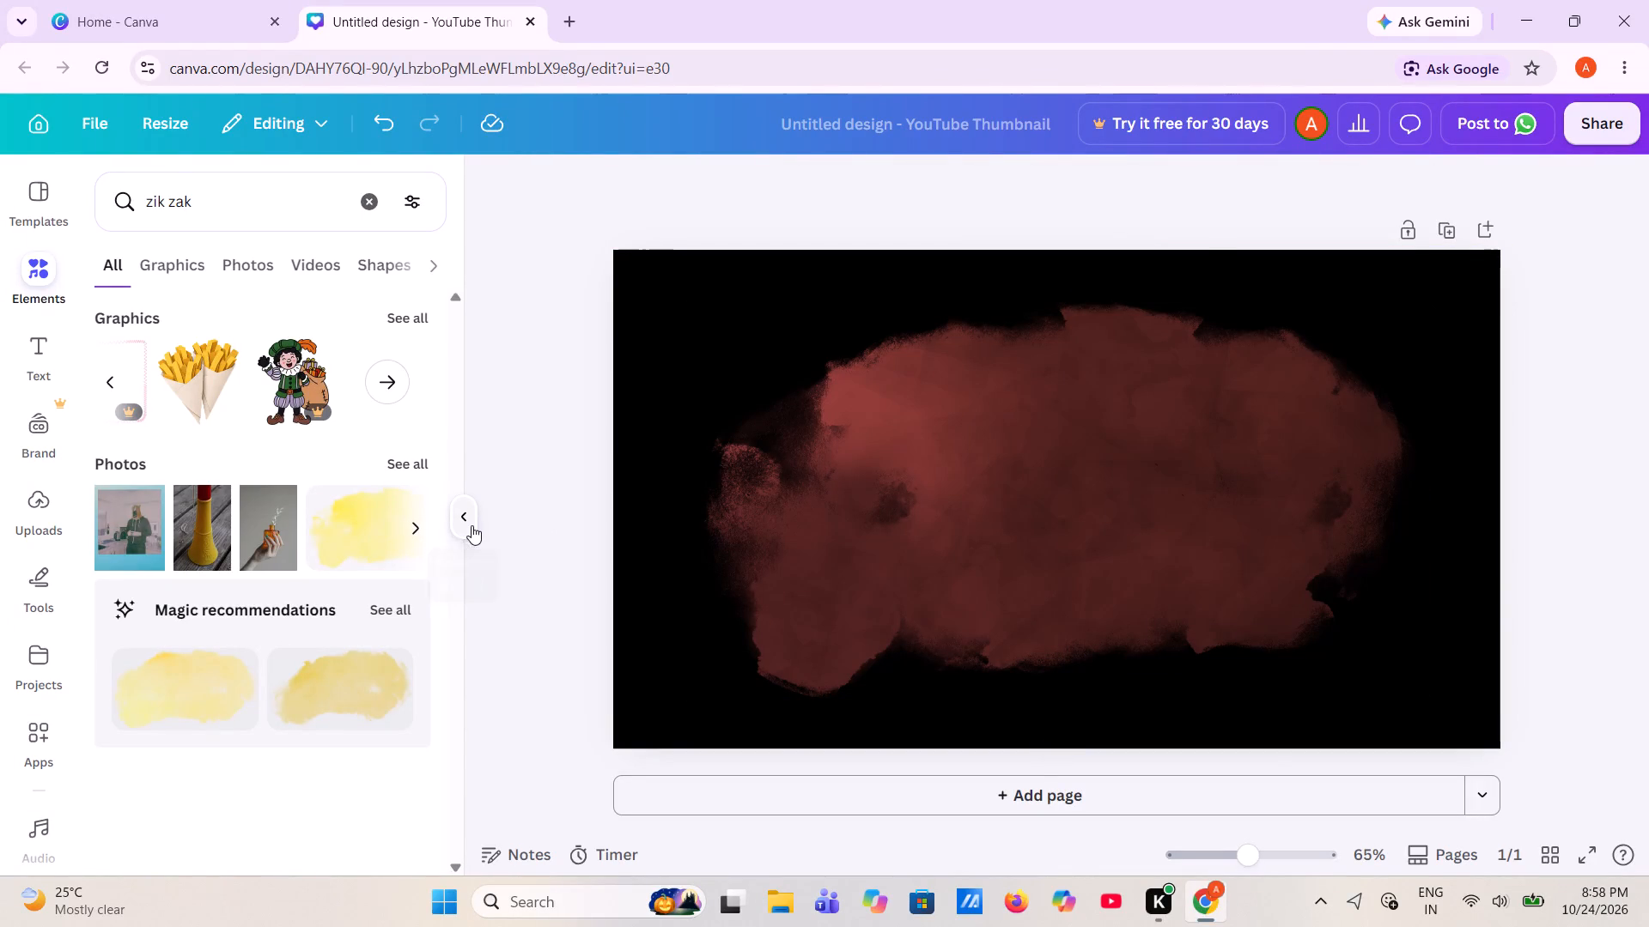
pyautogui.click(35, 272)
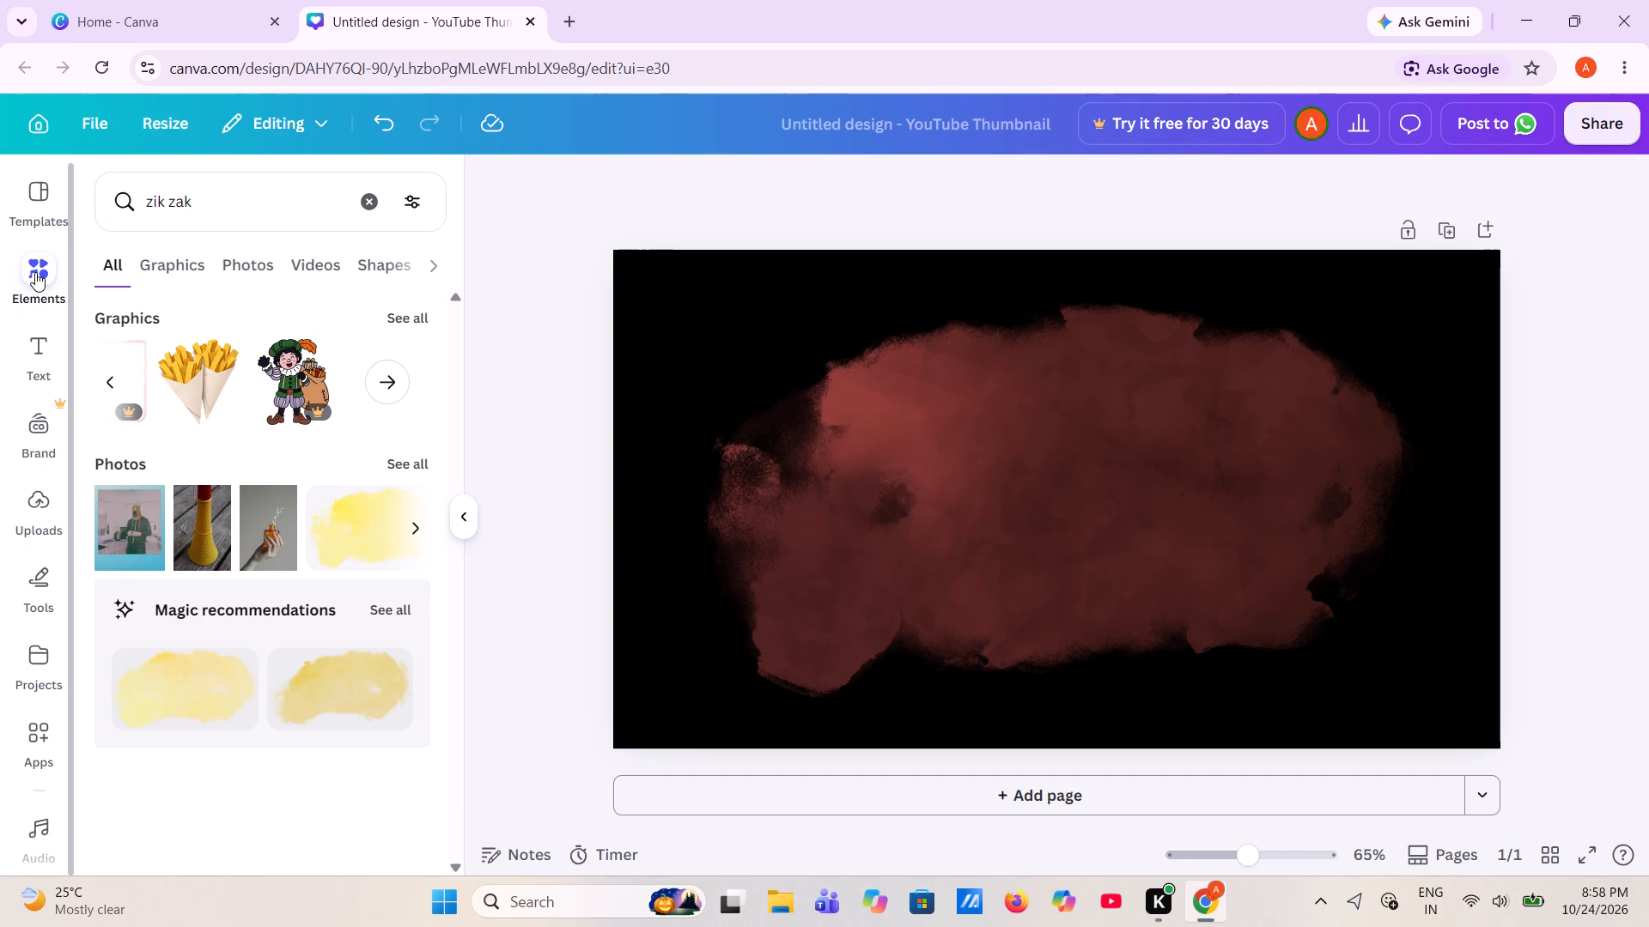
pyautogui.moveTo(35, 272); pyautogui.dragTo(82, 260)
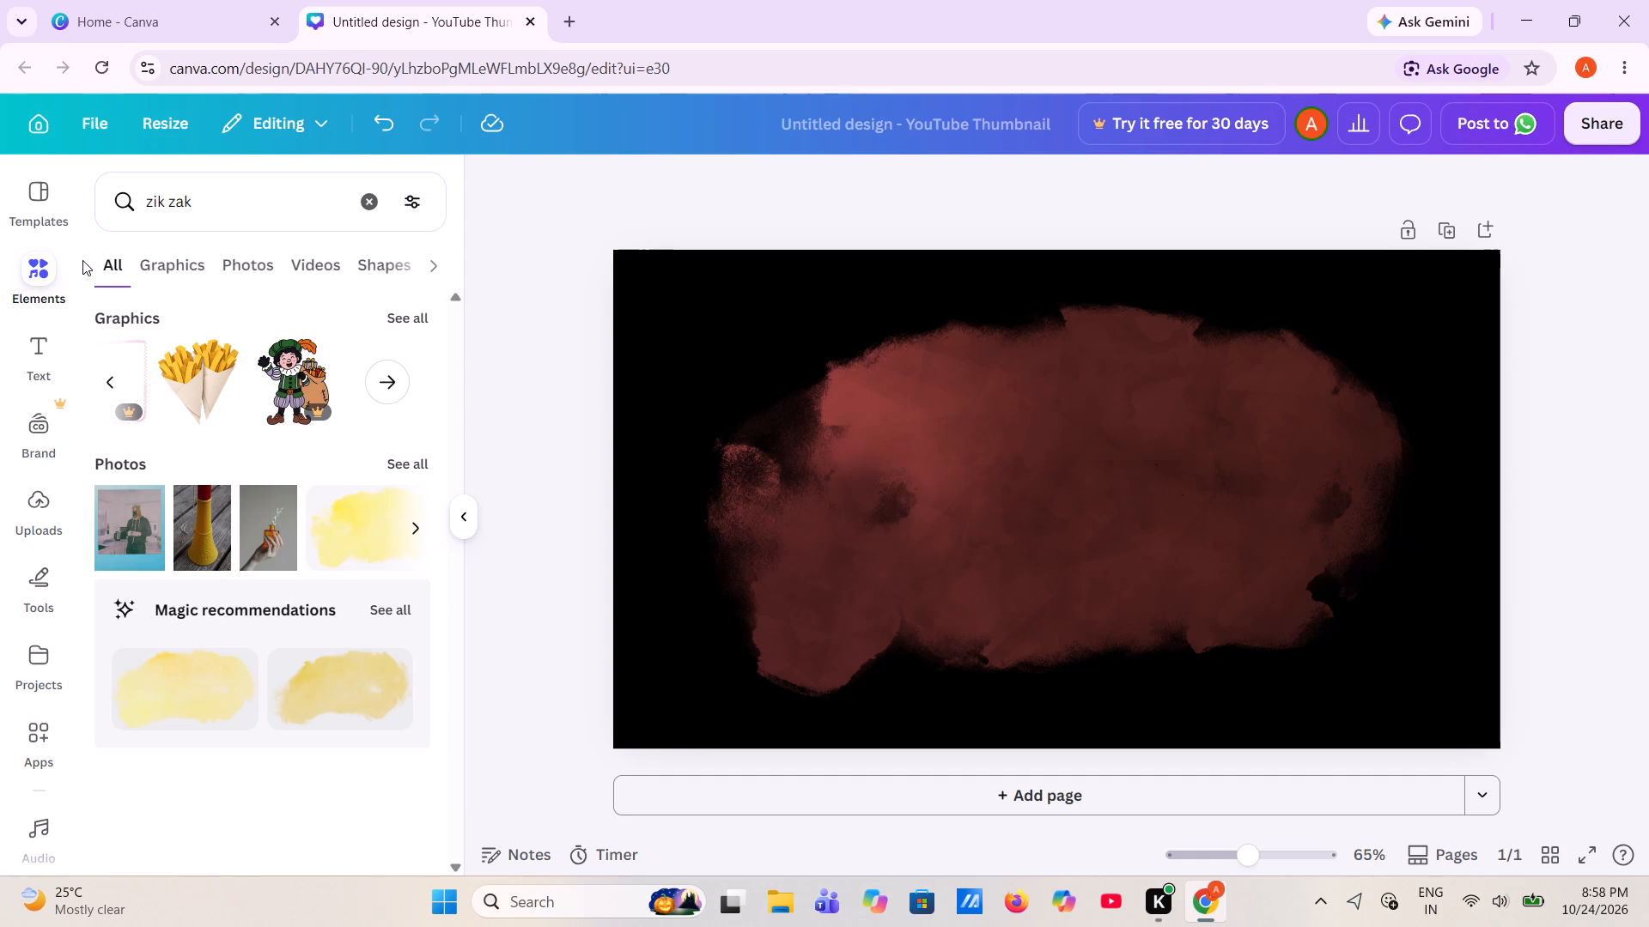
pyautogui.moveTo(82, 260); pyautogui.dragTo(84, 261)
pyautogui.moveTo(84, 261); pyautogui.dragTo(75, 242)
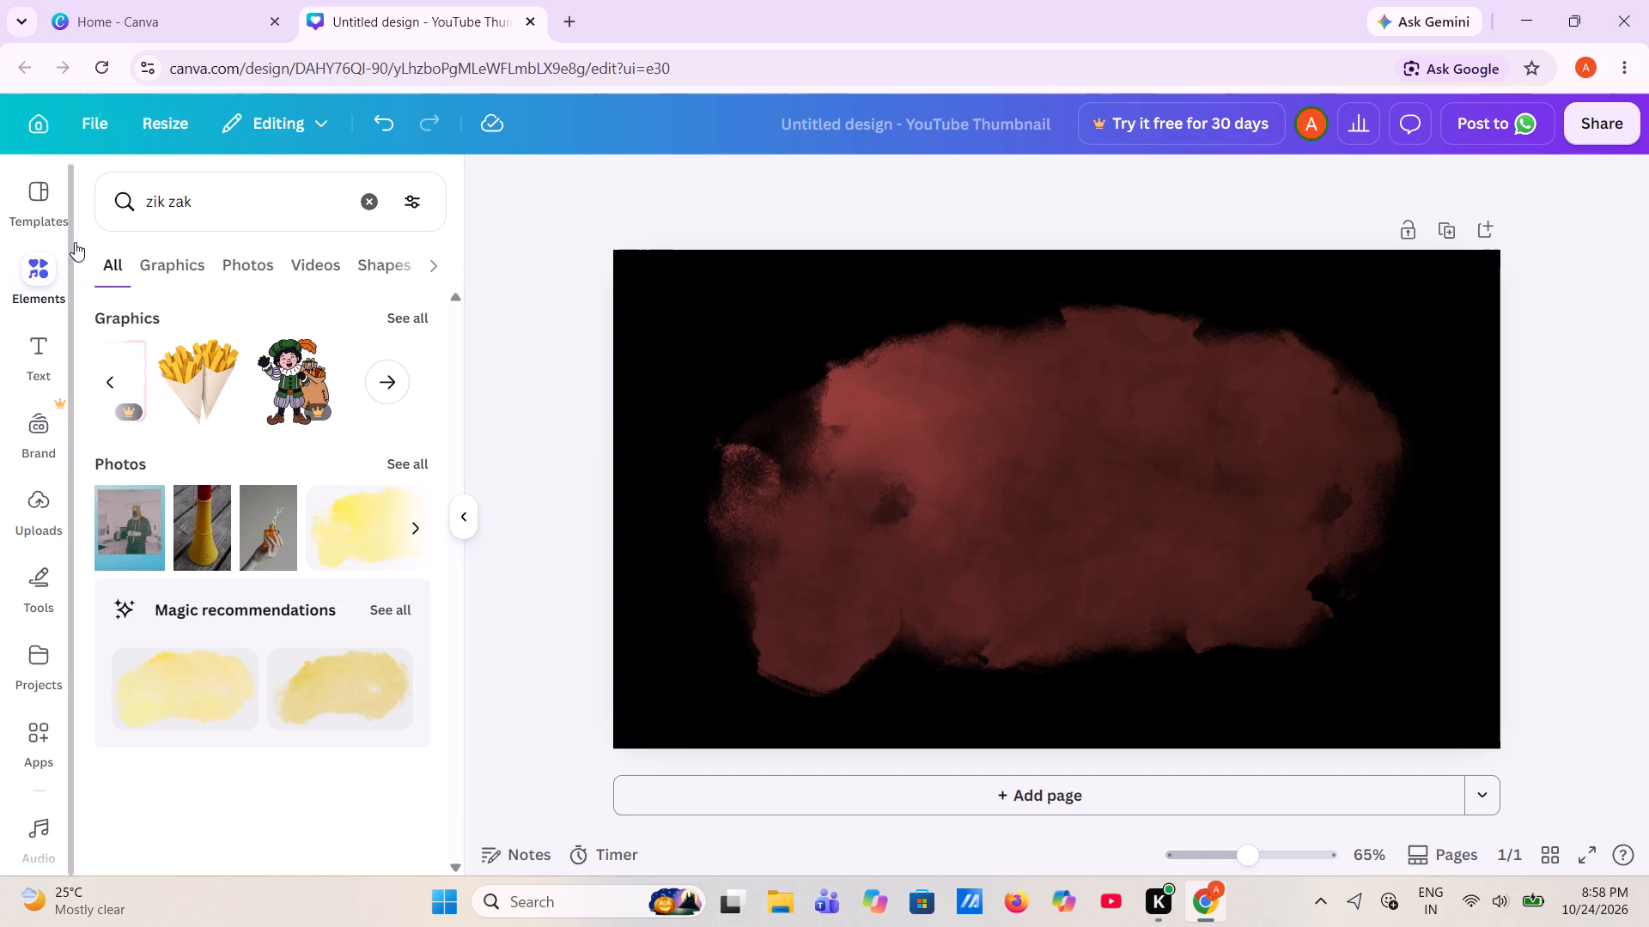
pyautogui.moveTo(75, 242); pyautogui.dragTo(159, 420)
# Look through the "zik zak" element results across graphics, photos, videos, shapes and the remaining categories for a suitable element.
pyautogui.scroll(-1, 236, 578)
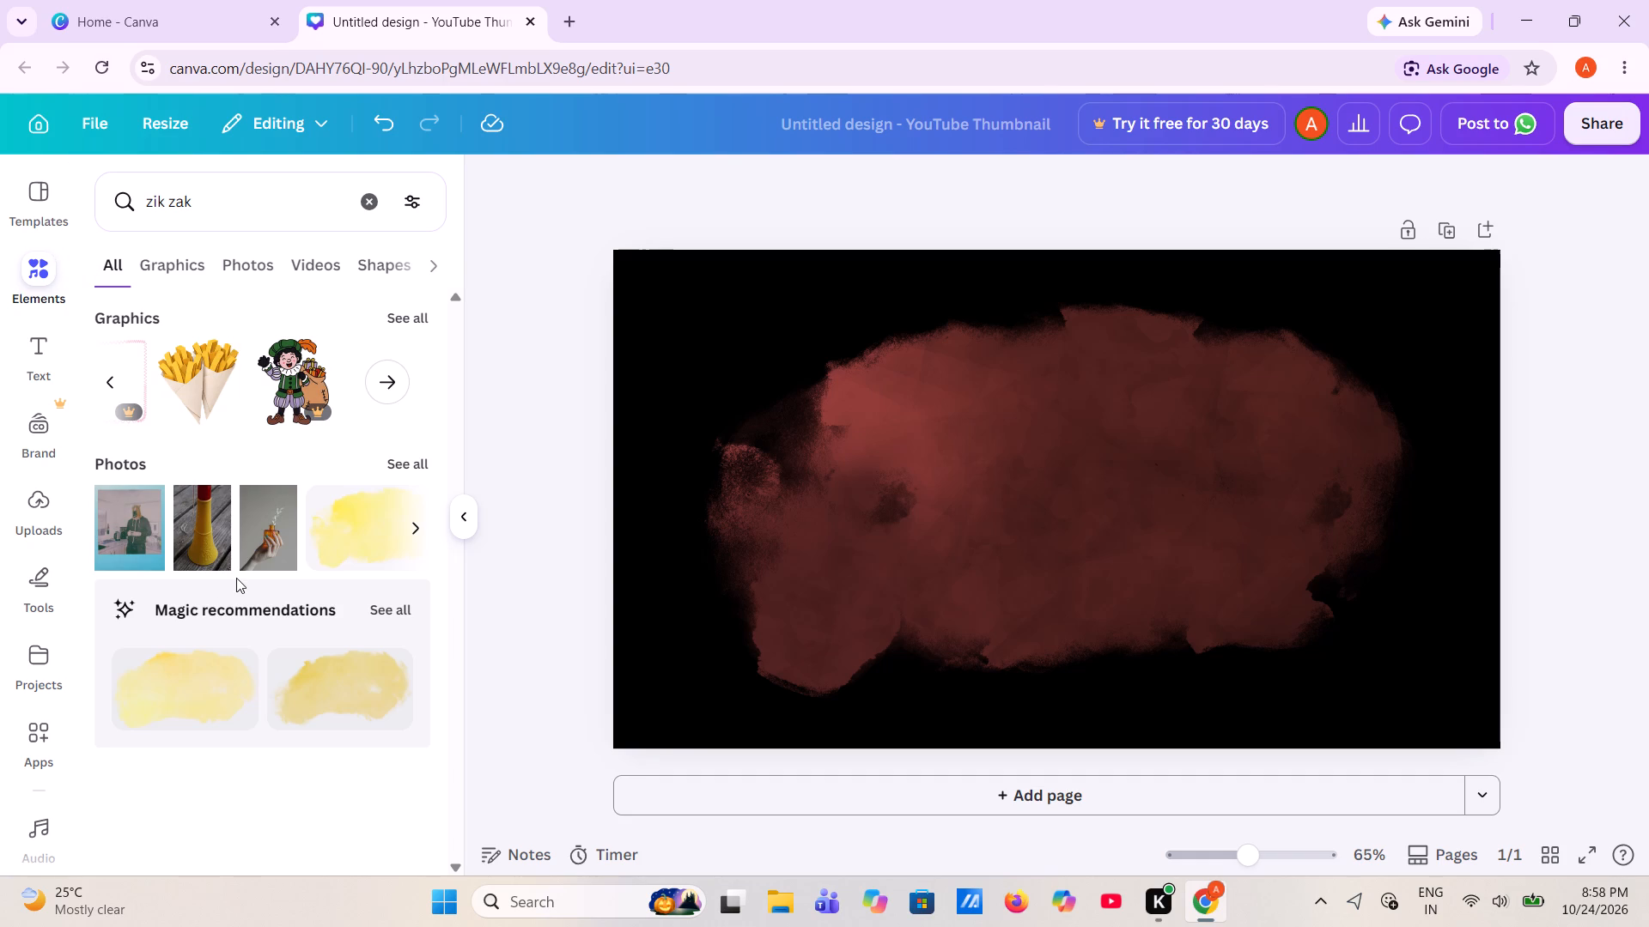
pyautogui.scroll(-1, 236, 578)
pyautogui.scroll(3, 152, 281)
pyautogui.click(186, 276)
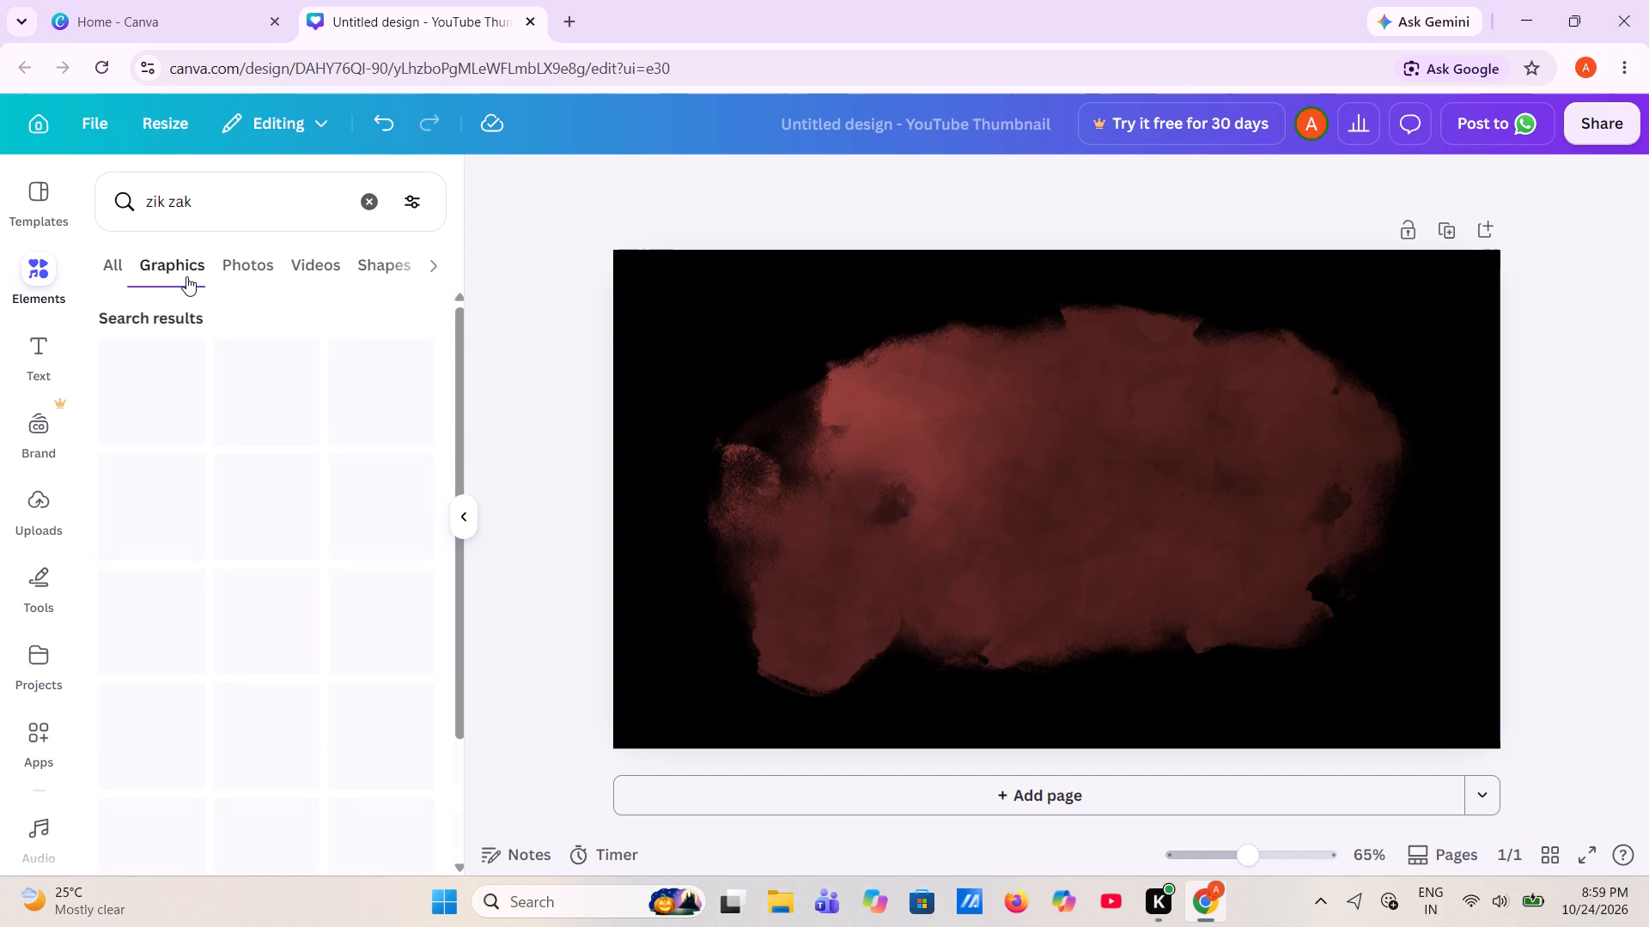
pyautogui.scroll(-3, 231, 494)
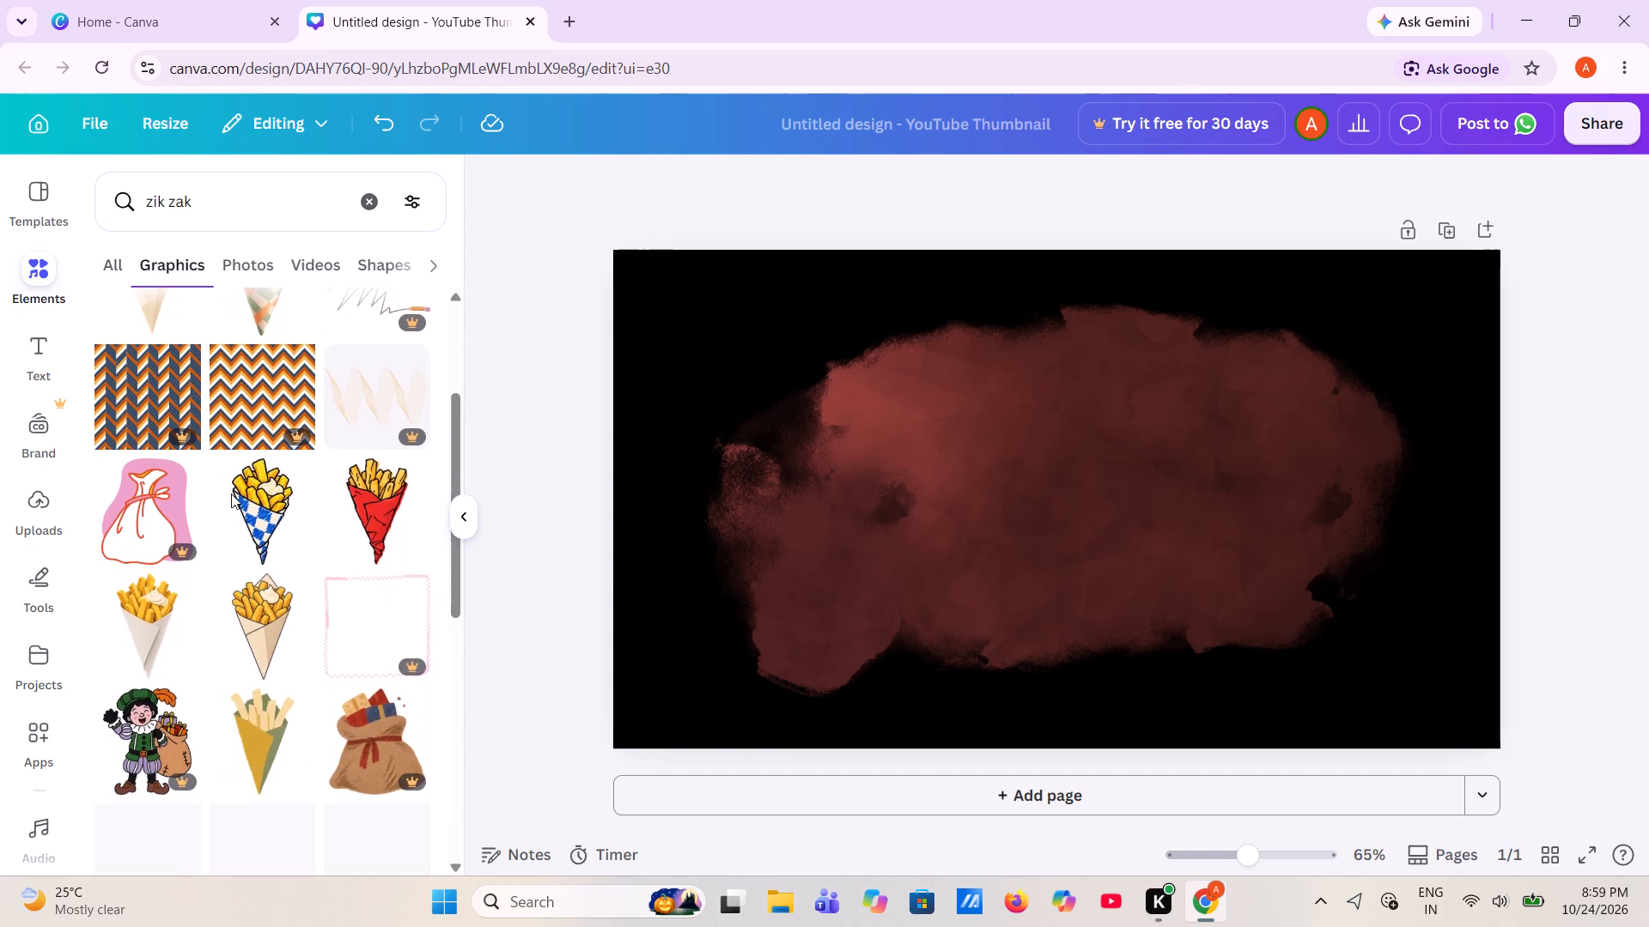
pyautogui.scroll(-3, 275, 601)
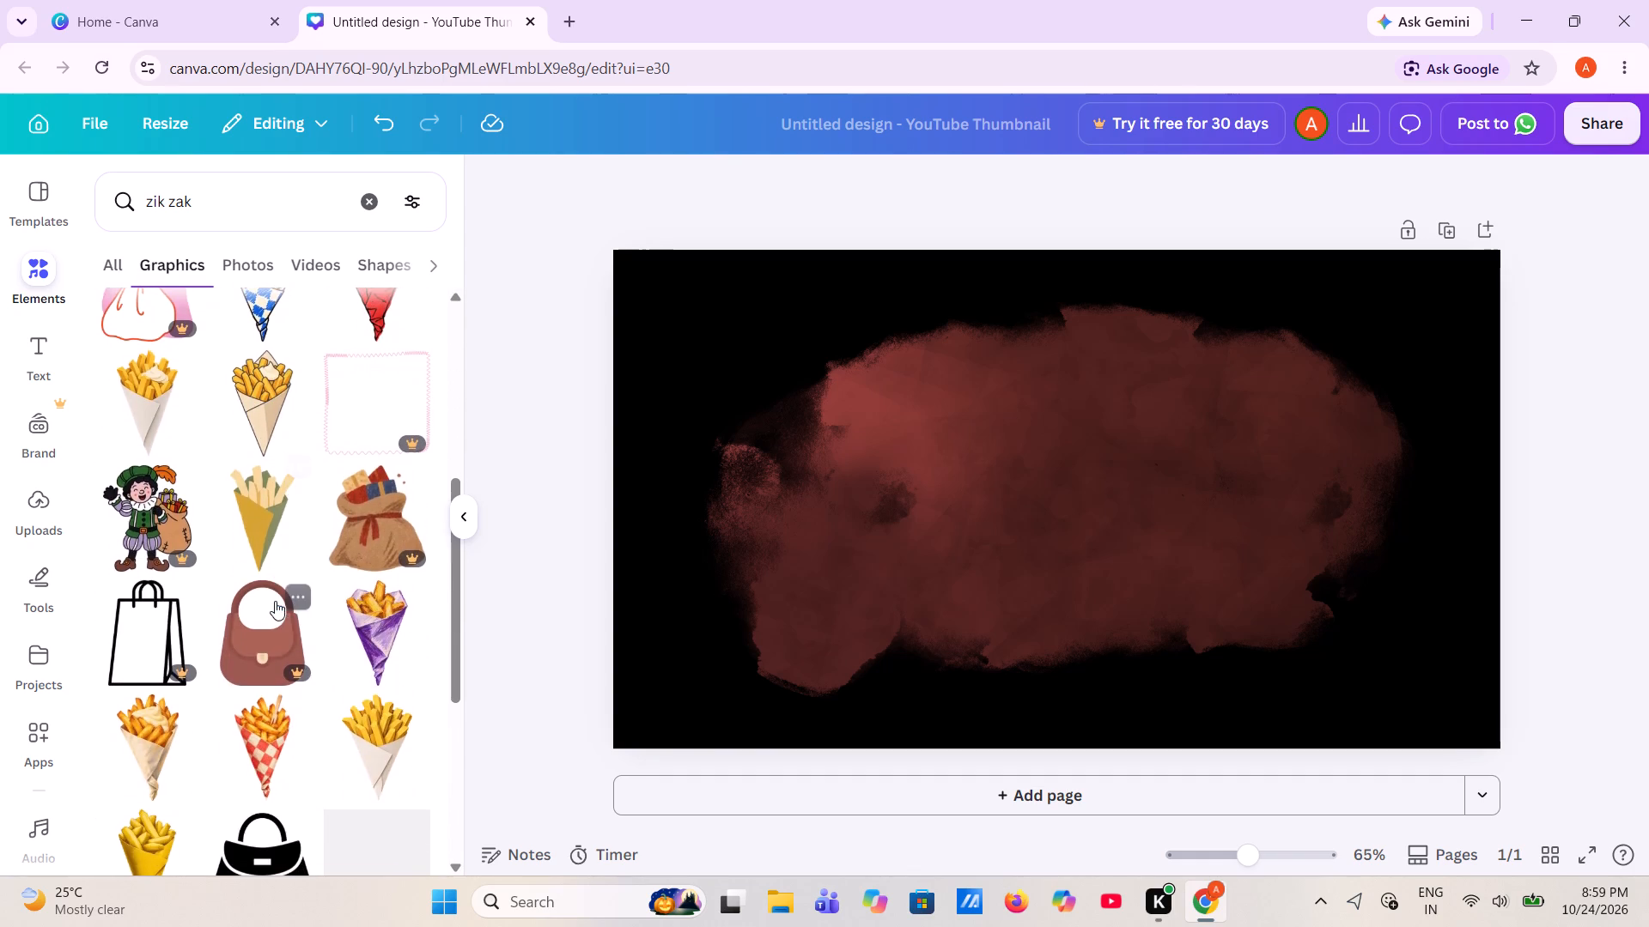
pyautogui.scroll(-3, 275, 601)
pyautogui.scroll(-2, 198, 697)
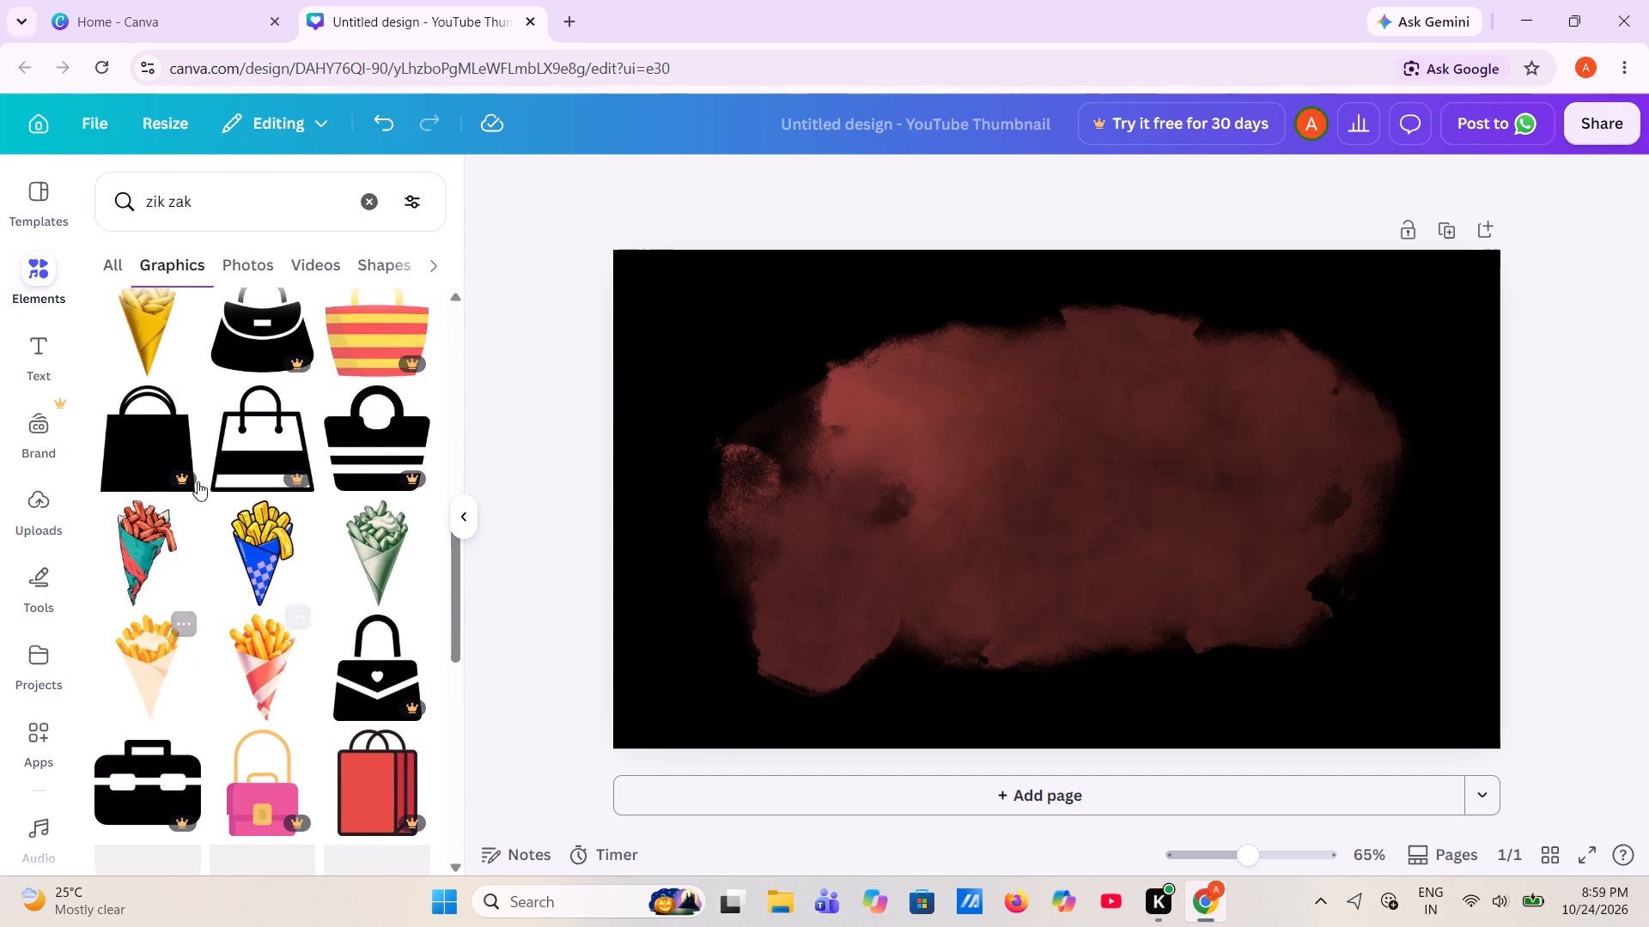
pyautogui.scroll(-4, 148, 491)
pyautogui.scroll(-1, 267, 293)
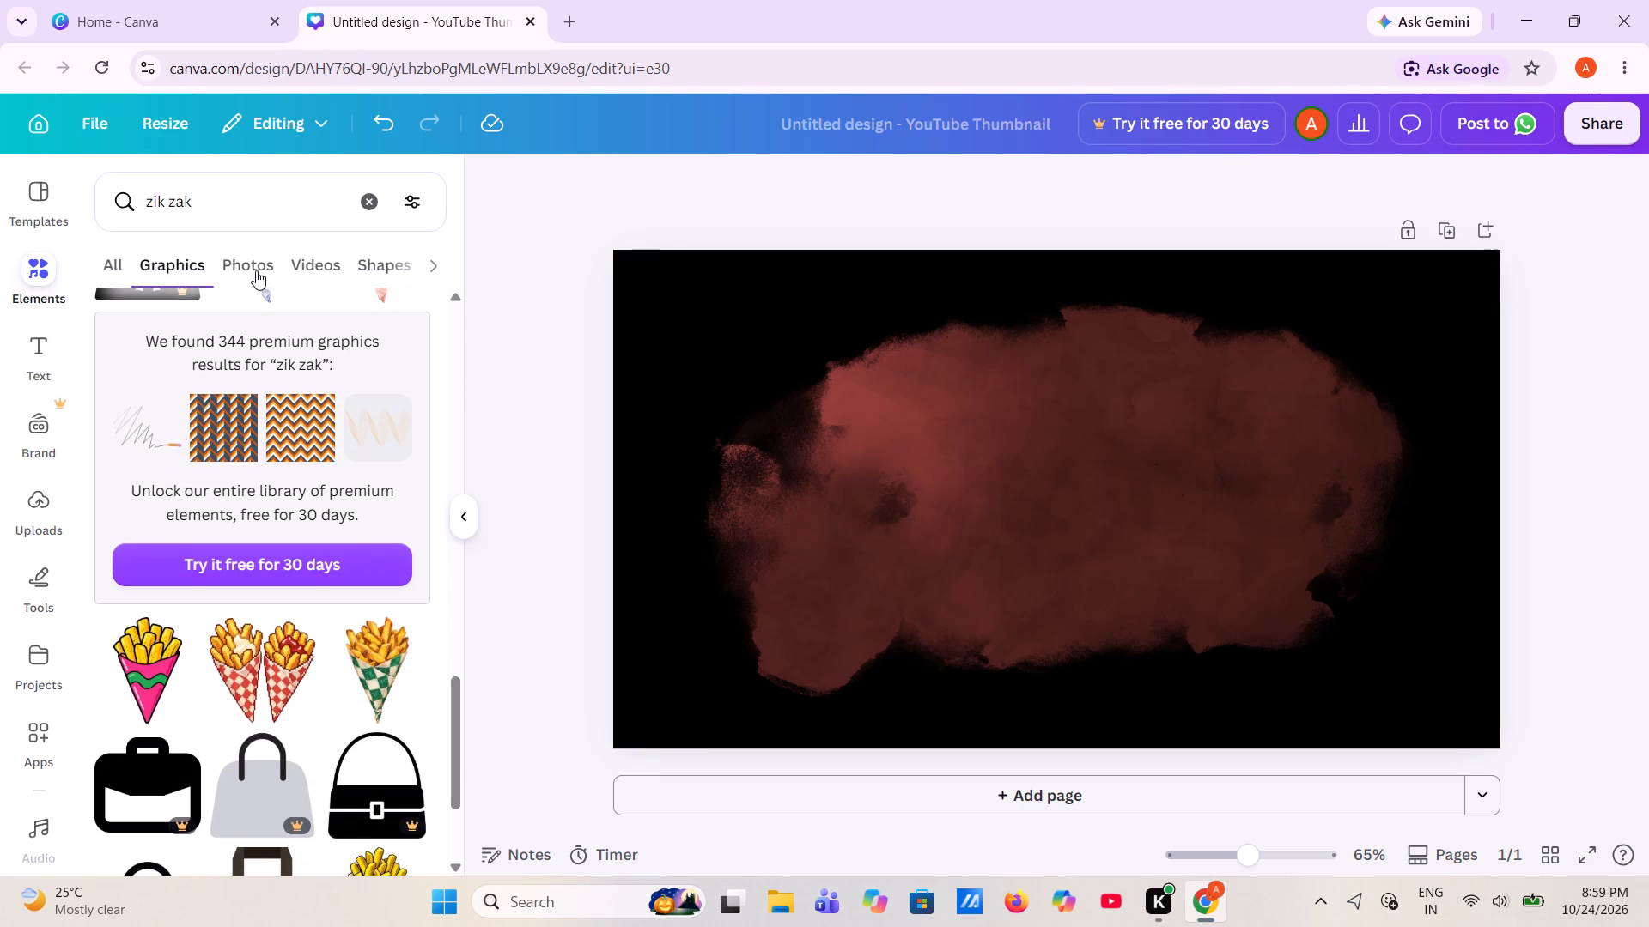
pyautogui.click(240, 249)
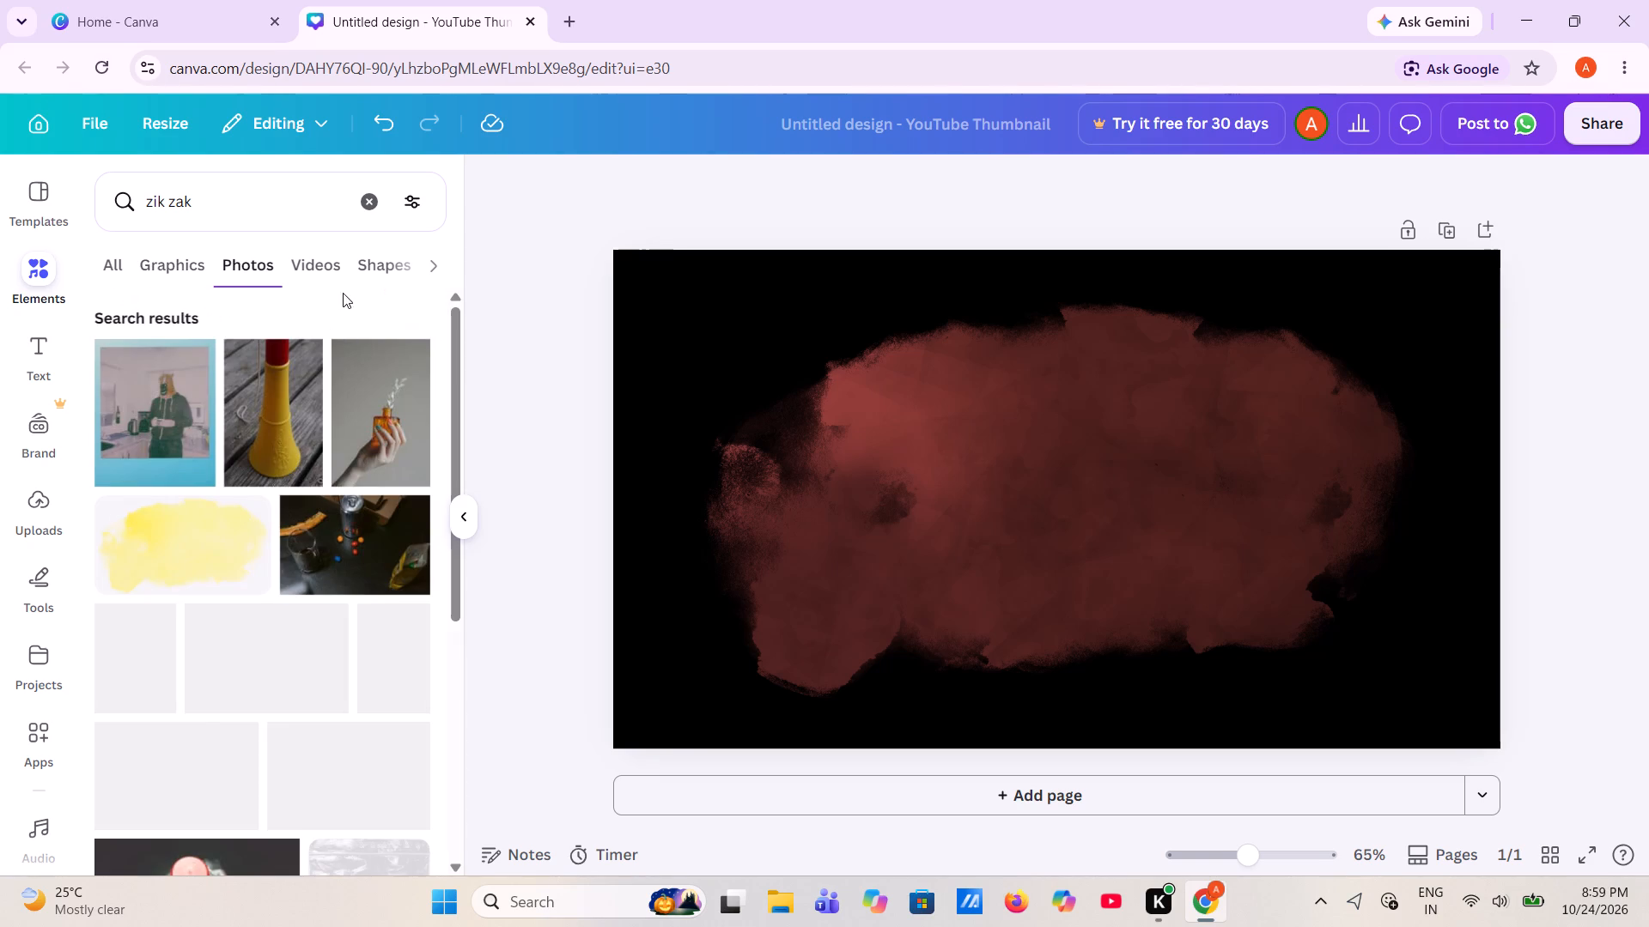
pyautogui.click(309, 277)
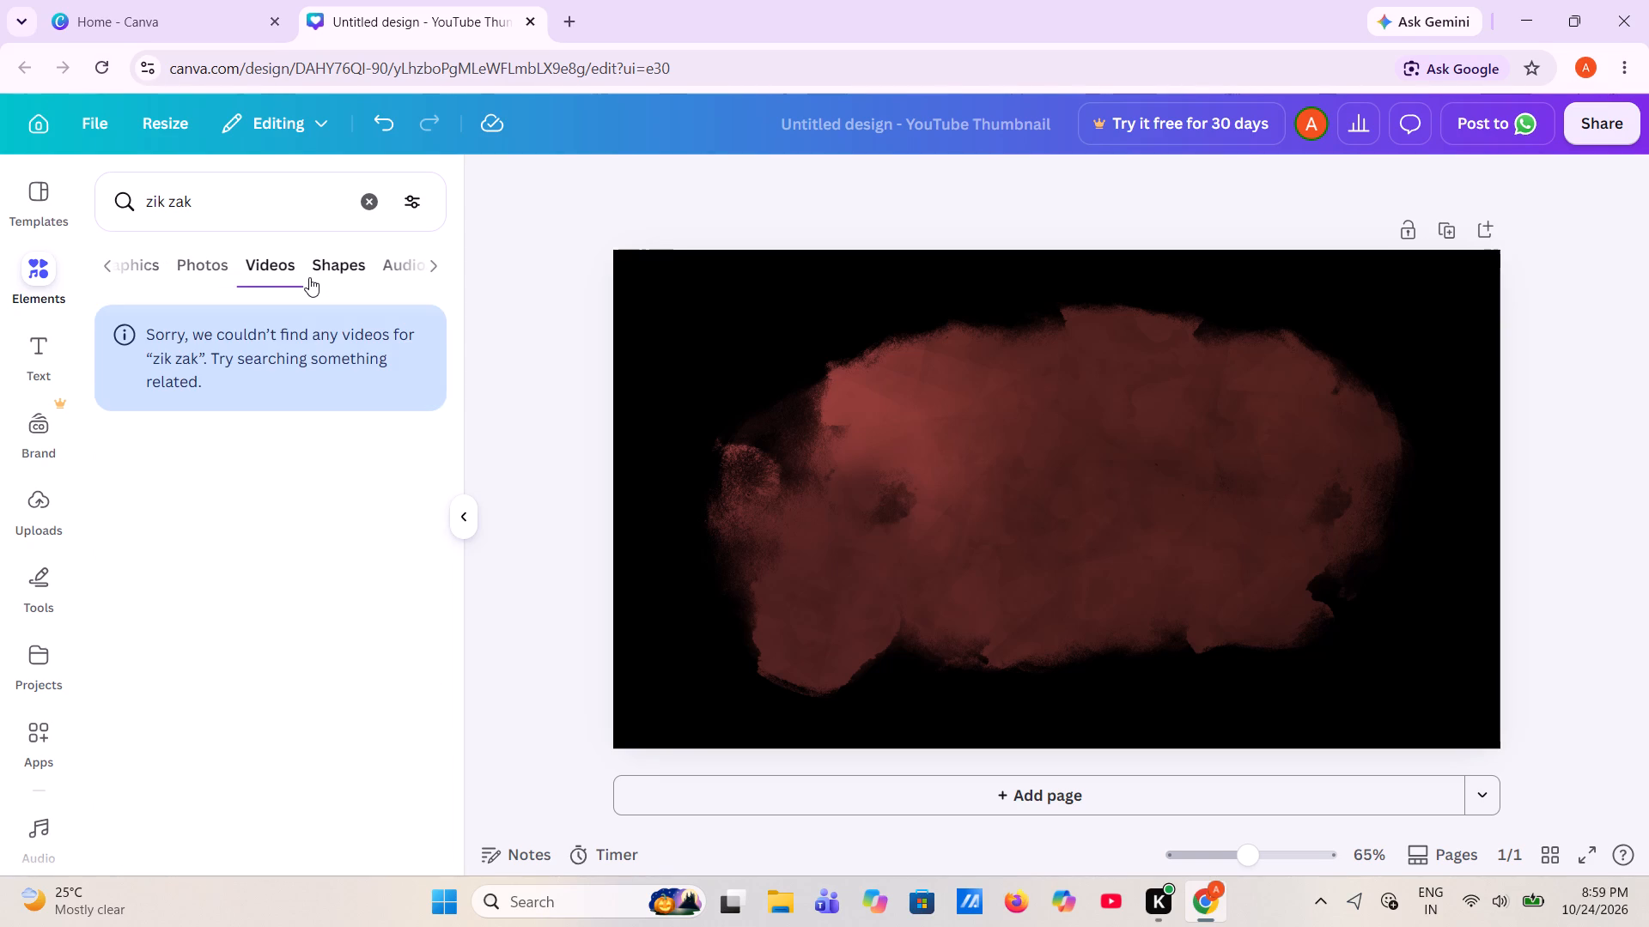
pyautogui.click(339, 269)
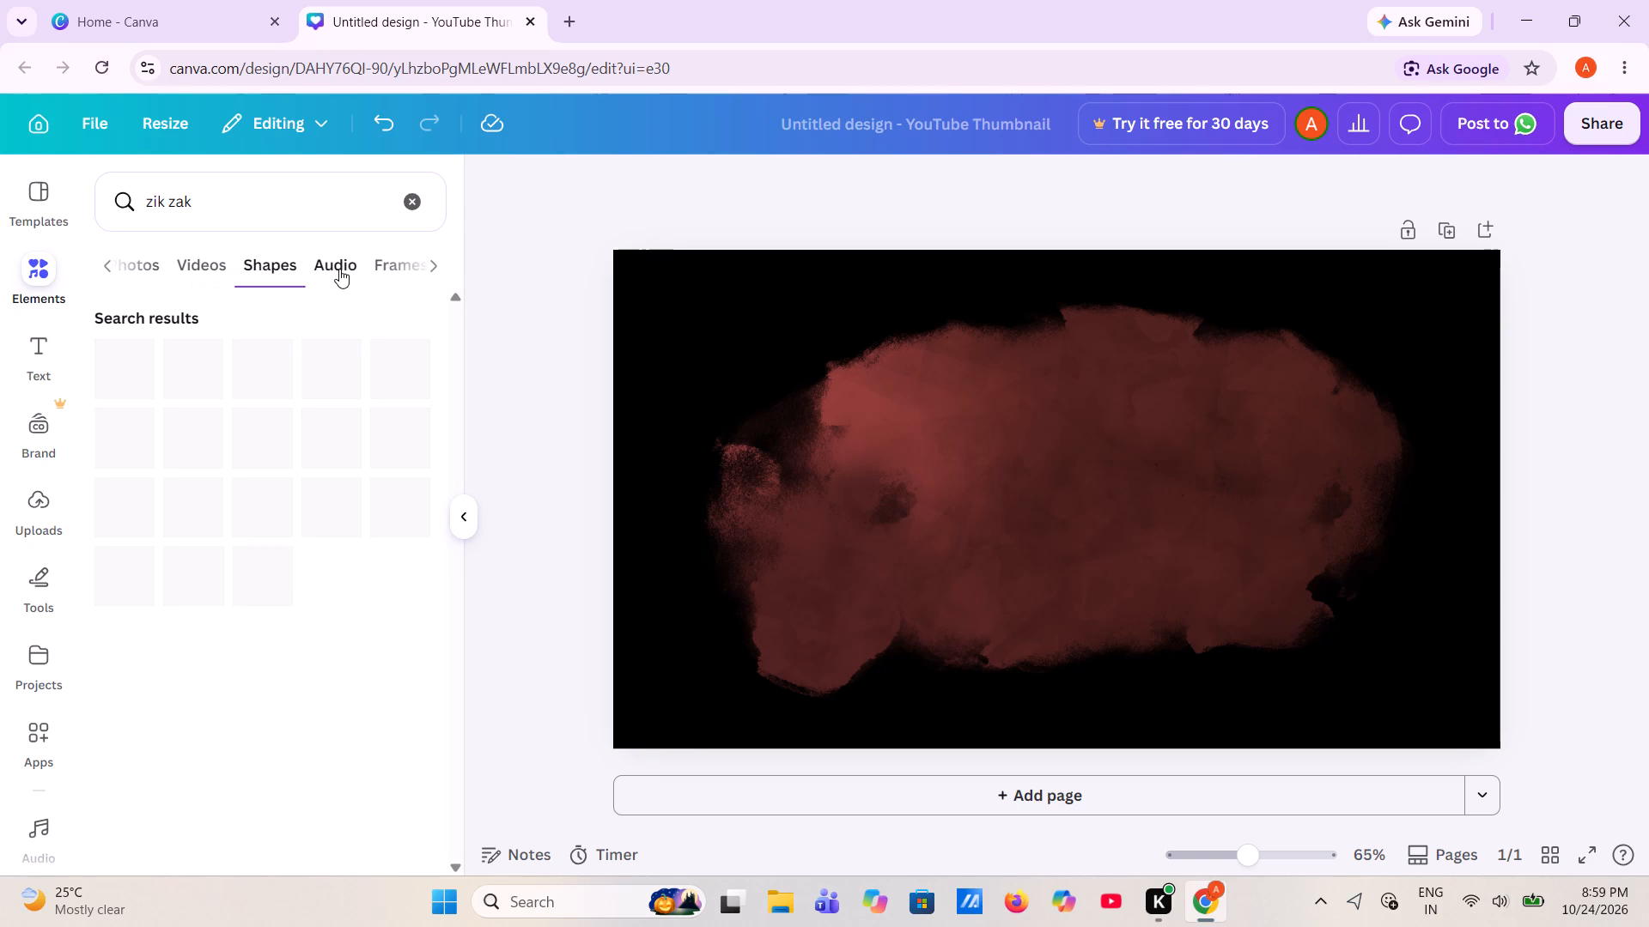
pyautogui.click(339, 269)
pyautogui.click(355, 269)
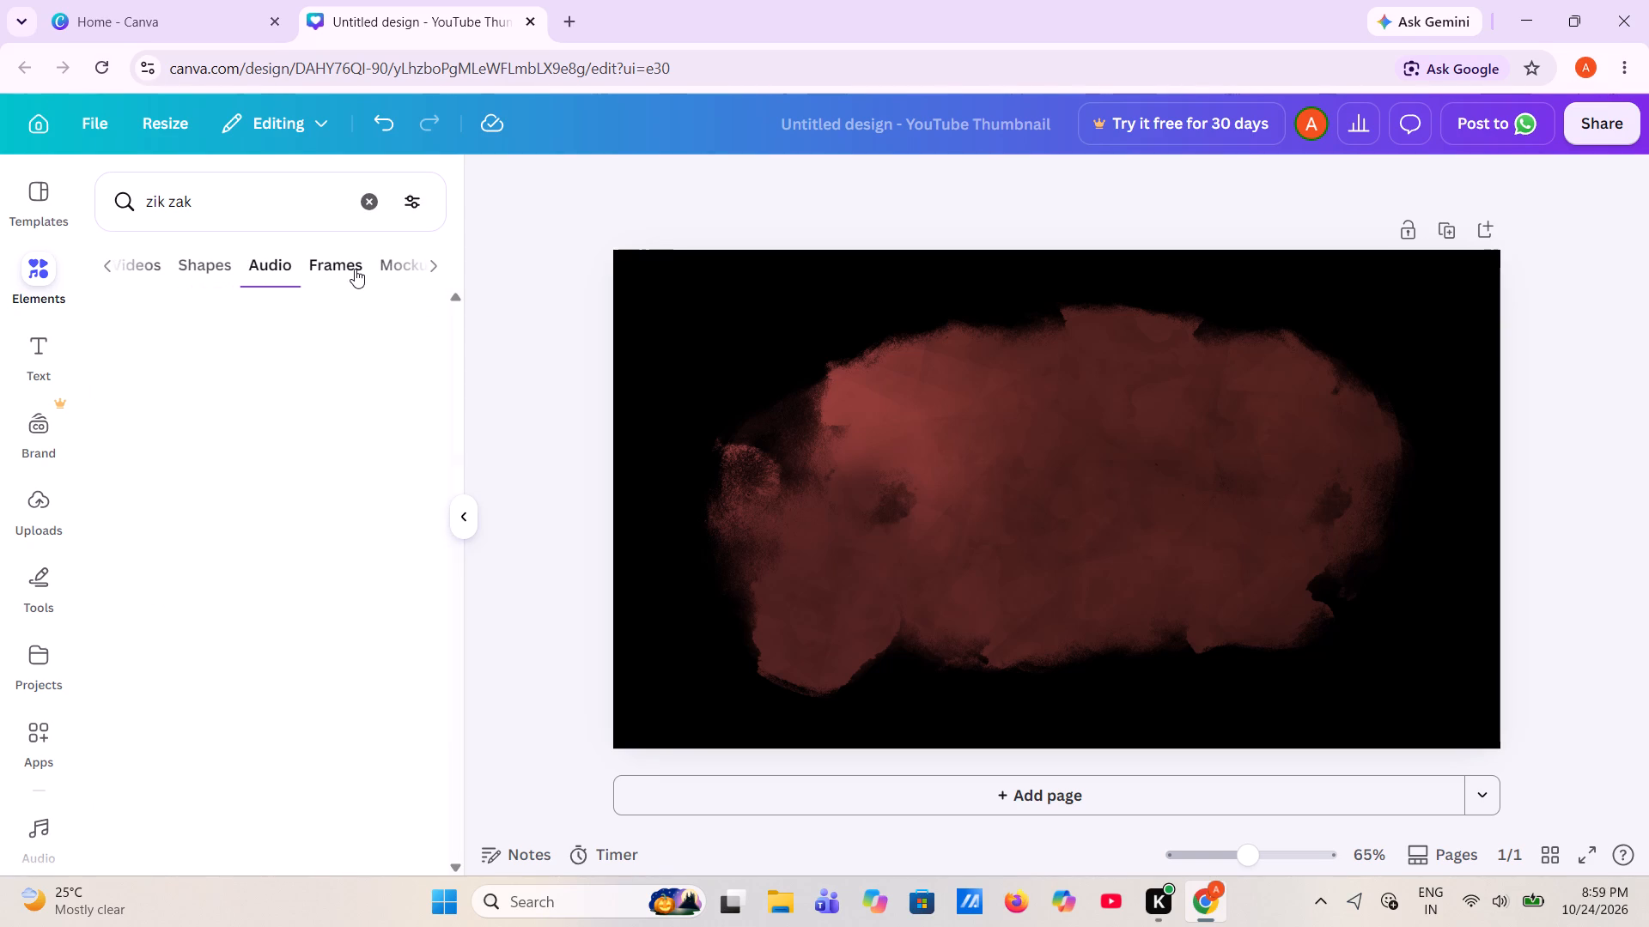
pyautogui.click(345, 268)
pyautogui.click(379, 272)
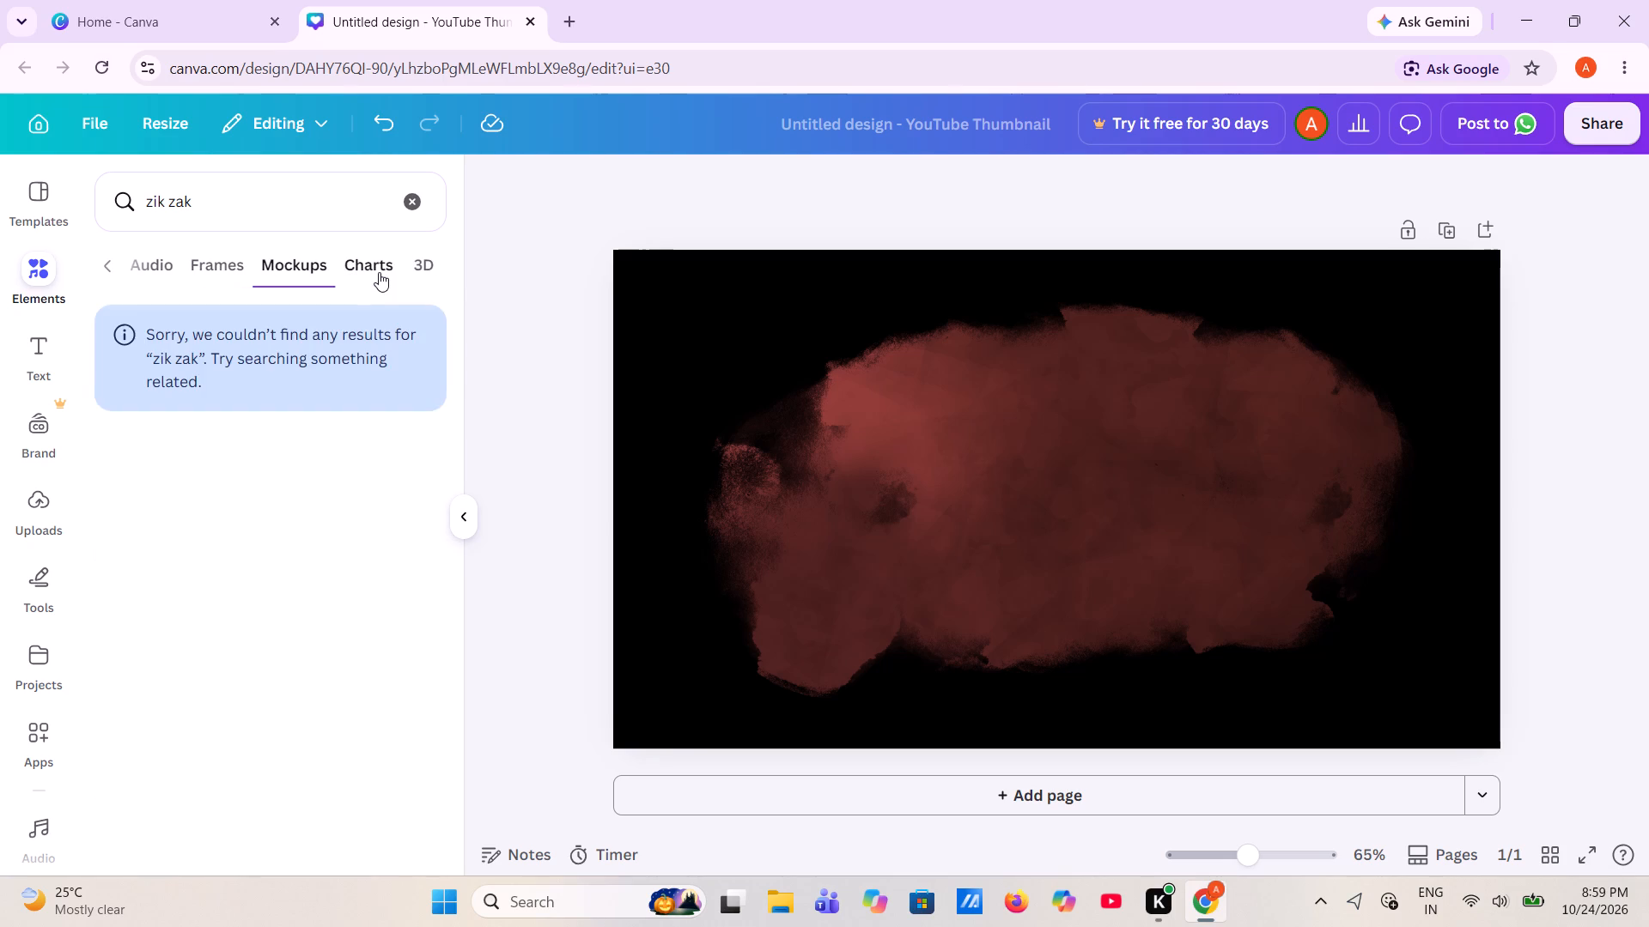
pyautogui.click(433, 264)
pyautogui.hscroll(6, 177, 294)
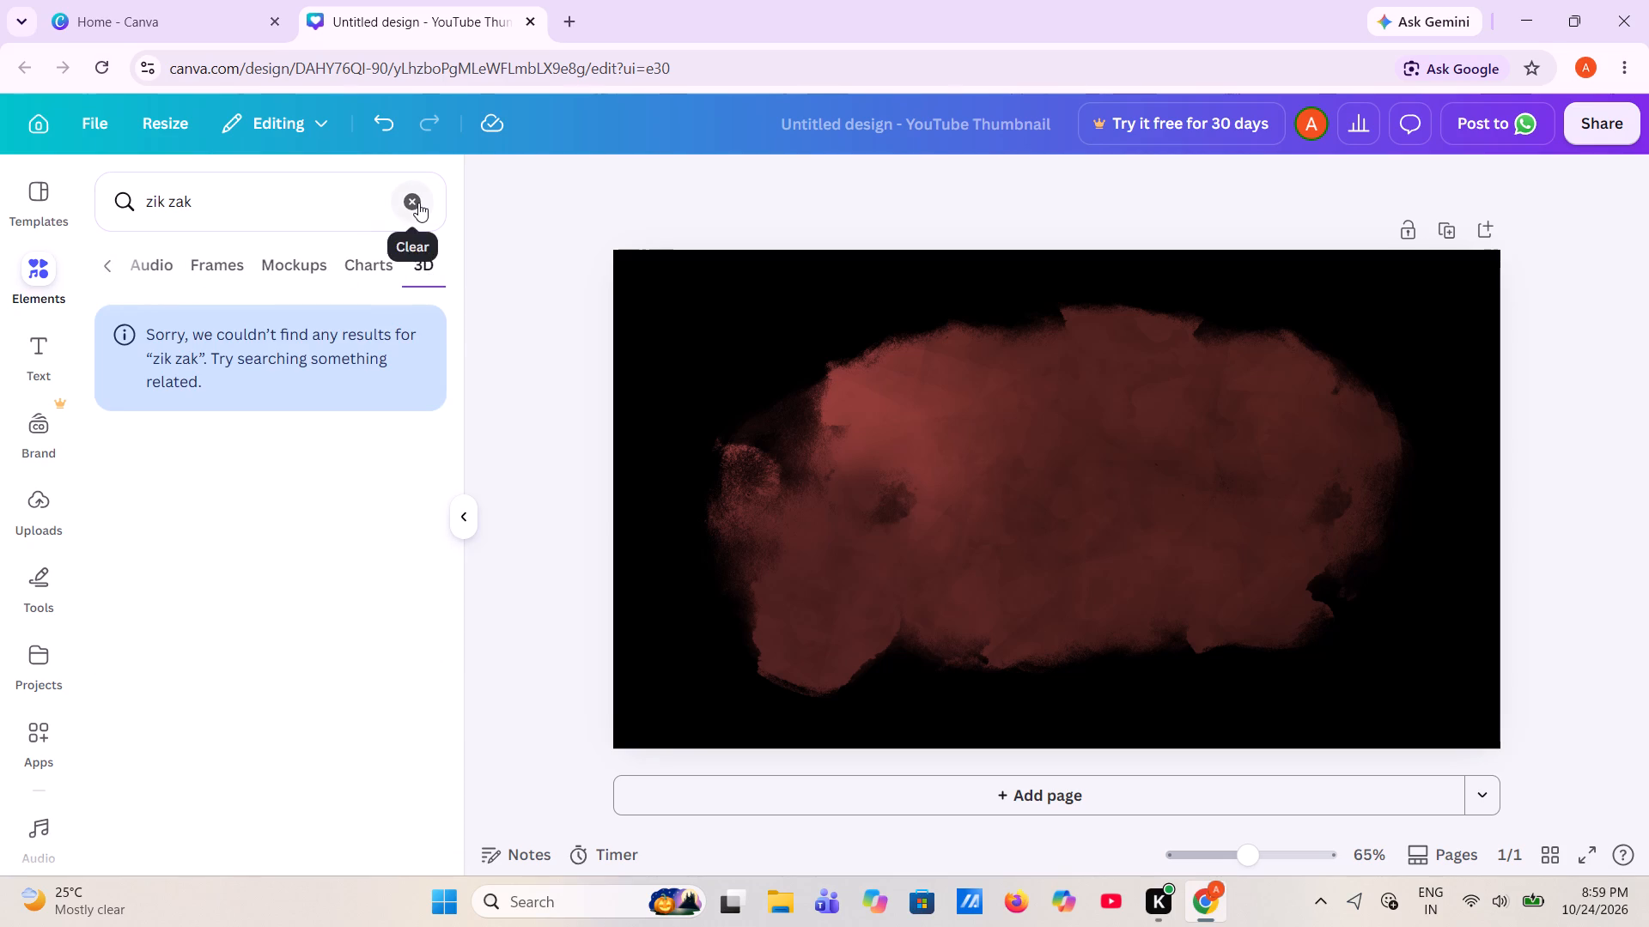
# Clear the "zik zak" search and add the recommended paintbrush graphic with a yellow handle and red paint to the page.
pyautogui.click(418, 203)
pyautogui.click(190, 573)
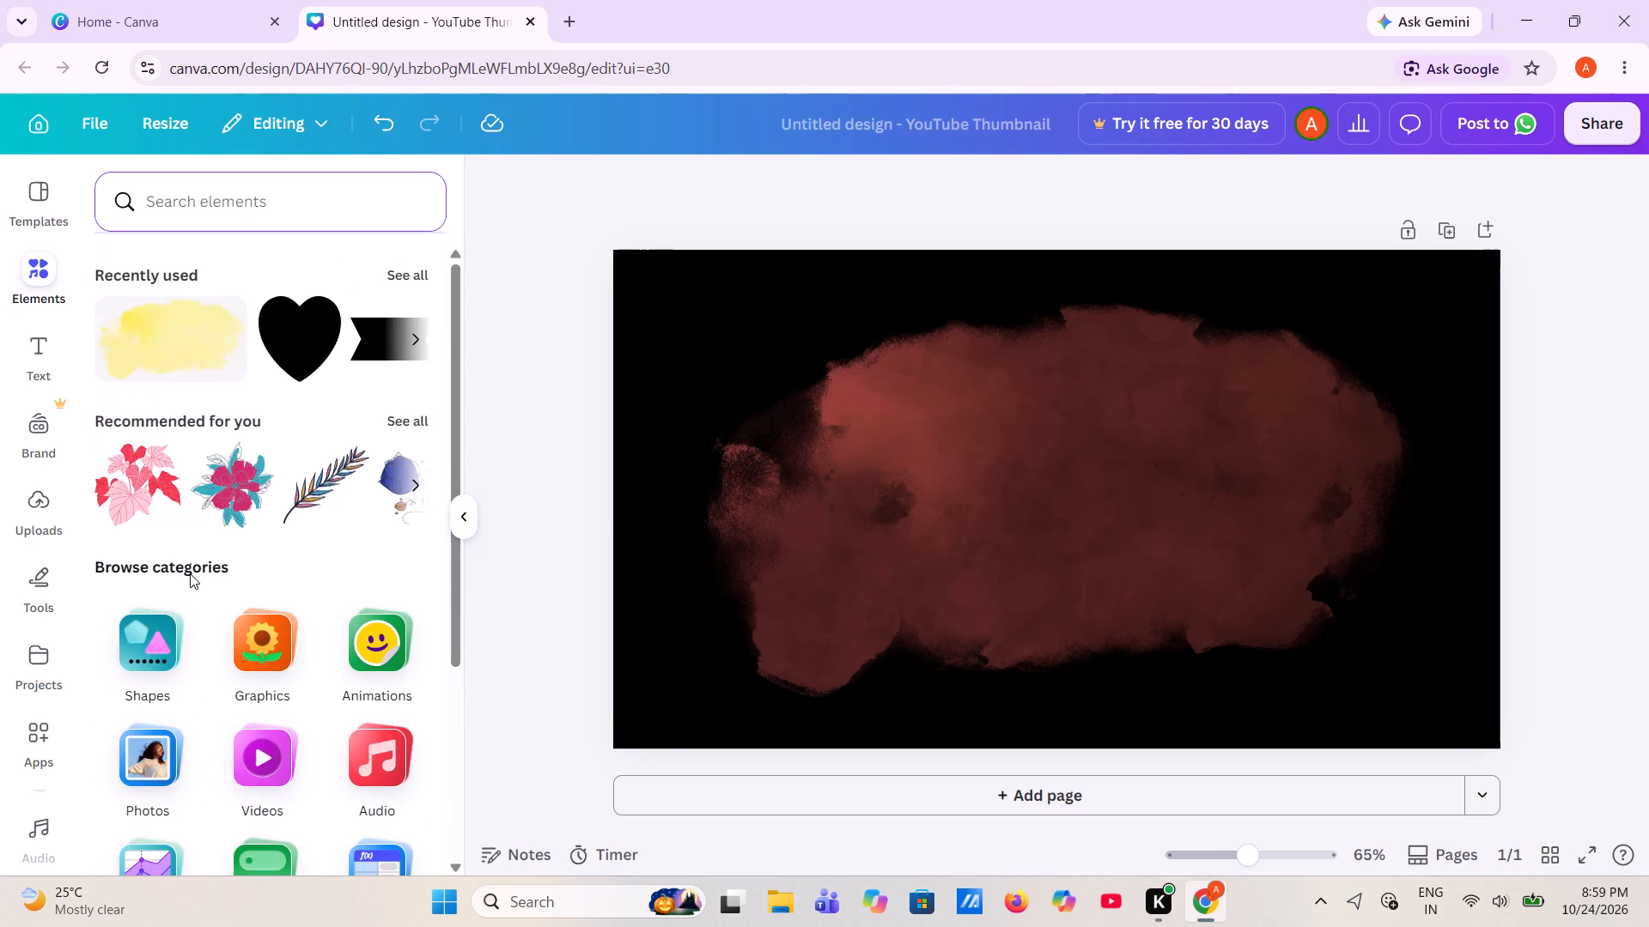
pyautogui.scroll(-1, 246, 623)
pyautogui.click(271, 473)
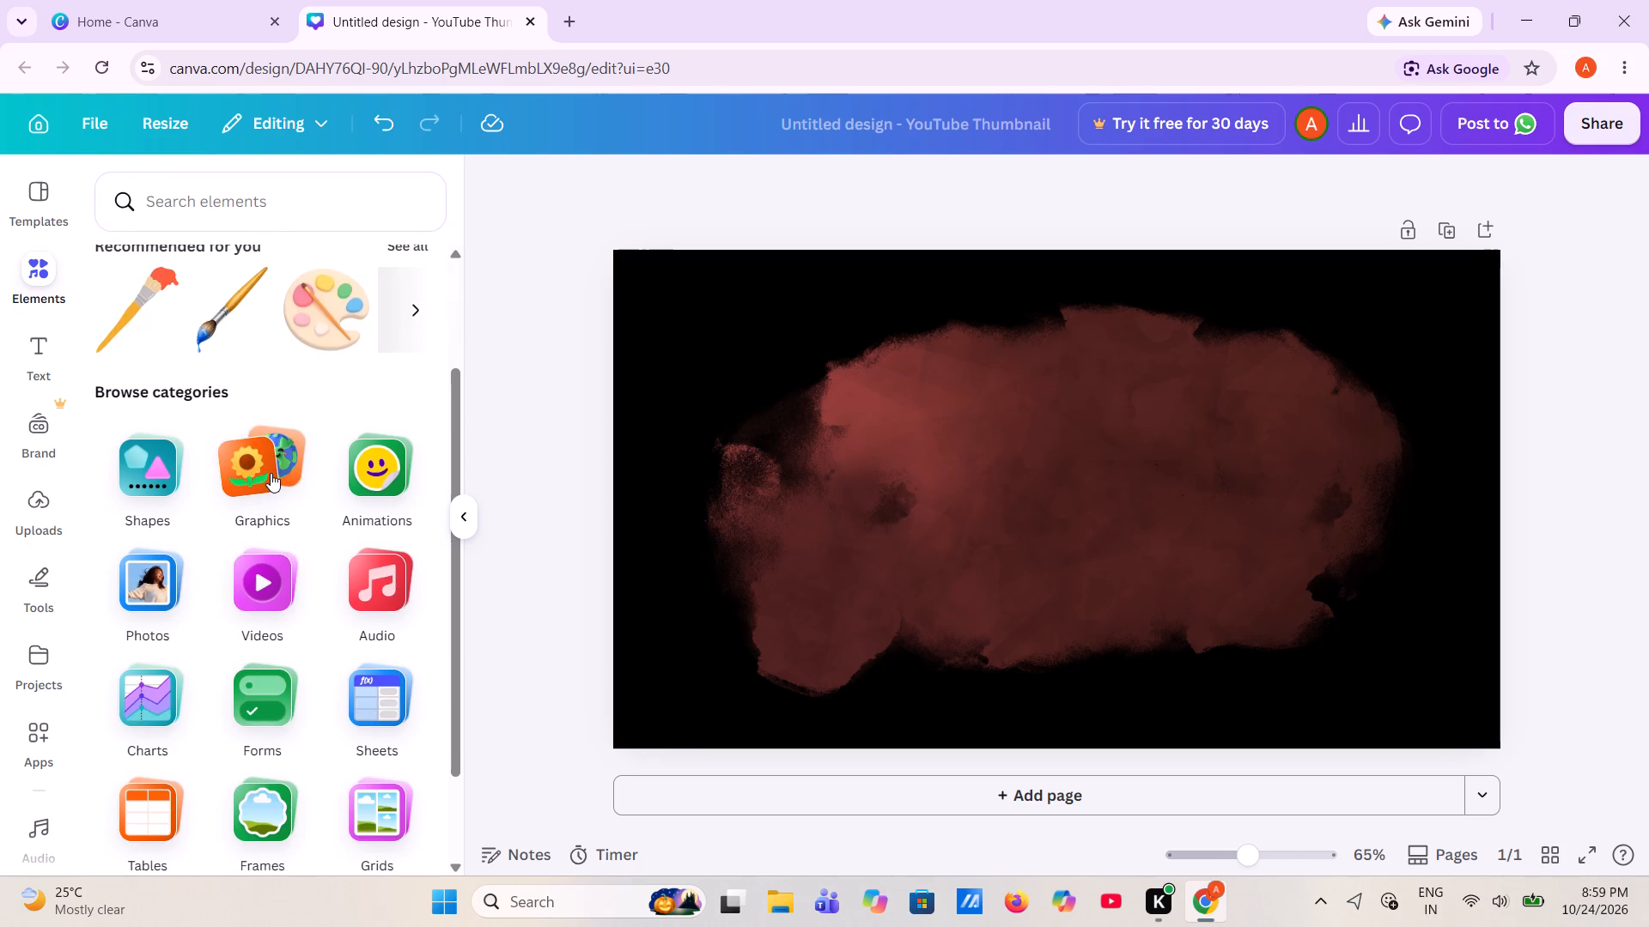
pyautogui.click(165, 524)
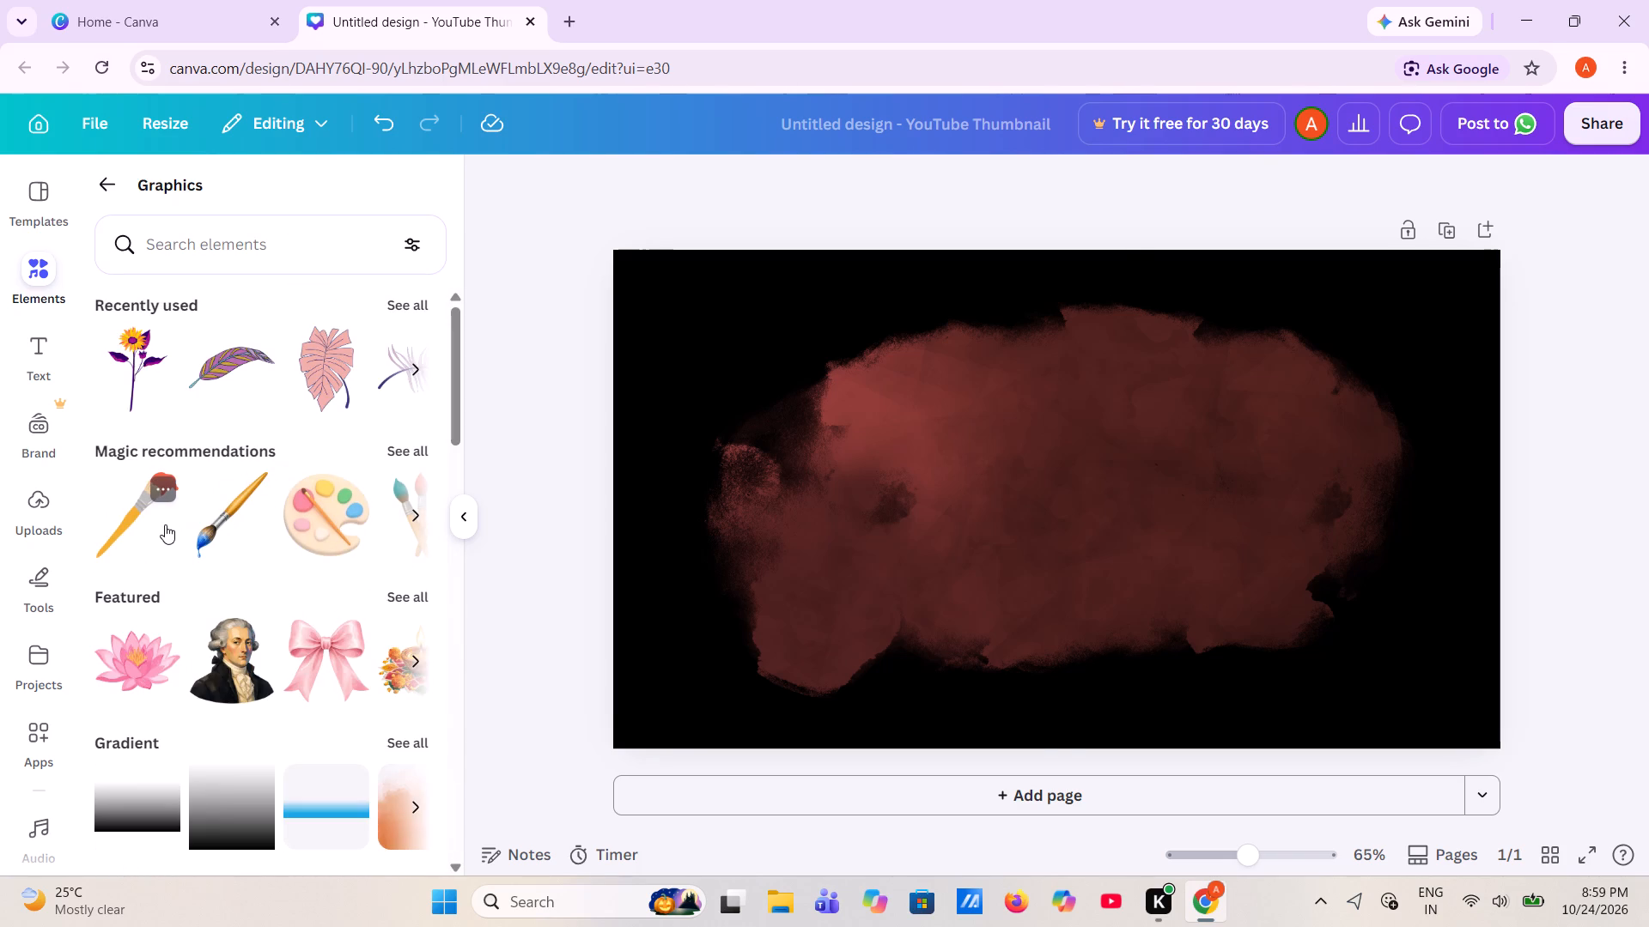
# Shrink the paintbrush to a small accent and place it at the upper-left edge of the red watercolour splash.
pyautogui.moveTo(1066, 482); pyautogui.dragTo(965, 511)
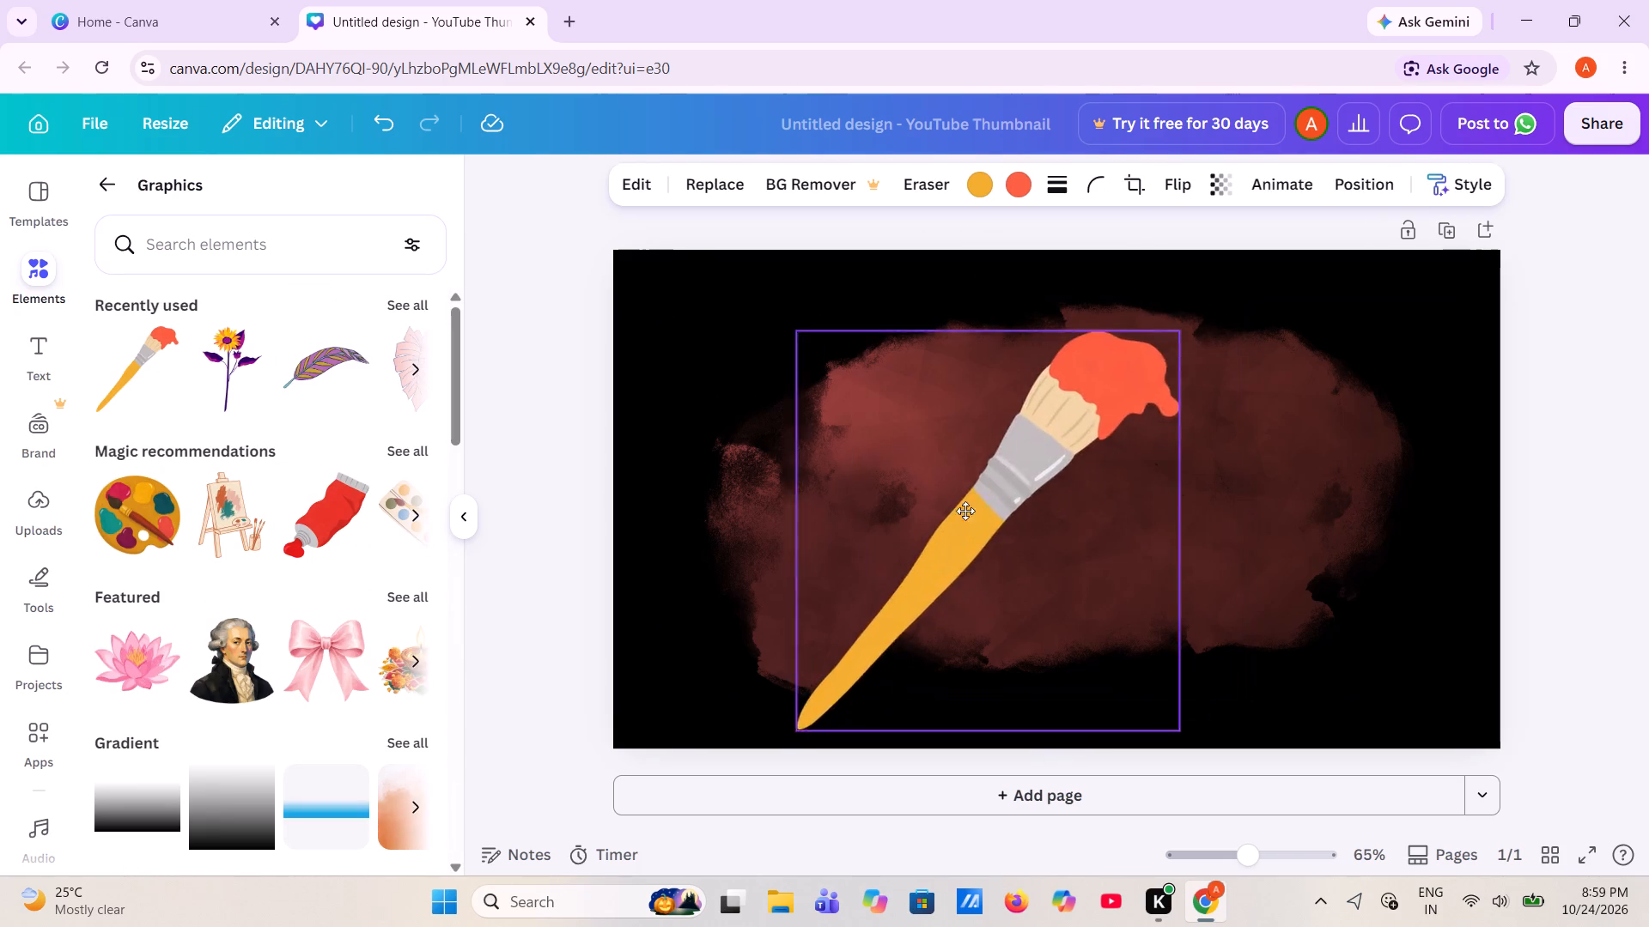
pyautogui.moveTo(965, 511); pyautogui.dragTo(986, 483)
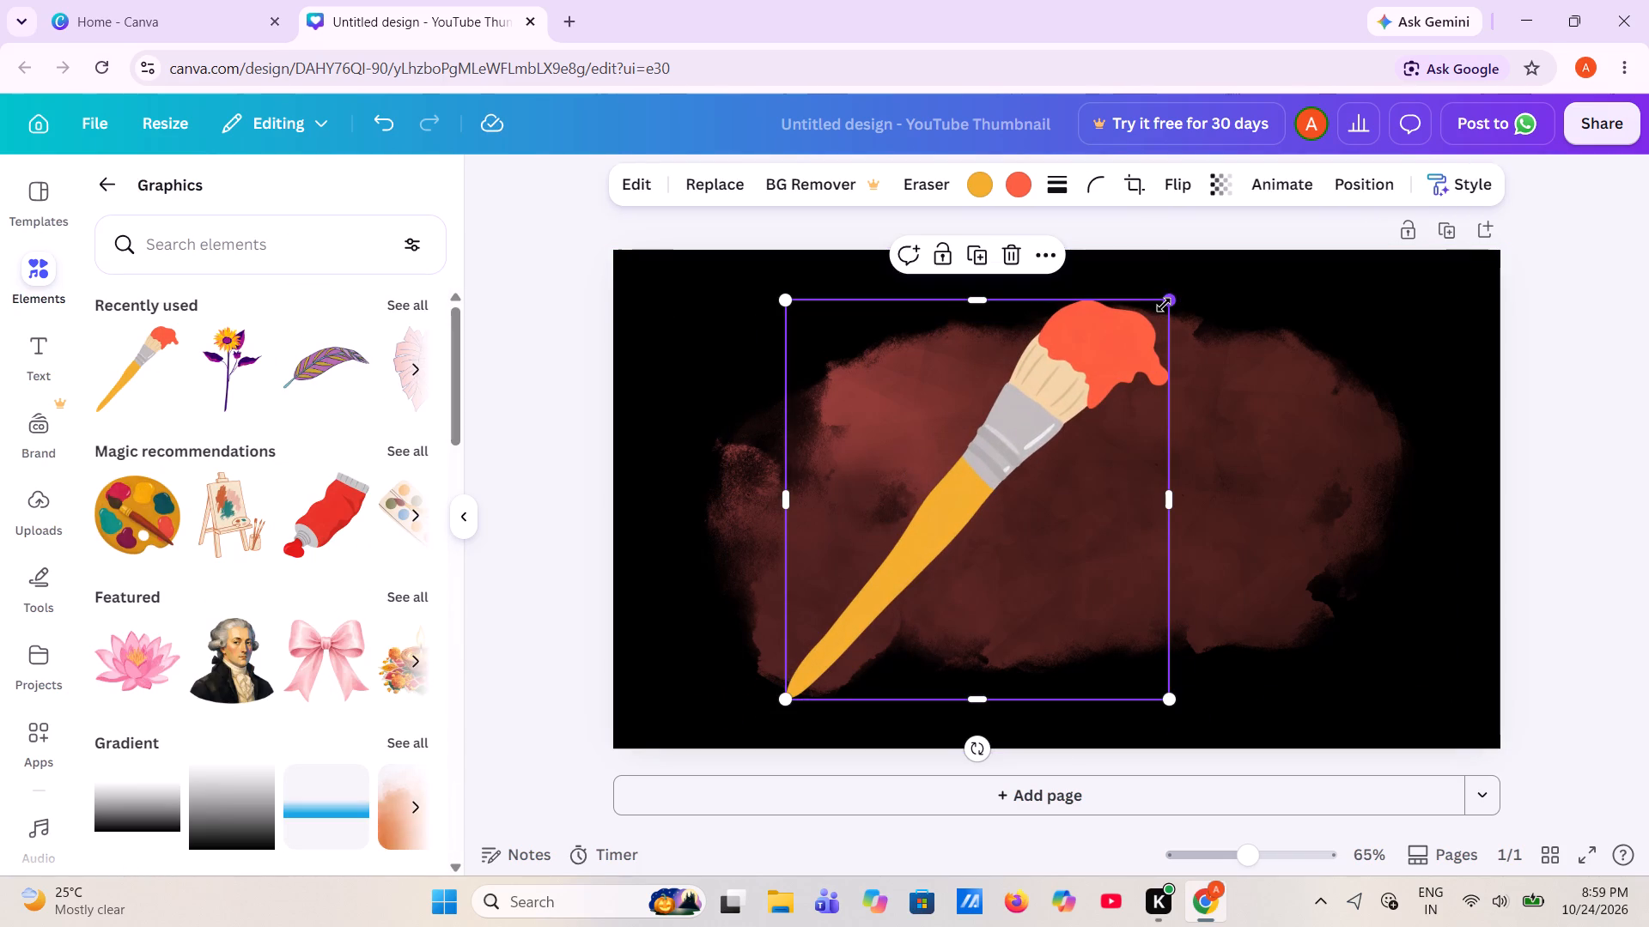
pyautogui.moveTo(1164, 305); pyautogui.dragTo(976, 519)
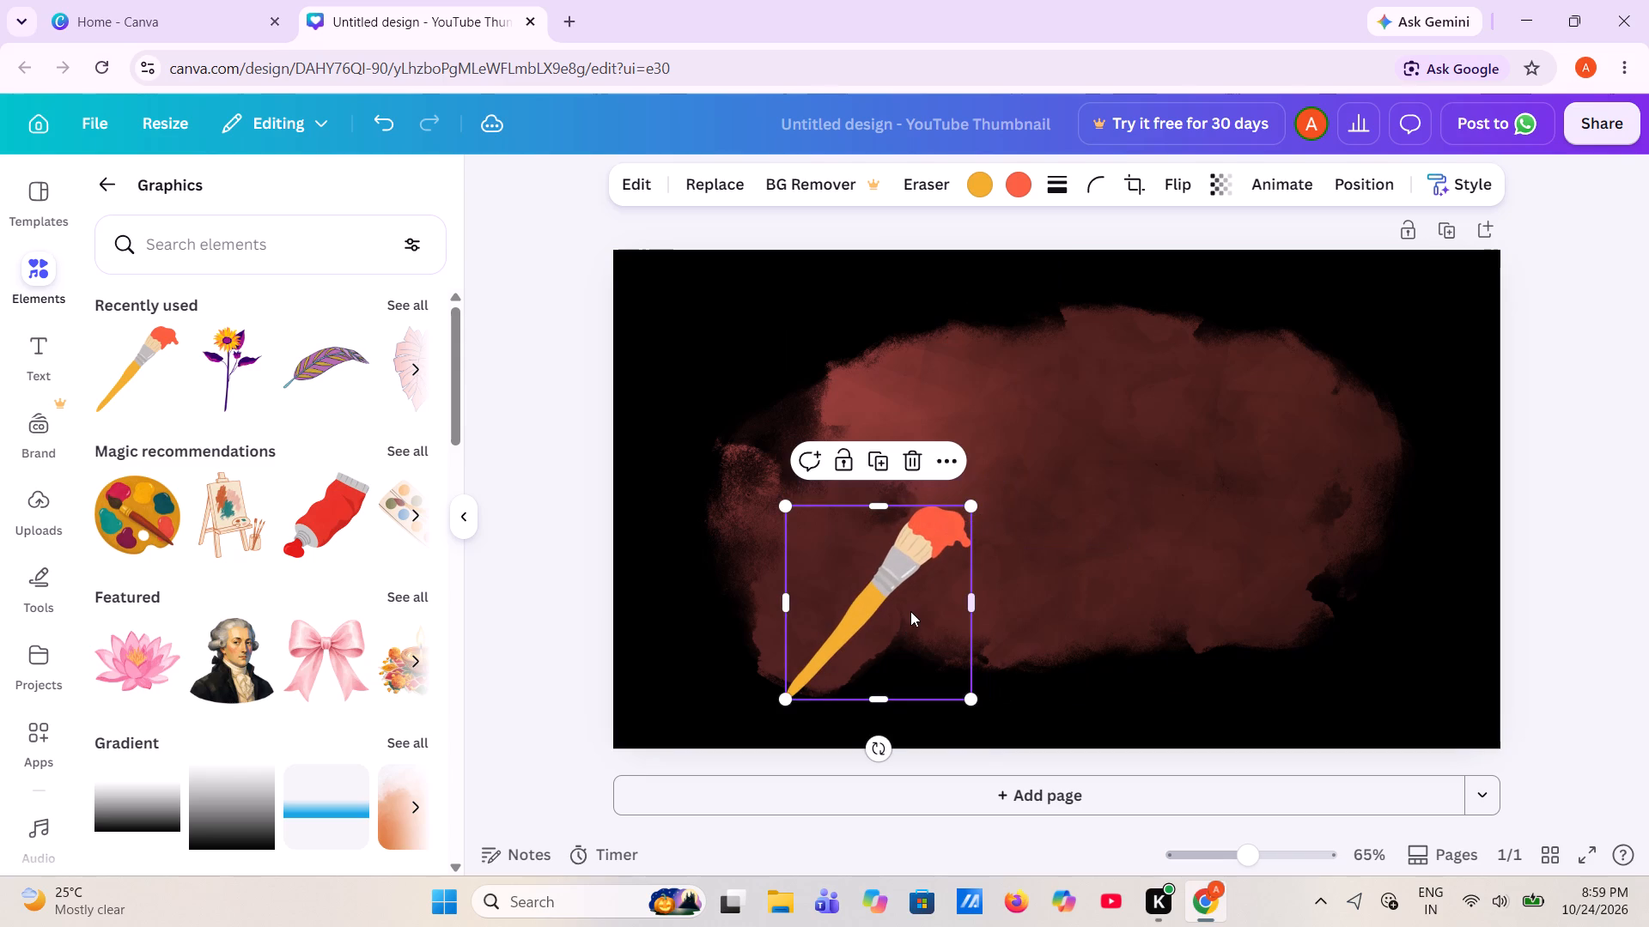
pyautogui.moveTo(909, 608); pyautogui.dragTo(665, 480)
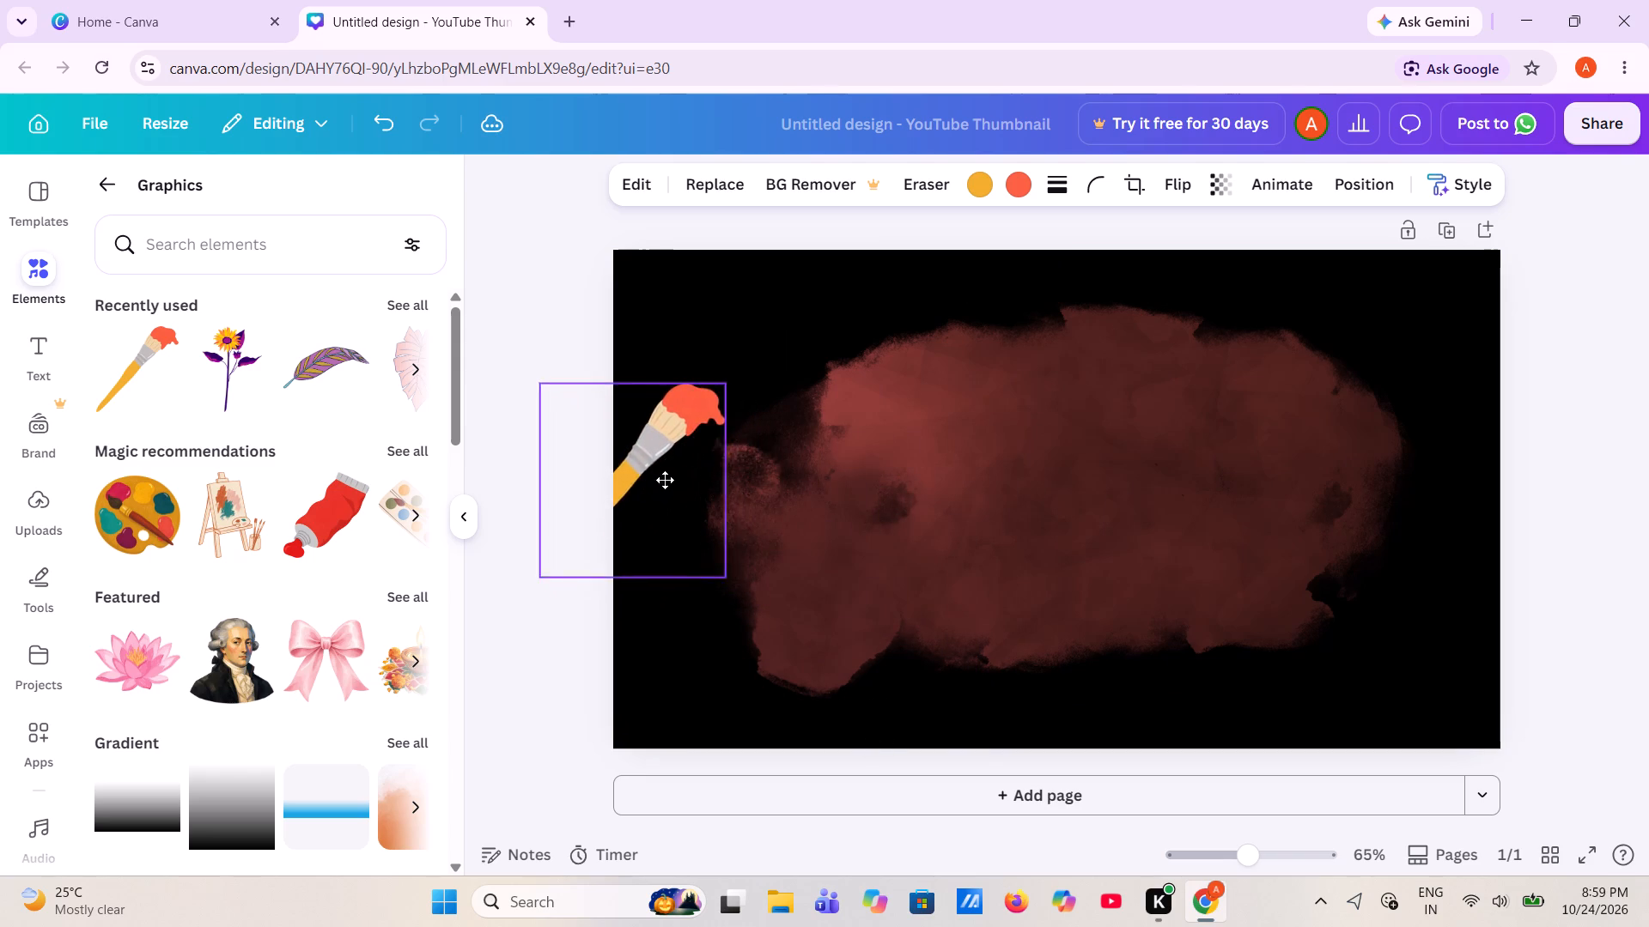
pyautogui.moveTo(665, 480); pyautogui.dragTo(720, 460)
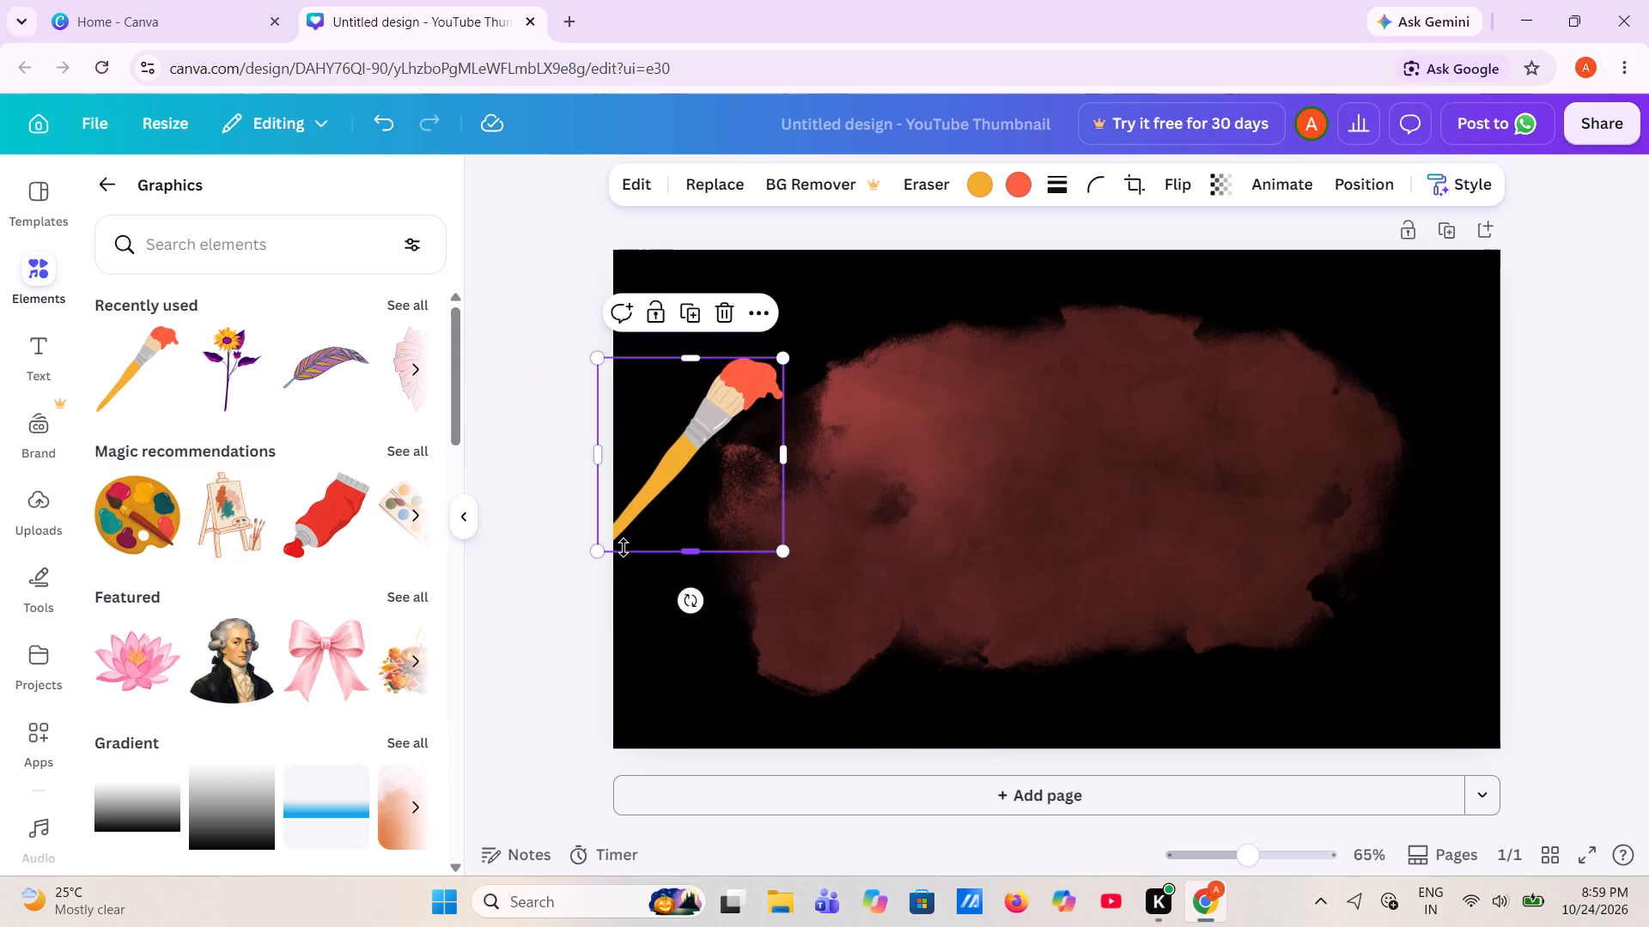
pyautogui.moveTo(594, 554); pyautogui.dragTo(653, 507)
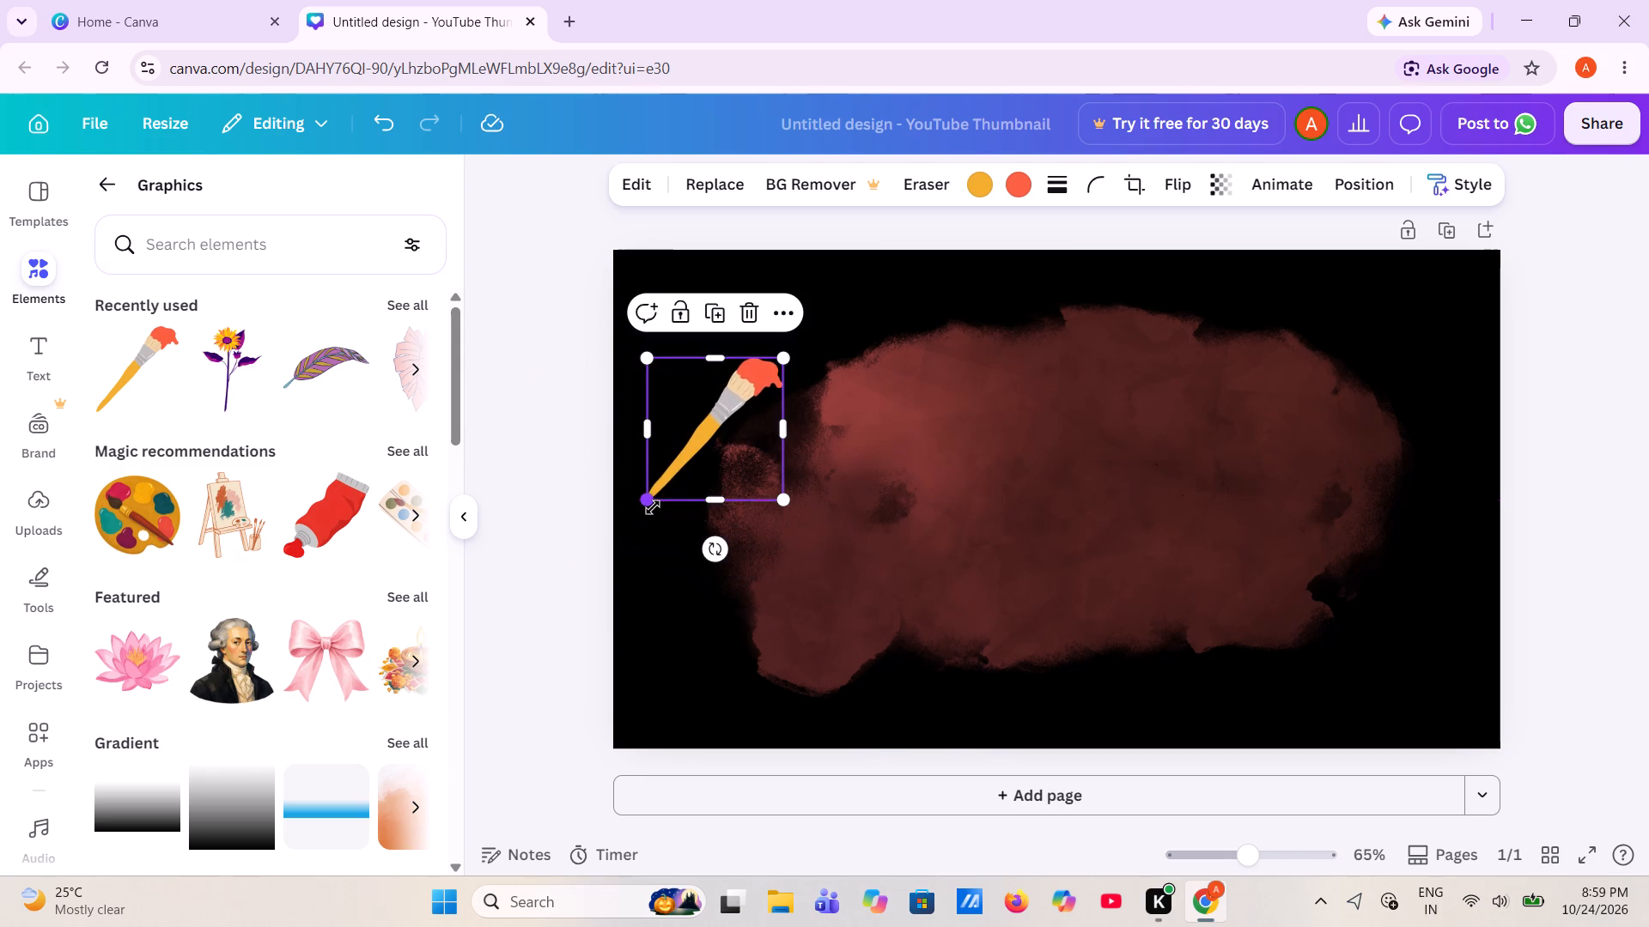
pyautogui.moveTo(709, 443); pyautogui.dragTo(732, 449)
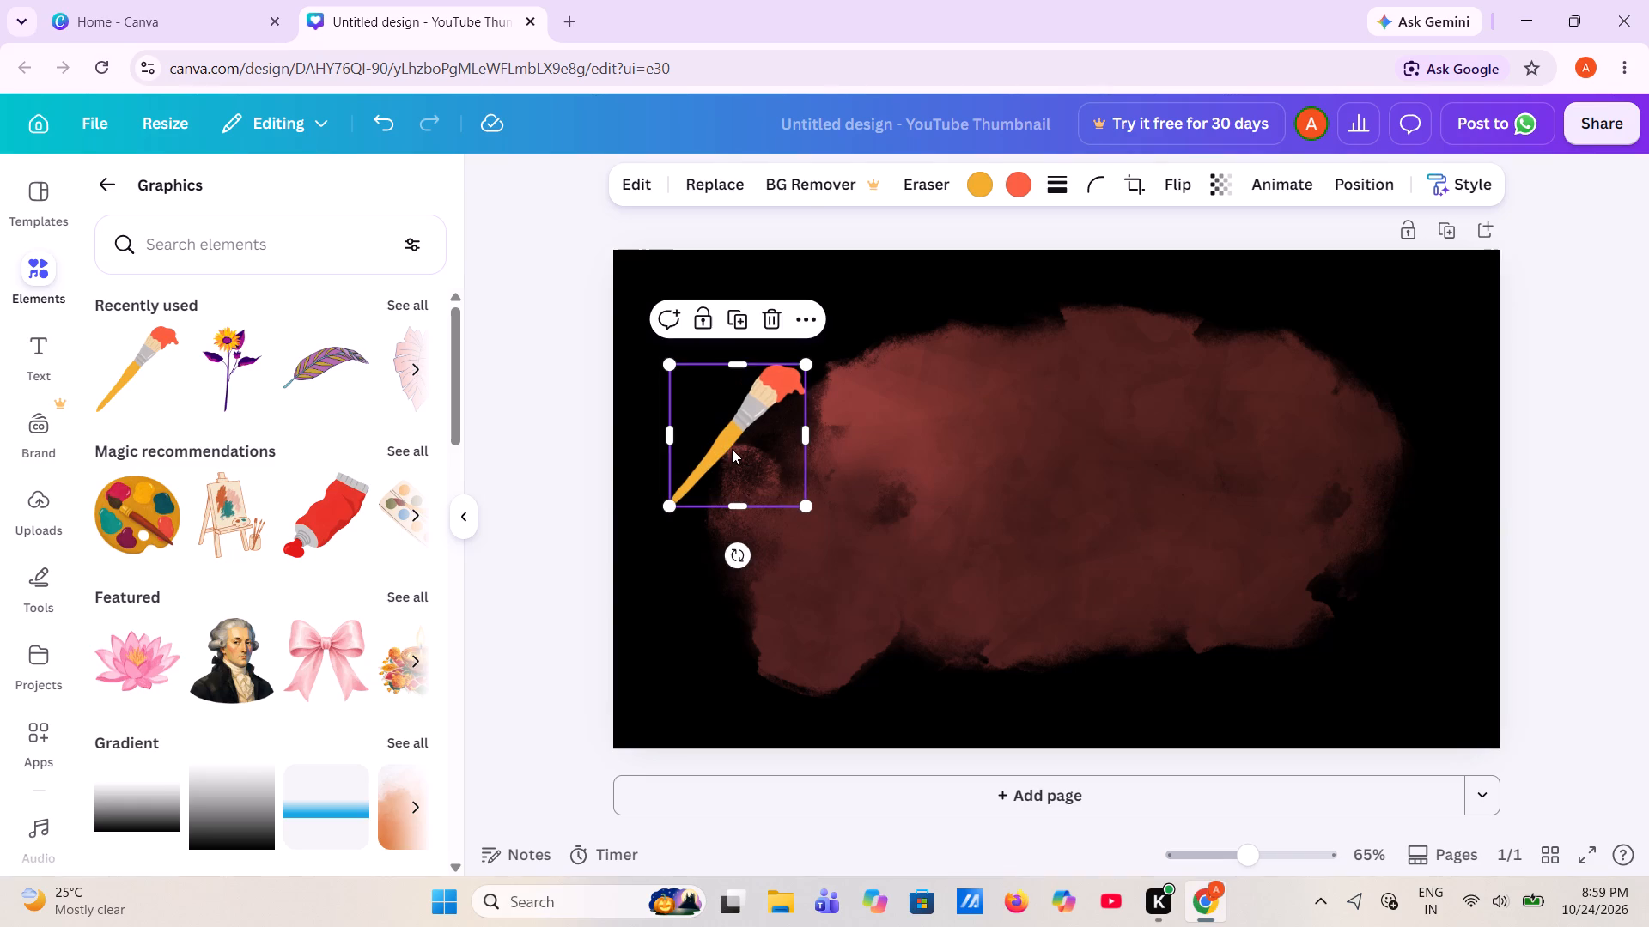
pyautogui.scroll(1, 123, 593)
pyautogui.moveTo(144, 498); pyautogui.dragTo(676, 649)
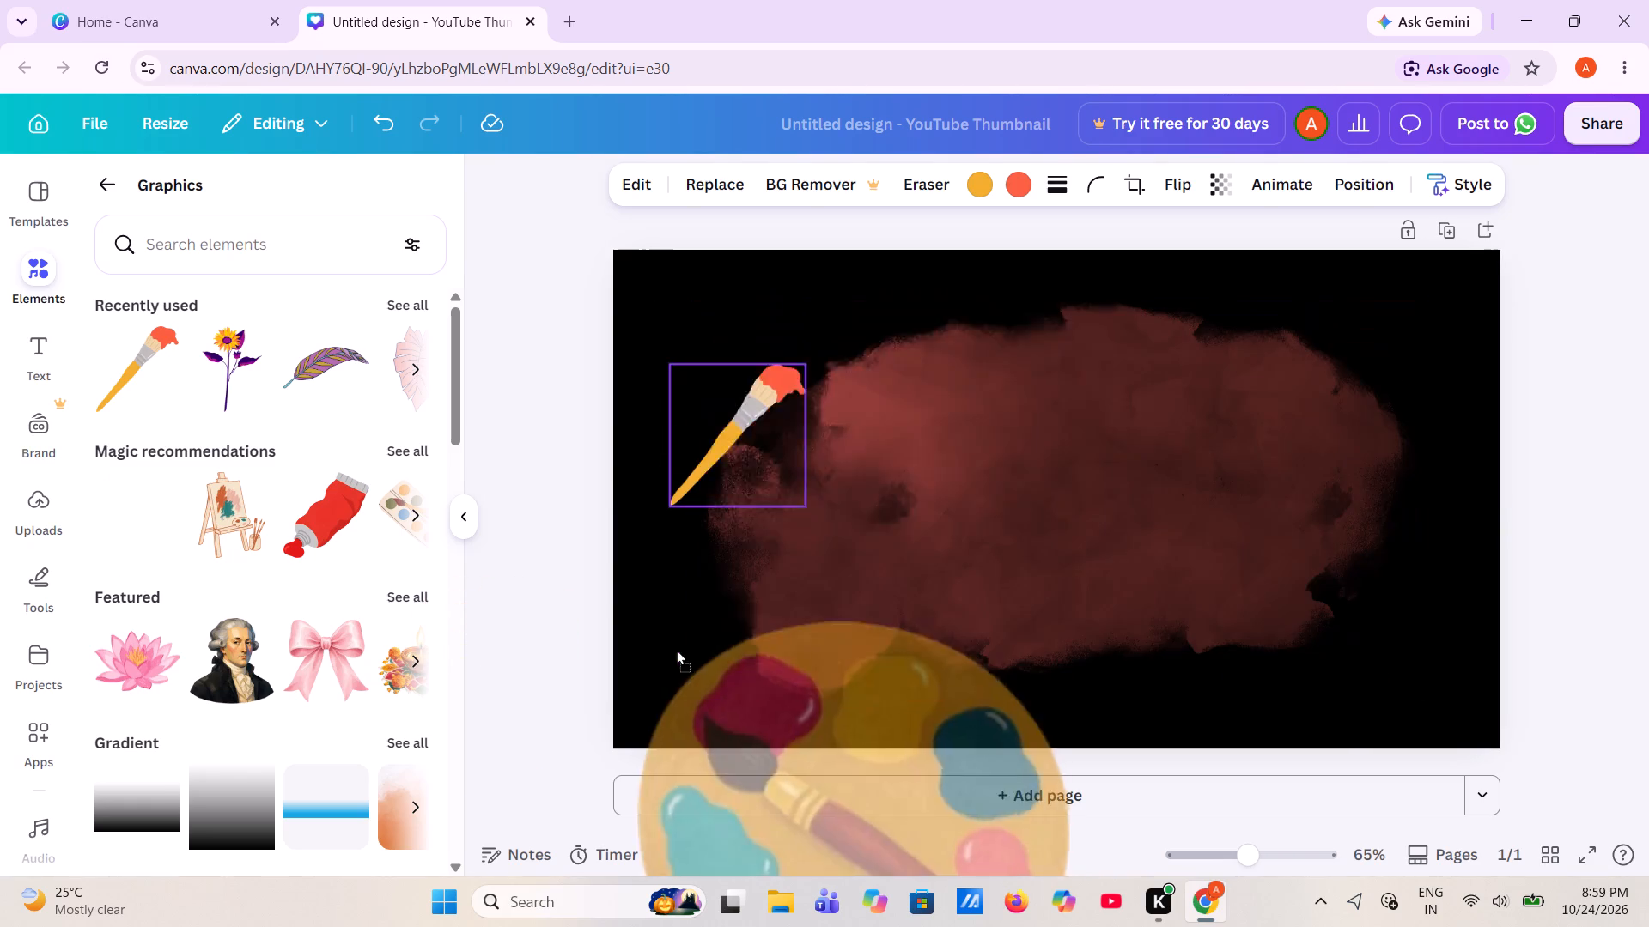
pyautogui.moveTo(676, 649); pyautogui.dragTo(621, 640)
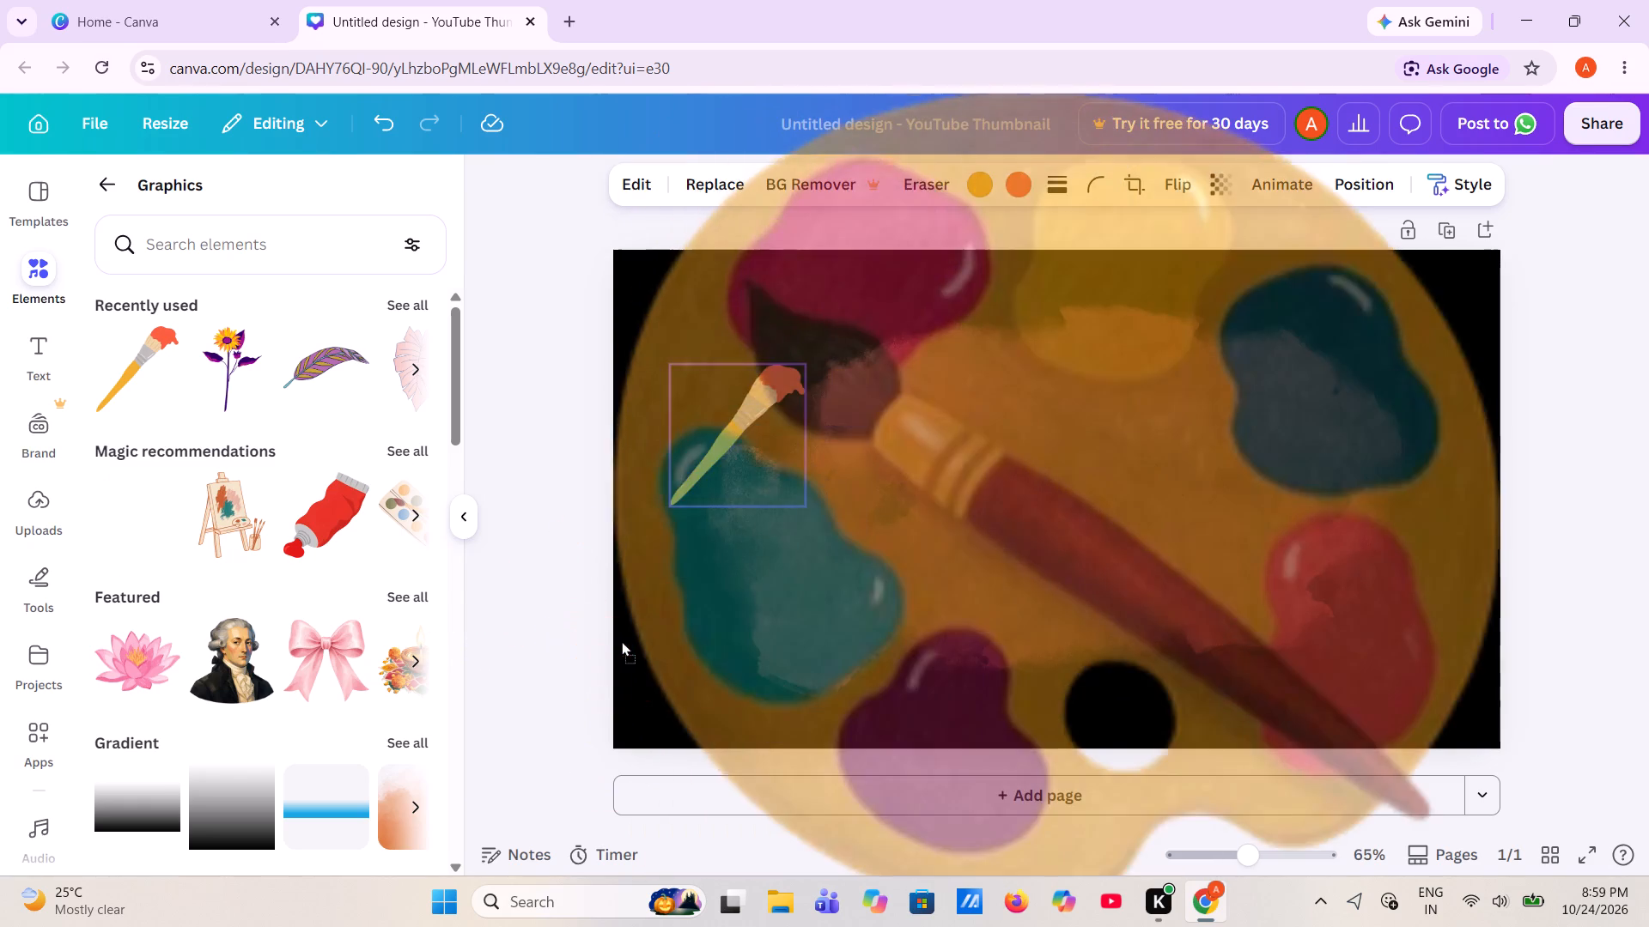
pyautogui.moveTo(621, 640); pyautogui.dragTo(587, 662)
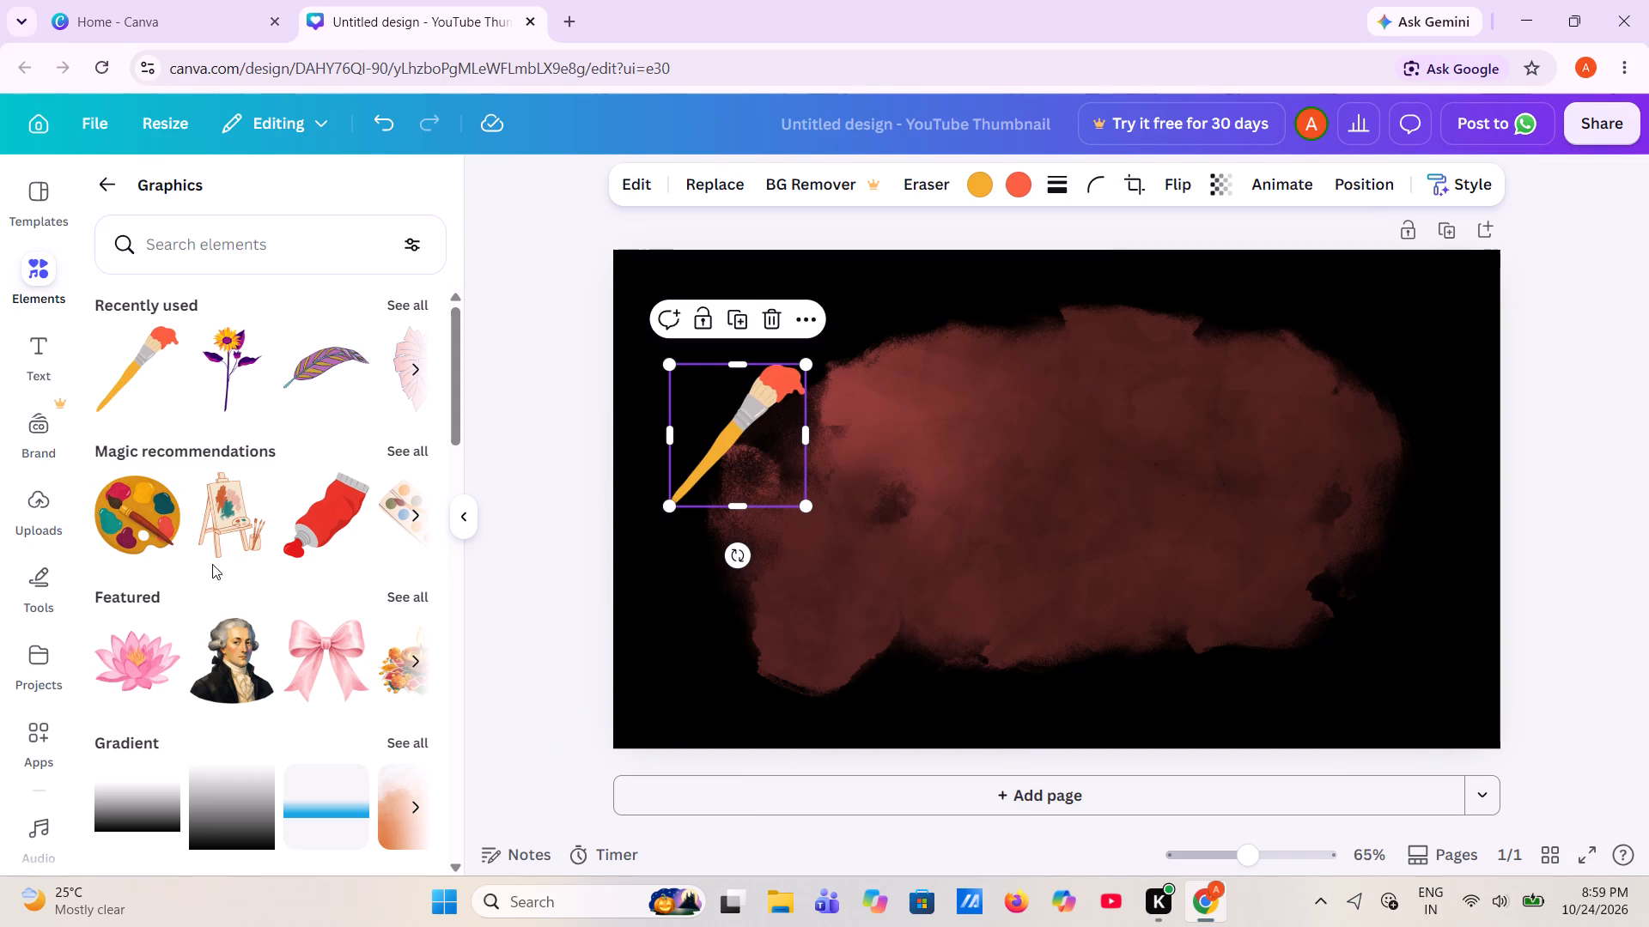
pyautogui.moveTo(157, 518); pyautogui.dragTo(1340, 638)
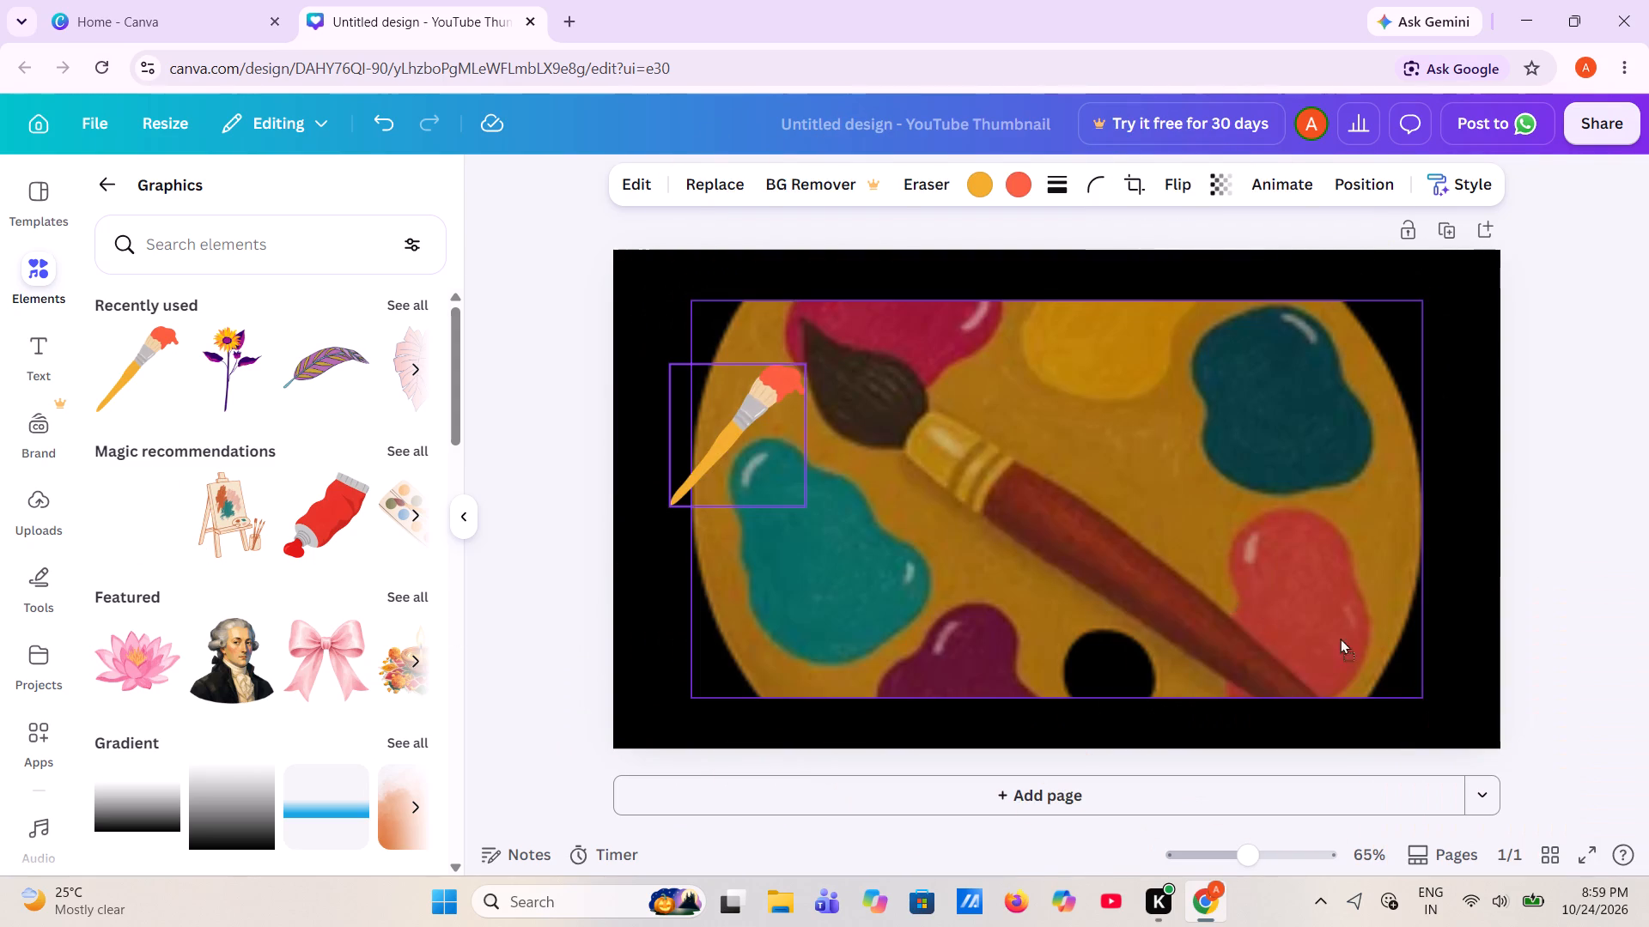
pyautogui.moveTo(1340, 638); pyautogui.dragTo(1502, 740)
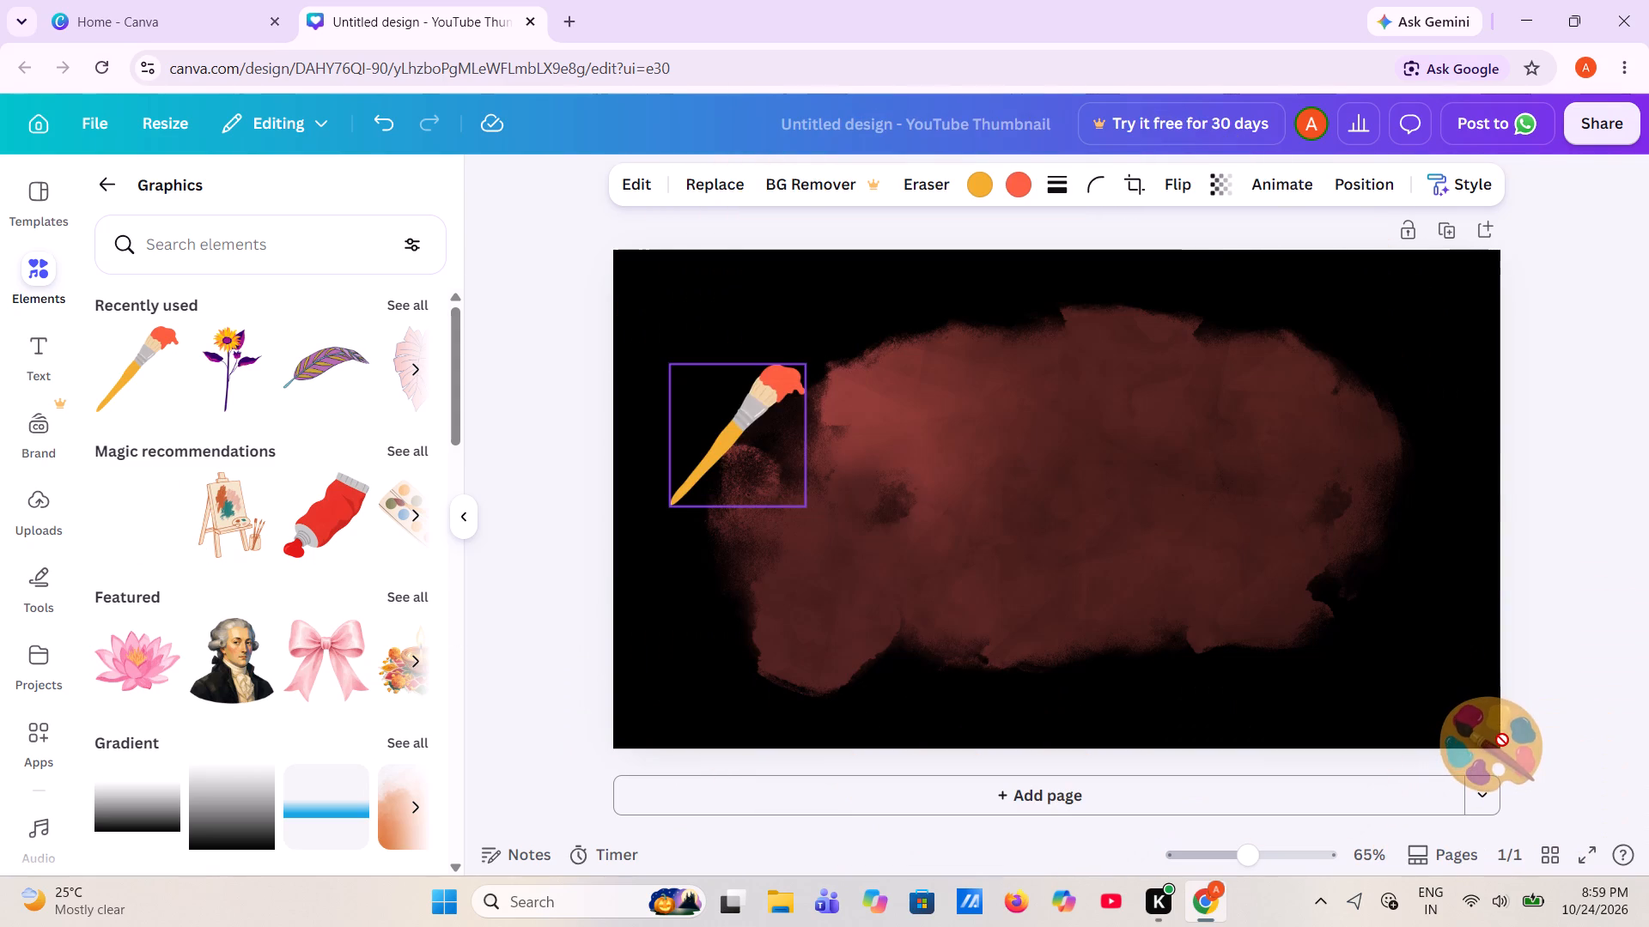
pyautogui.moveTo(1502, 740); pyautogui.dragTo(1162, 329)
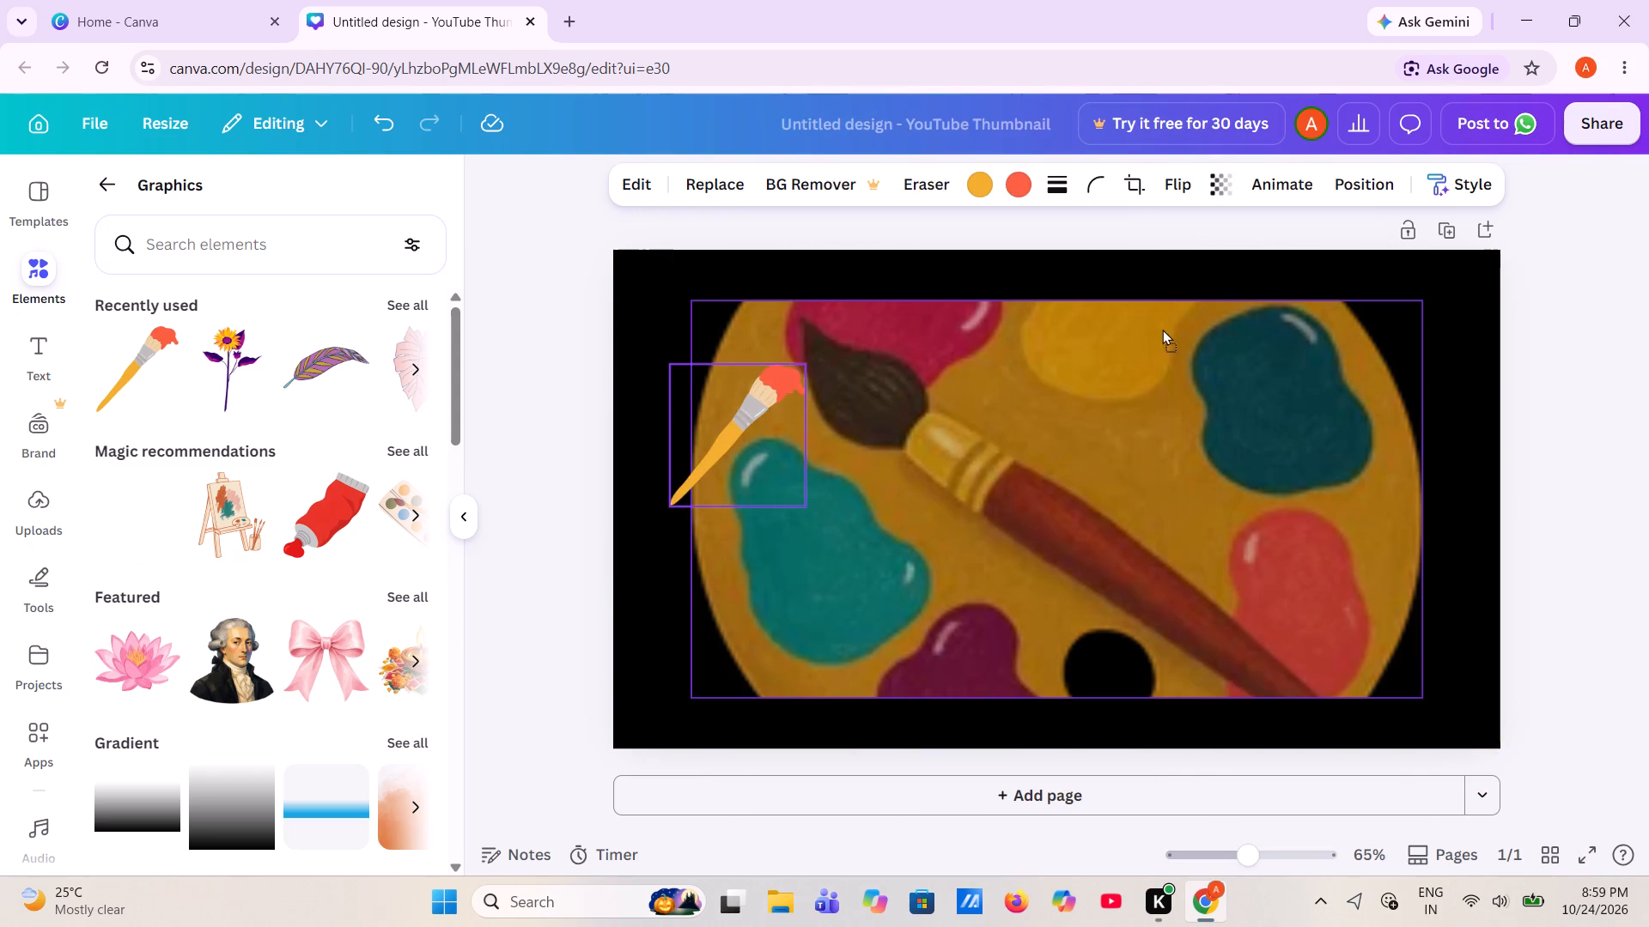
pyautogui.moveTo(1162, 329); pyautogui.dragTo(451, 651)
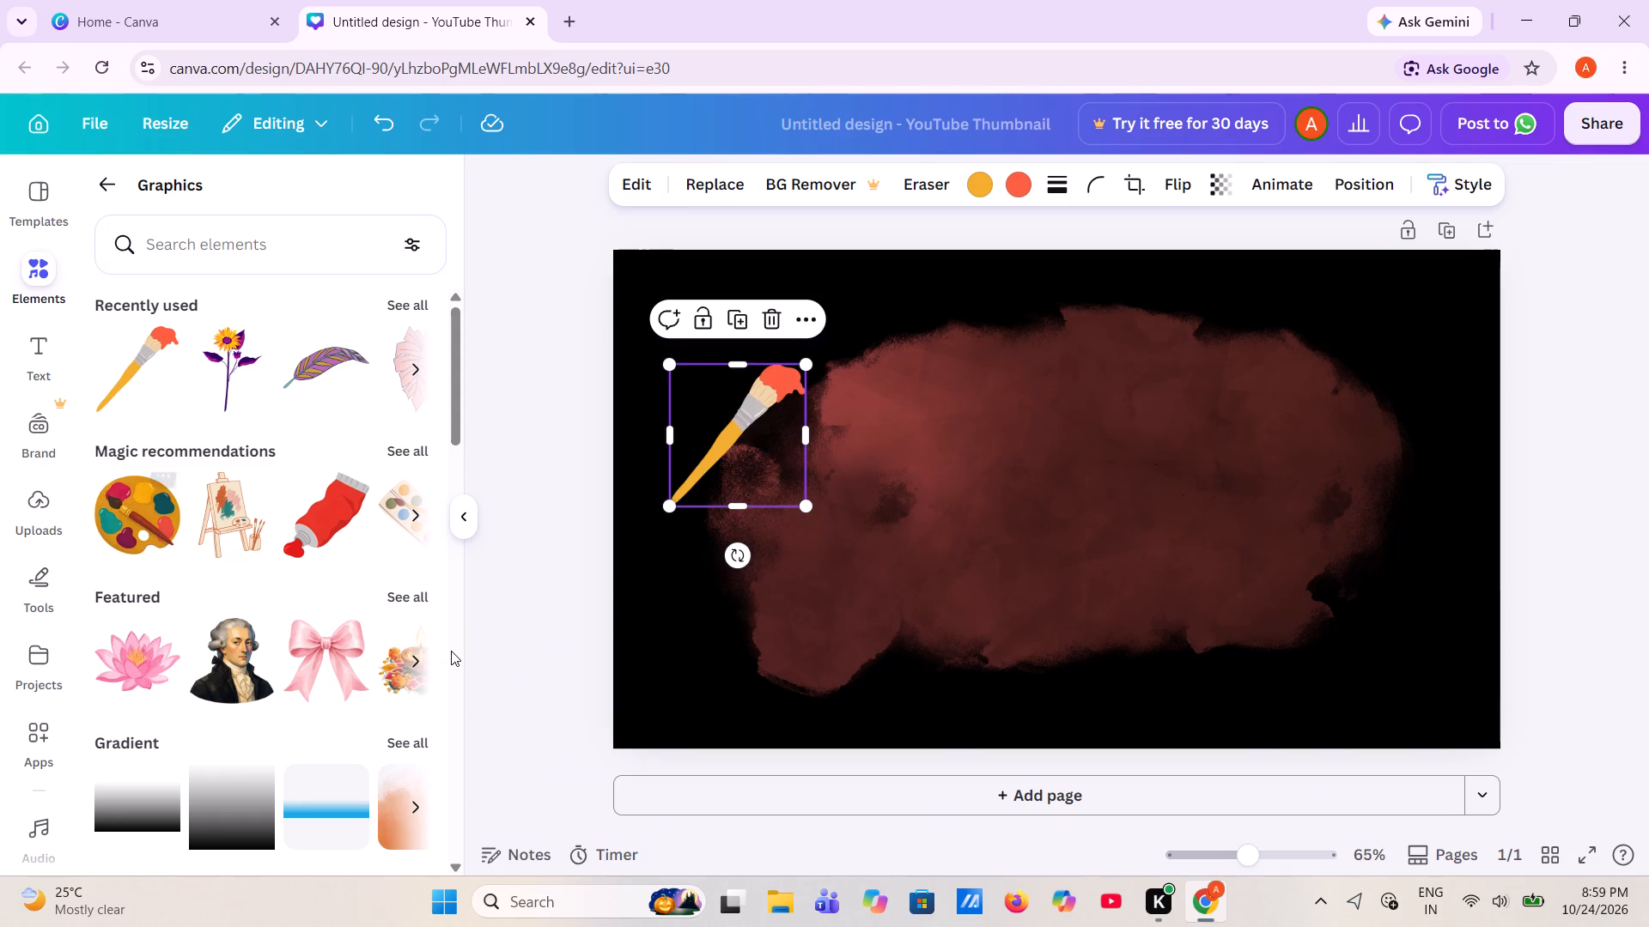
# Add the recommended paint palette graphic, shrink it to a small accent and place it at the upper-right edge of the red splash.
pyautogui.doubleClick(130, 527)
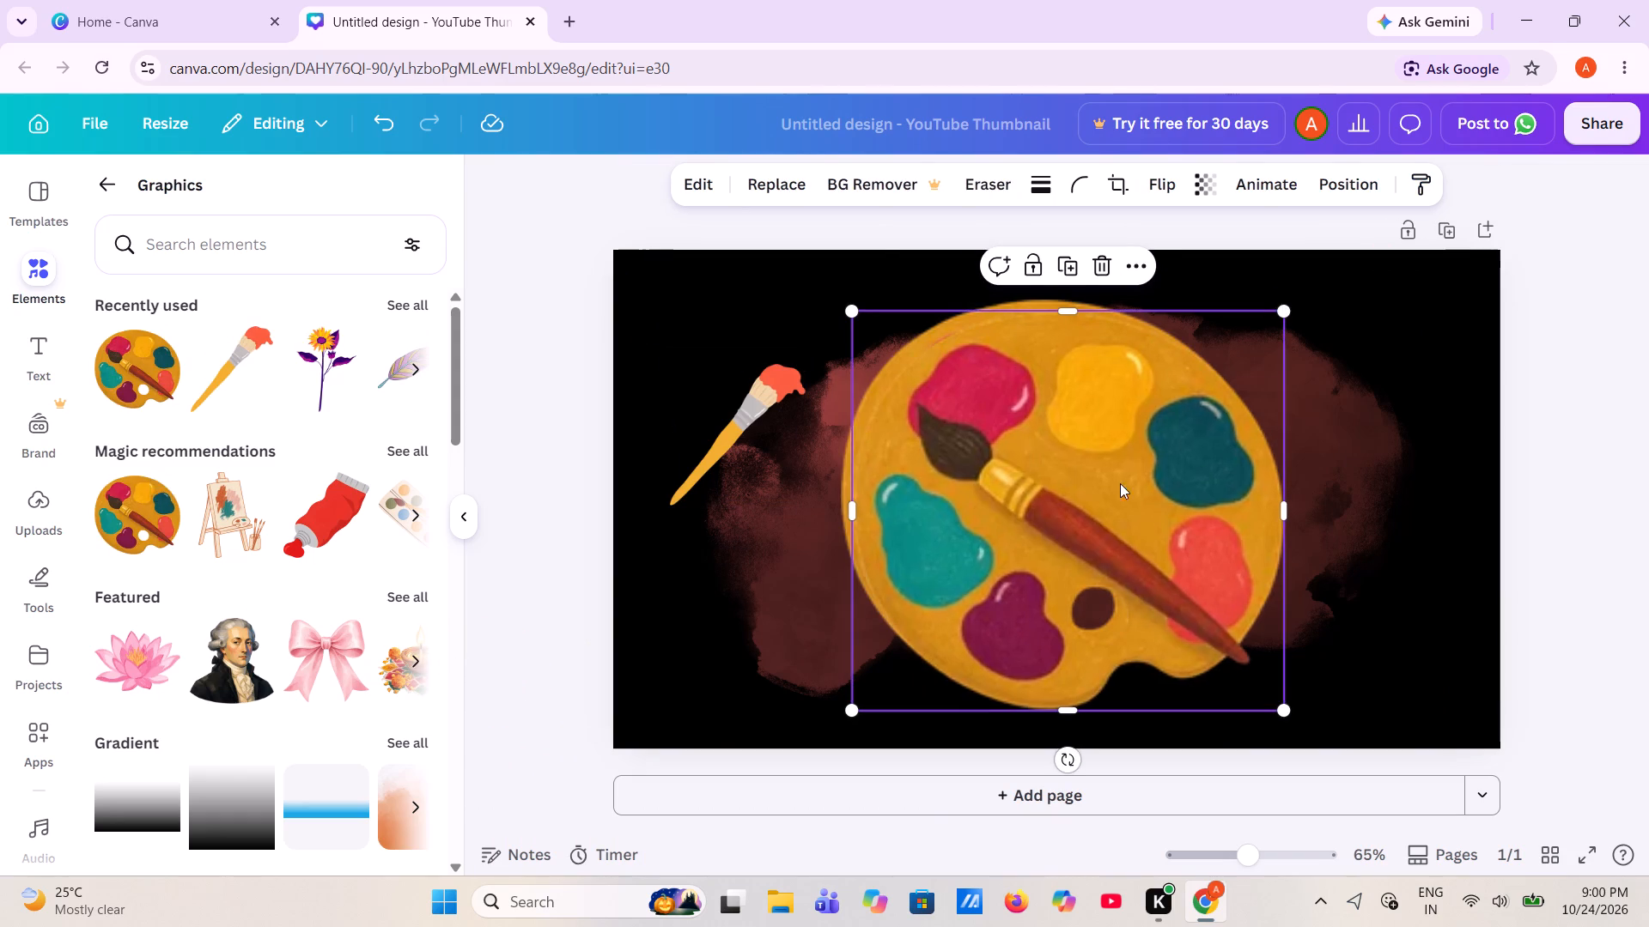
pyautogui.moveTo(1281, 312); pyautogui.dragTo(984, 583)
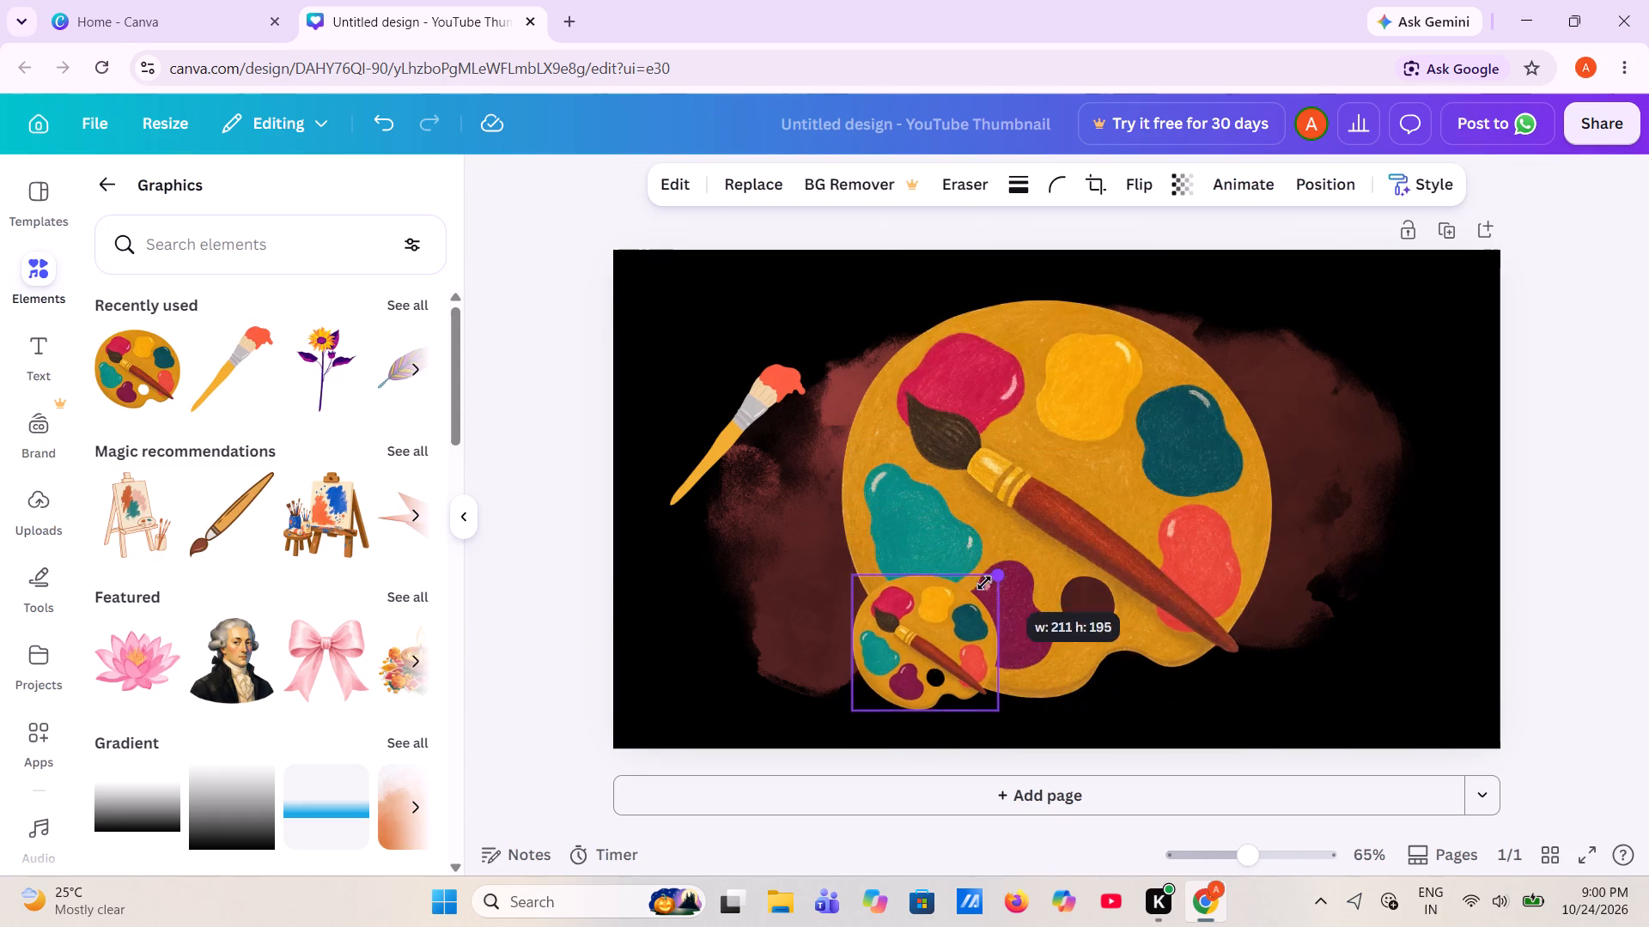
pyautogui.moveTo(984, 583); pyautogui.dragTo(976, 591)
pyautogui.moveTo(934, 655); pyautogui.dragTo(1415, 343)
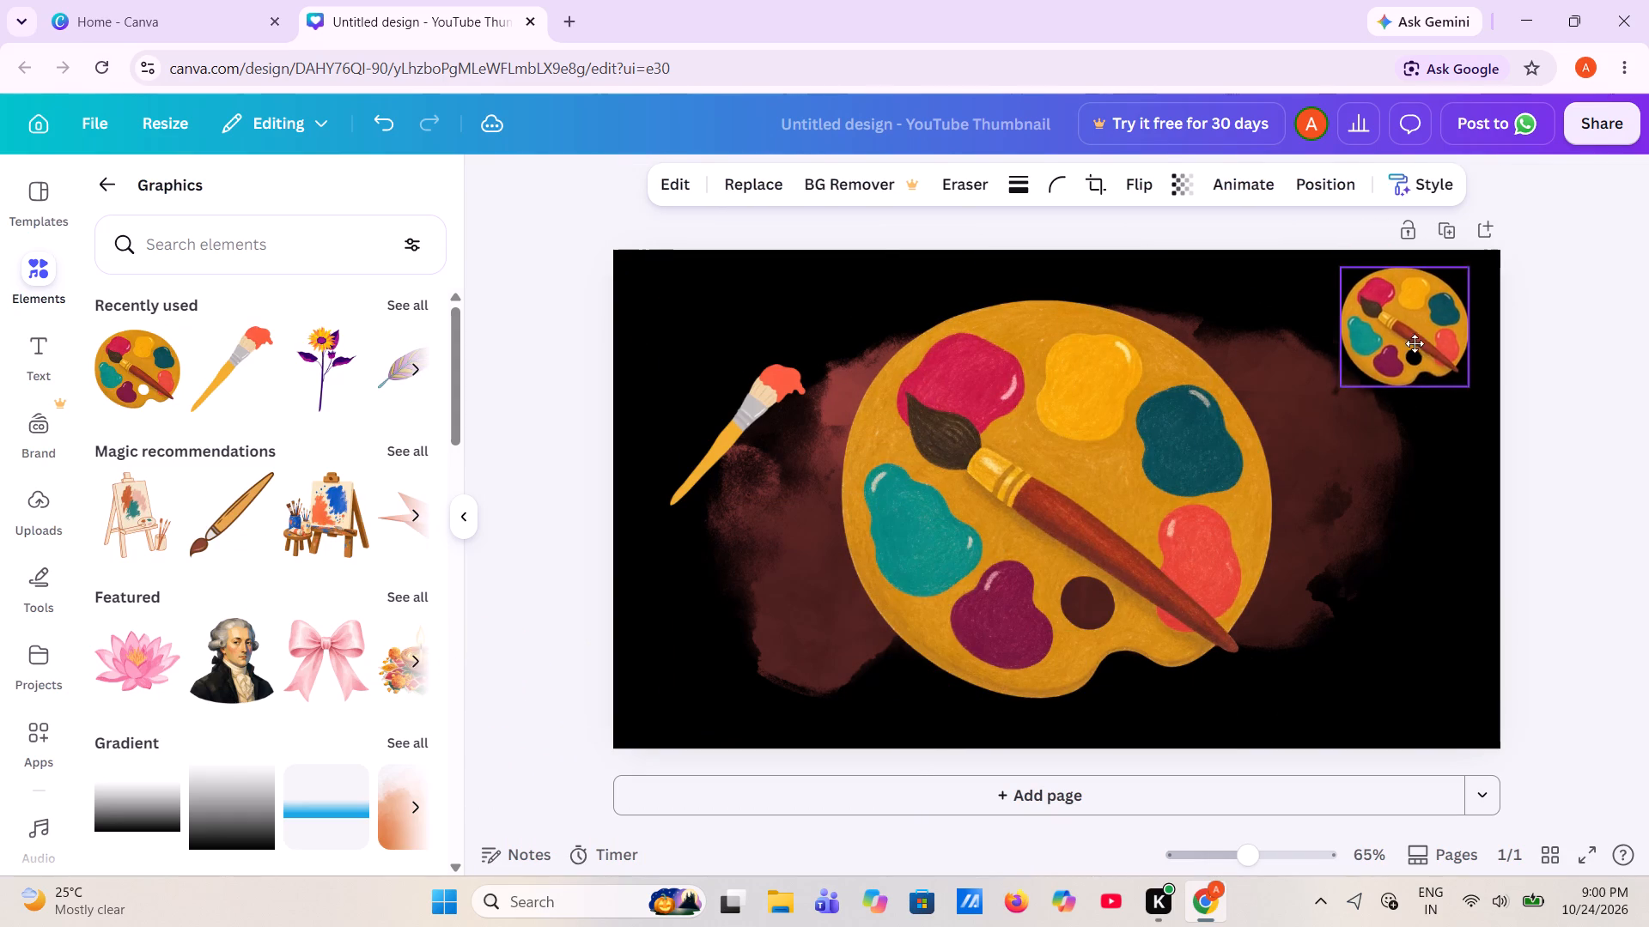
pyautogui.moveTo(1415, 343); pyautogui.dragTo(1411, 351)
# Delete the large duplicate palette covering the centre of the page.
pyautogui.click(1099, 462)
pyautogui.press('BackSpace')
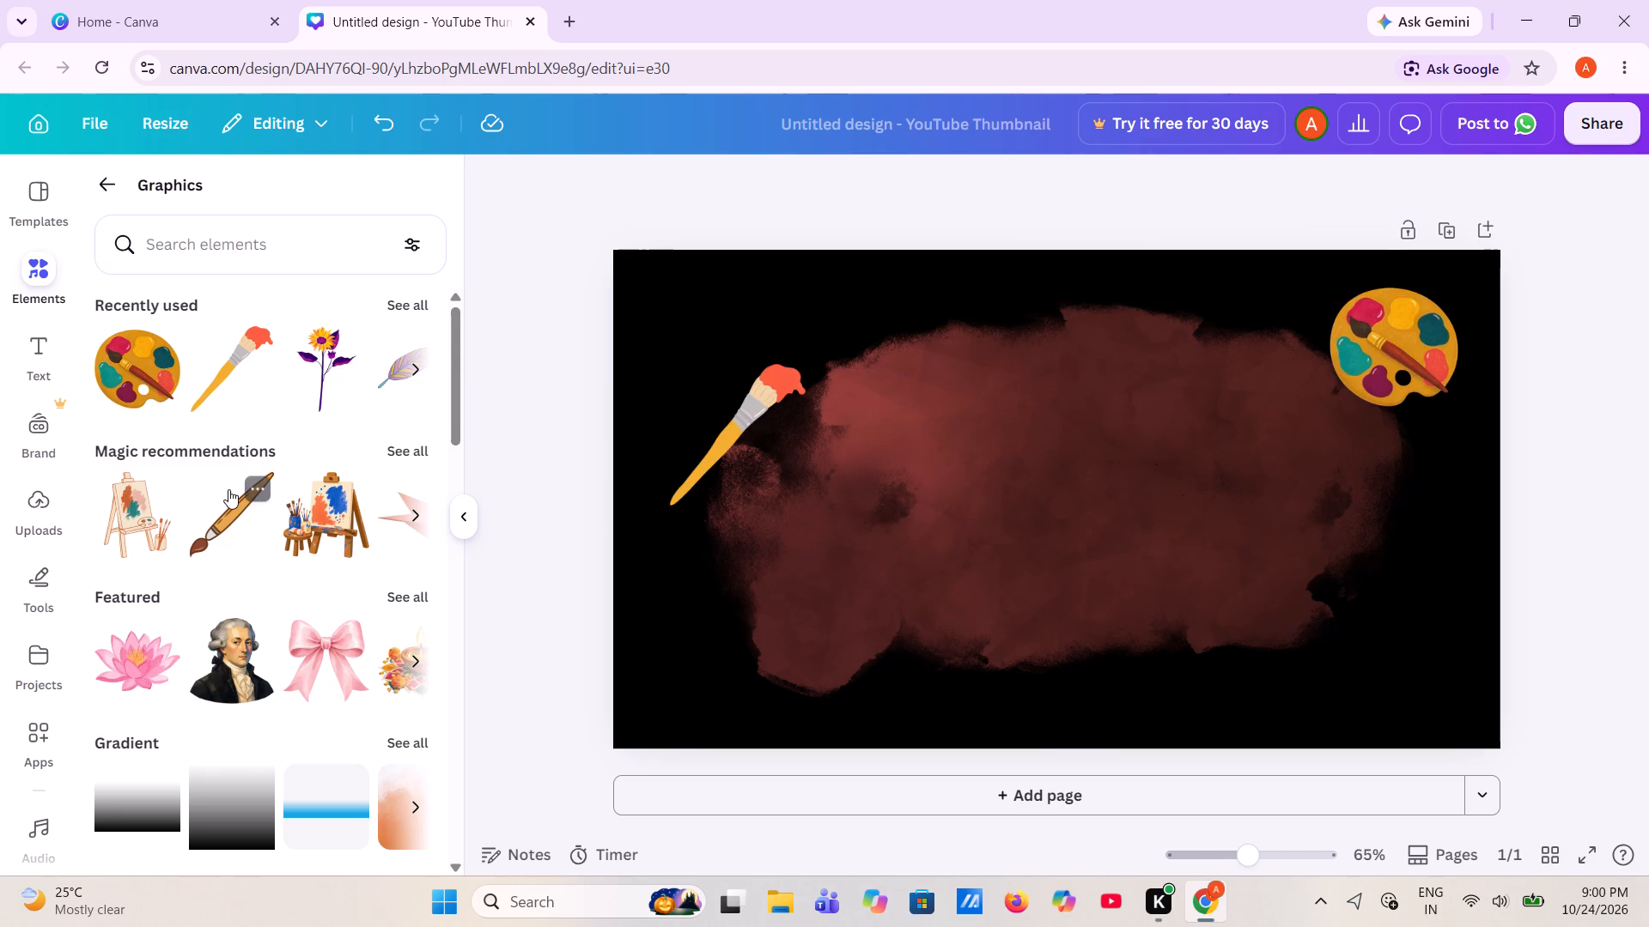
# Add the pink watercolour hearts from the featured graphics and place them small near the page's lower-right edge, beside the splash.
pyautogui.scroll(6, 228, 489)
pyautogui.click(425, 381)
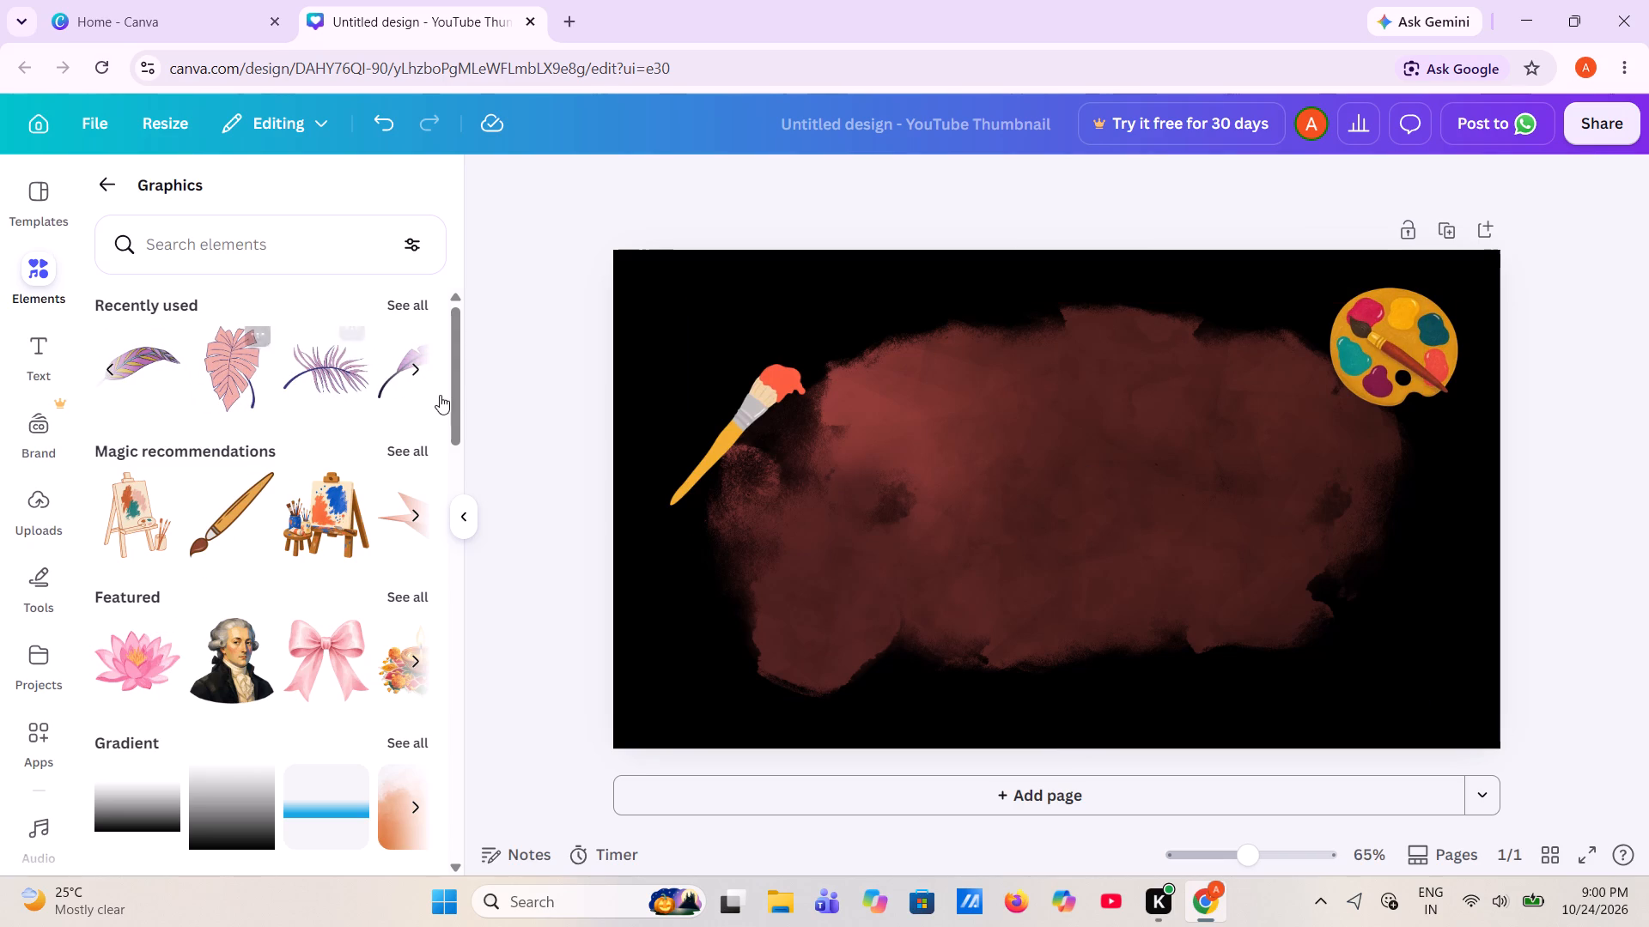
pyautogui.click(405, 586)
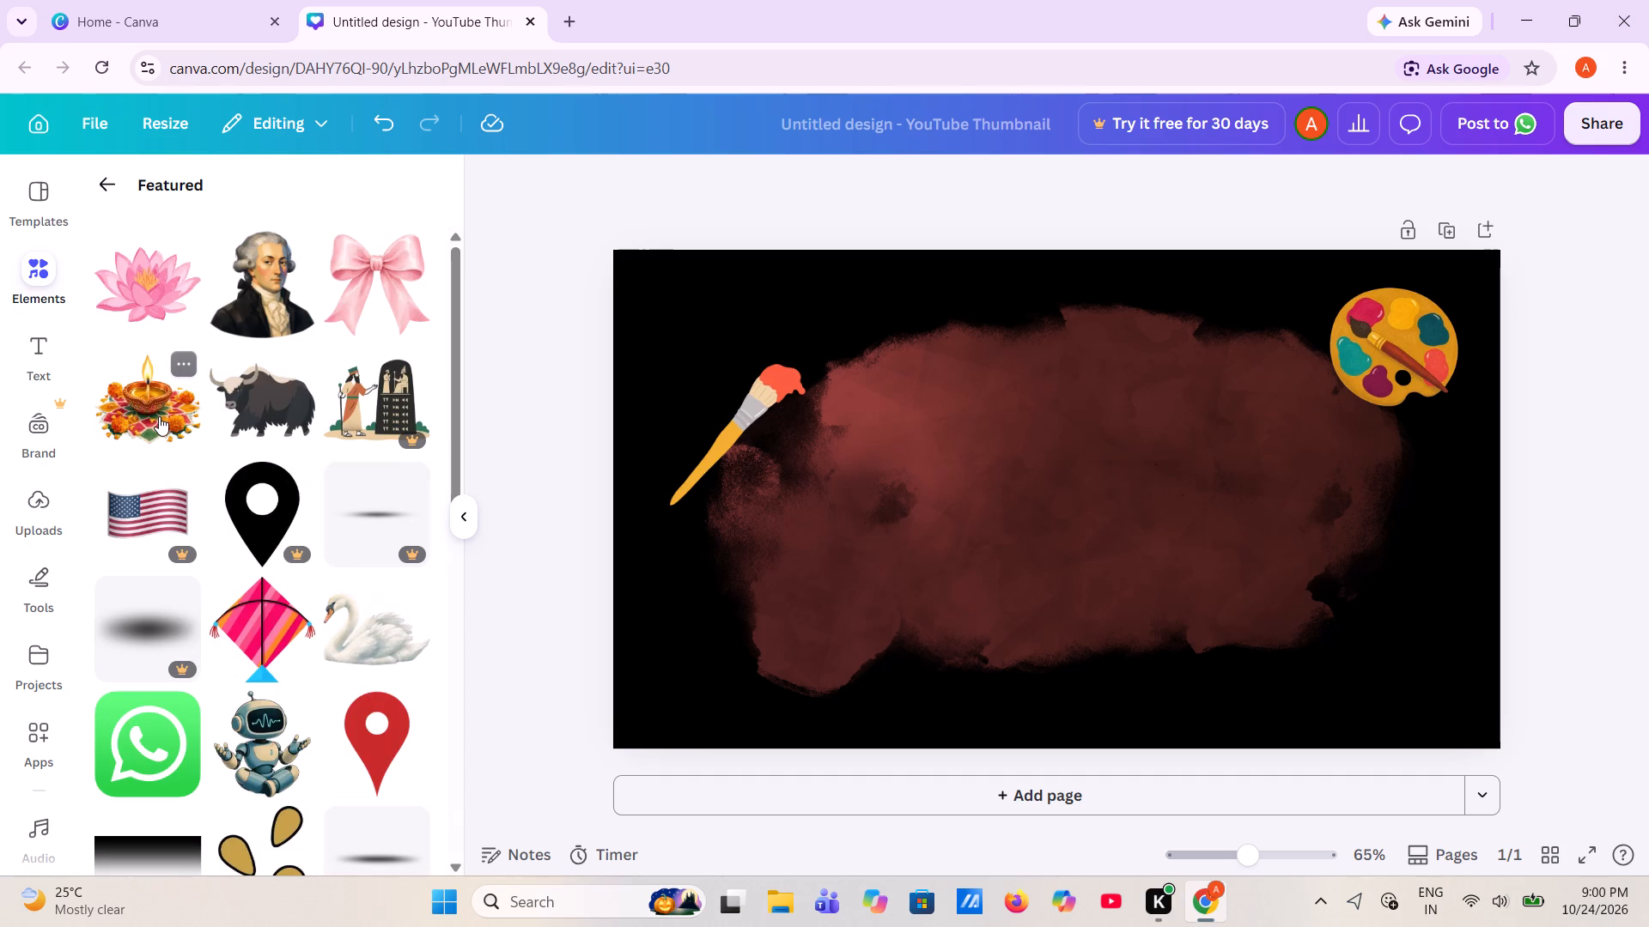
pyautogui.scroll(-1, 159, 416)
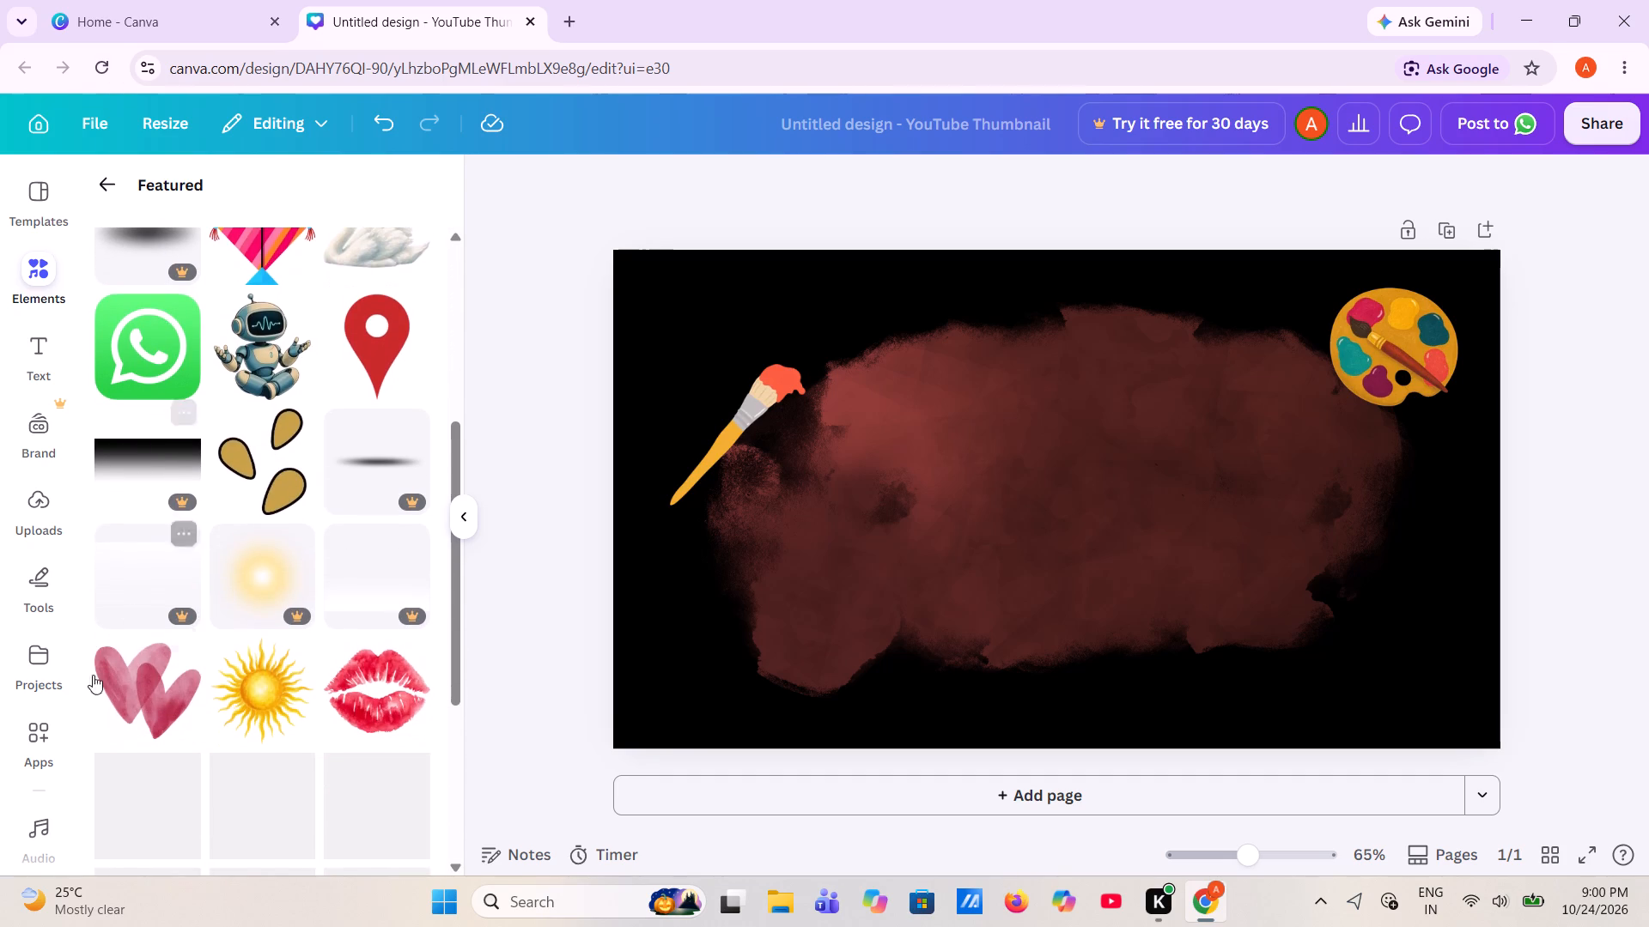
pyautogui.click(113, 686)
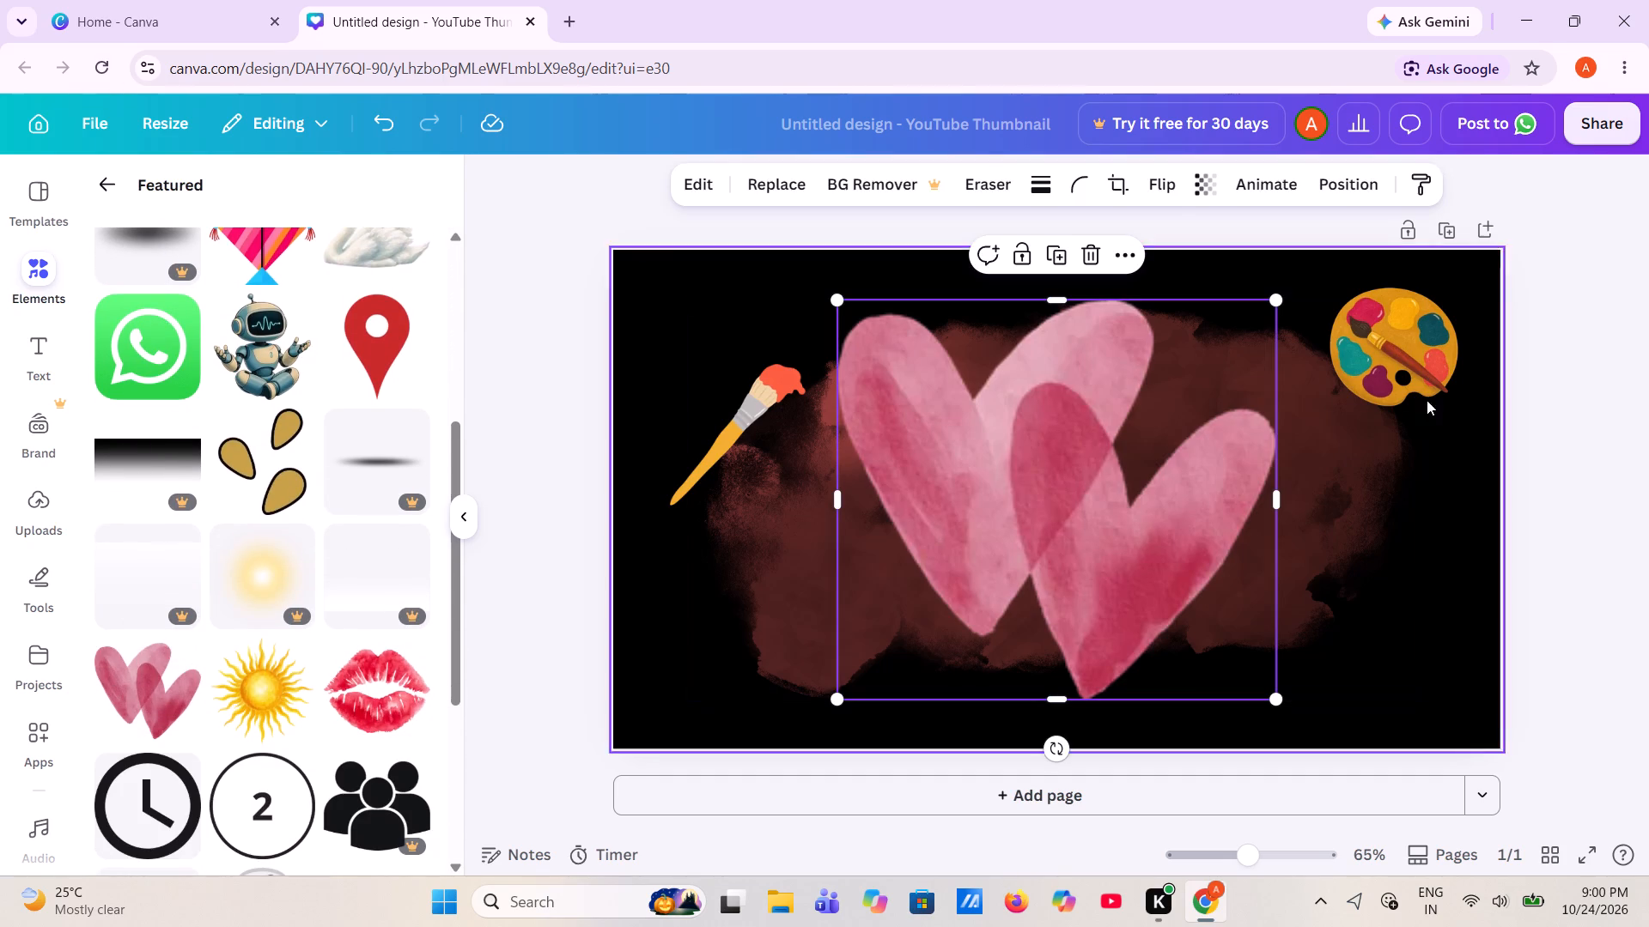
pyautogui.moveTo(1271, 303); pyautogui.dragTo(1044, 530)
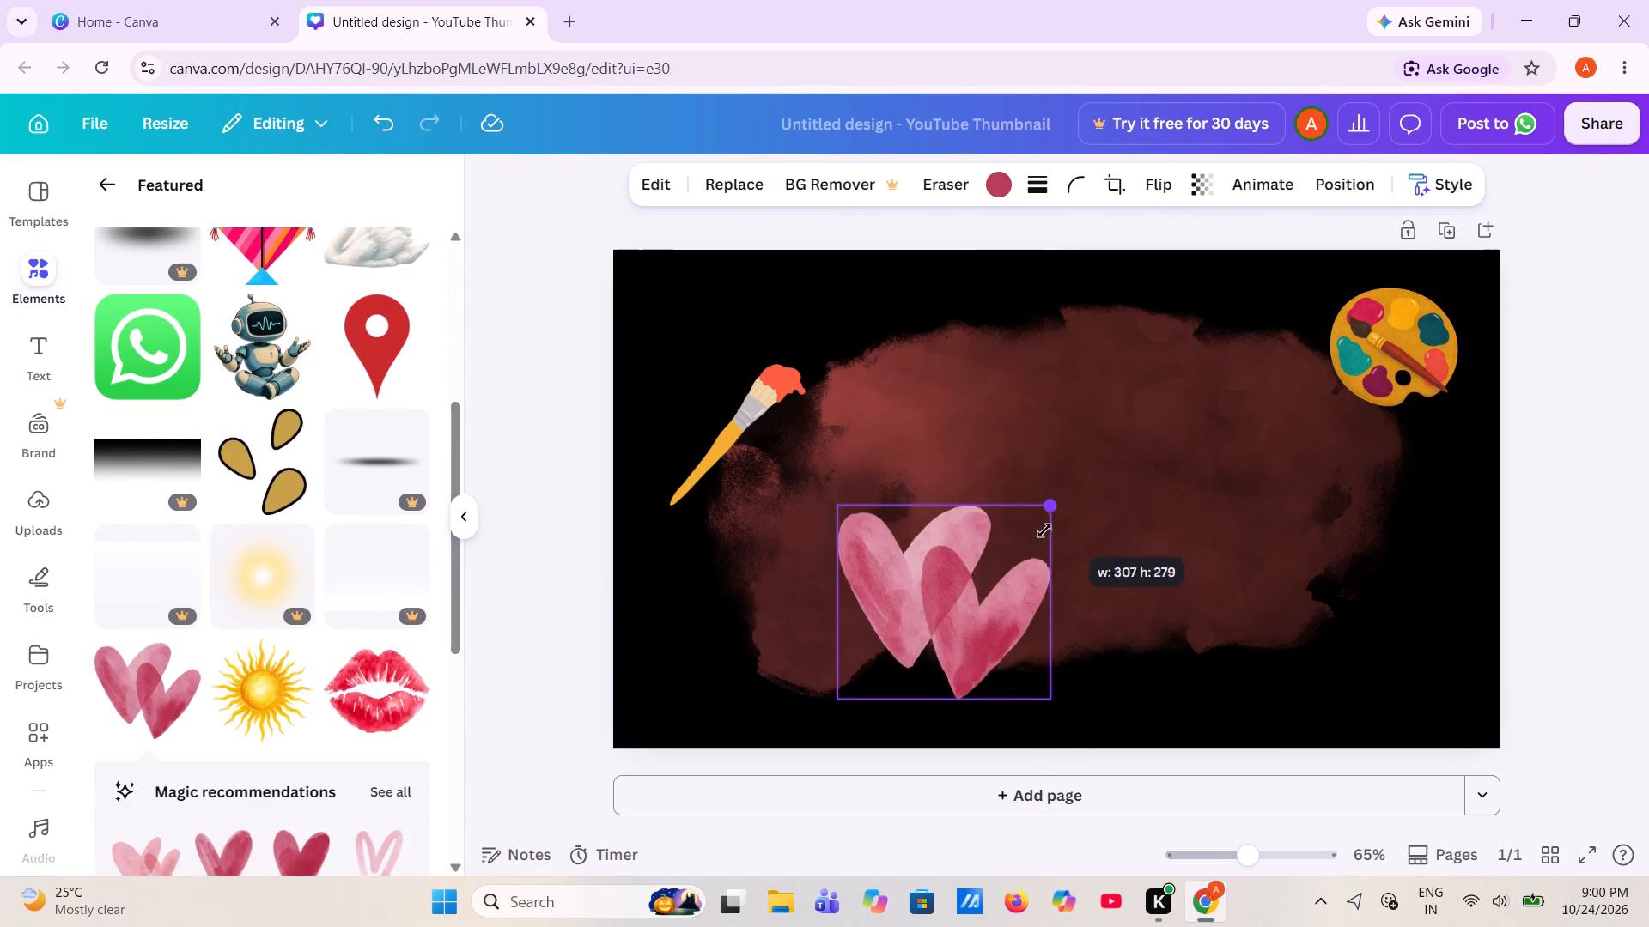
pyautogui.moveTo(1044, 530); pyautogui.dragTo(971, 609)
pyautogui.moveTo(897, 657); pyautogui.dragTo(1374, 628)
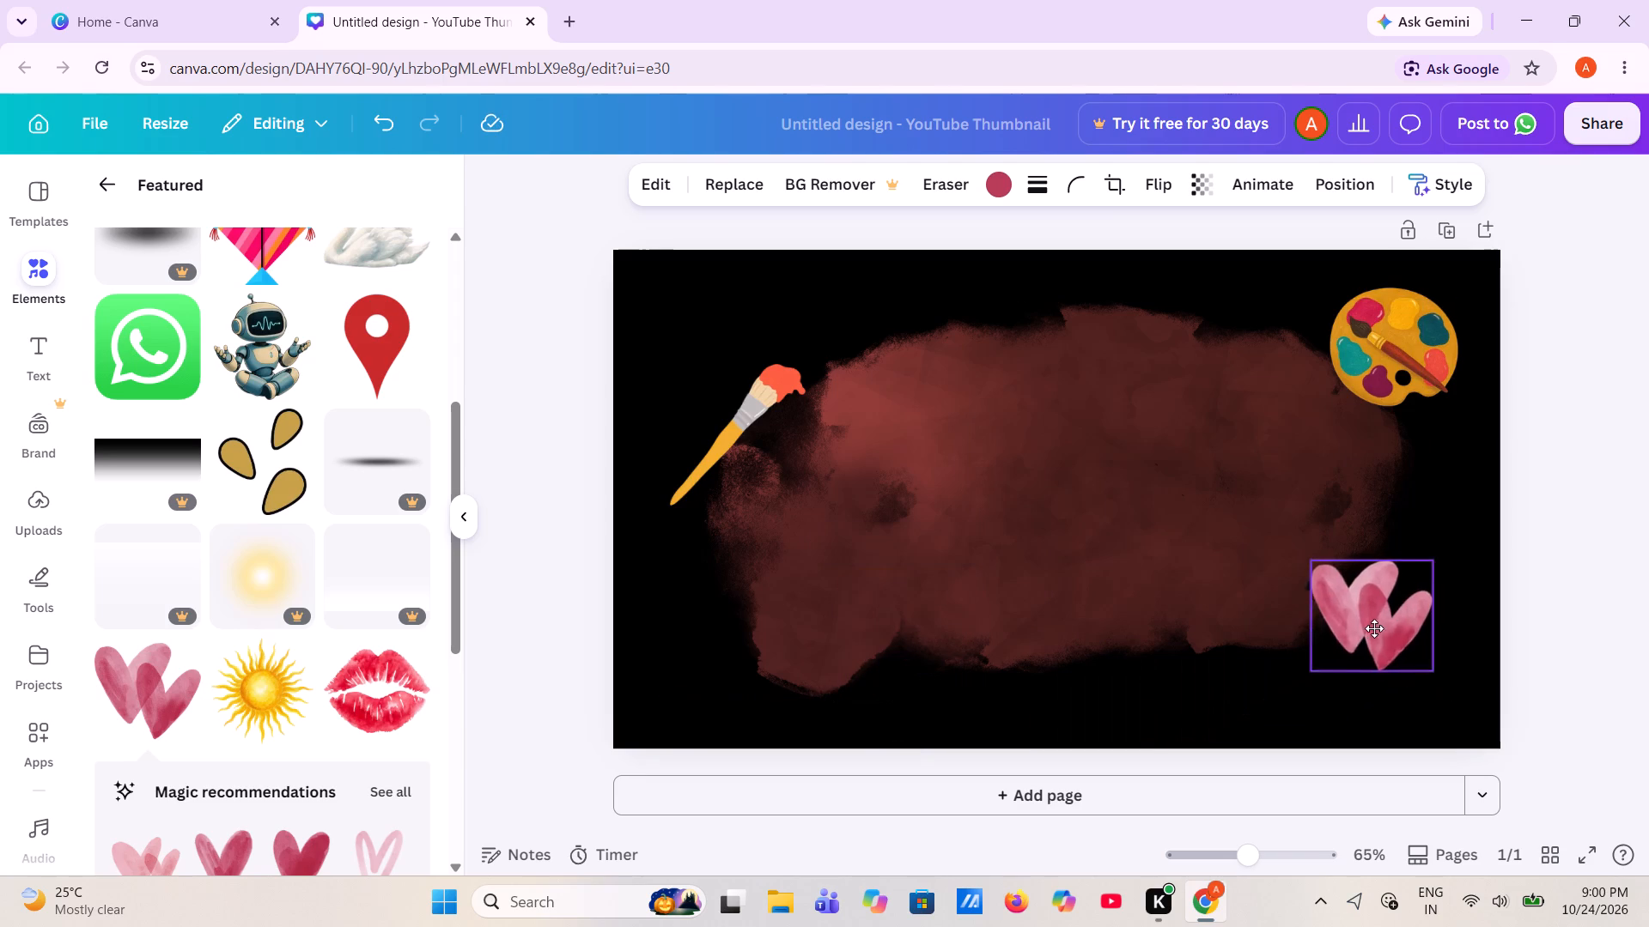
pyautogui.moveTo(1374, 628); pyautogui.dragTo(1426, 621)
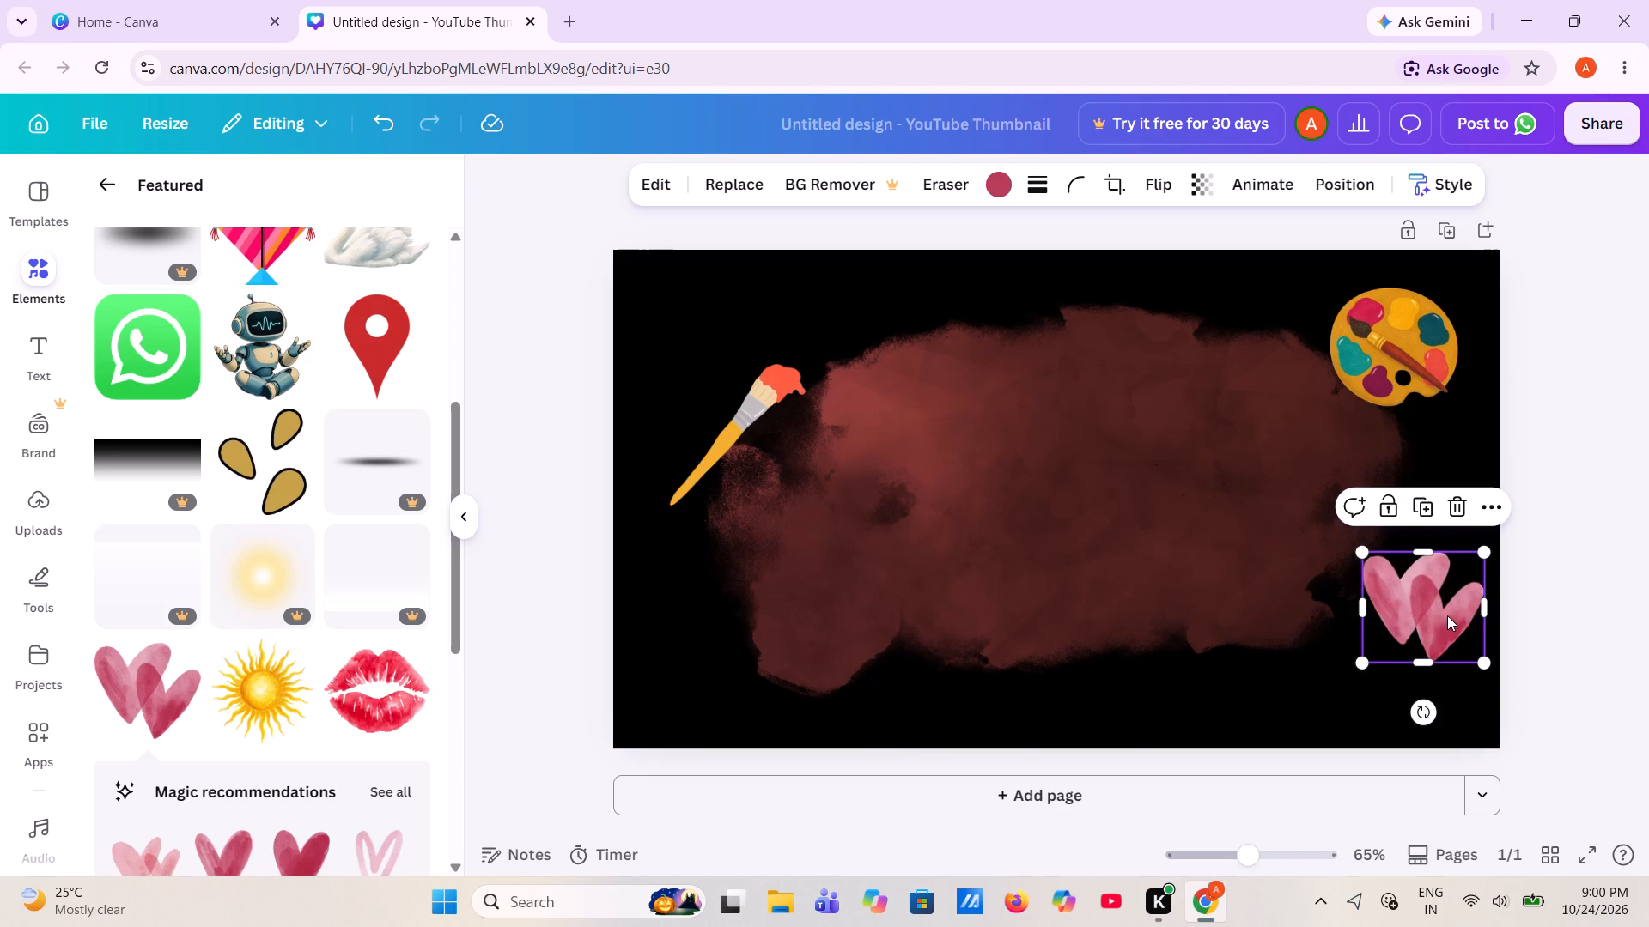
# Reduce the pink hearts a little further and tilt them slightly clockwise.
pyautogui.moveTo(1366, 662); pyautogui.dragTo(1418, 609)
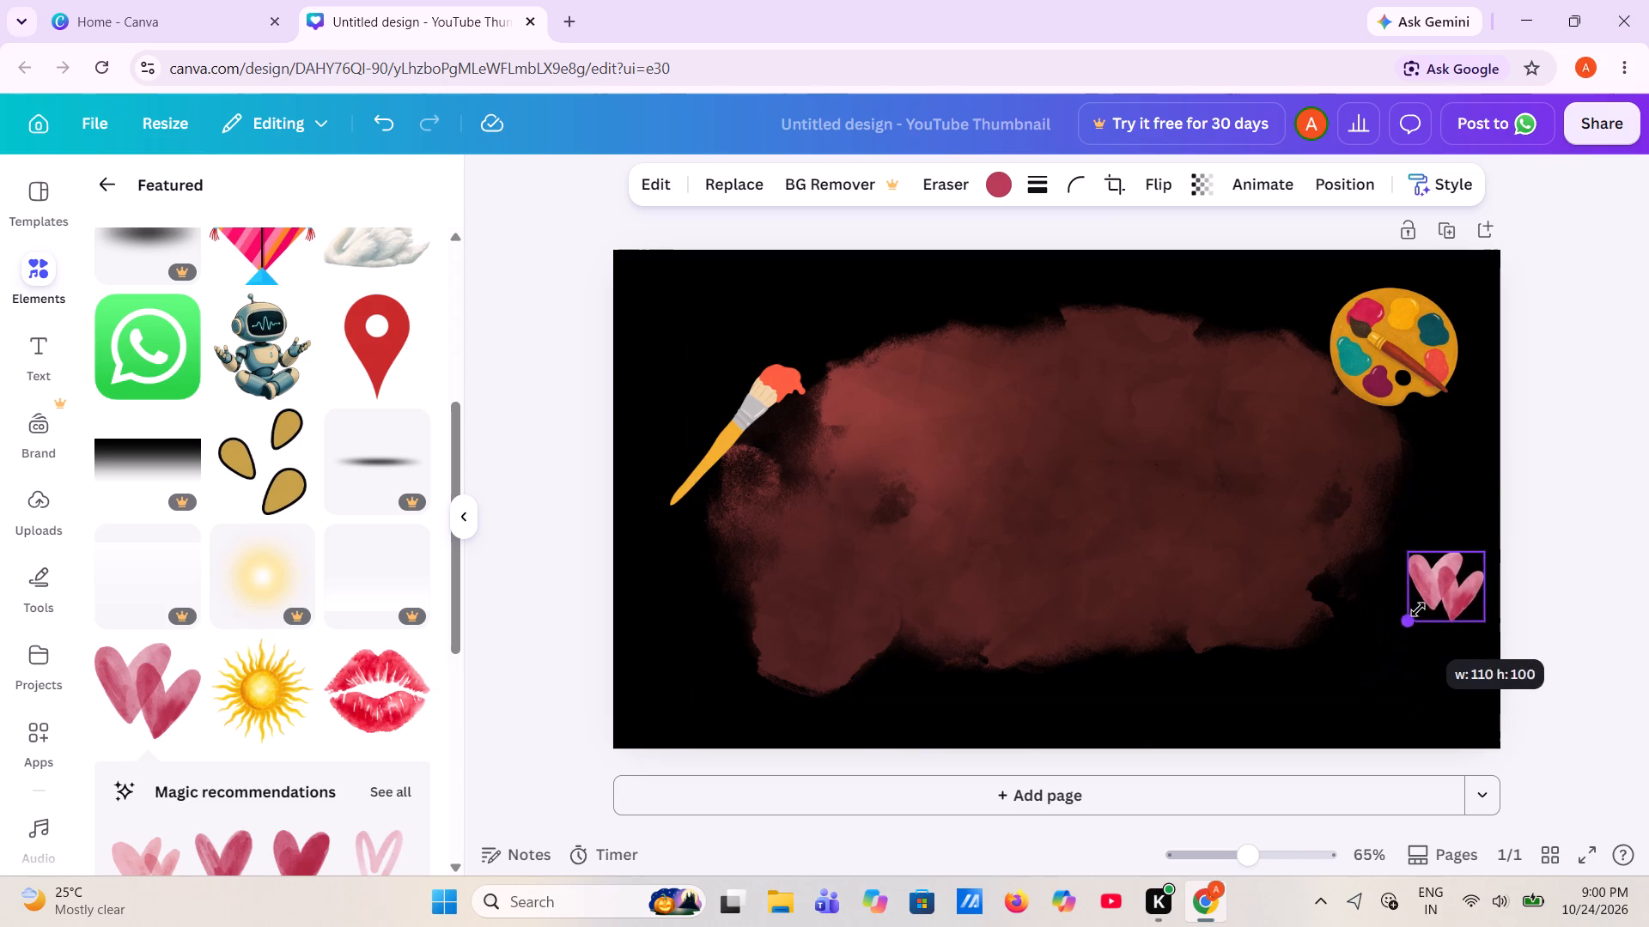
pyautogui.moveTo(1418, 609); pyautogui.dragTo(1420, 608)
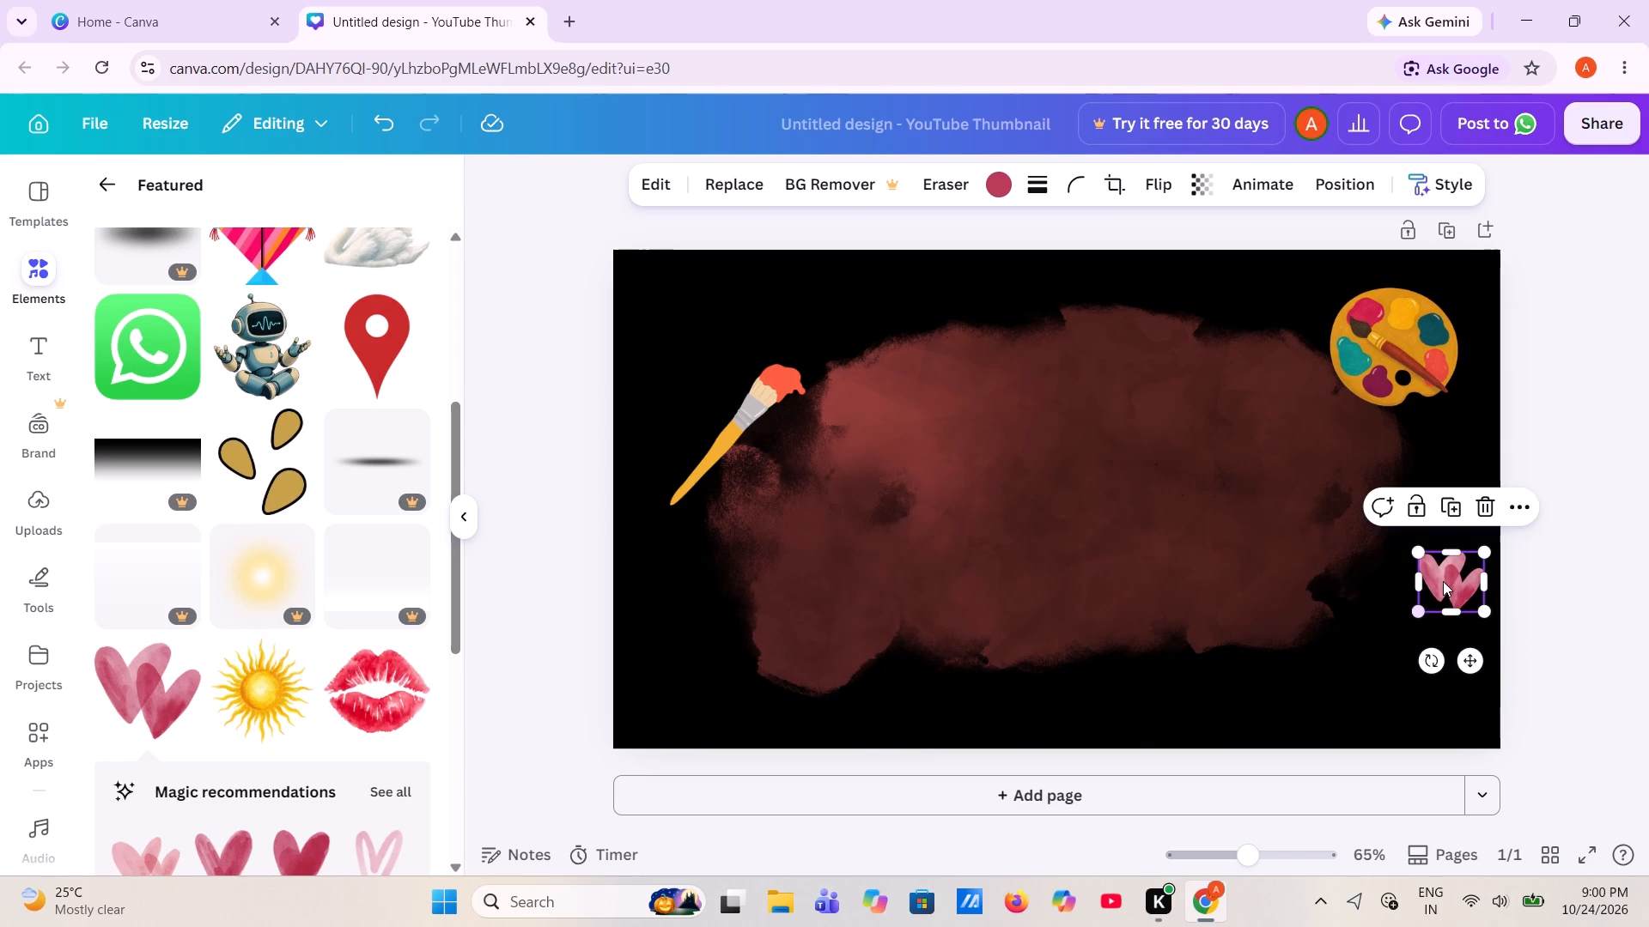
pyautogui.moveTo(1421, 615); pyautogui.dragTo(1396, 631)
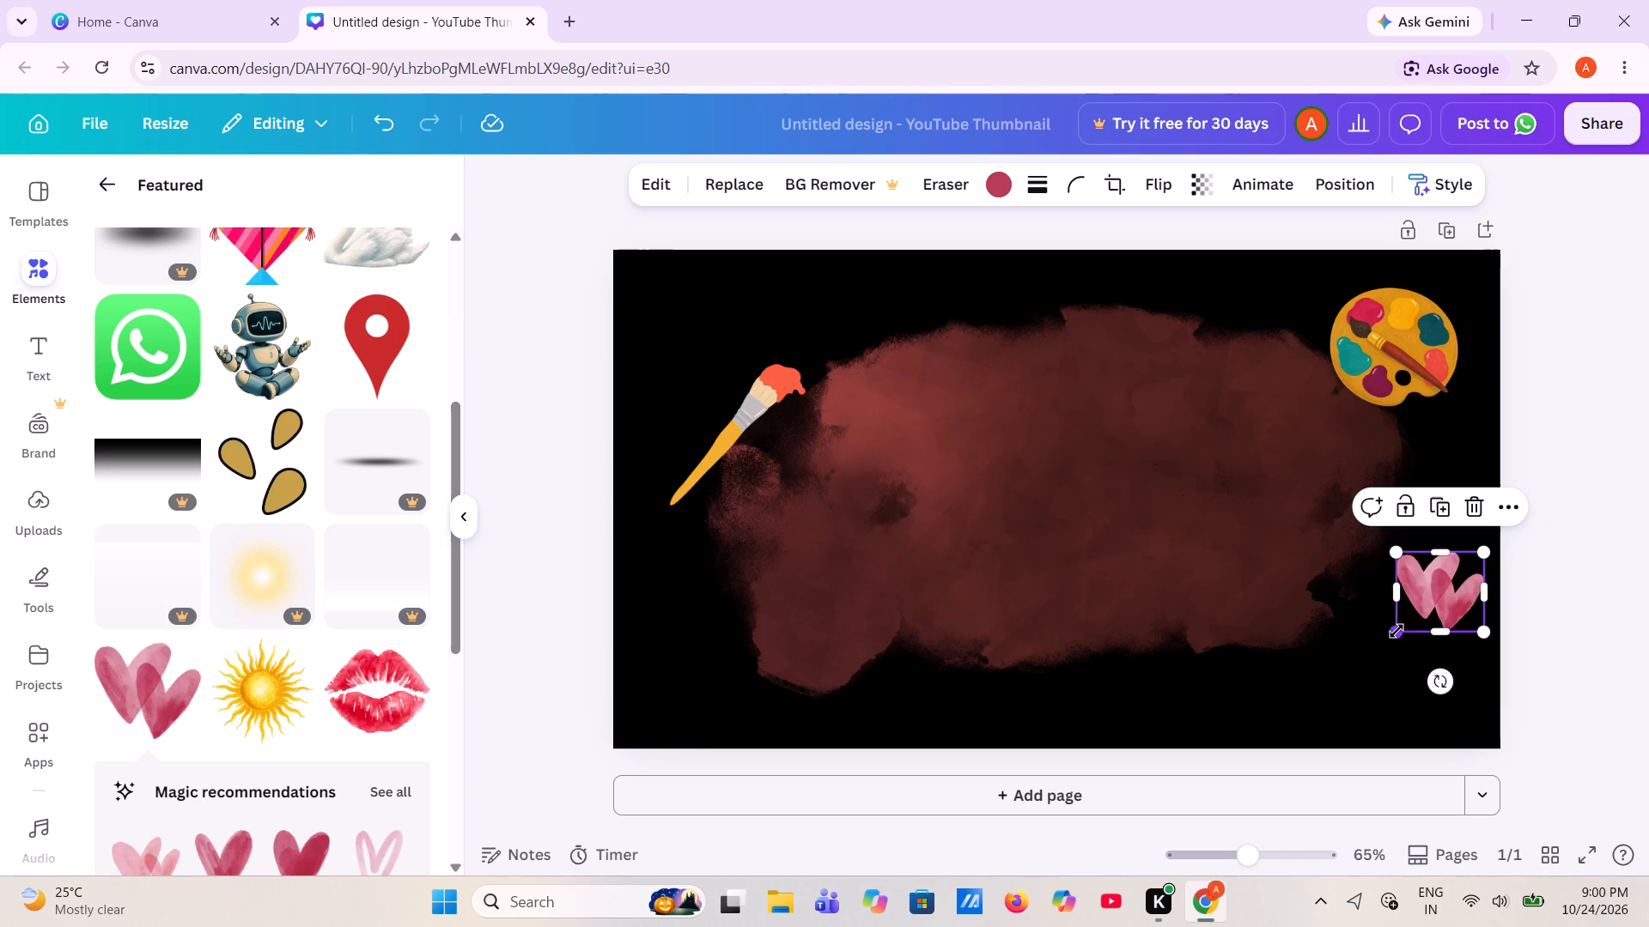
pyautogui.moveTo(1429, 675); pyautogui.dragTo(1401, 676)
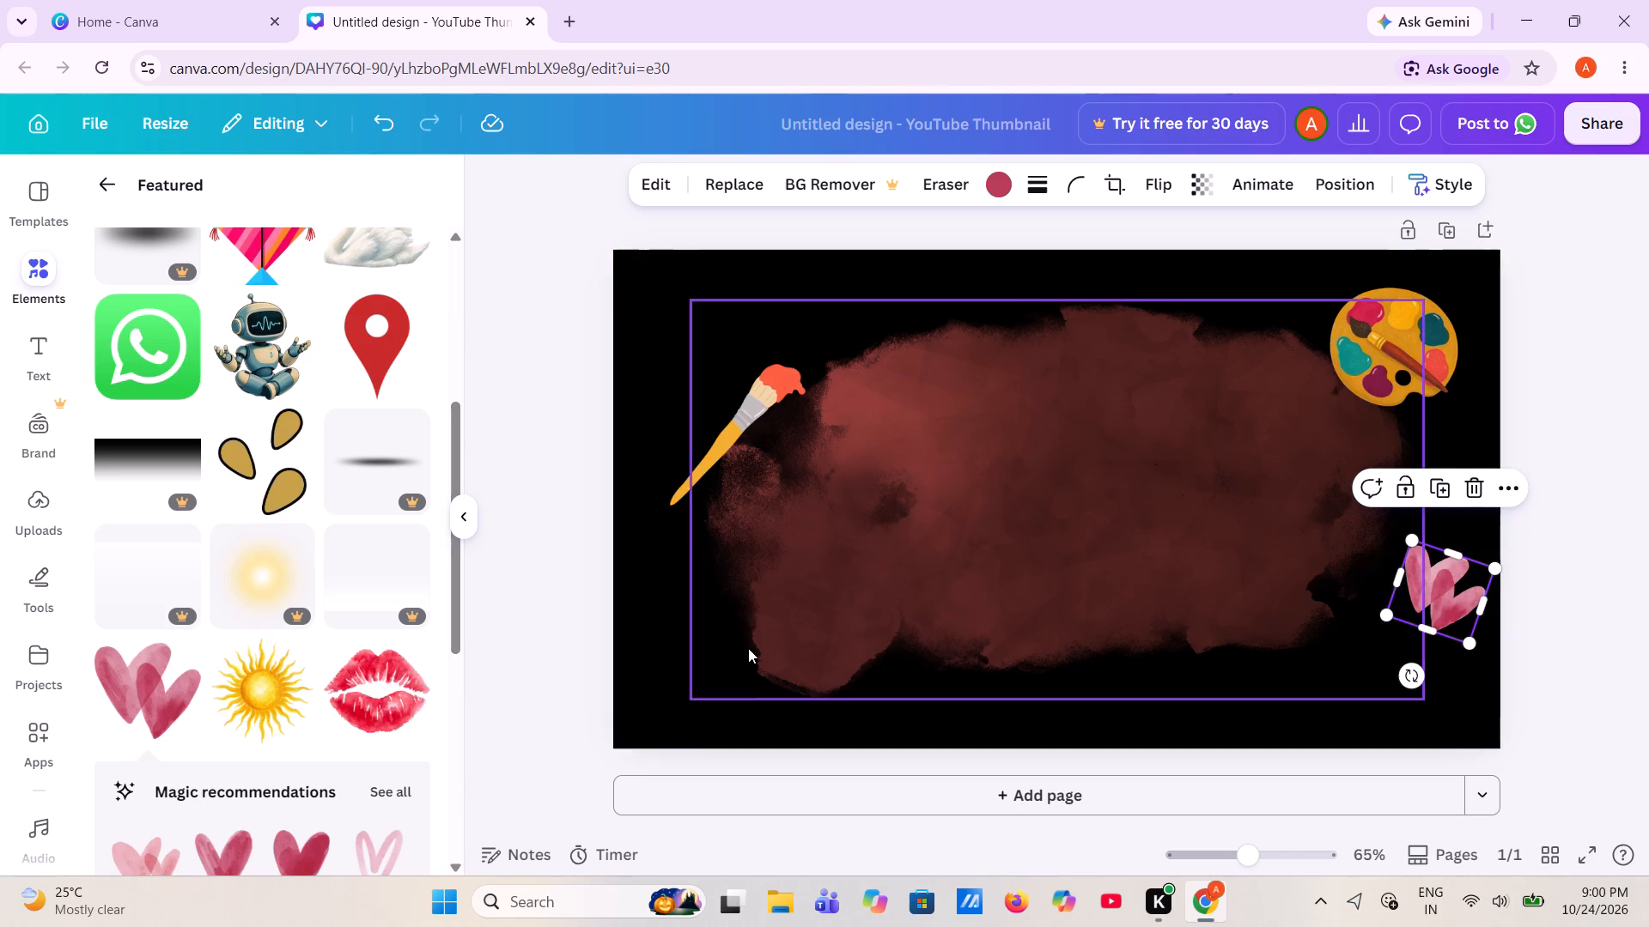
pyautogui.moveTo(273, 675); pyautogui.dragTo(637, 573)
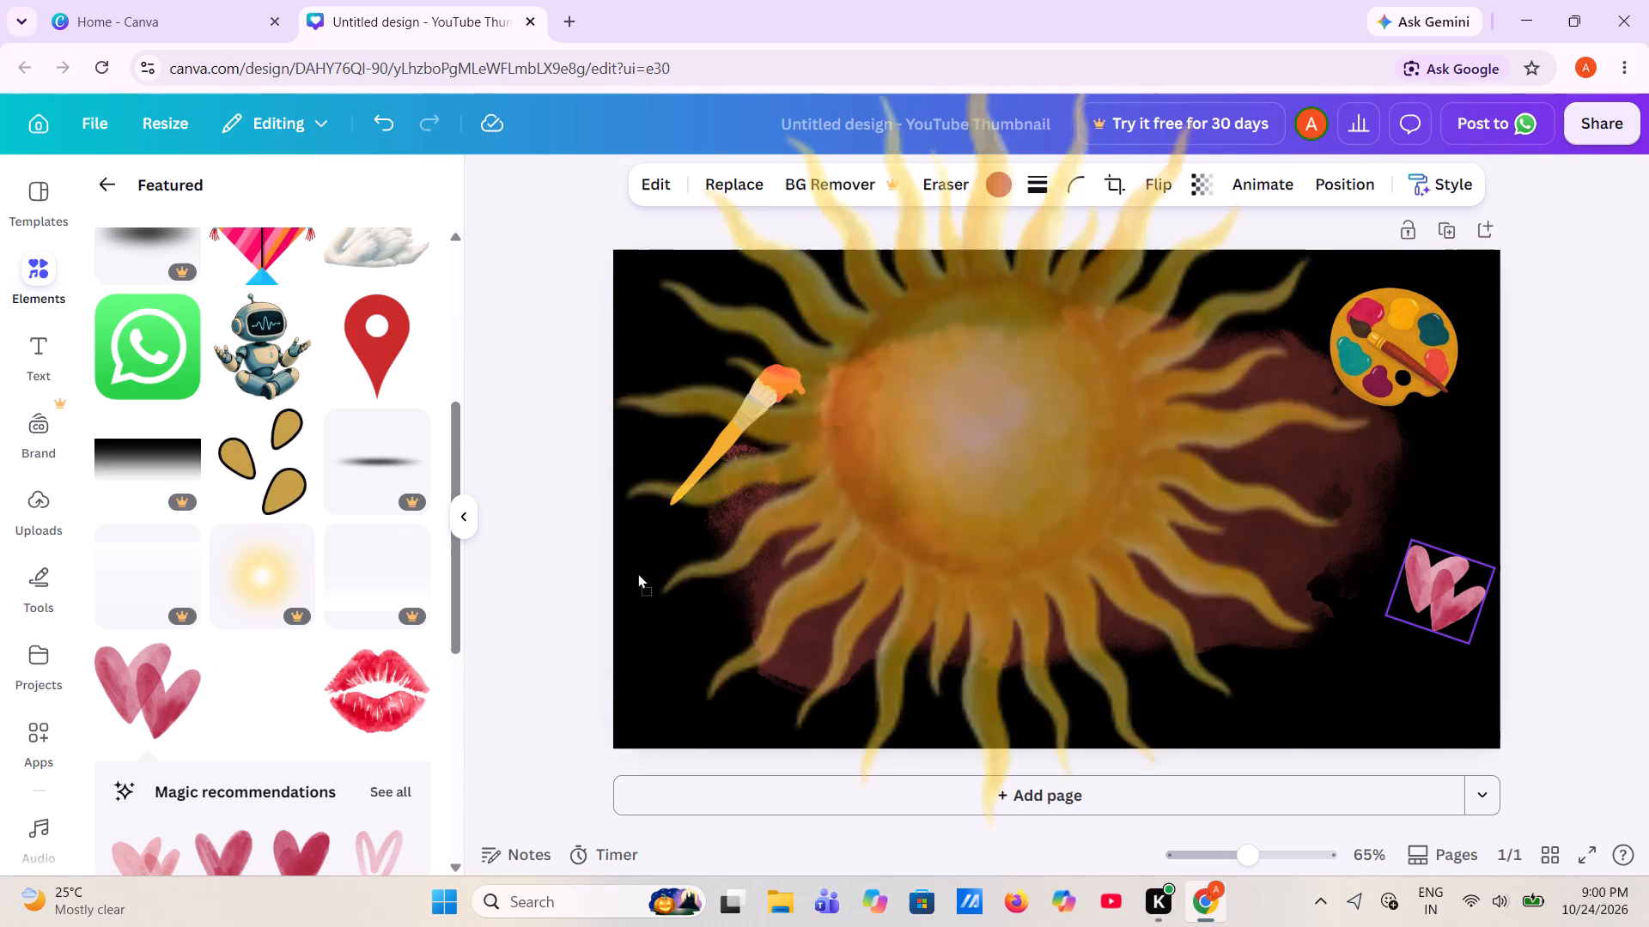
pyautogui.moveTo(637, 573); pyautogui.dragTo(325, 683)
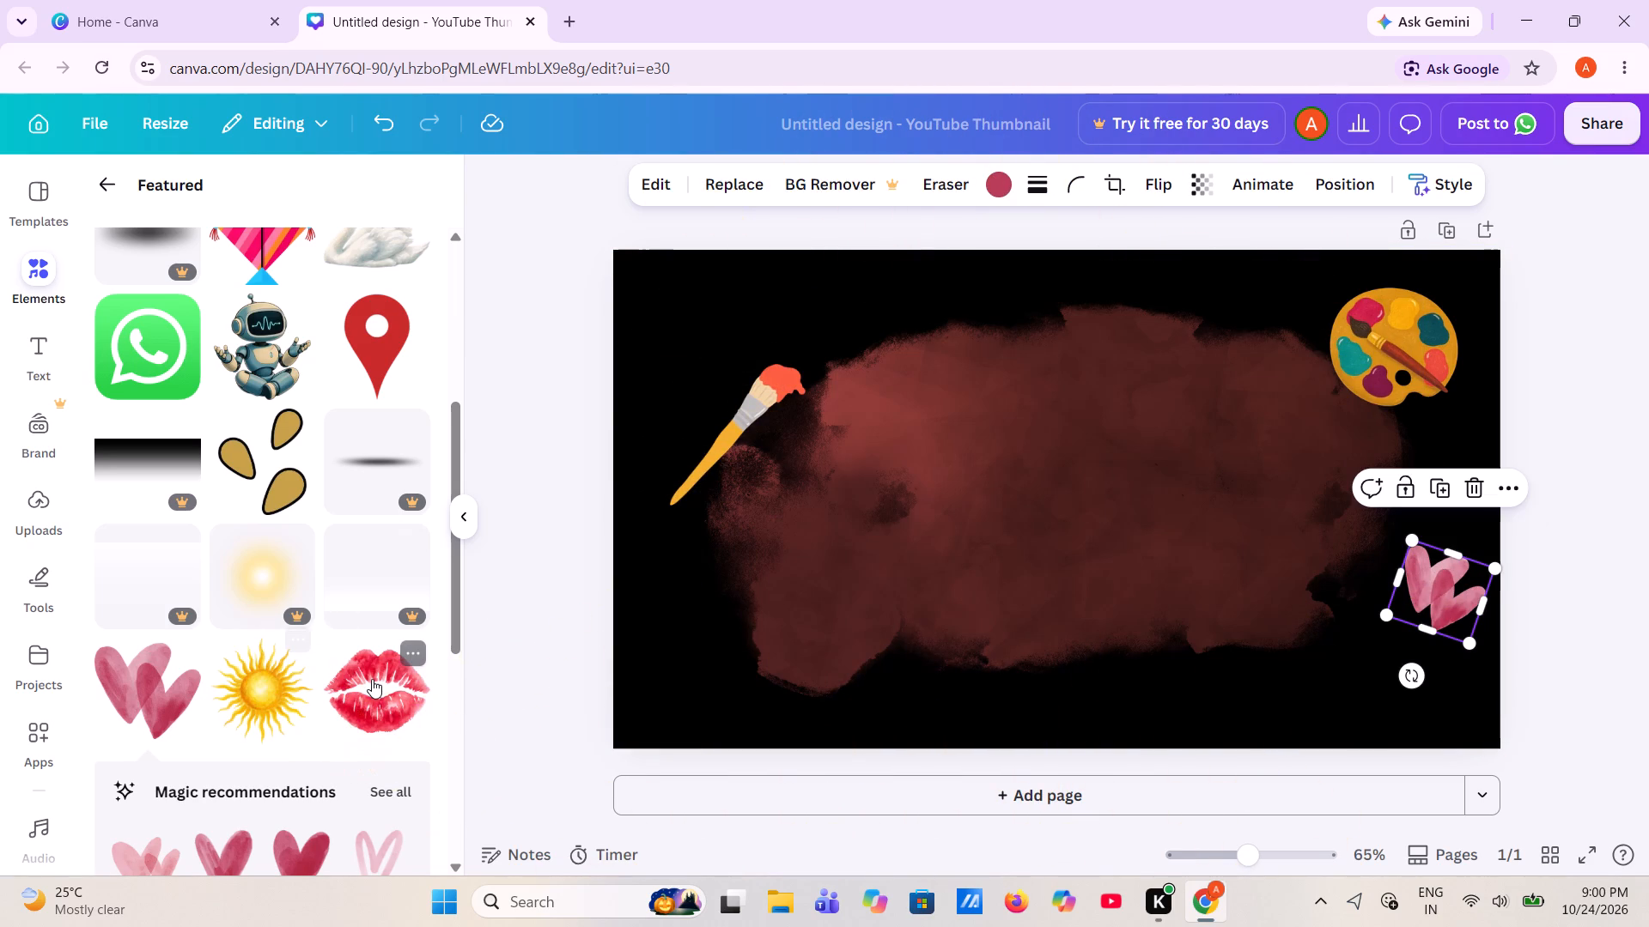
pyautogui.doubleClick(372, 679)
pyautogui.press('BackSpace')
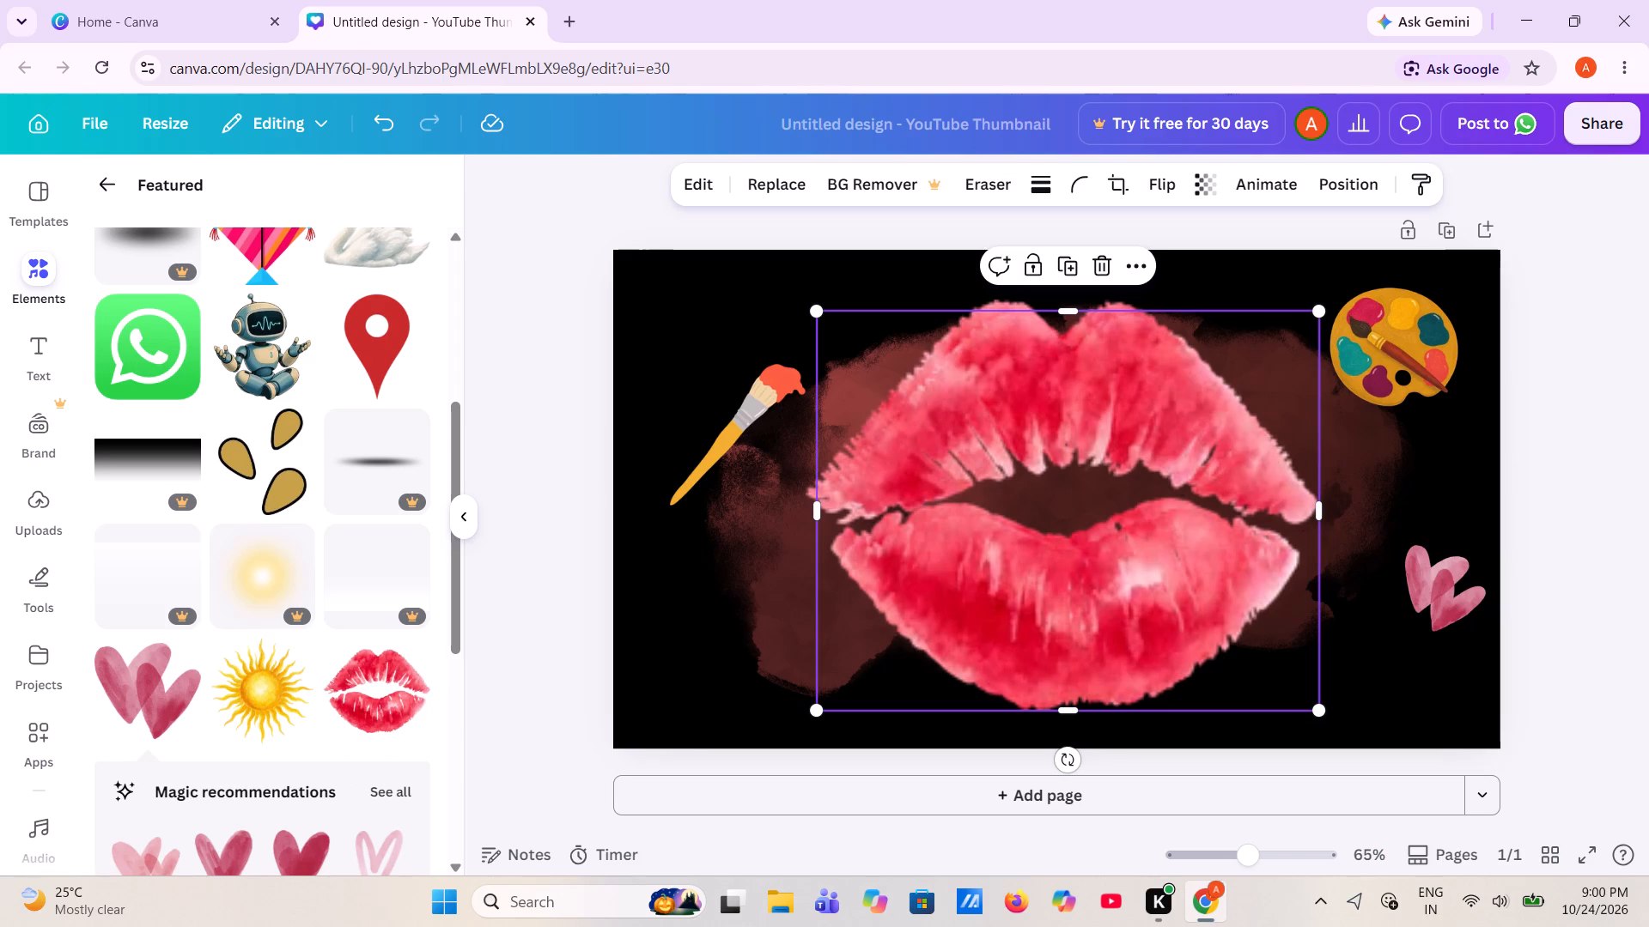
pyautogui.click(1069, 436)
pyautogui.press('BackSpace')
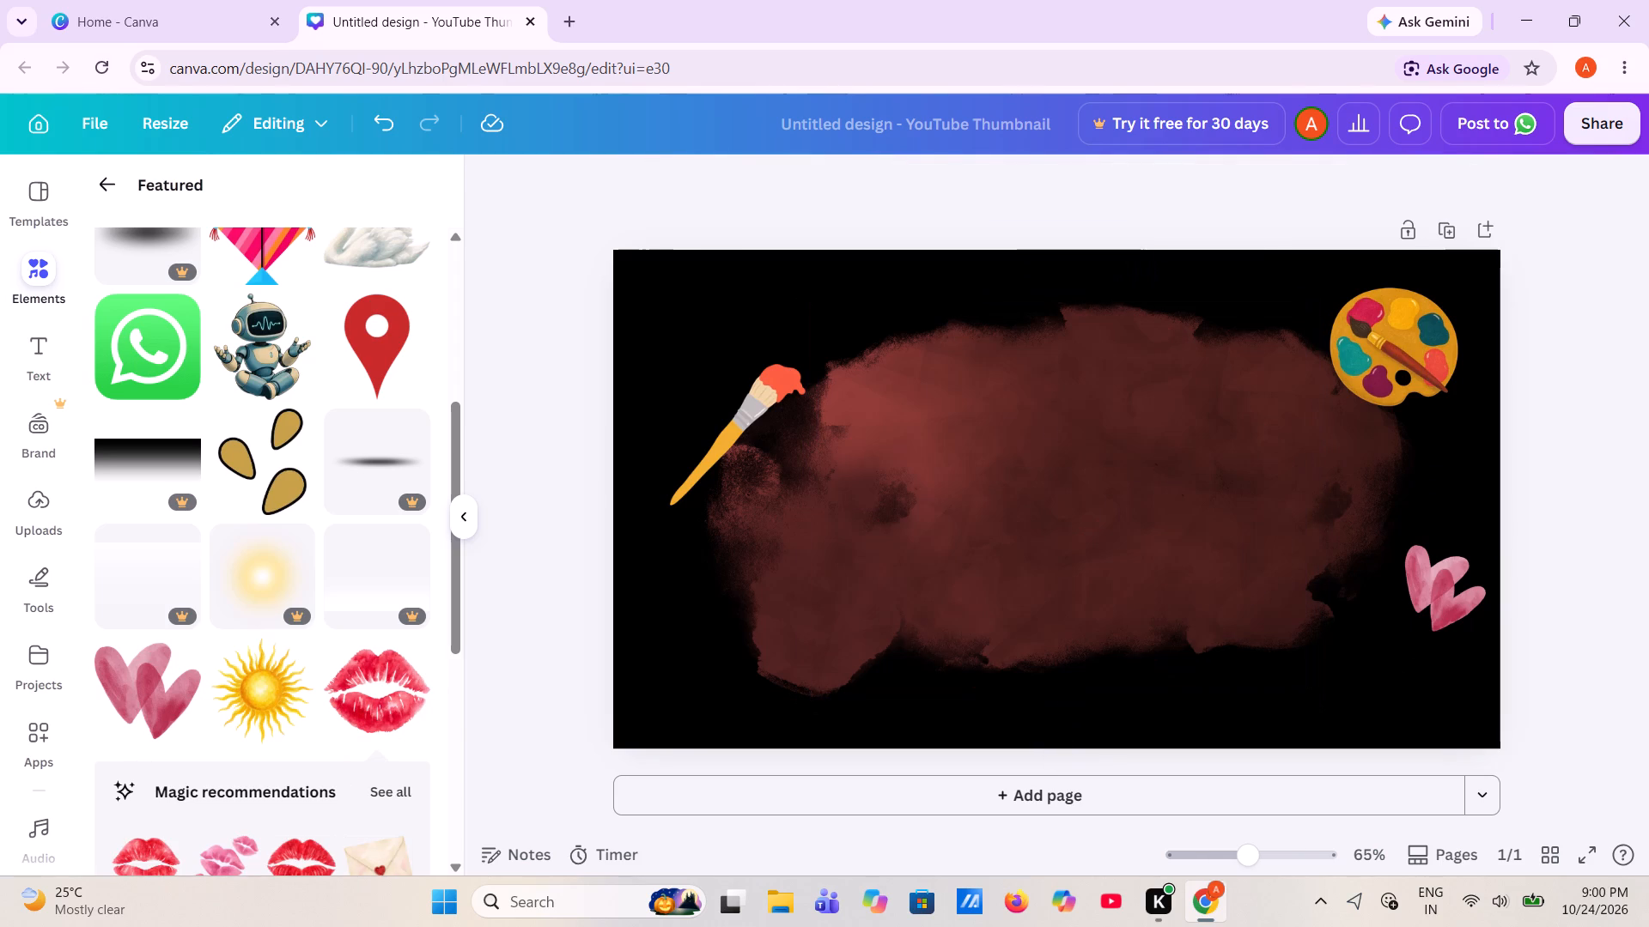
# Add the featured gold petal drops graphic and position it partly off the page's upper-left corner, above the paintbrush.
pyautogui.click(239, 499)
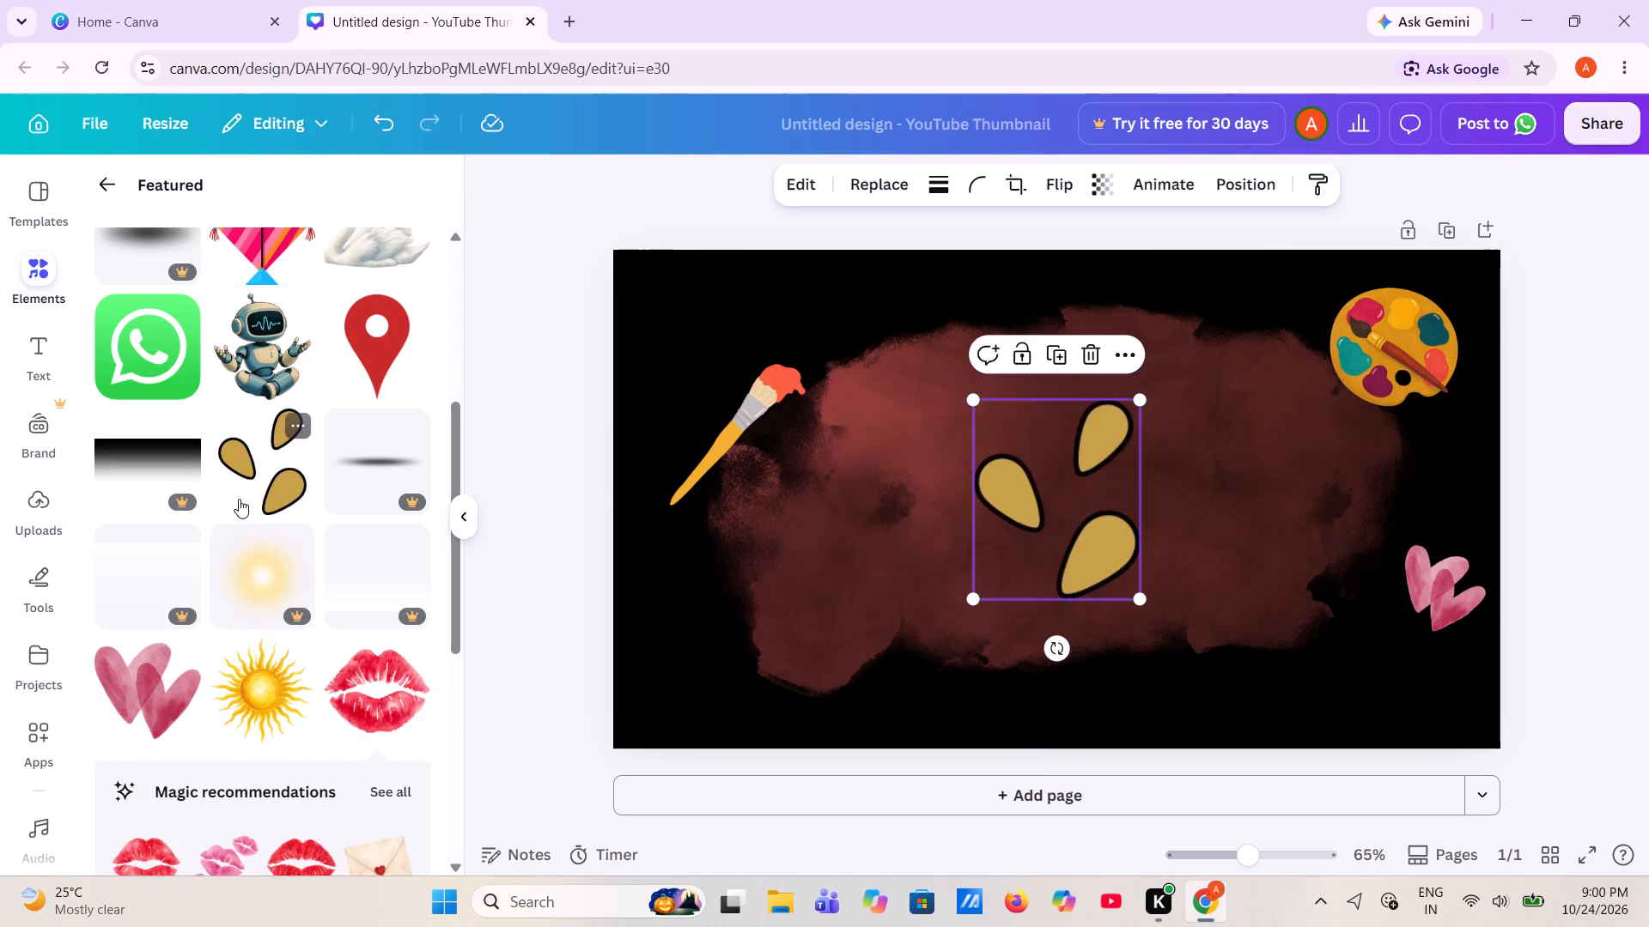
pyautogui.moveTo(1026, 485); pyautogui.dragTo(633, 369)
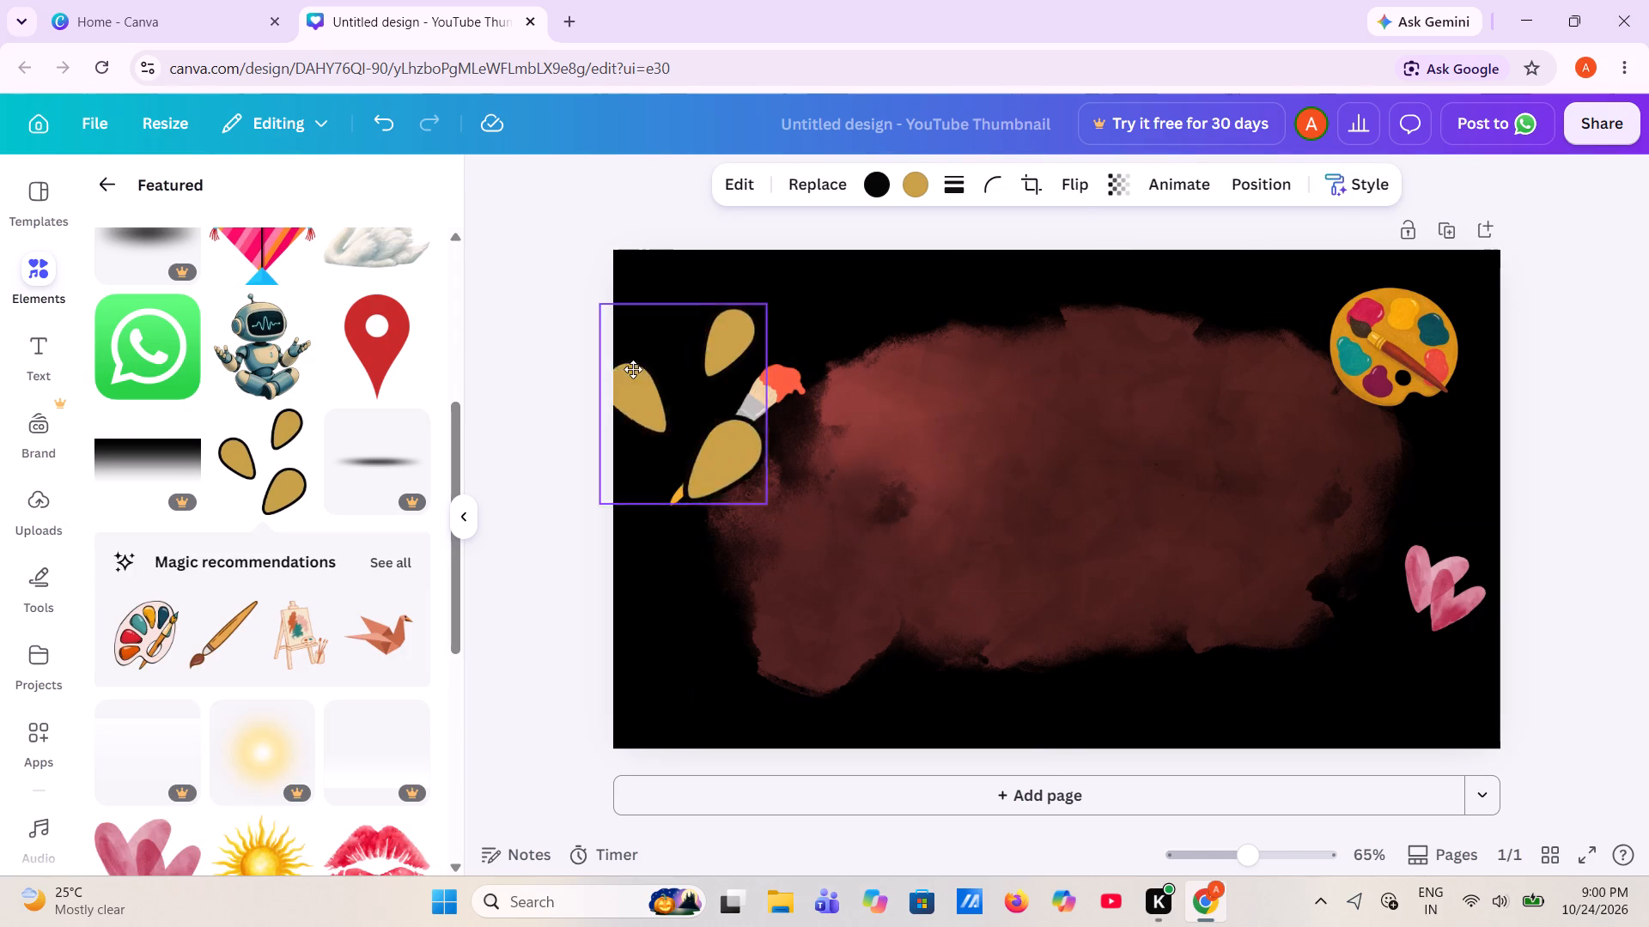
pyautogui.moveTo(633, 369); pyautogui.dragTo(616, 316)
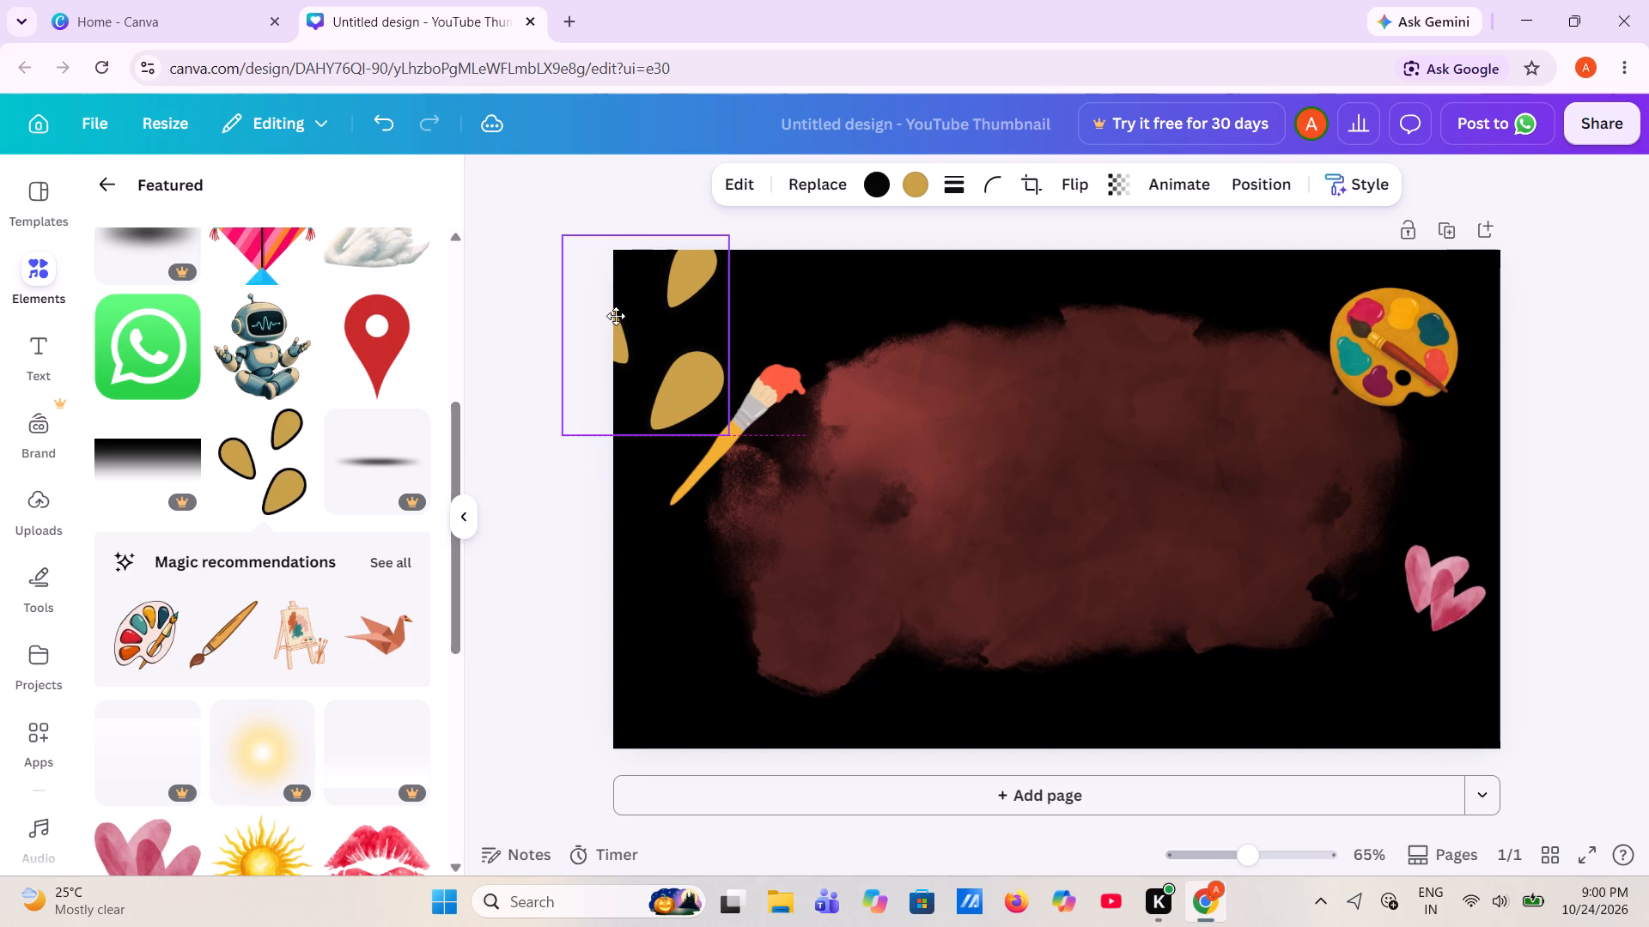
pyautogui.moveTo(616, 316); pyautogui.dragTo(618, 299)
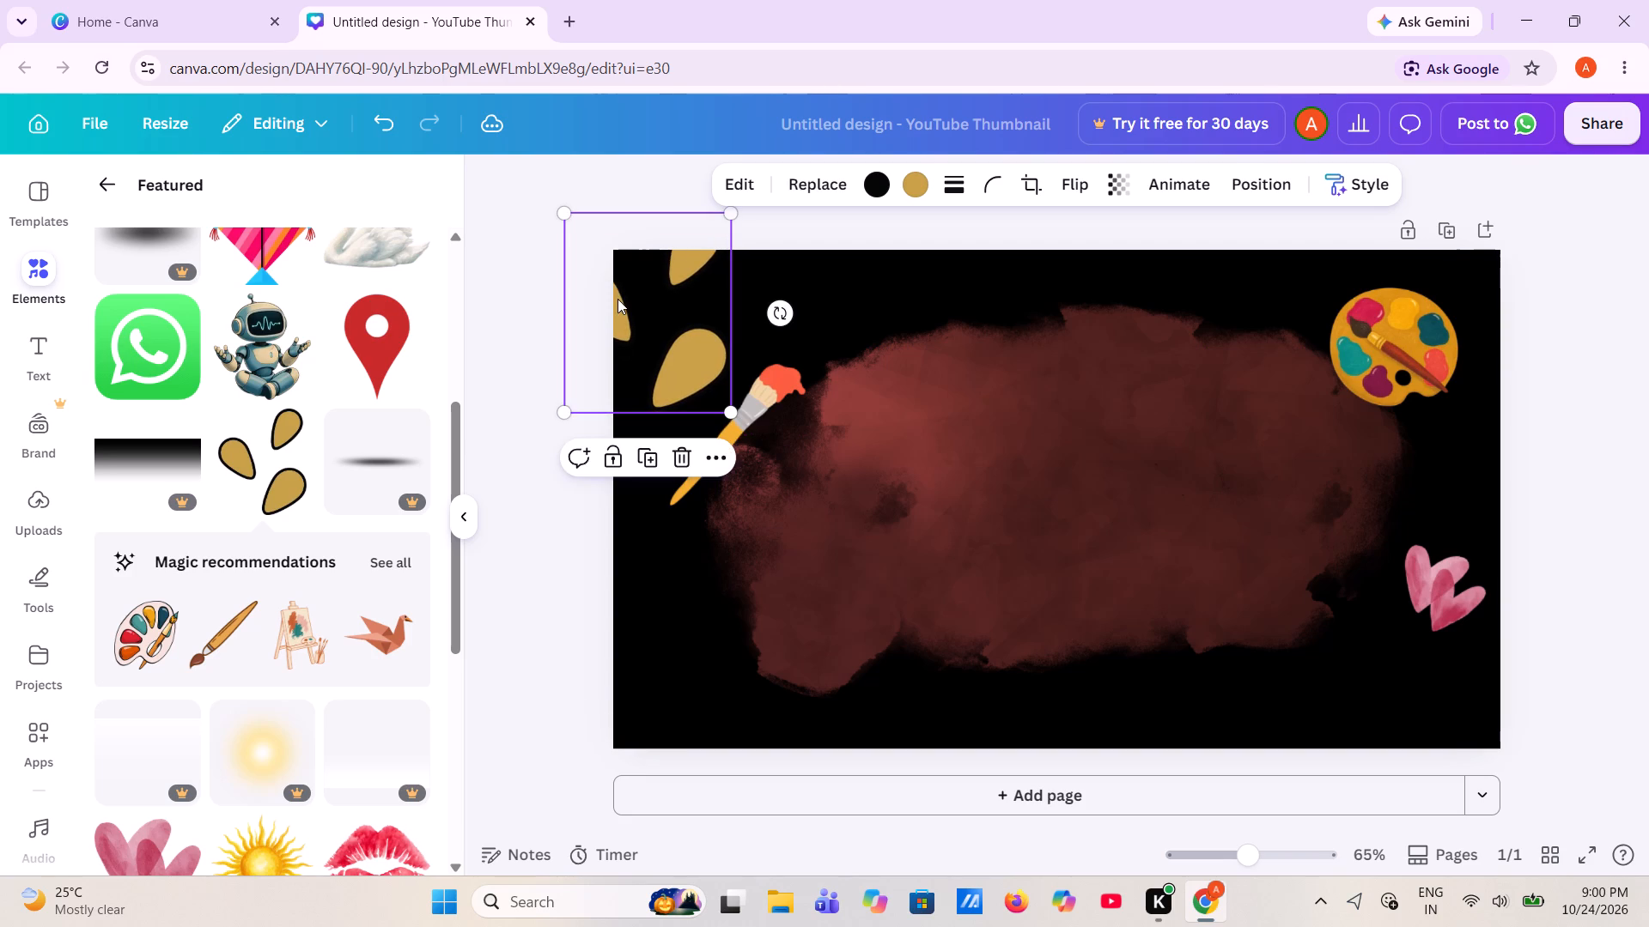
pyautogui.click(503, 562)
# Add the recommended art studio easel graphic with canvas and brushes, and shift it slightly over the red splash.
pyautogui.scroll(-1, 175, 603)
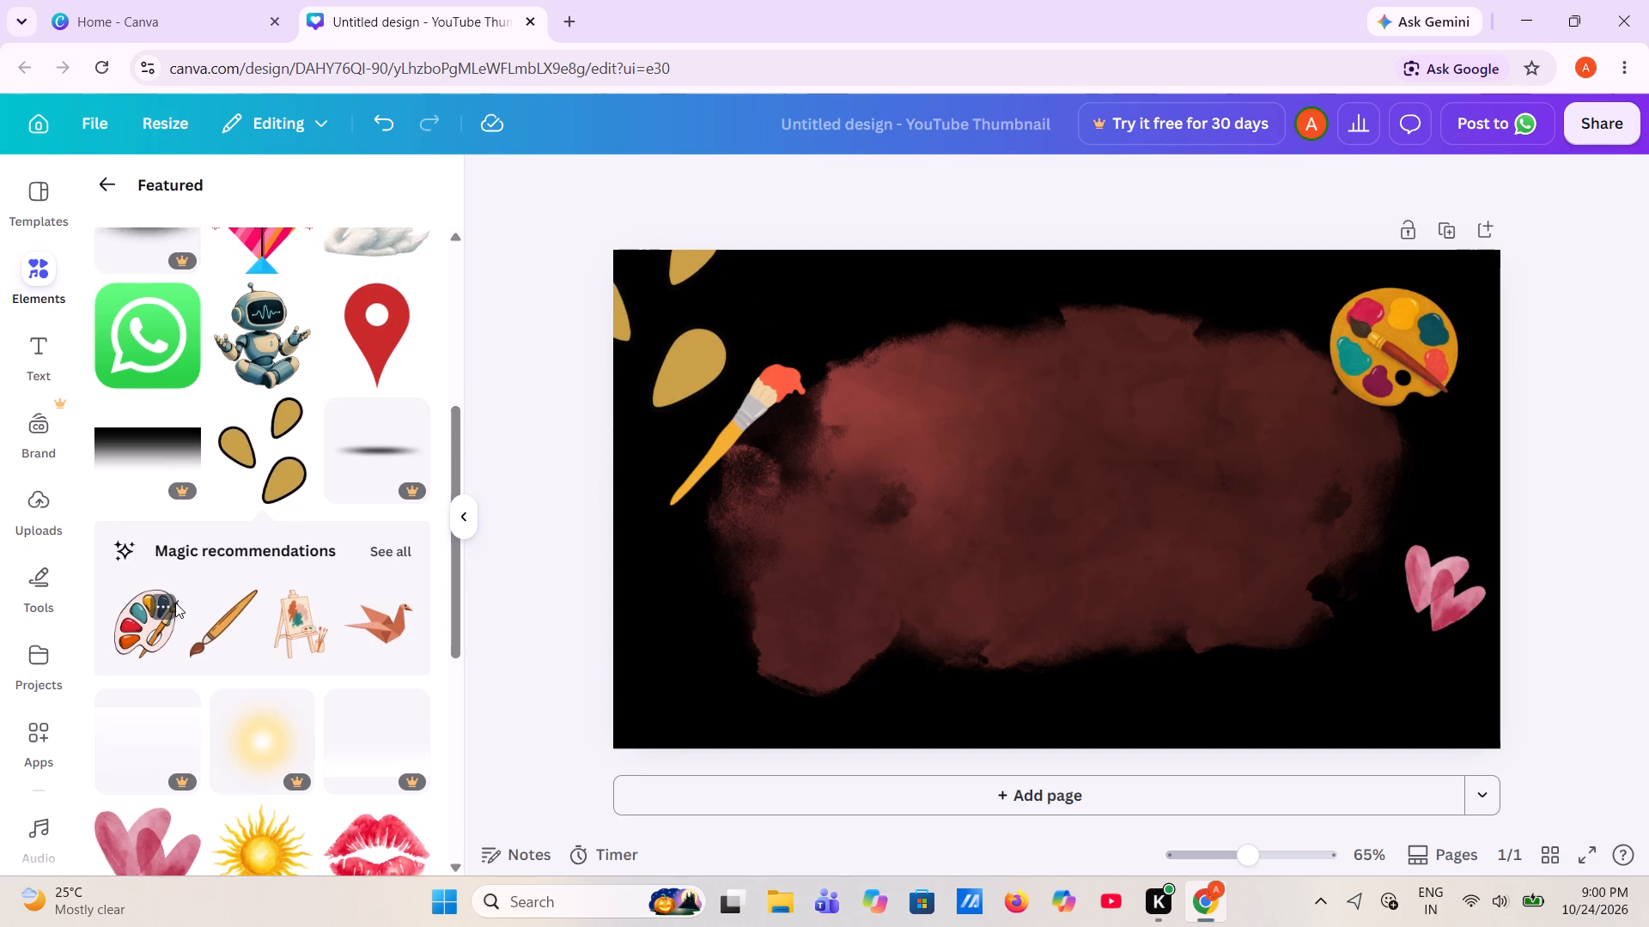
pyautogui.scroll(-1, 175, 603)
pyautogui.click(325, 595)
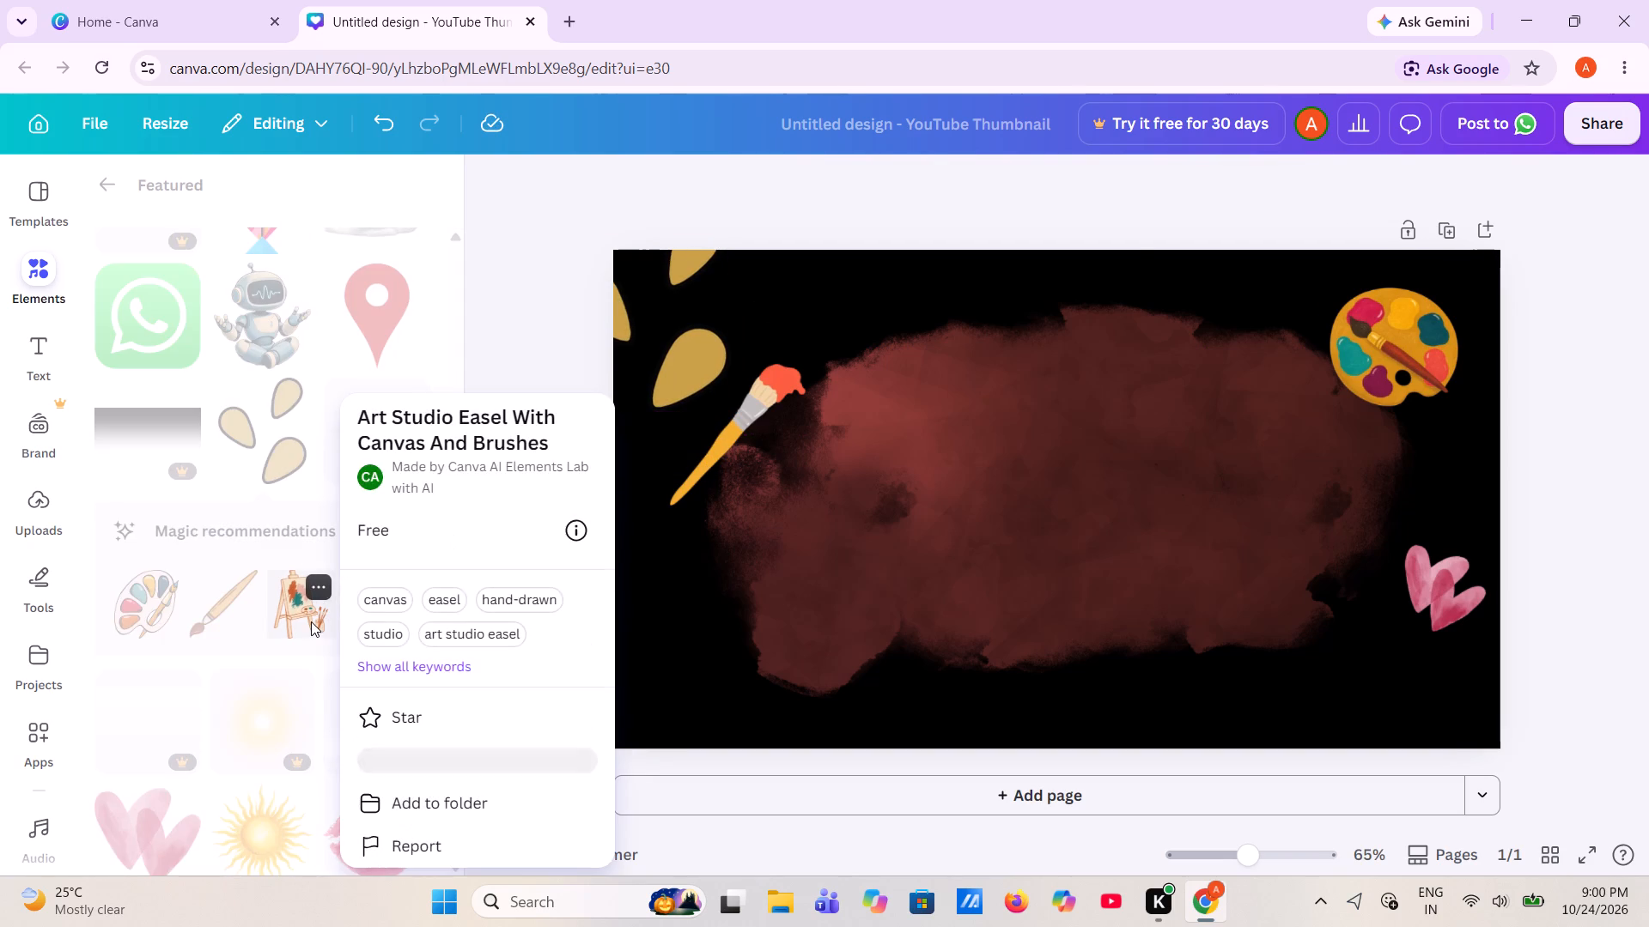
pyautogui.doubleClick(311, 621)
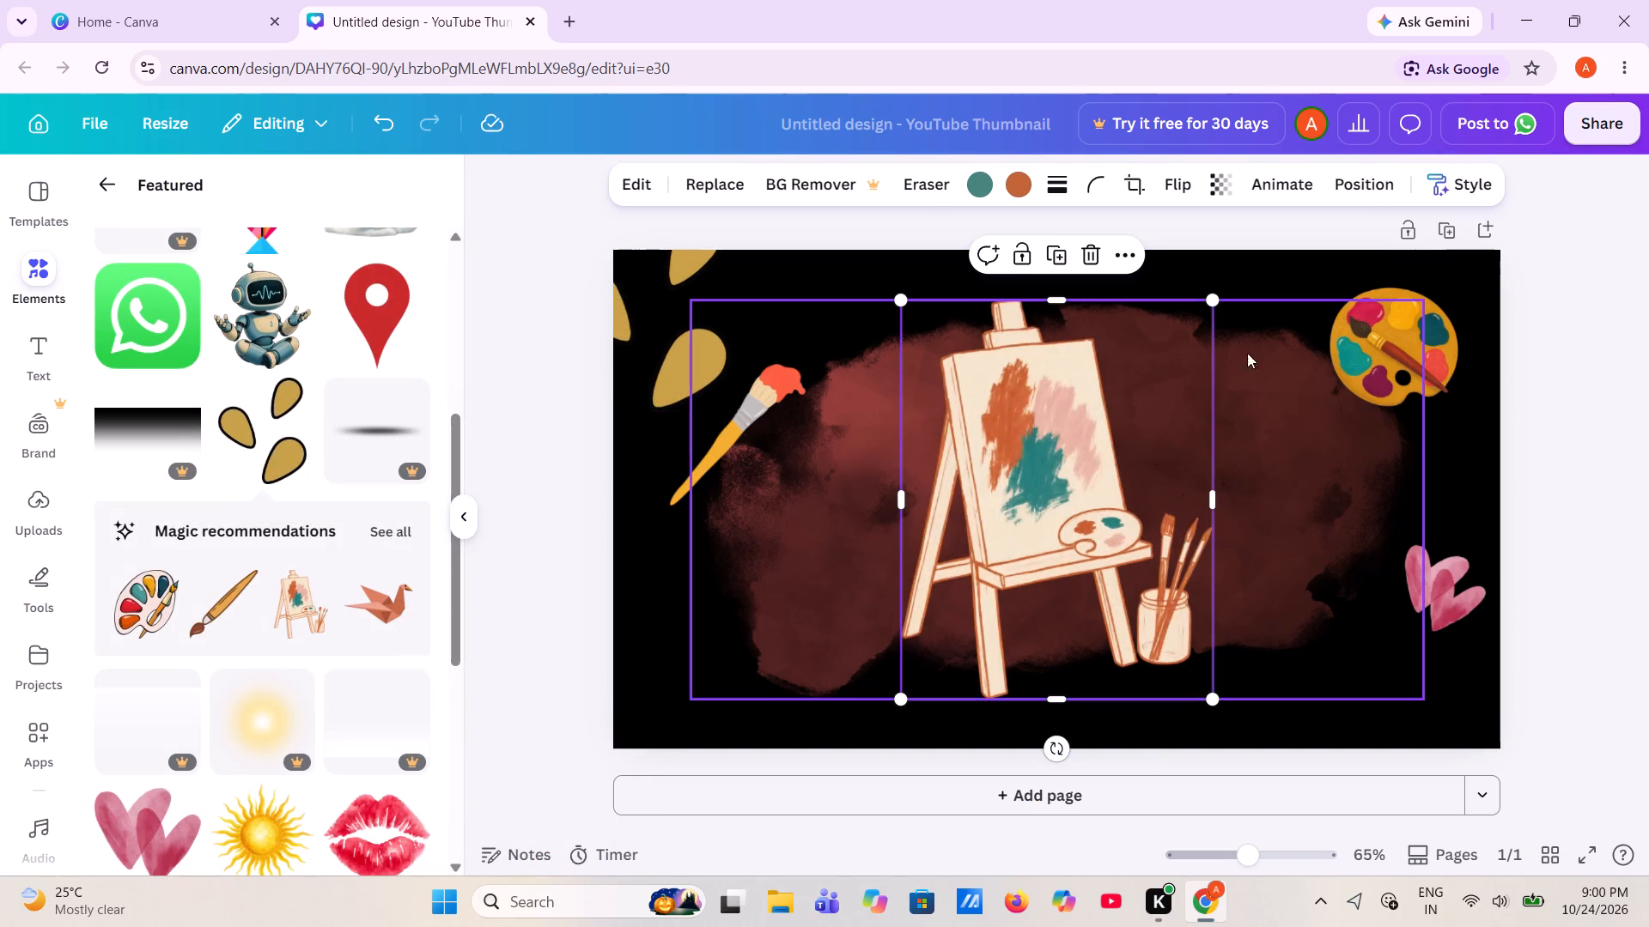
pyautogui.moveTo(1126, 400); pyautogui.dragTo(1108, 421)
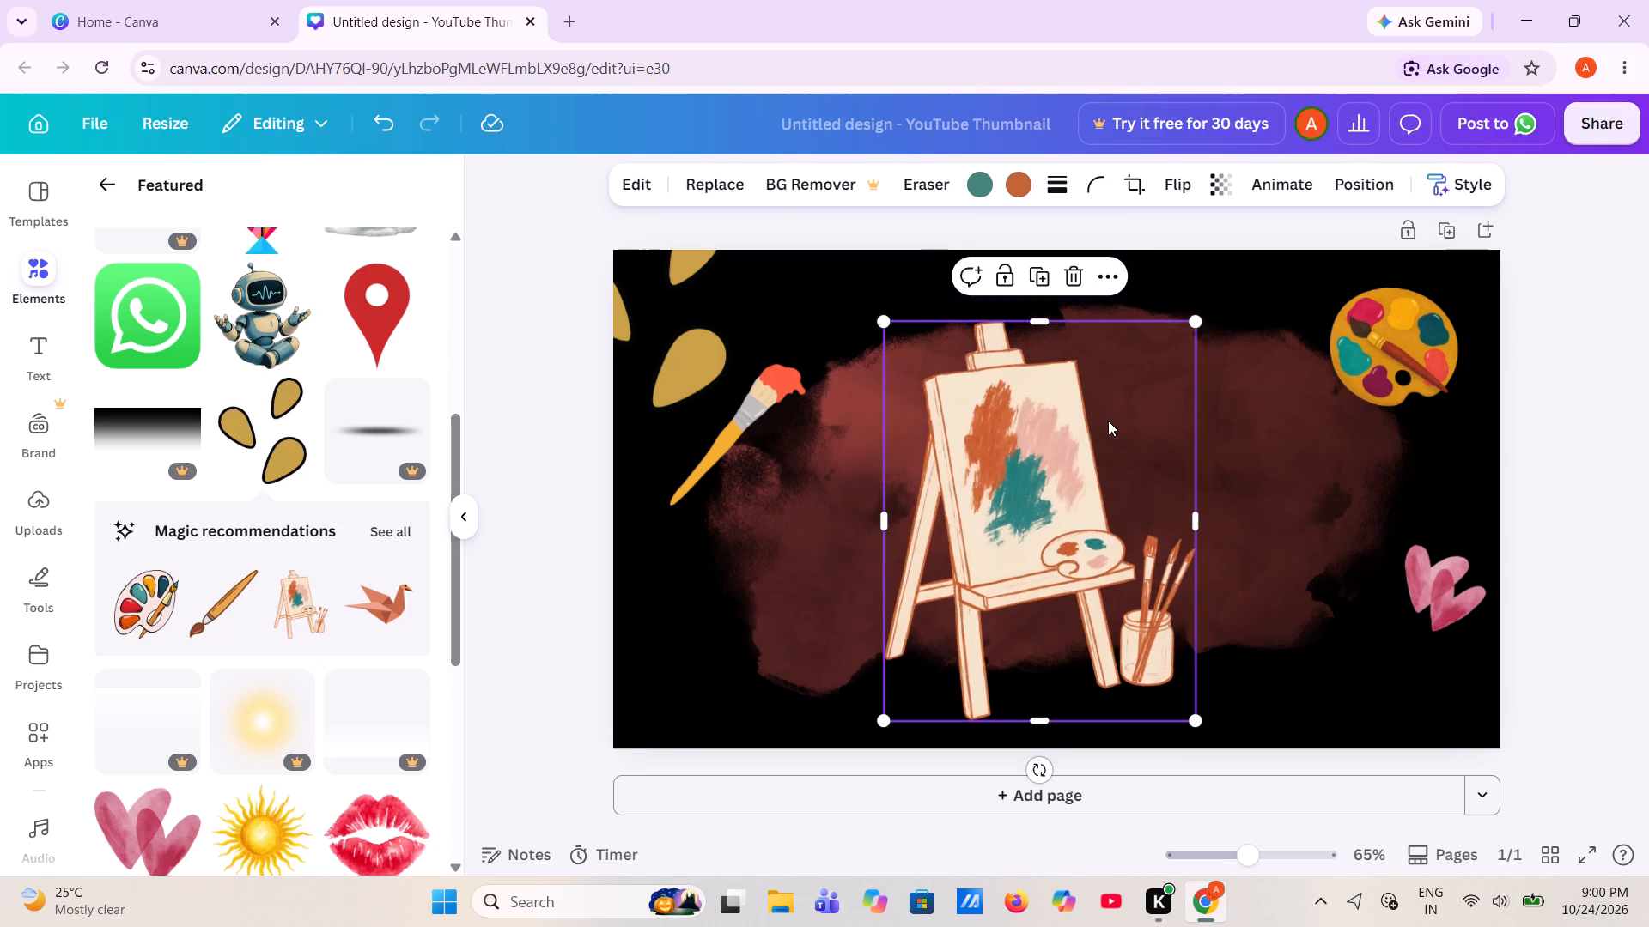
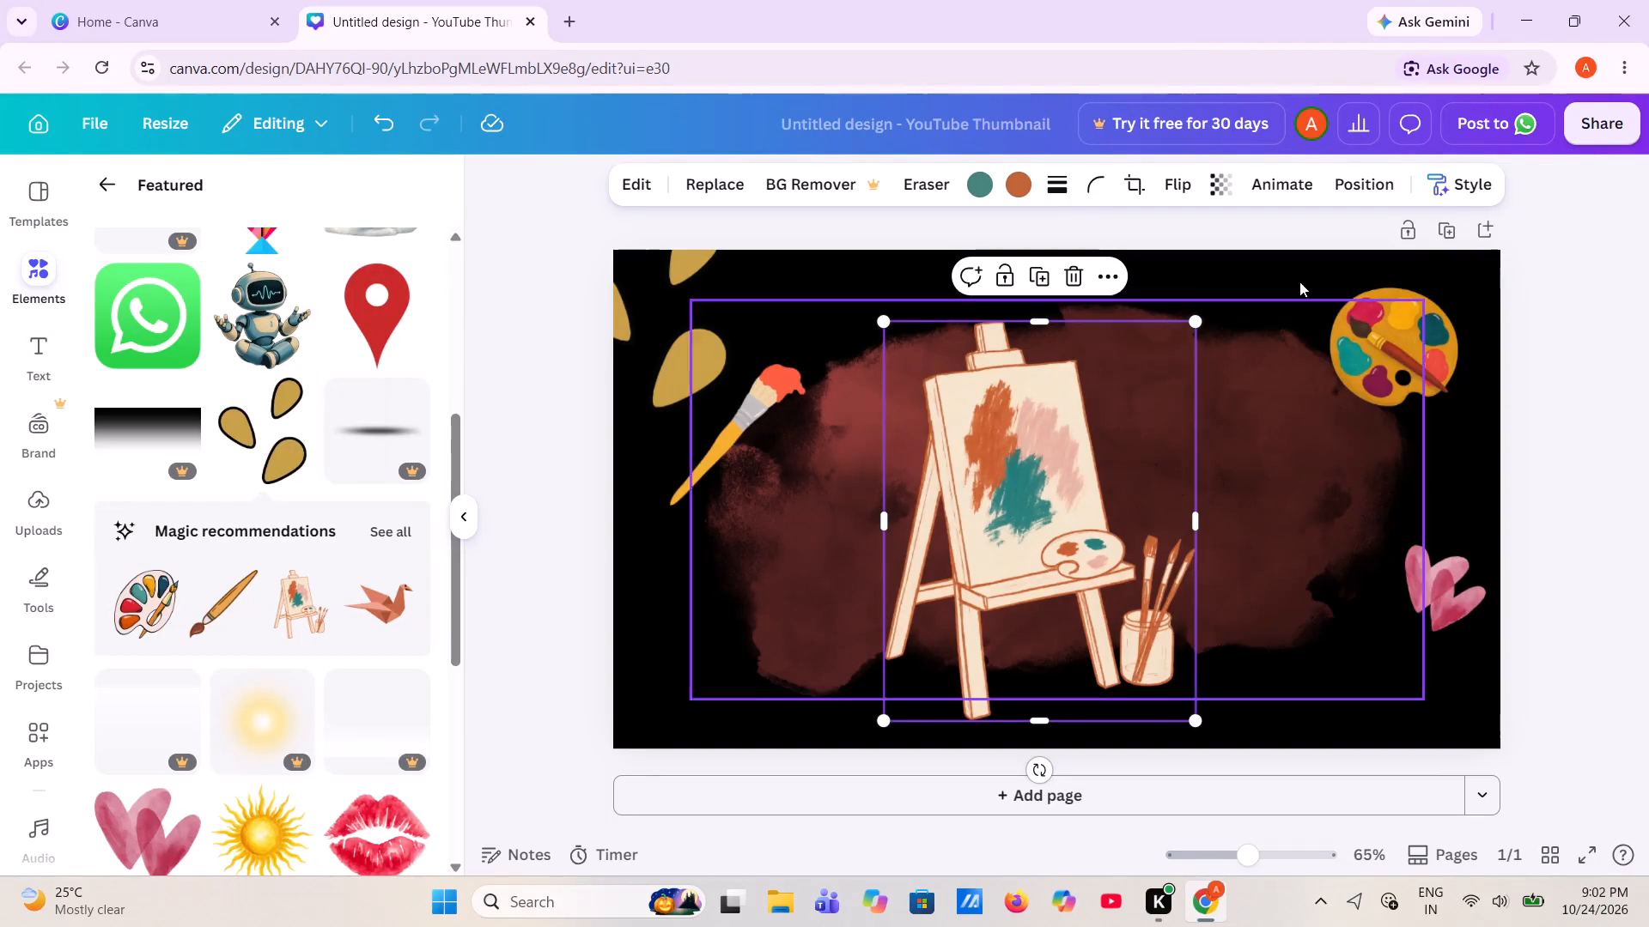
# Shrink the easel graphic to a small size and place it in the page's lower-left corner.
pyautogui.click(1200, 322)
pyautogui.moveTo(1200, 322); pyautogui.dragTo(1000, 626)
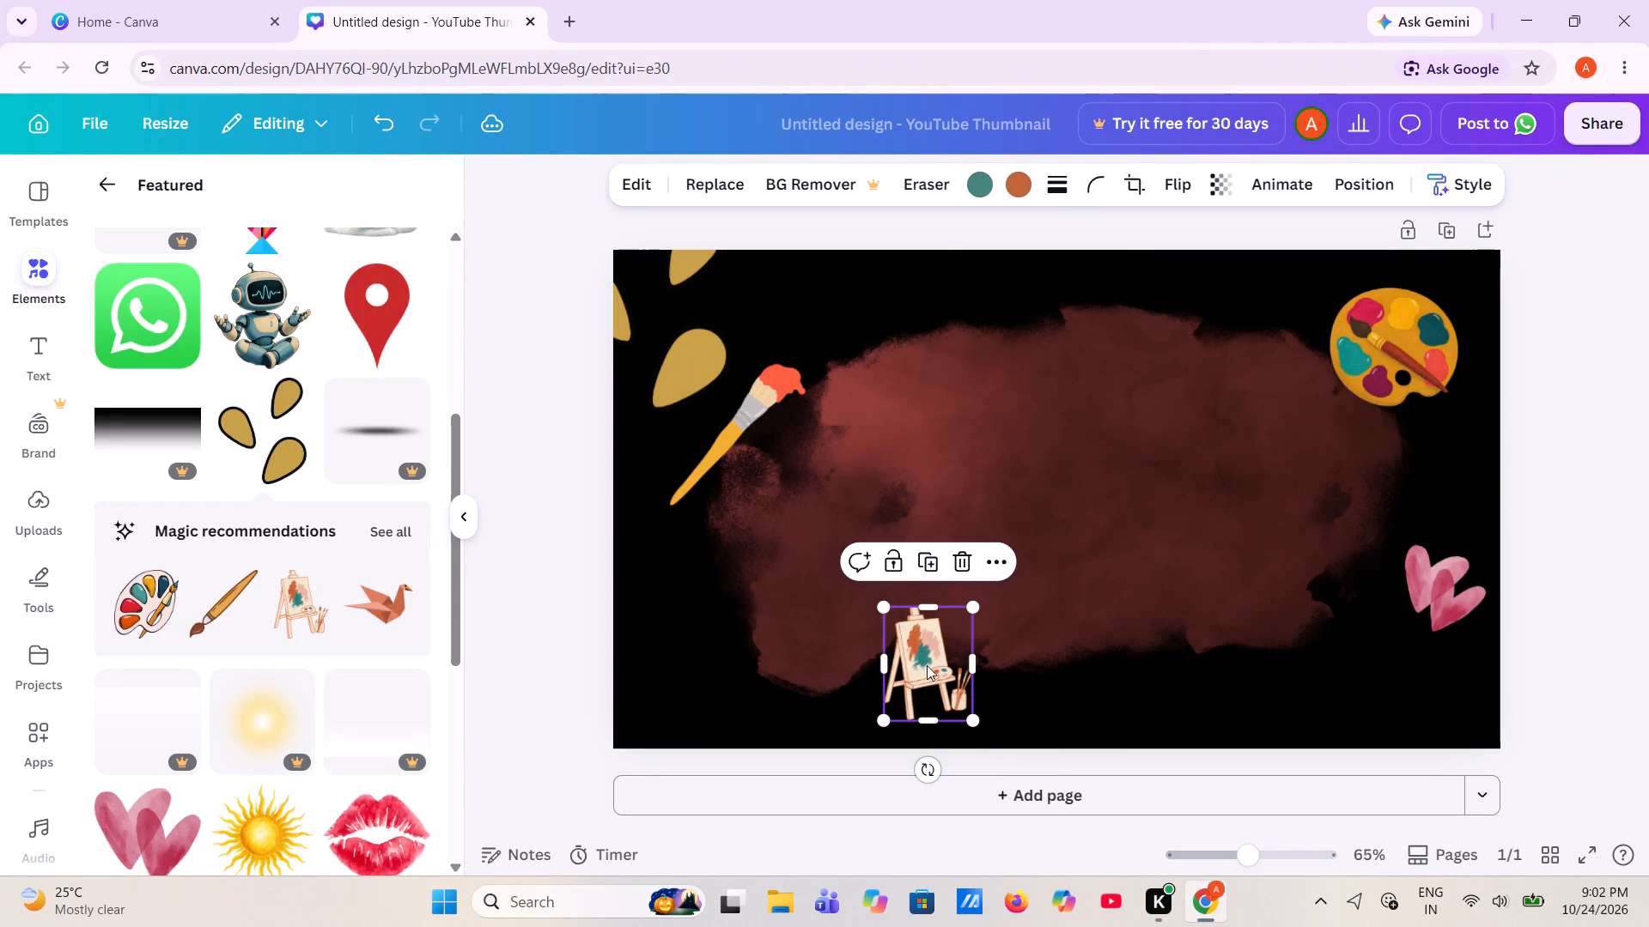
pyautogui.moveTo(925, 650); pyautogui.dragTo(682, 669)
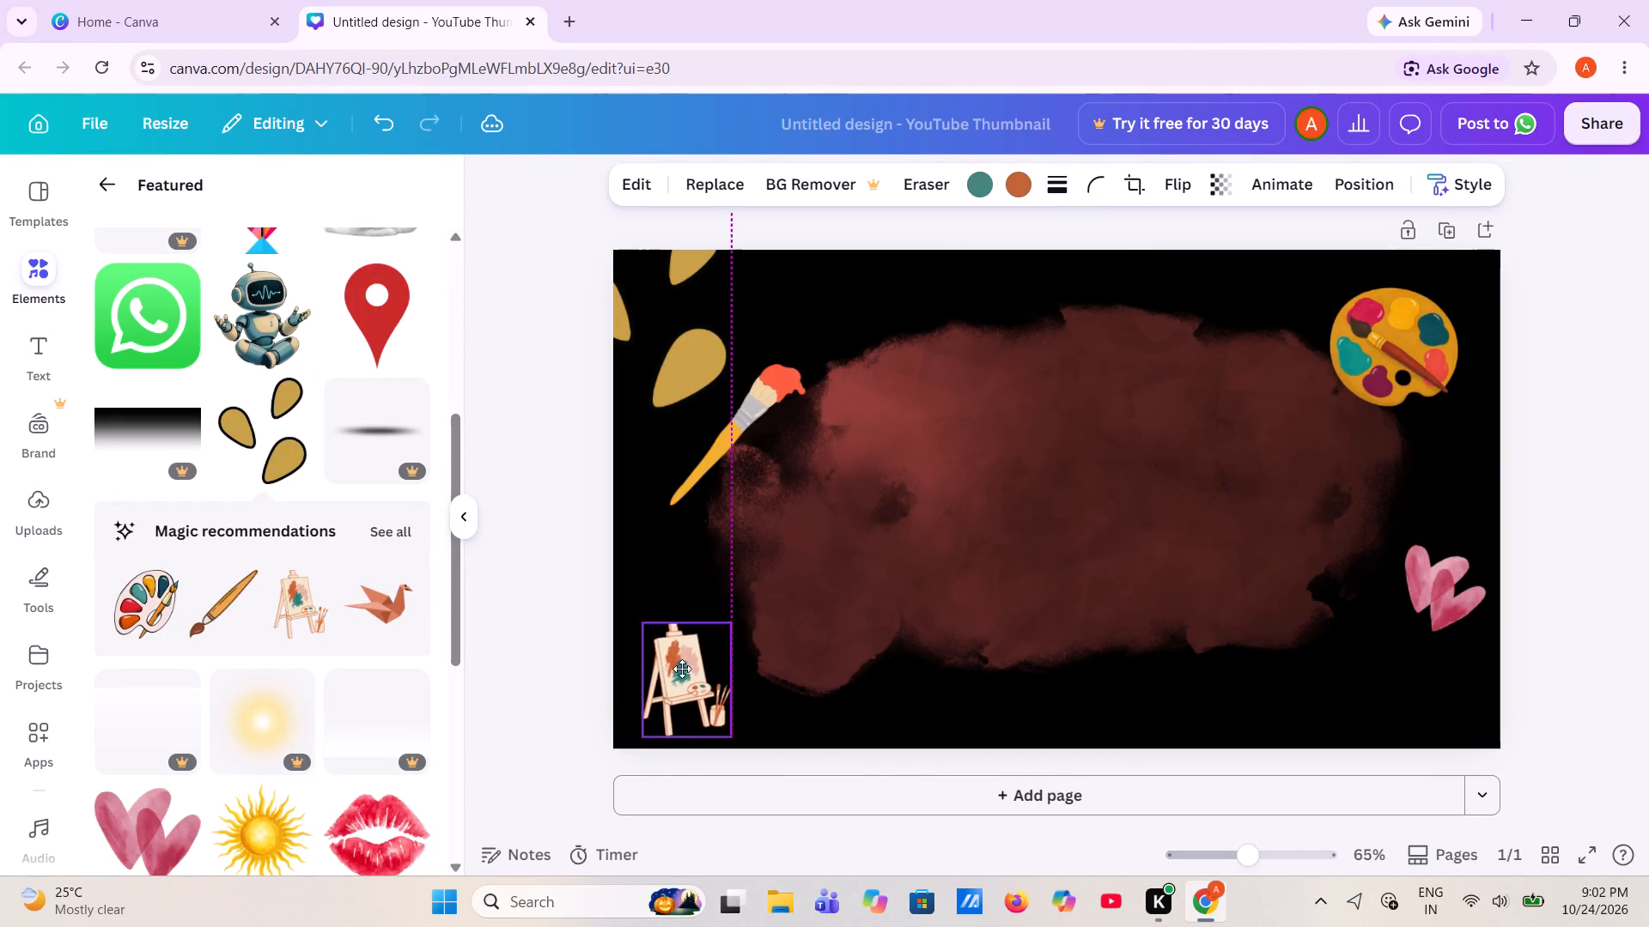
pyautogui.moveTo(682, 669); pyautogui.dragTo(678, 675)
pyautogui.click(519, 614)
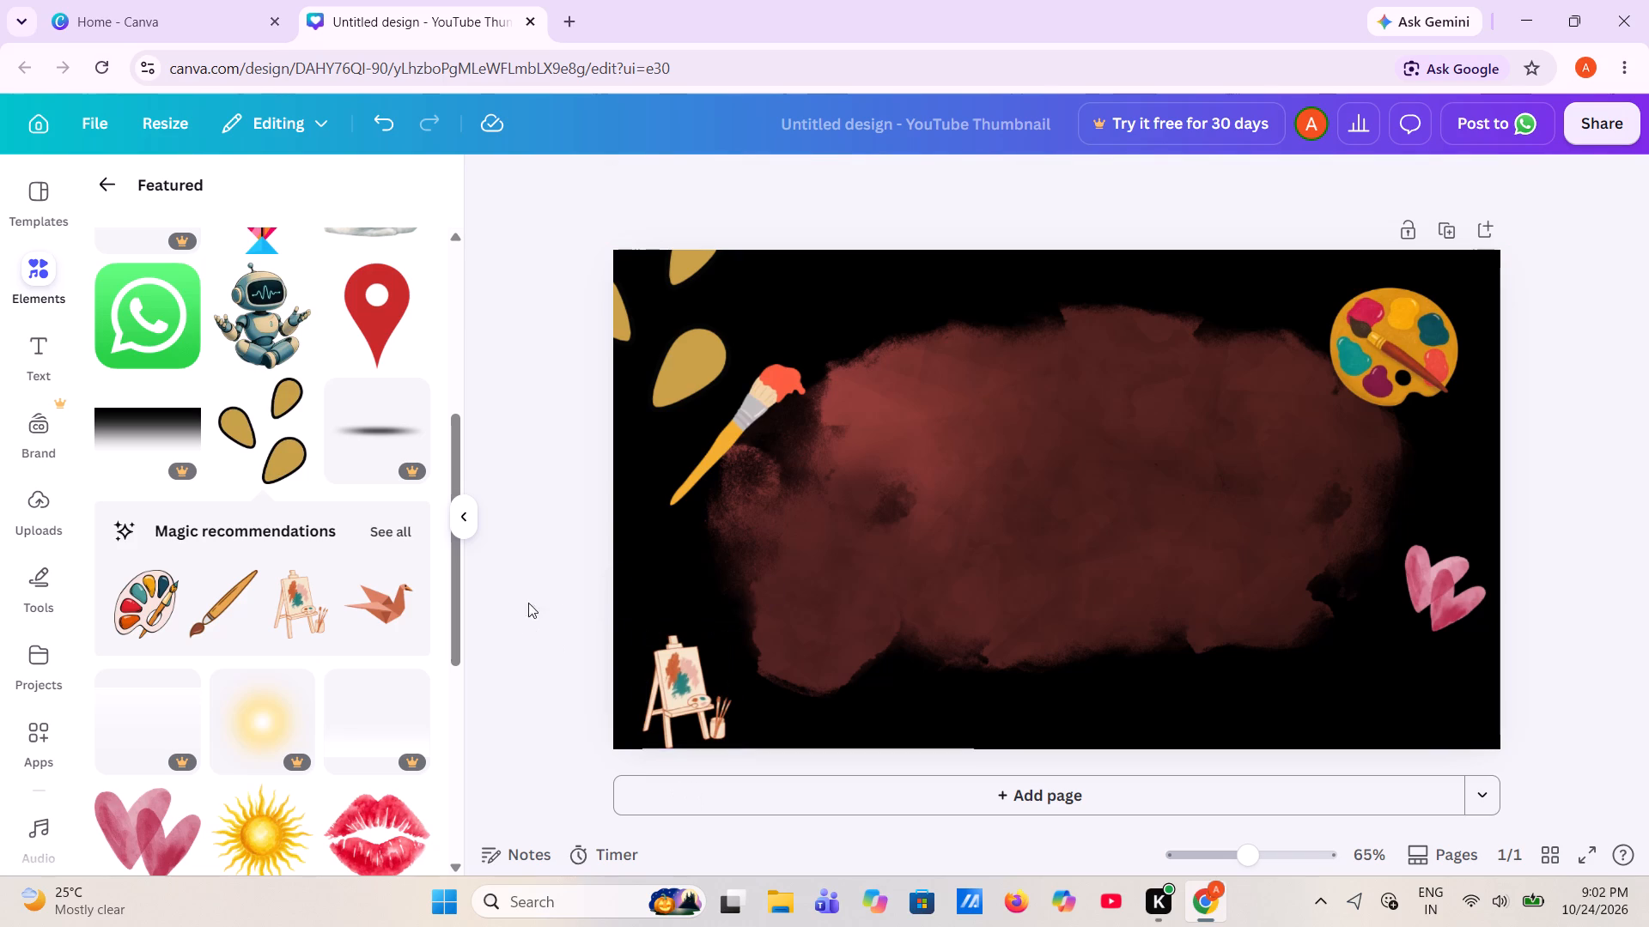
# Add the recommended orange origami bird graphic, shrink it and place it near the page's lower-right corner, below the pink hearts.
pyautogui.hscroll(-2, 359, 599)
pyautogui.click(397, 621)
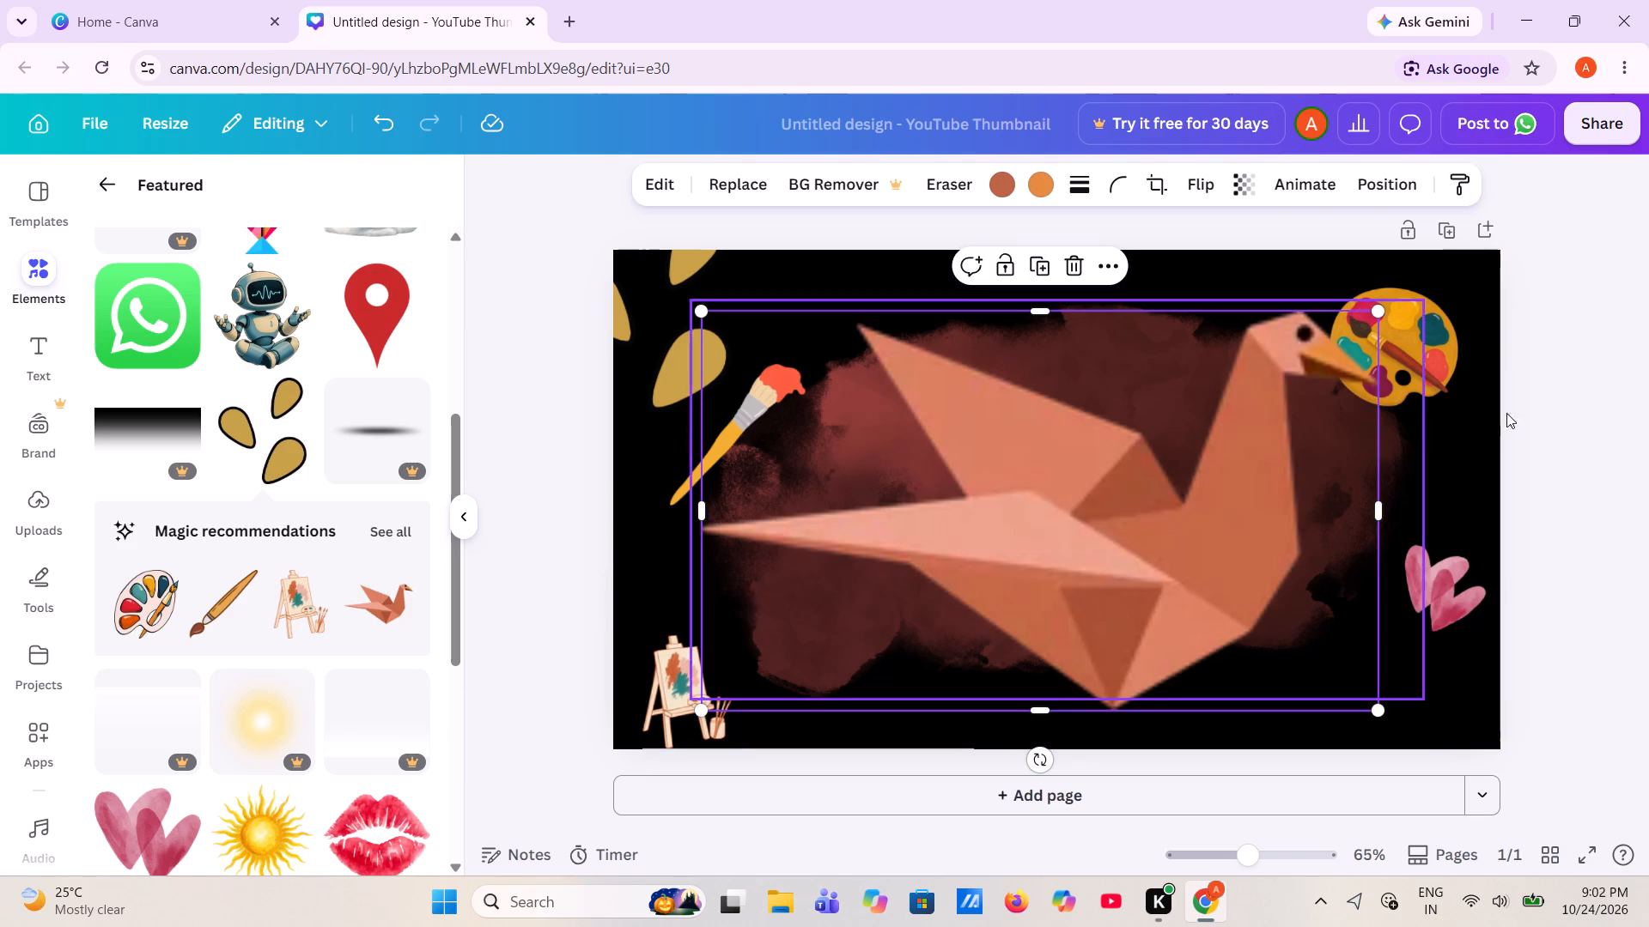
pyautogui.moveTo(1372, 314); pyautogui.dragTo(959, 504)
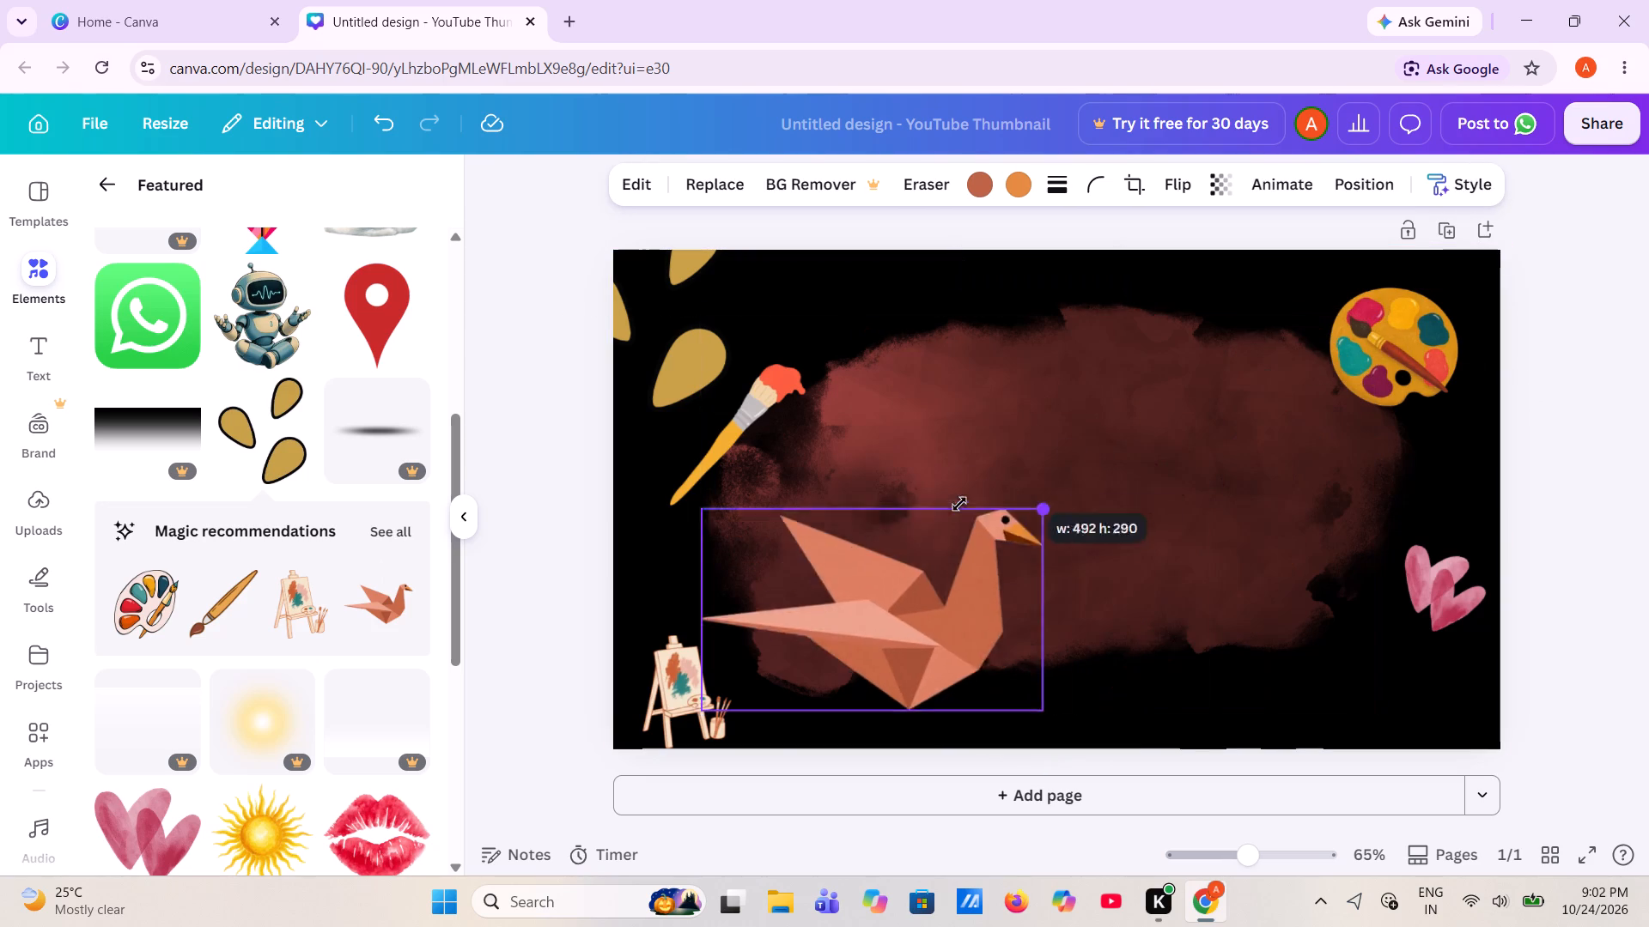
pyautogui.moveTo(959, 504); pyautogui.dragTo(832, 584)
pyautogui.moveTo(776, 666); pyautogui.dragTo(1319, 708)
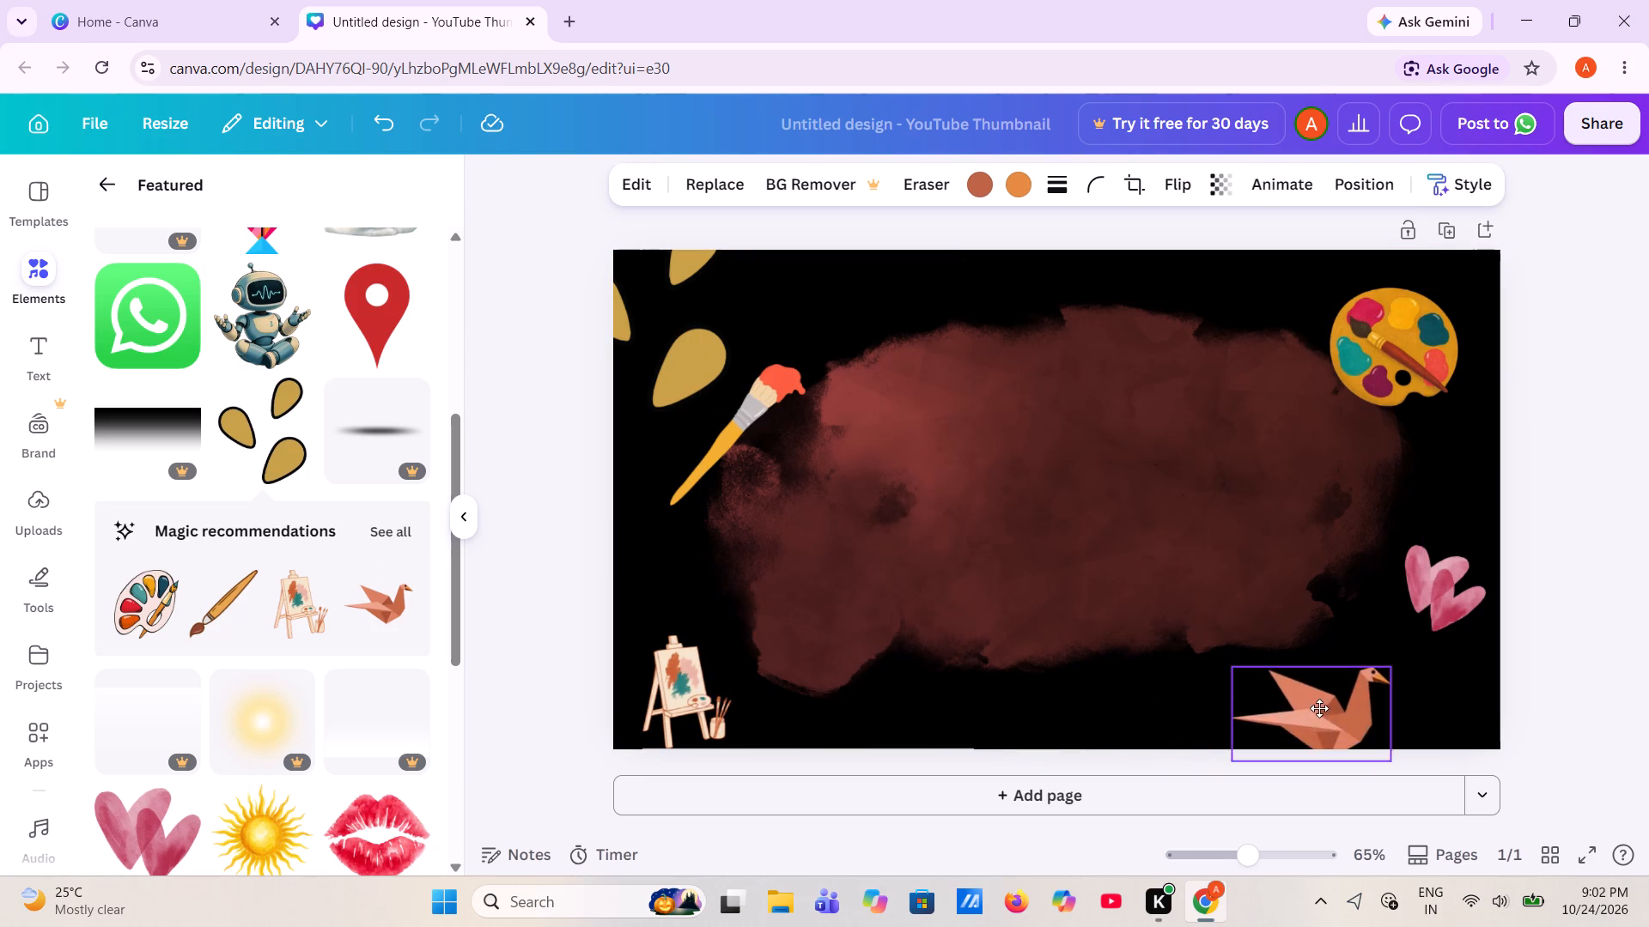
pyautogui.moveTo(1319, 708); pyautogui.dragTo(1332, 702)
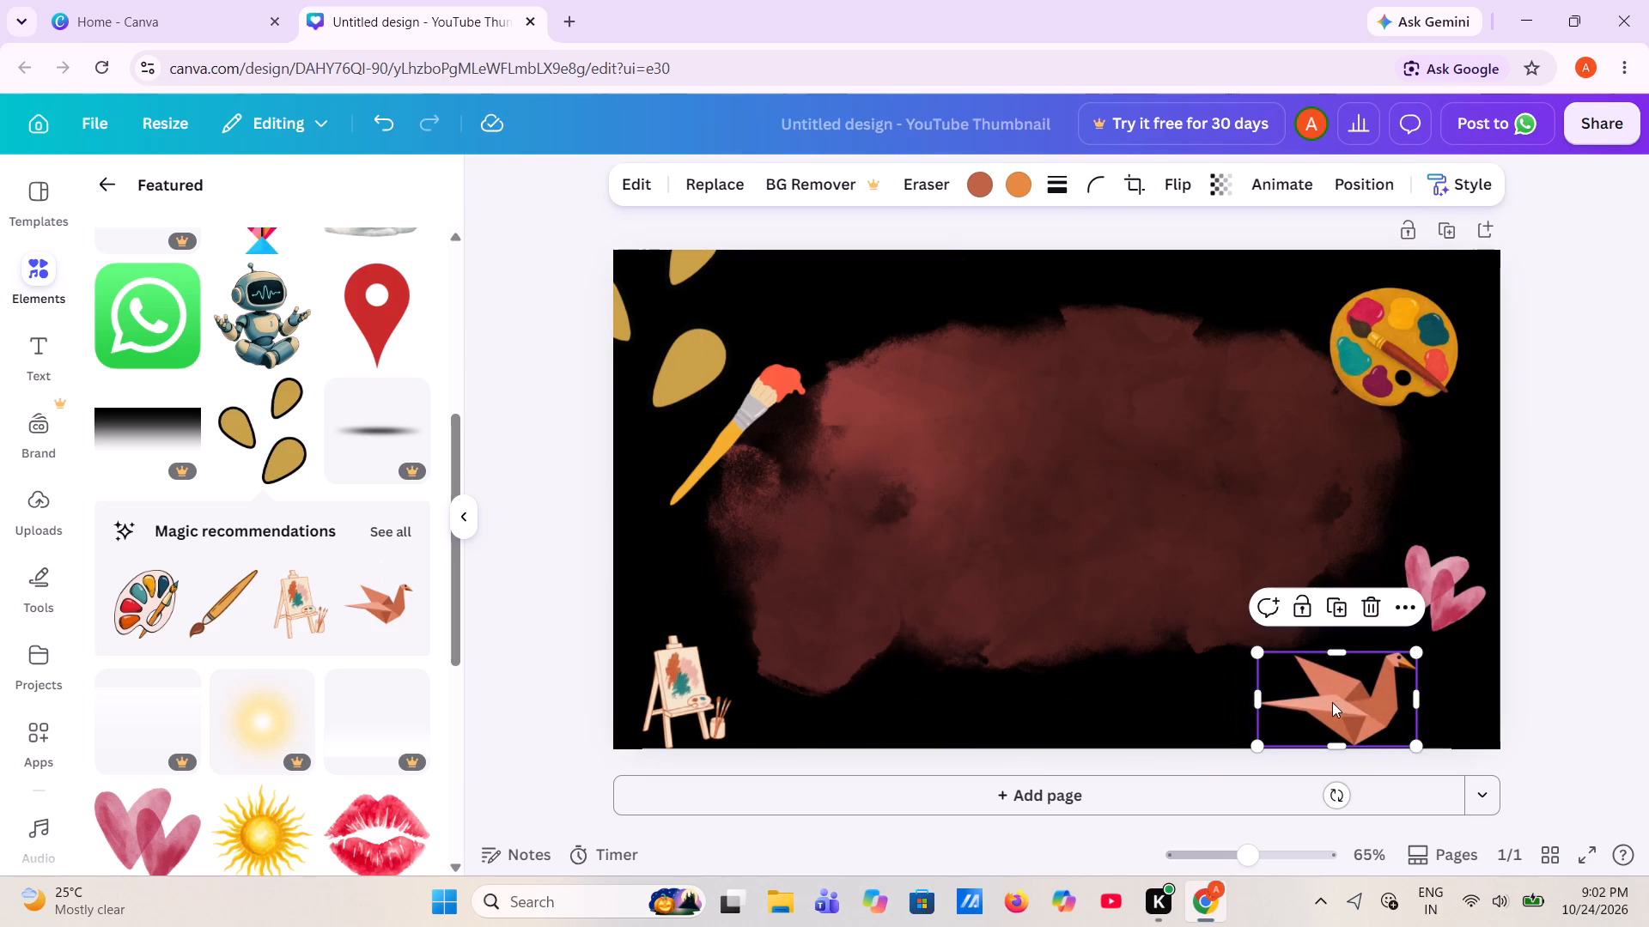
# Browse the rest of the featured graphics for more decorations that suit the thumbnail.
pyautogui.scroll(-1, 304, 682)
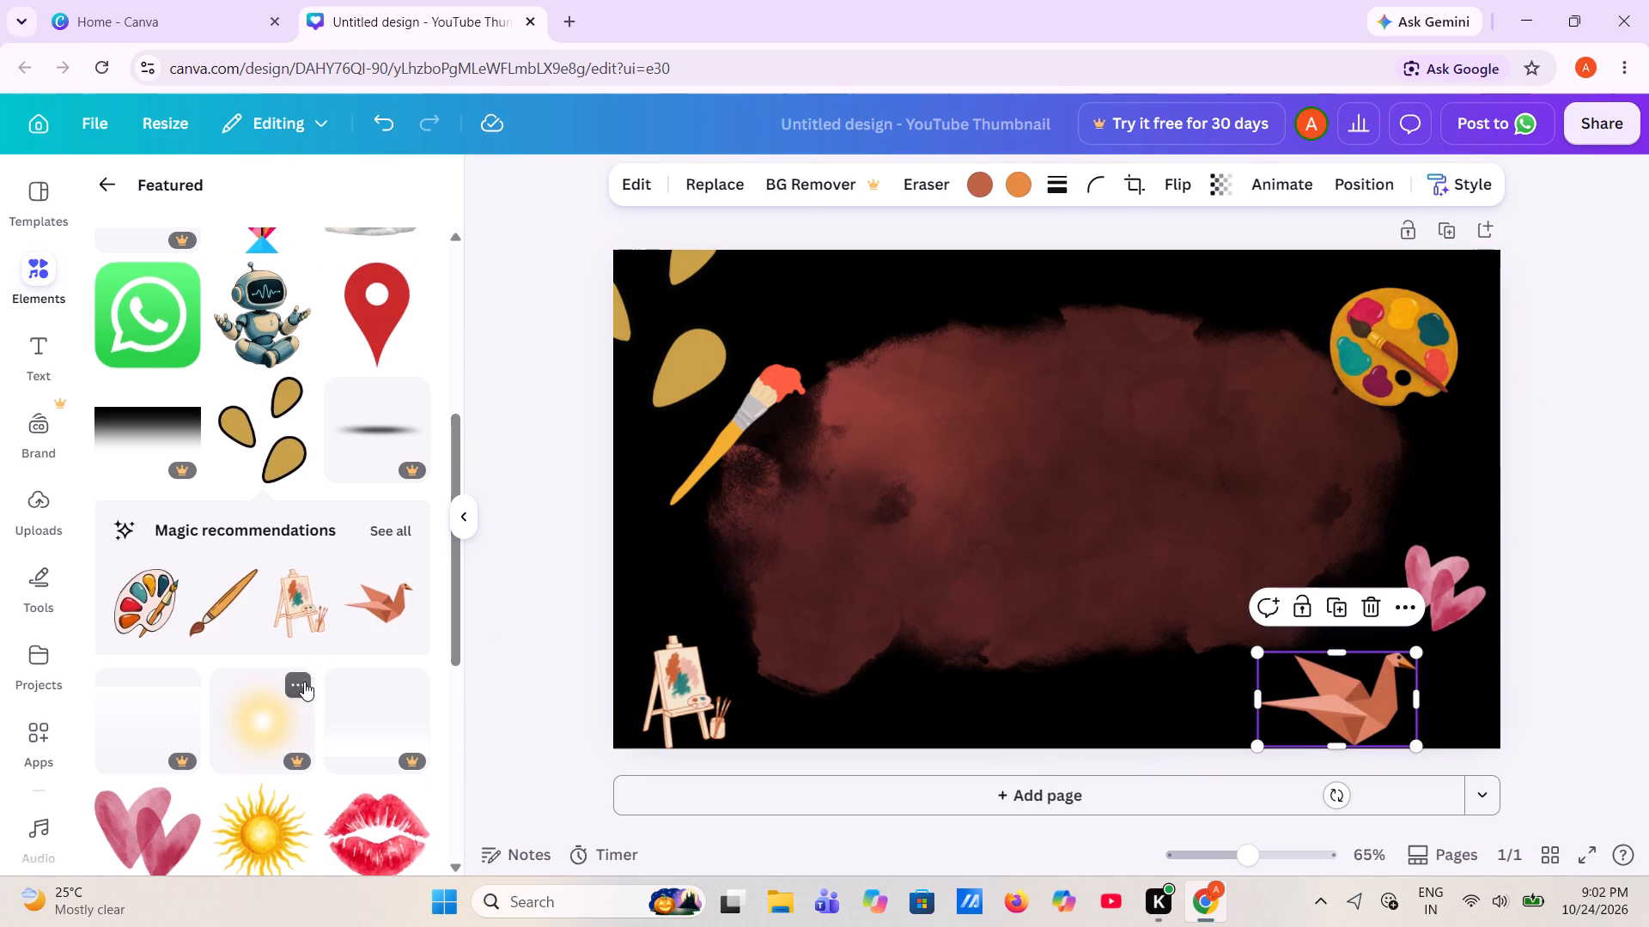
pyautogui.scroll(-2, 304, 682)
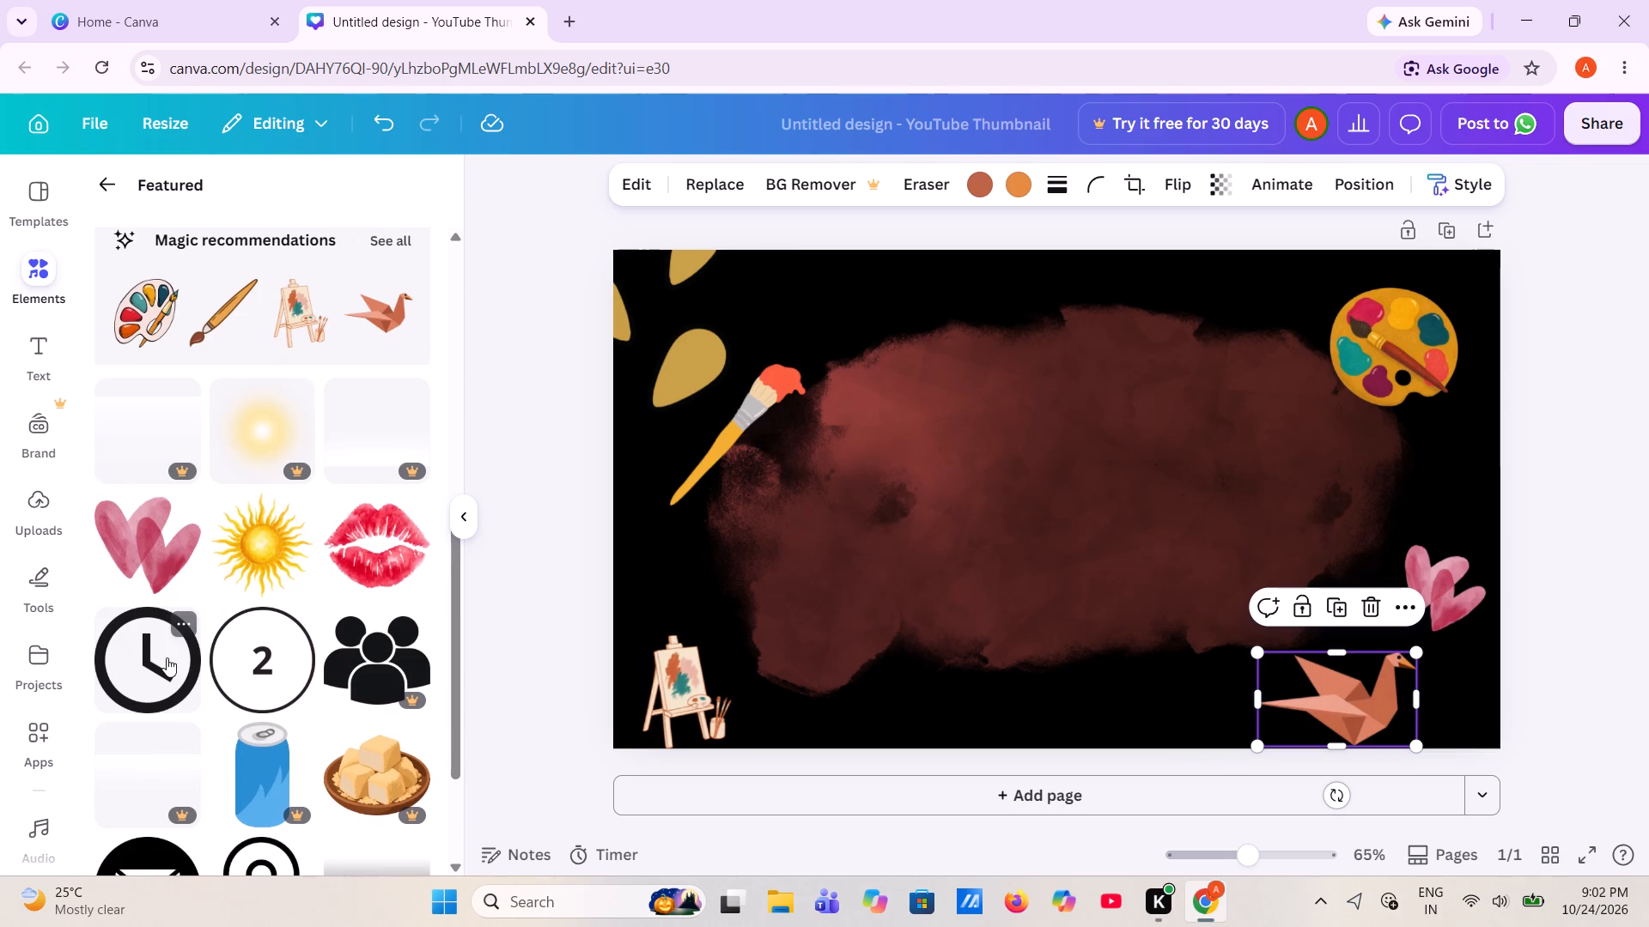
pyautogui.scroll(-3, 167, 657)
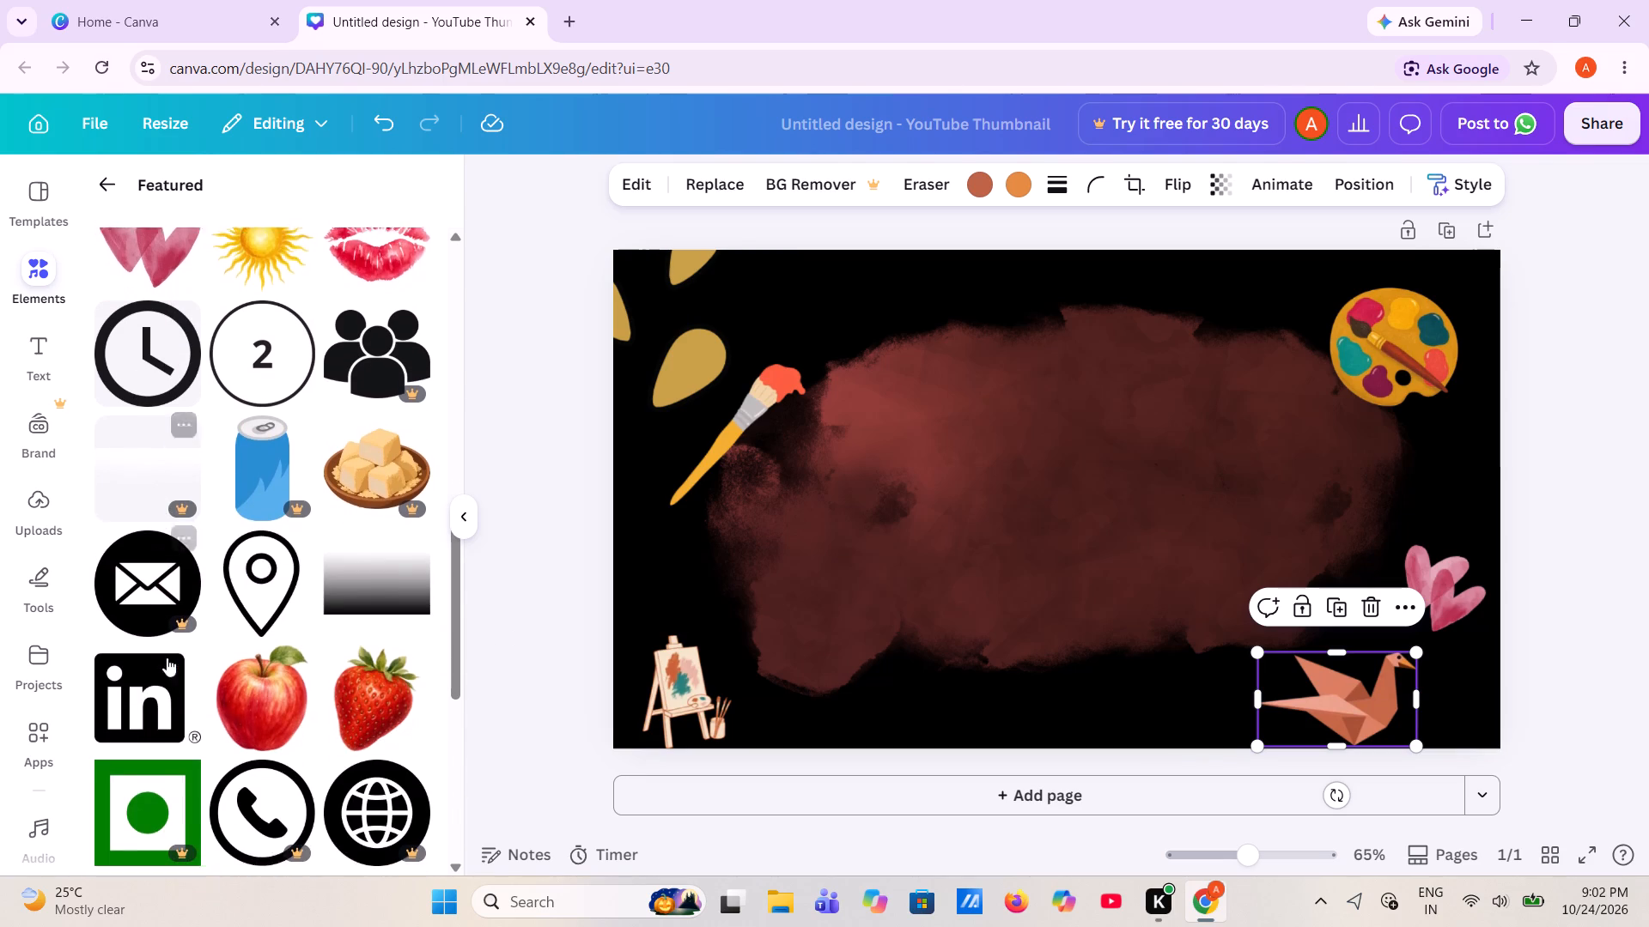
pyautogui.scroll(-1, 167, 657)
pyautogui.scroll(-2, 257, 649)
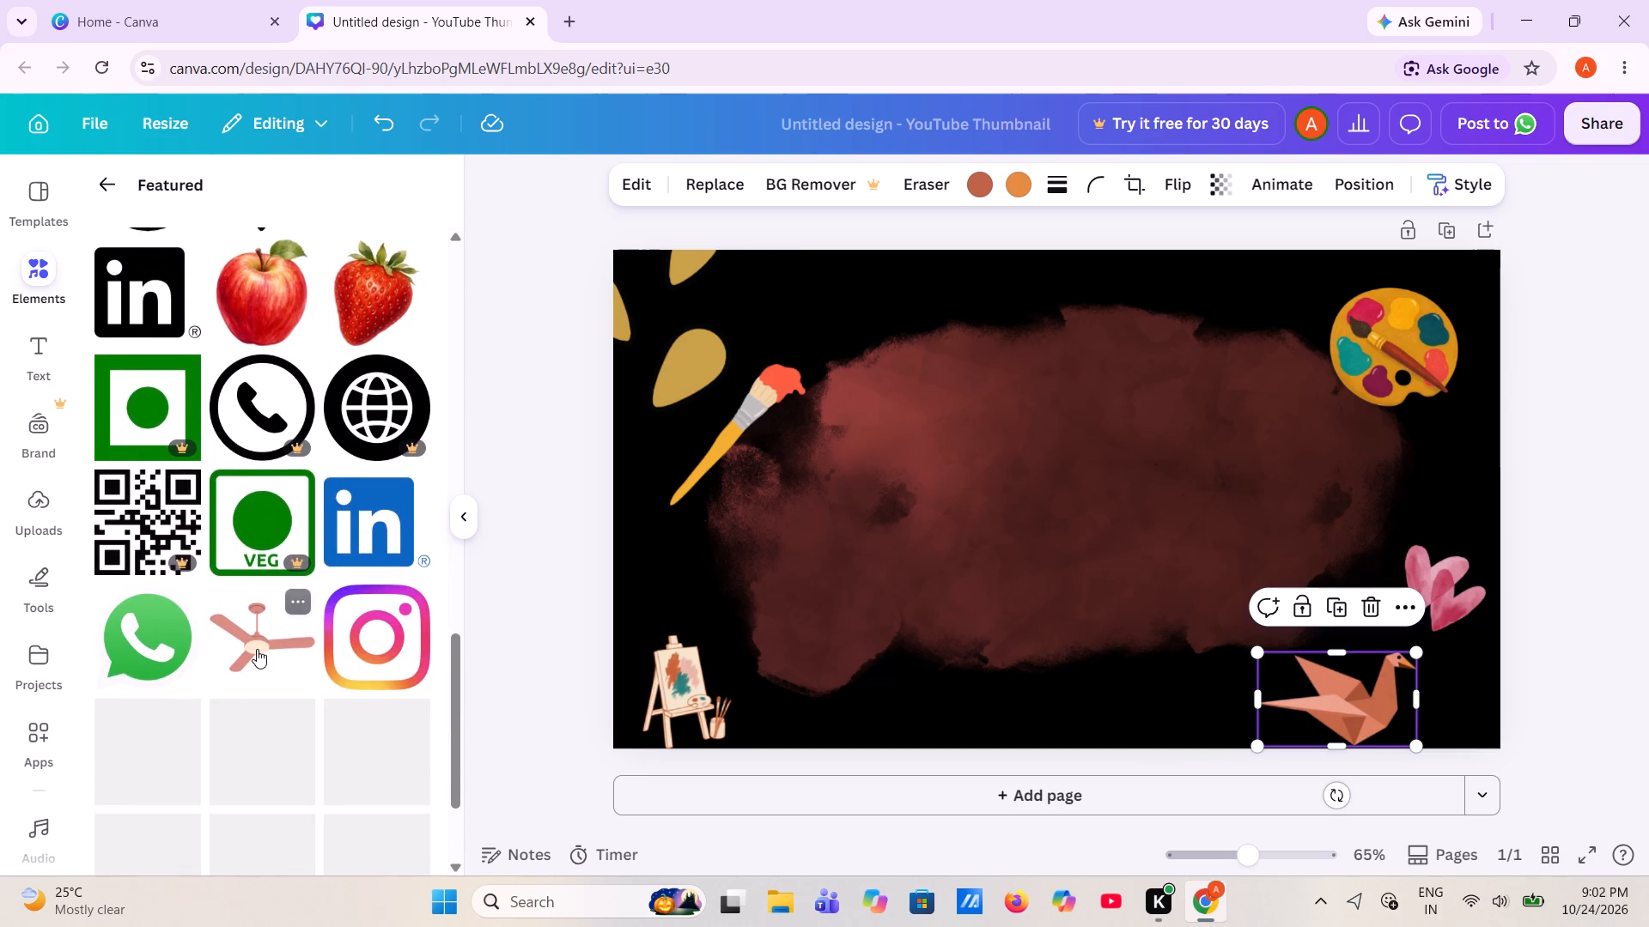
pyautogui.scroll(-2, 257, 649)
pyautogui.scroll(-2, 359, 484)
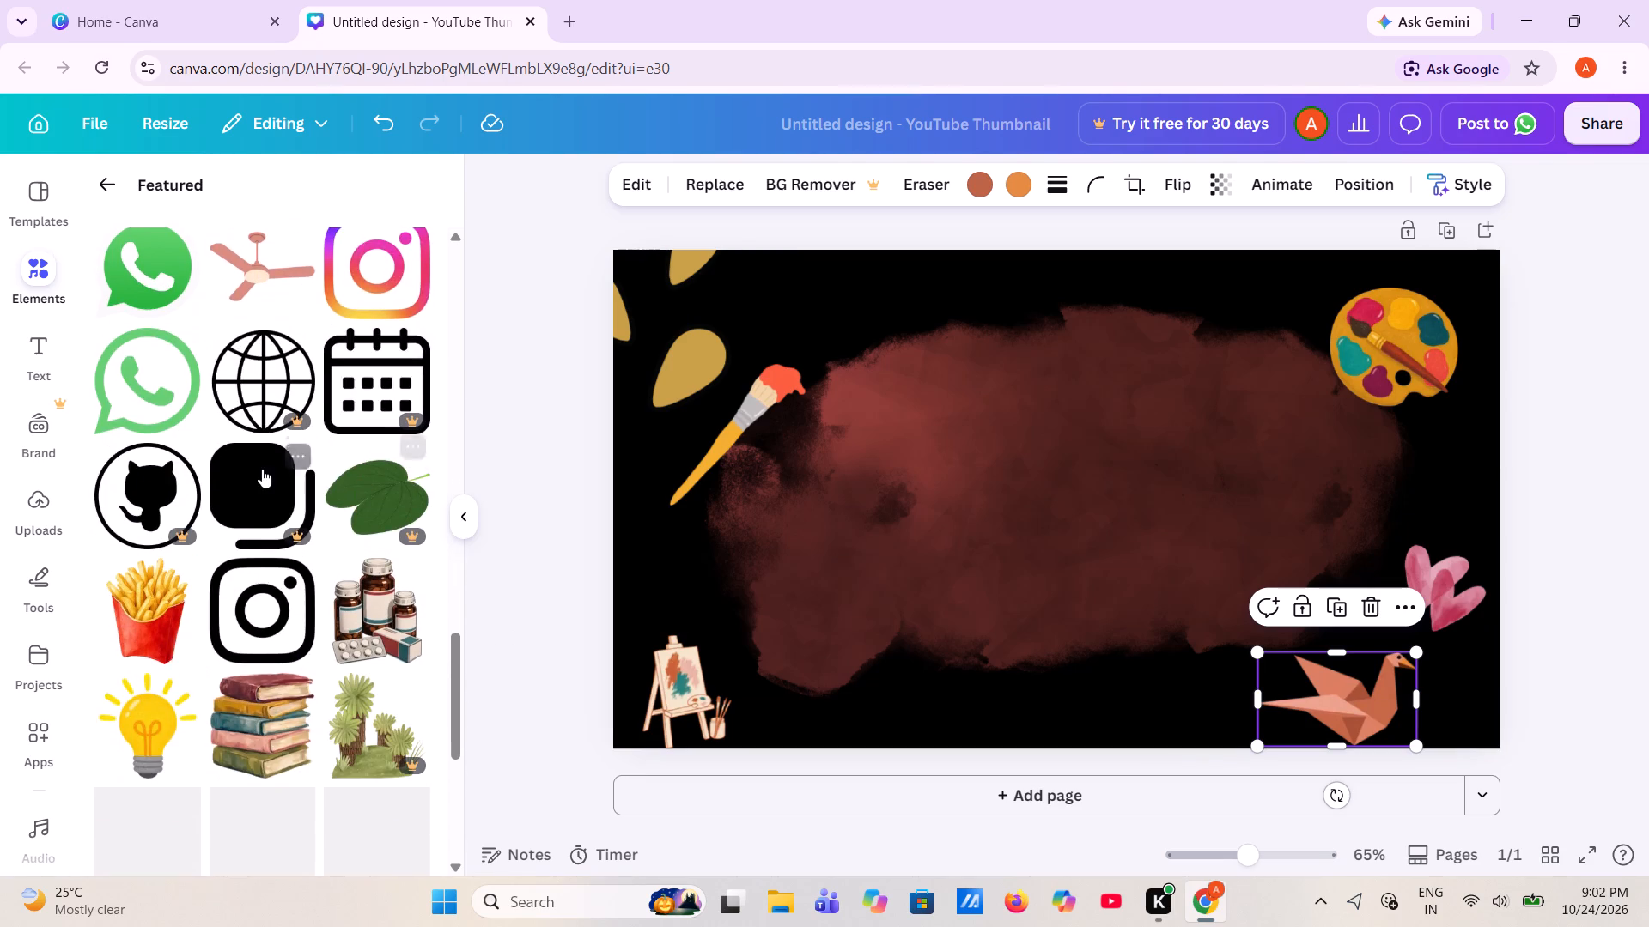
pyautogui.scroll(8, 262, 469)
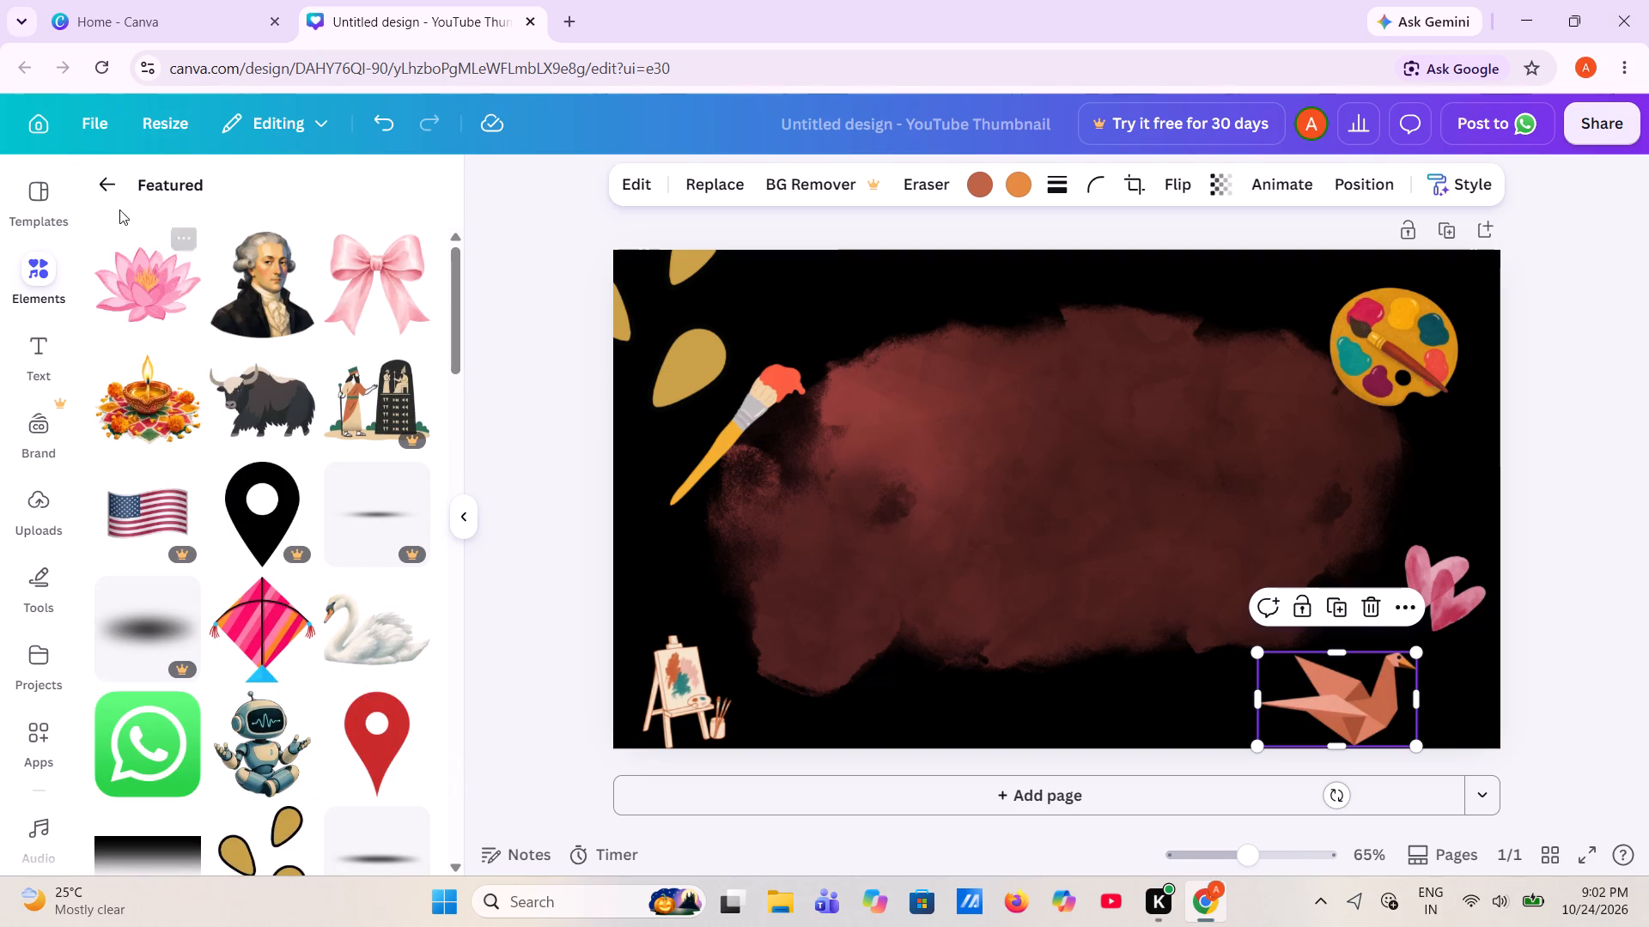
# Add the featured pink lotus graphic, shrink it and place it at the page's bottom edge, just right of the easel.
pyautogui.click(109, 185)
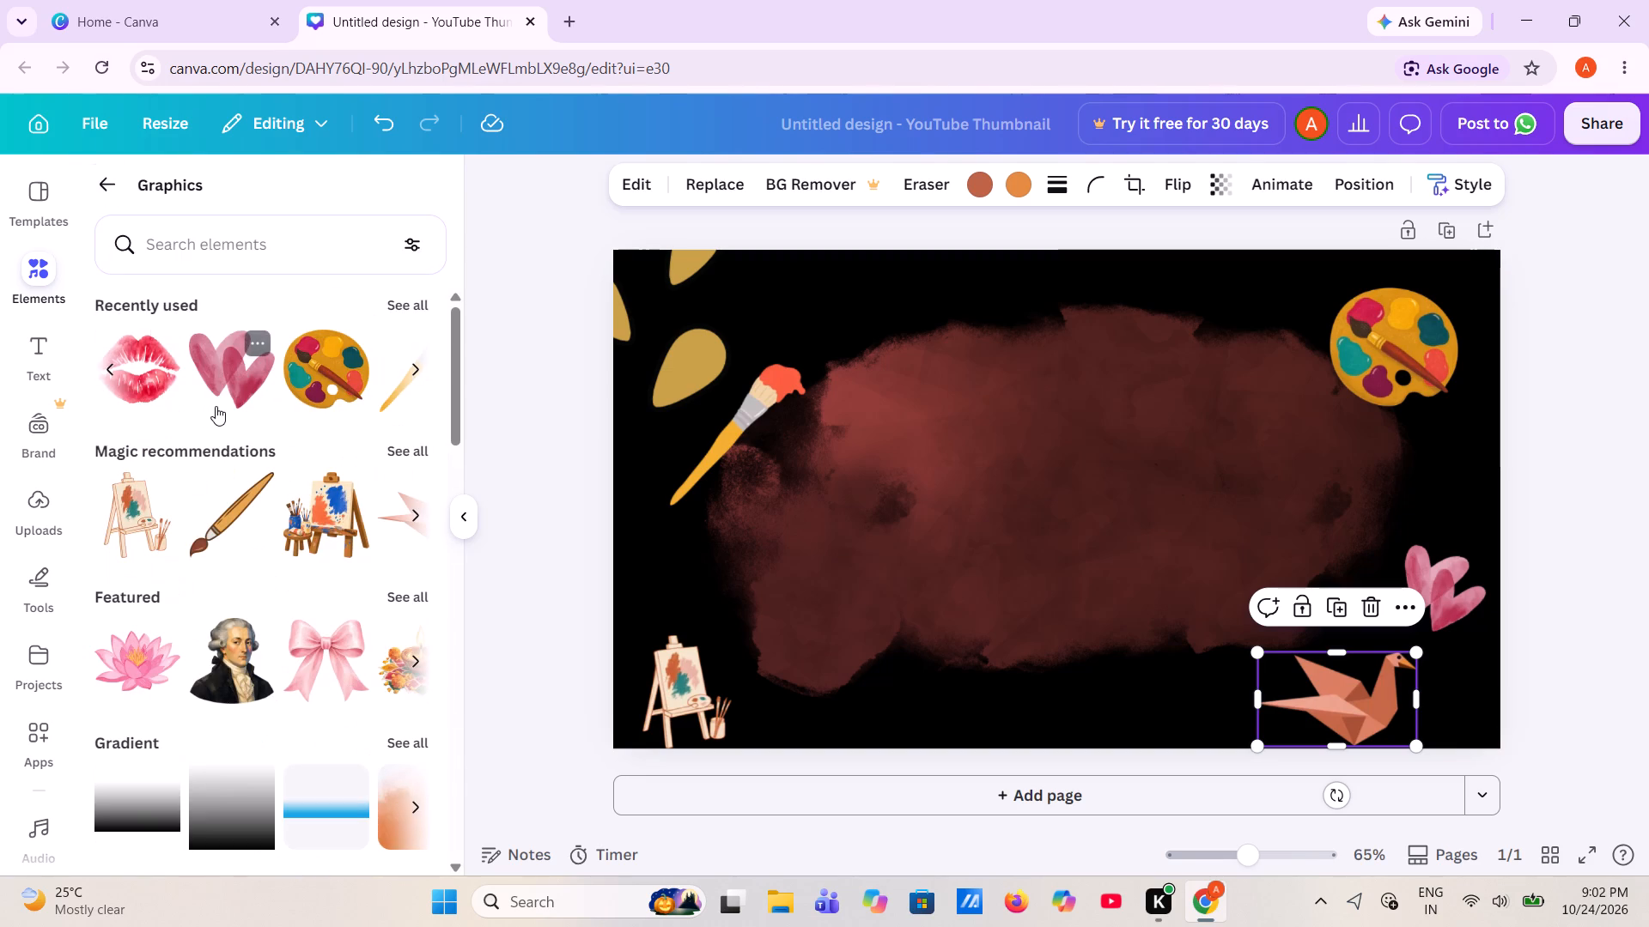
pyautogui.scroll(-1, 216, 406)
pyautogui.moveTo(155, 657); pyautogui.dragTo(893, 381)
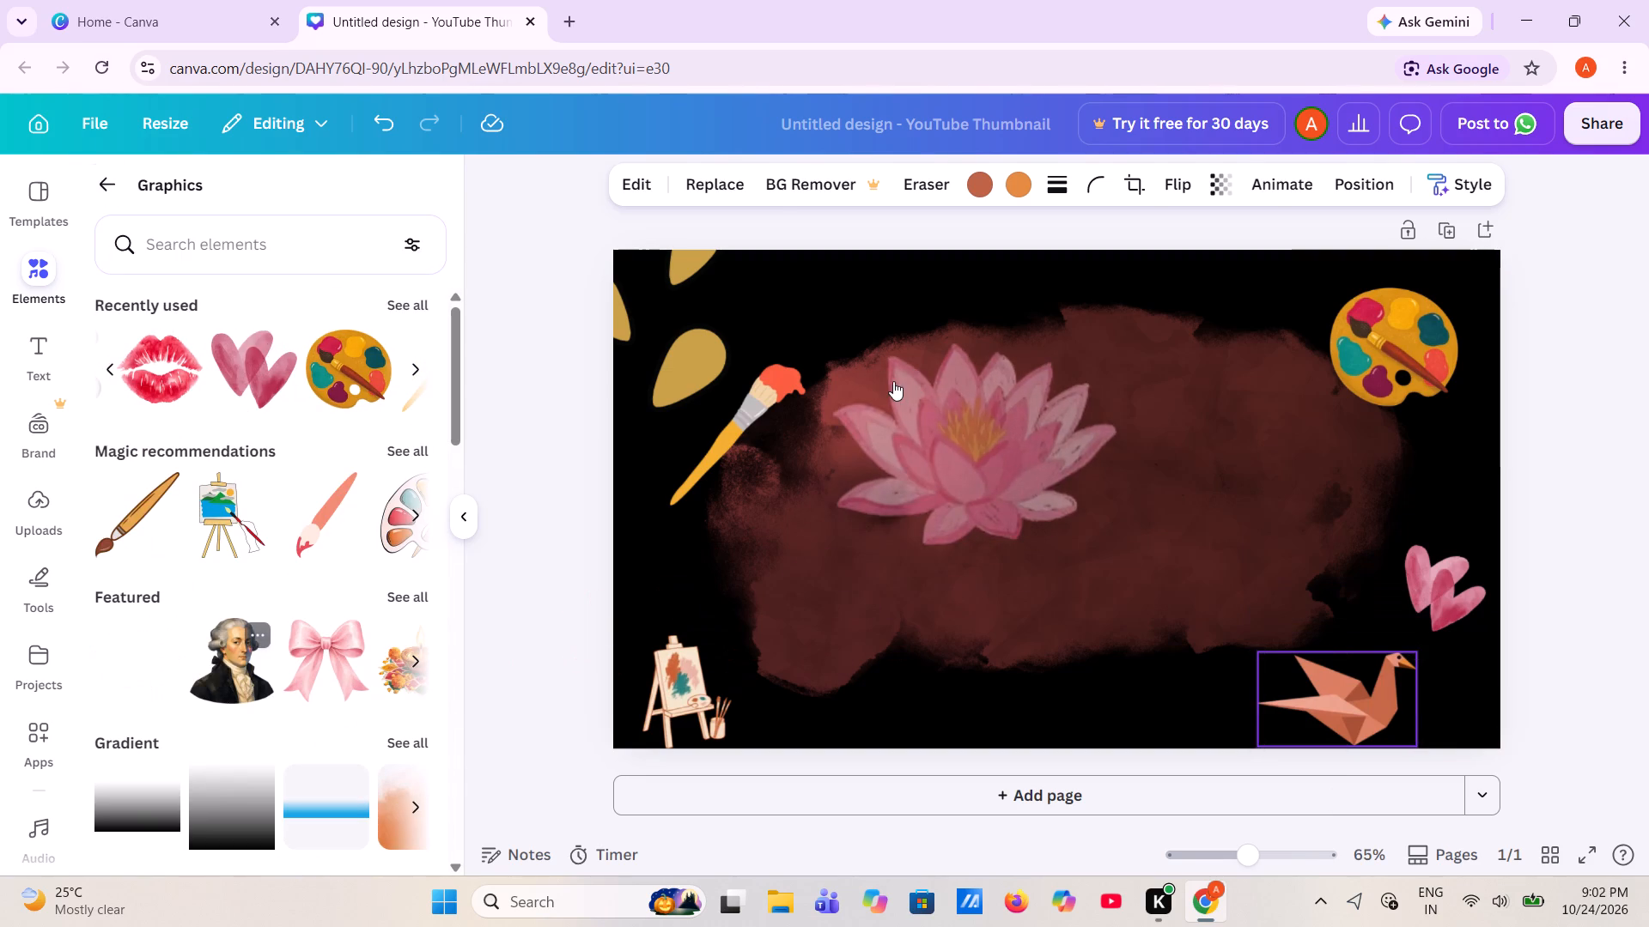
pyautogui.moveTo(967, 448); pyautogui.dragTo(923, 675)
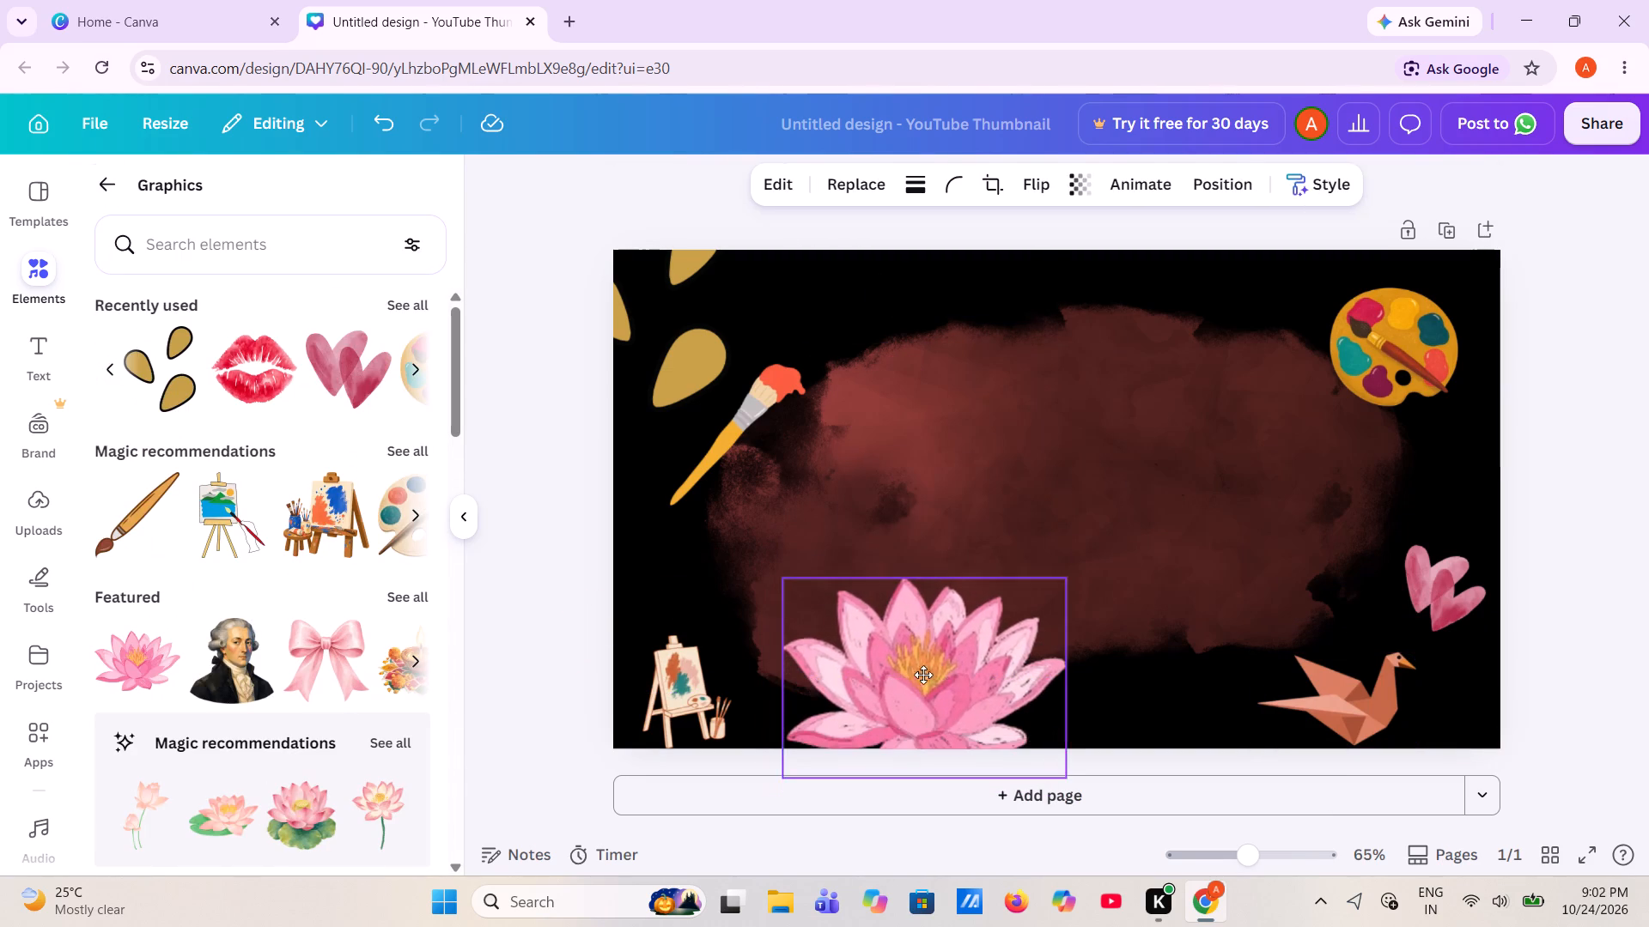
pyautogui.moveTo(923, 675); pyautogui.dragTo(935, 657)
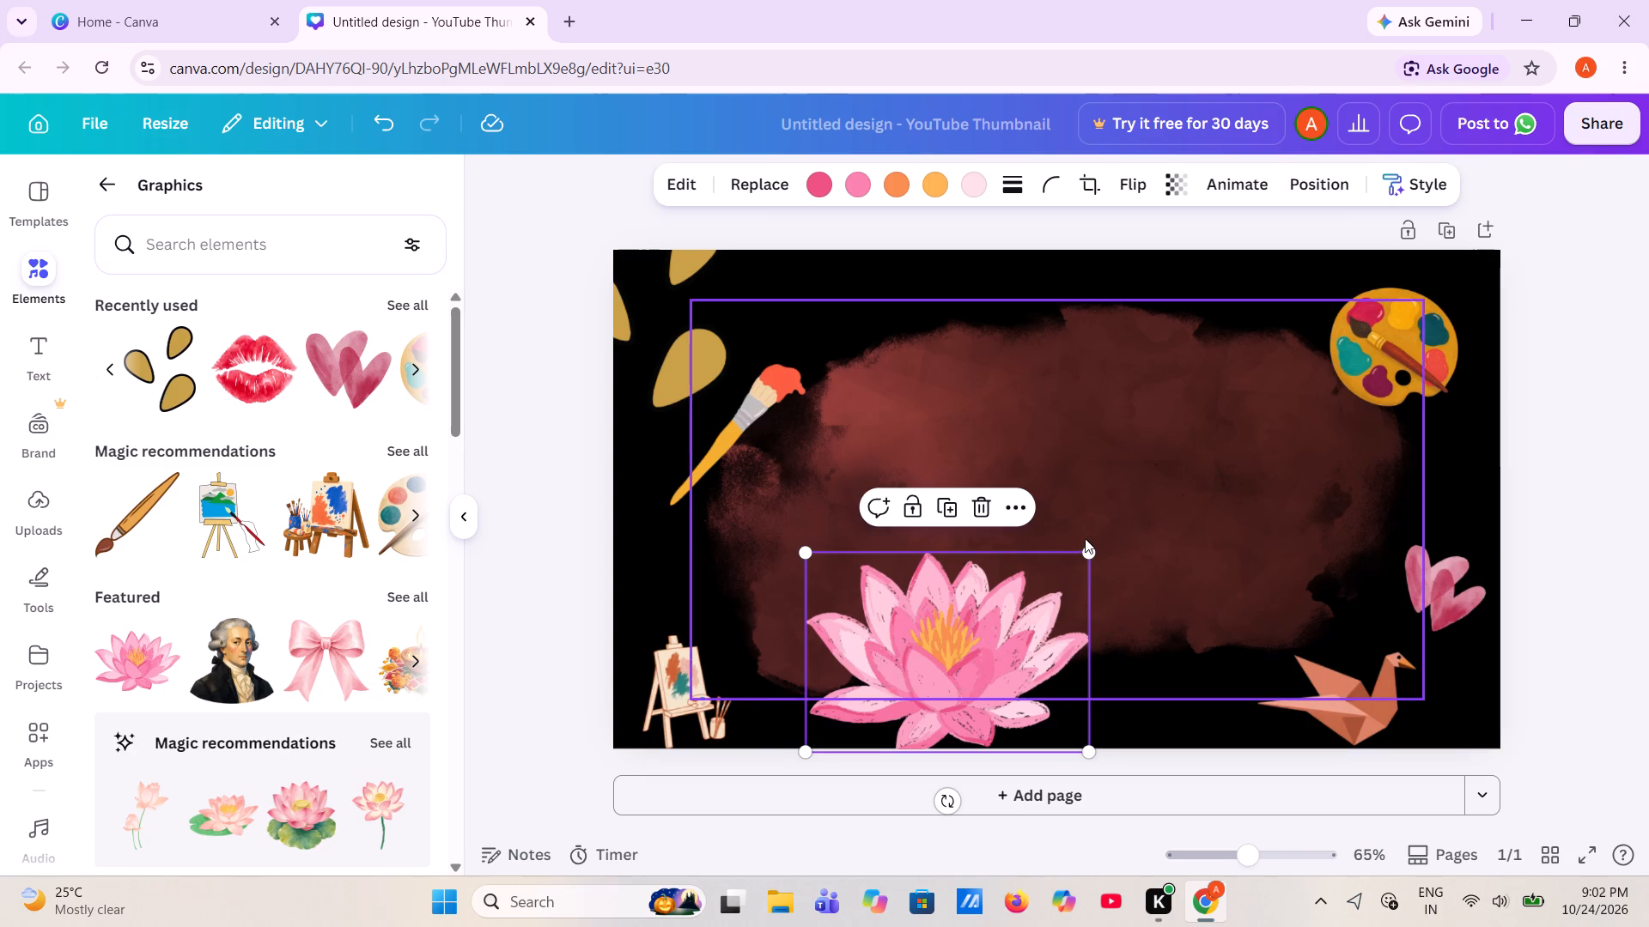
pyautogui.moveTo(1089, 552); pyautogui.dragTo(934, 688)
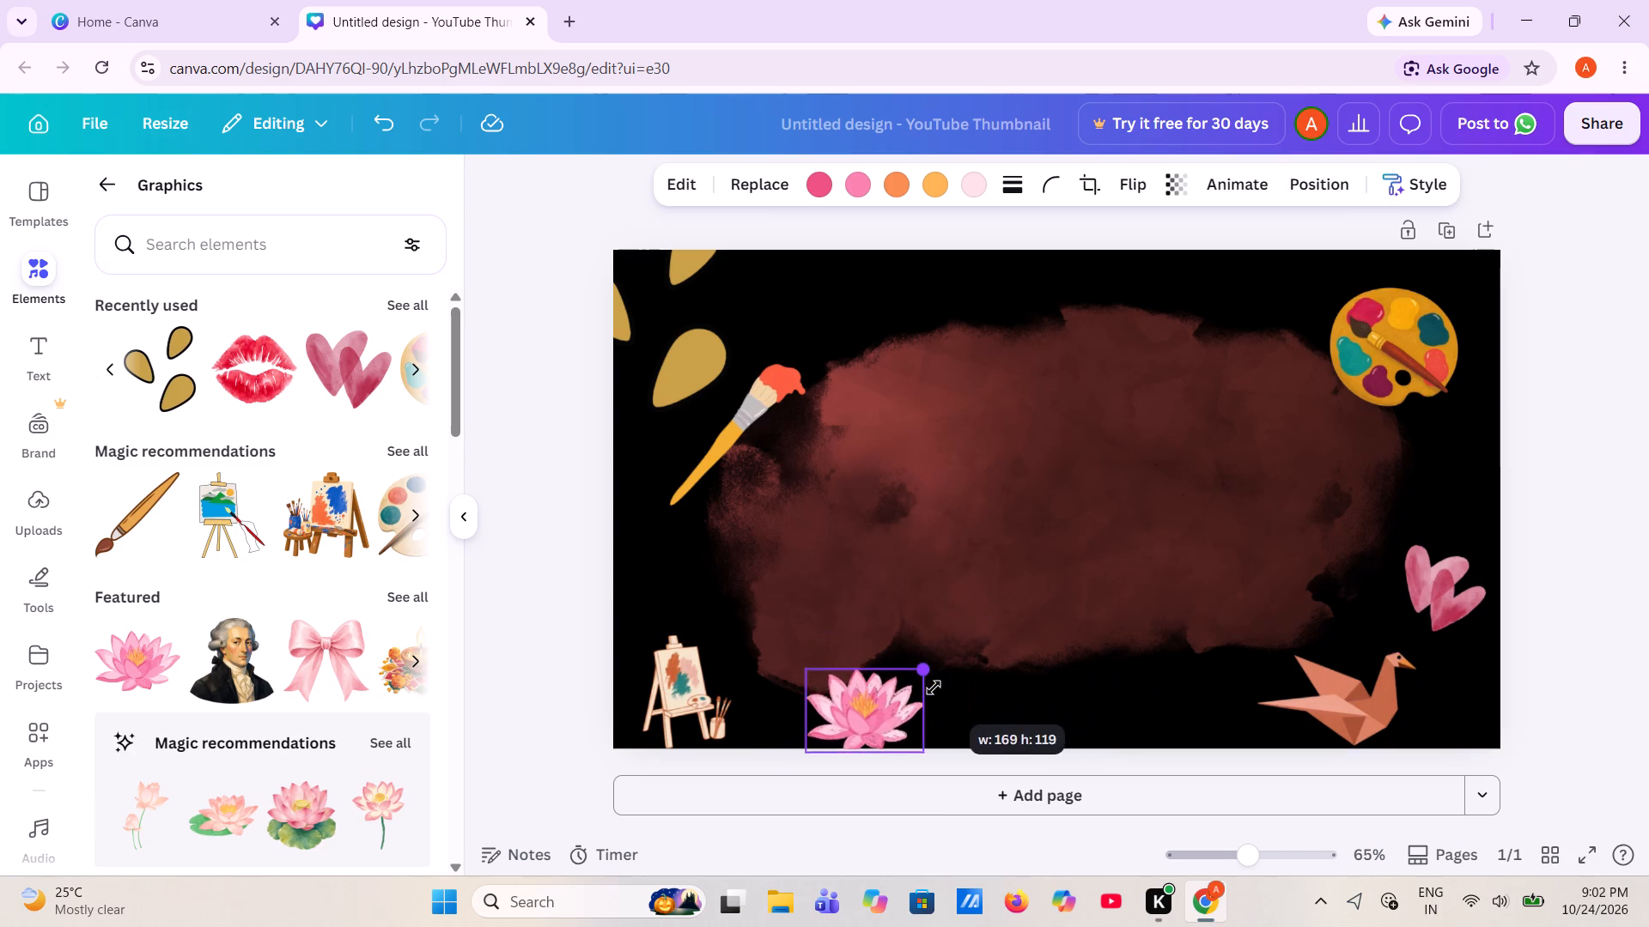
pyautogui.moveTo(934, 688); pyautogui.dragTo(928, 698)
pyautogui.moveTo(864, 732); pyautogui.dragTo(838, 728)
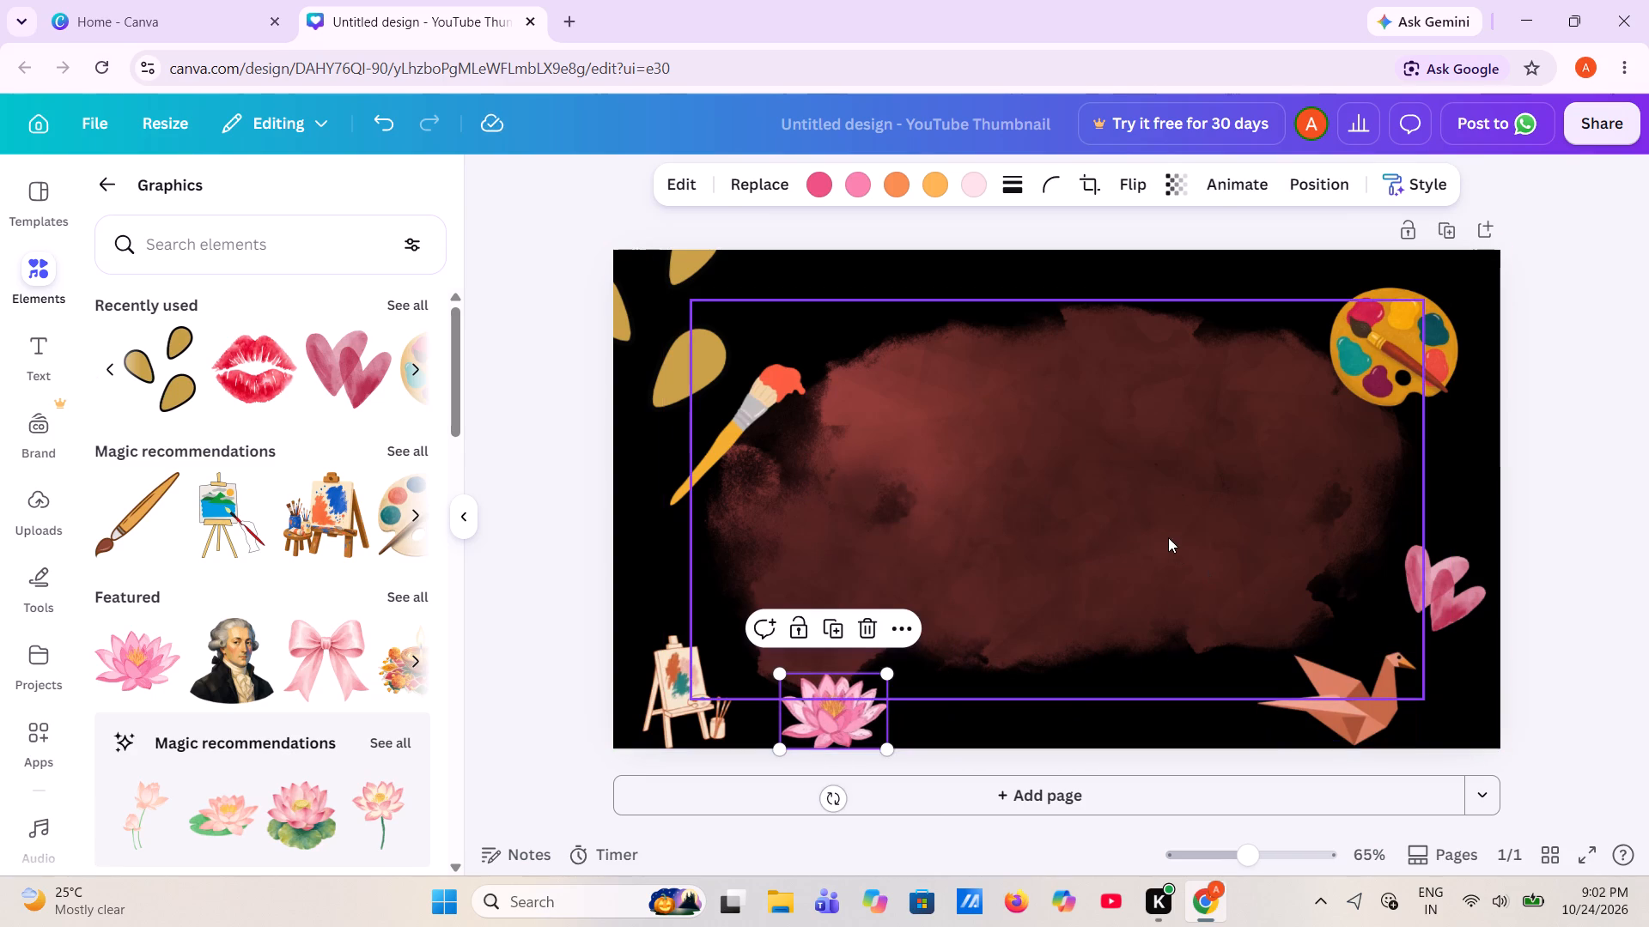
pyautogui.click(565, 560)
# Add the animated pointing hand graphic, shrink it to a small icon and place it directly above the easel.
pyautogui.scroll(-1, 233, 597)
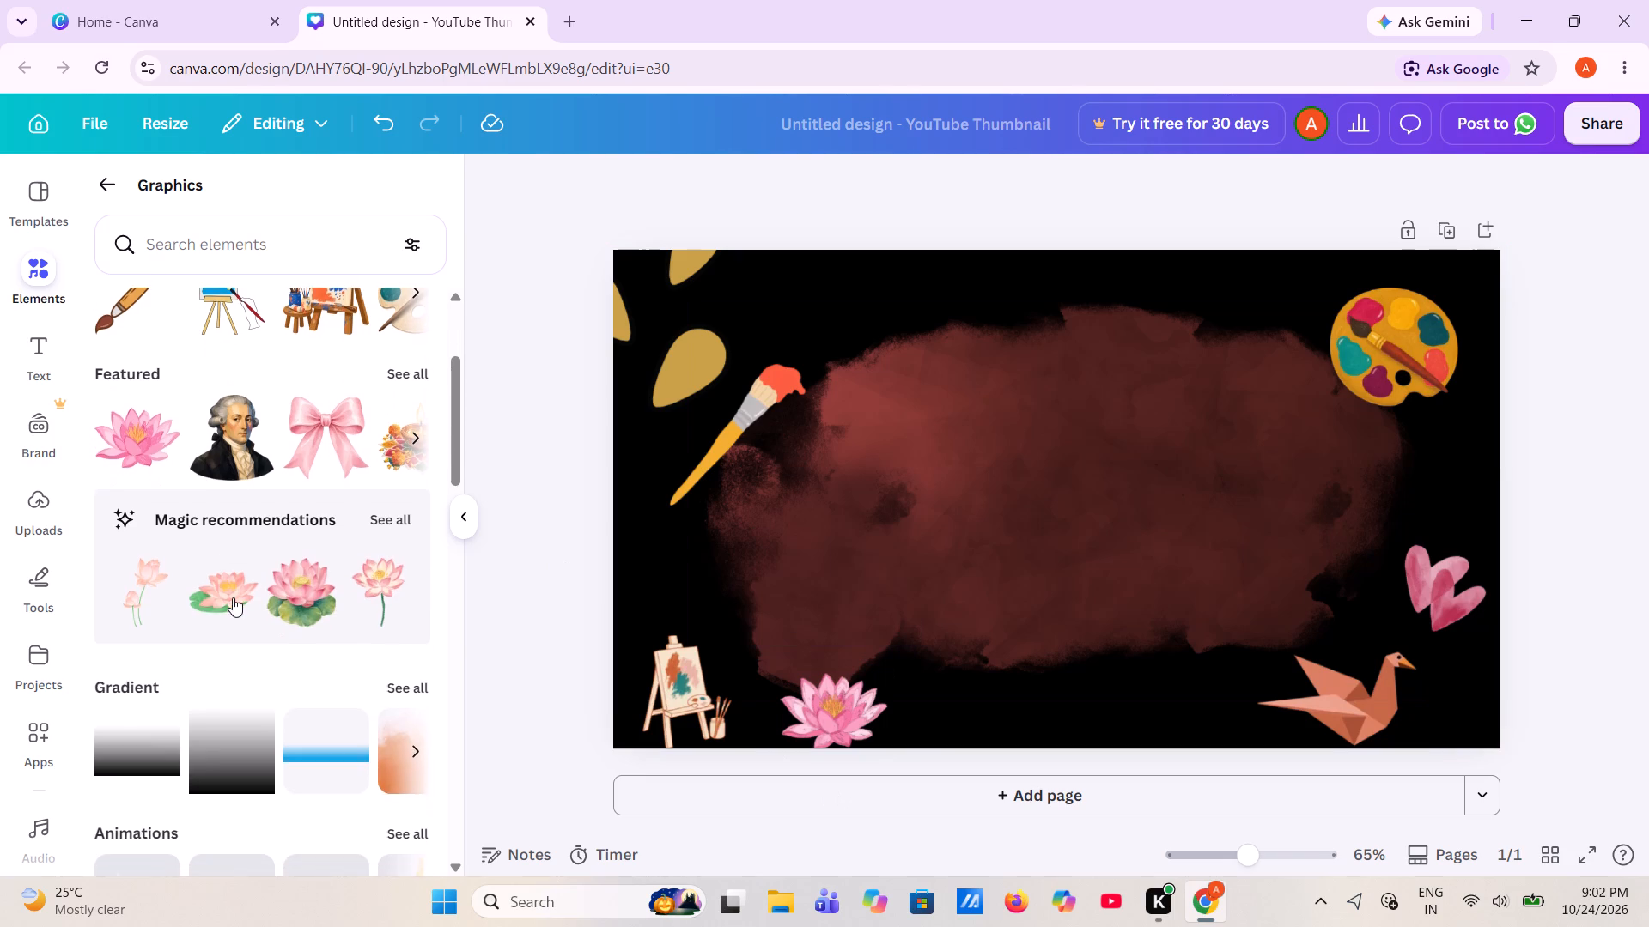
pyautogui.scroll(-2, 233, 597)
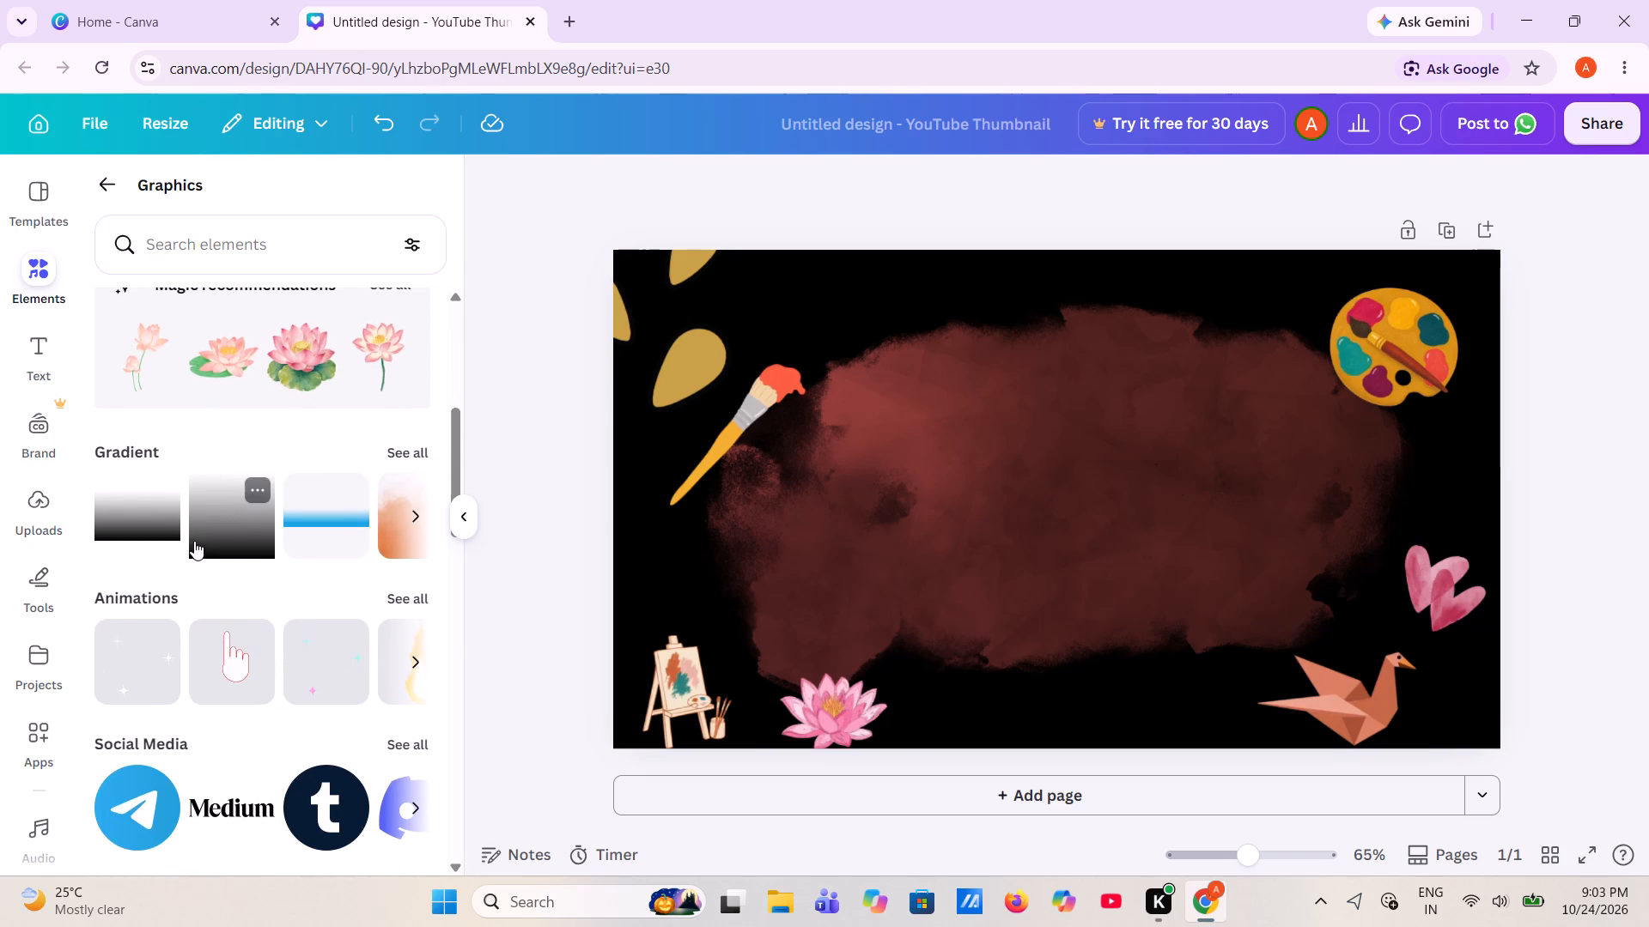
pyautogui.moveTo(194, 541); pyautogui.dragTo(411, 609)
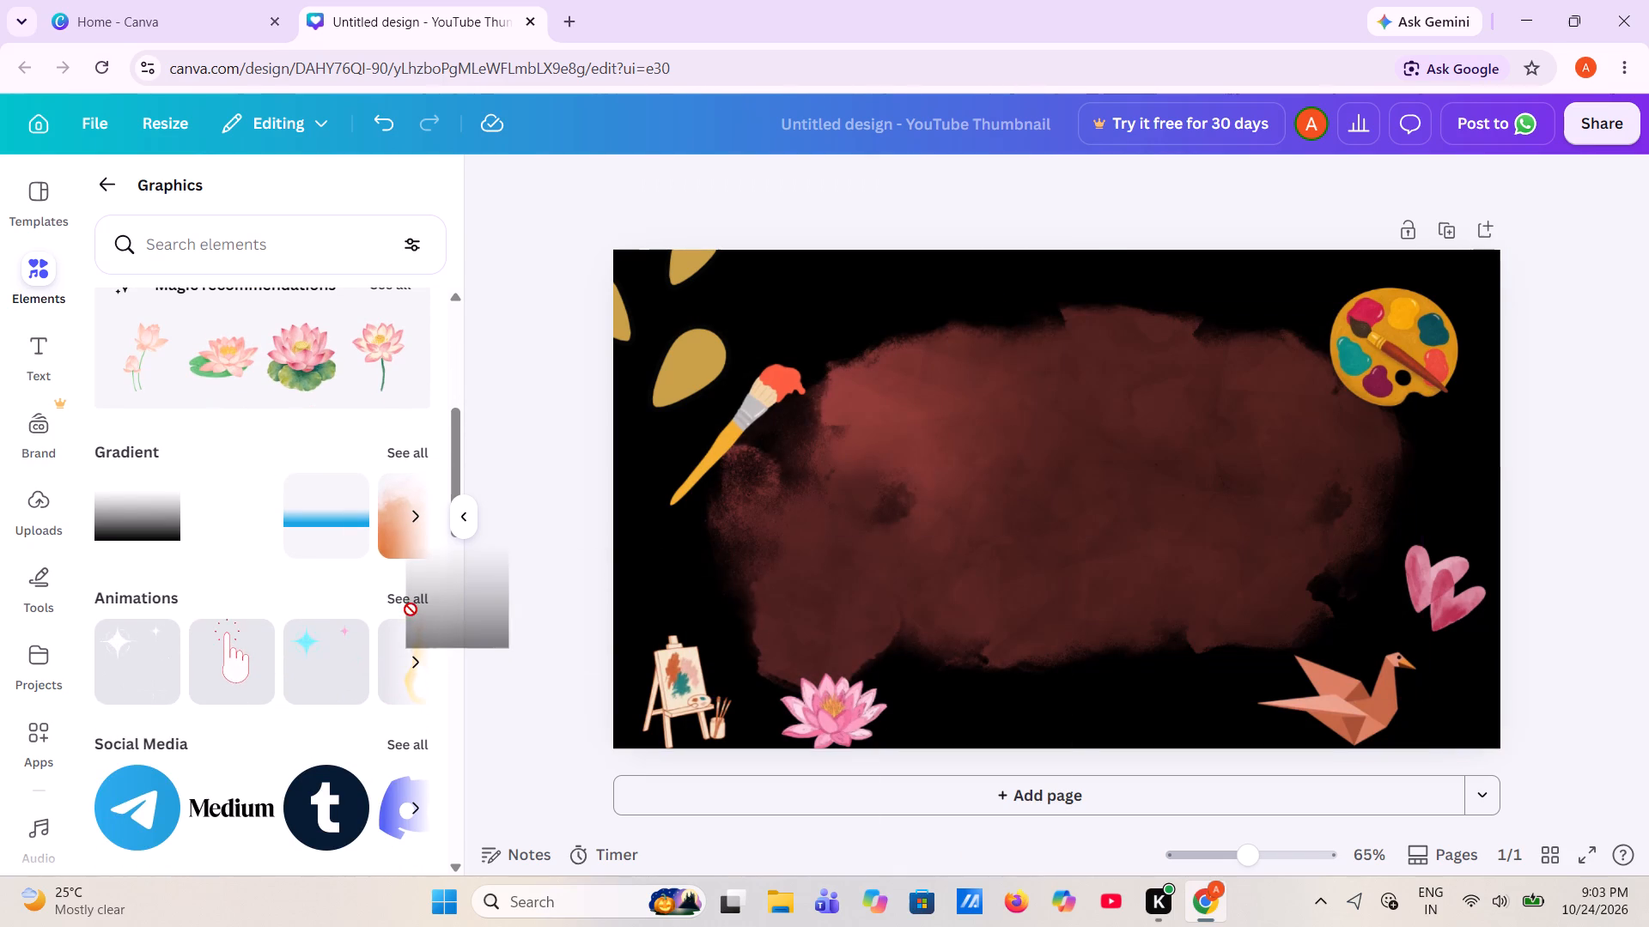
pyautogui.moveTo(411, 609); pyautogui.dragTo(411, 609)
pyautogui.scroll(-1, 354, 662)
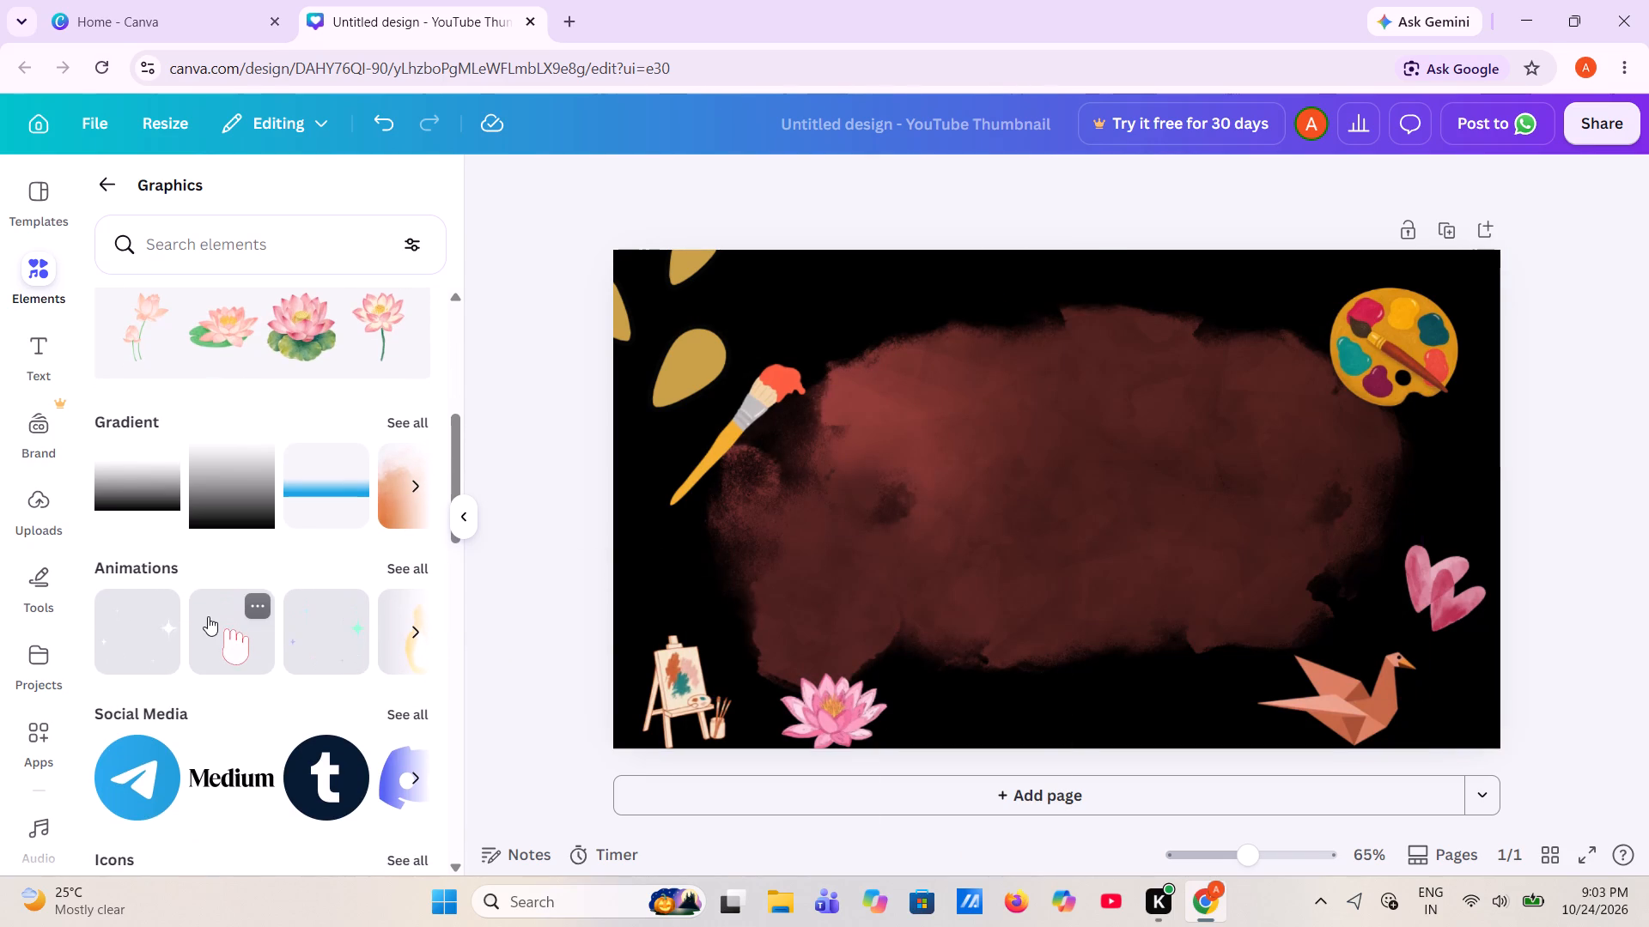
pyautogui.click(208, 616)
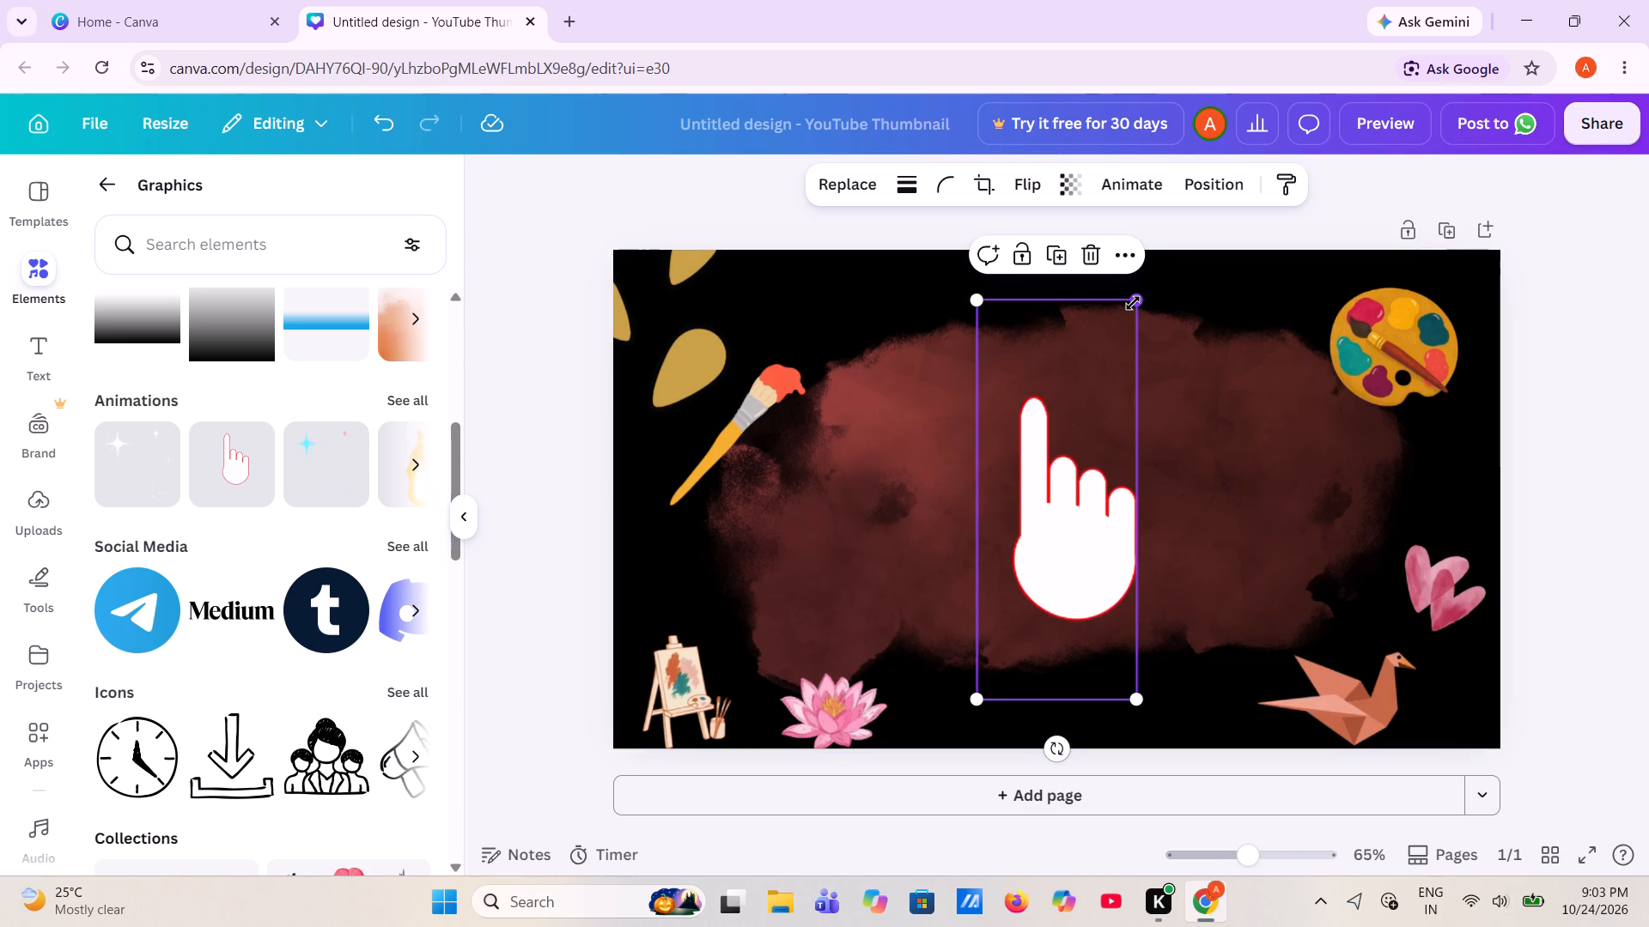
pyautogui.moveTo(1133, 303); pyautogui.dragTo(1056, 645)
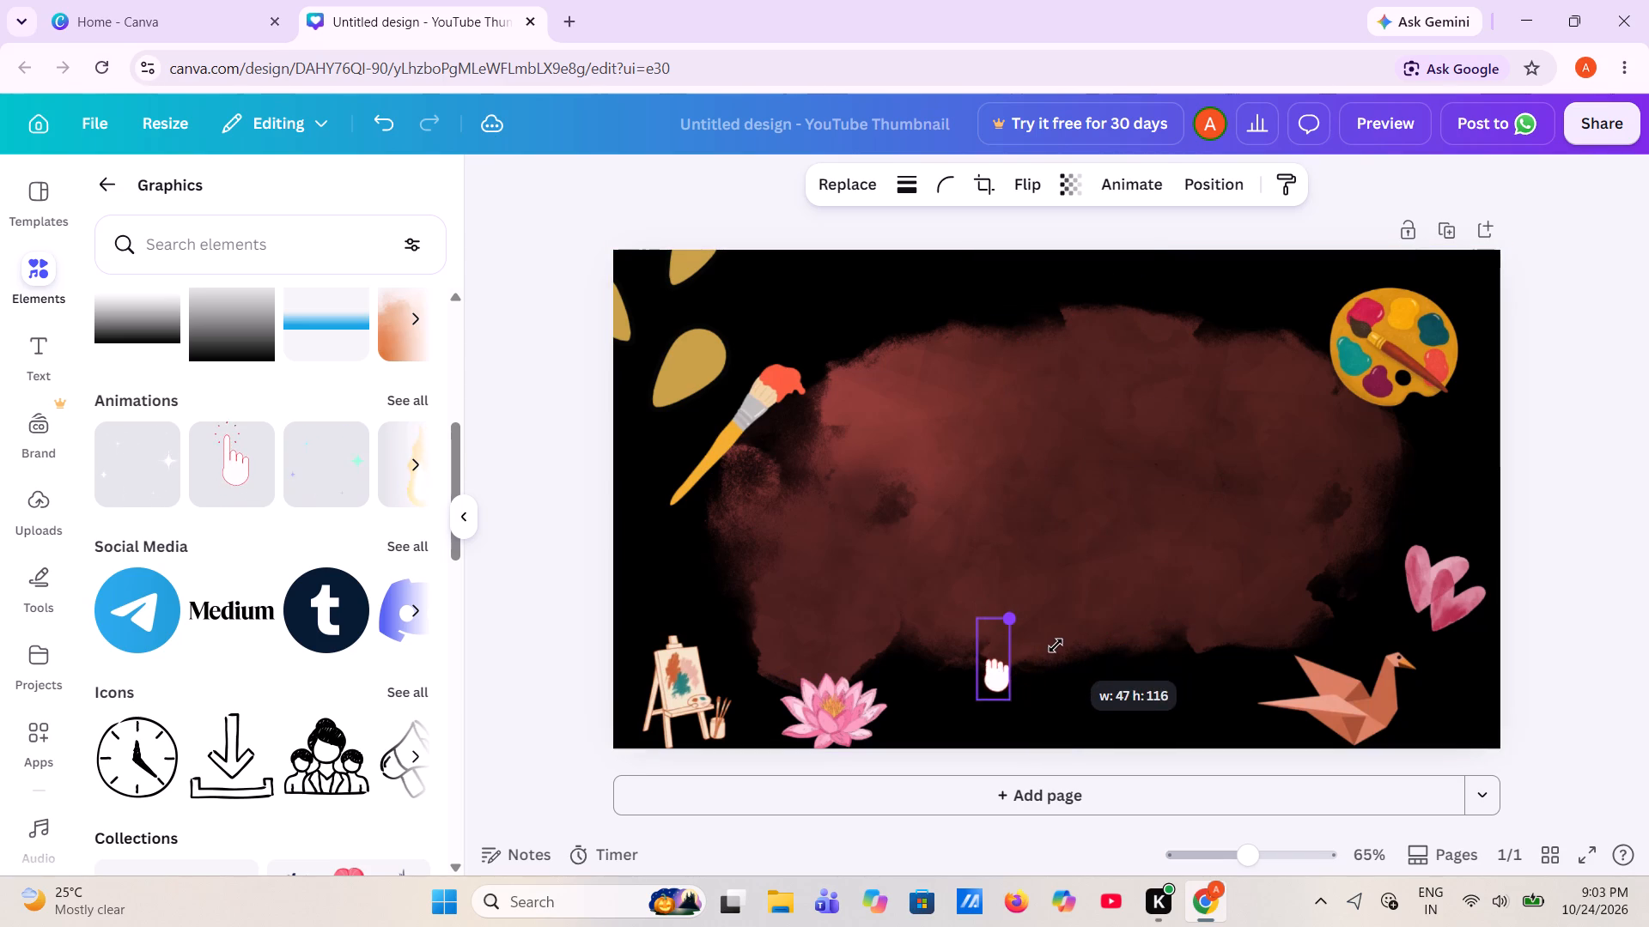
pyautogui.moveTo(1056, 645); pyautogui.dragTo(1055, 653)
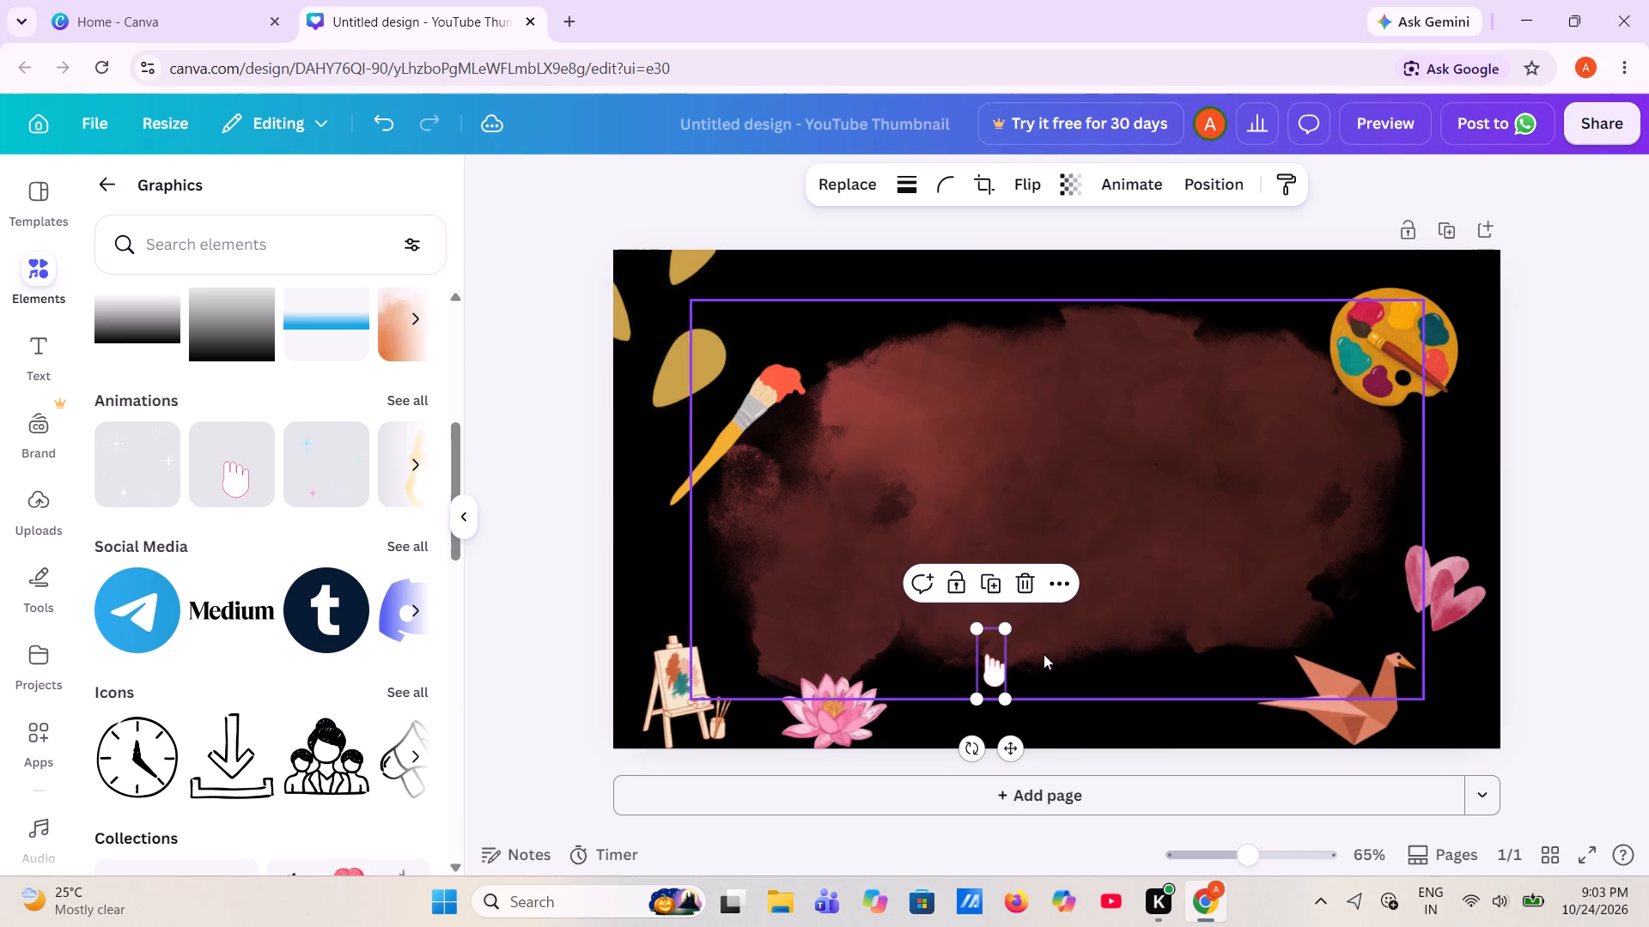
pyautogui.moveTo(992, 655); pyautogui.dragTo(838, 342)
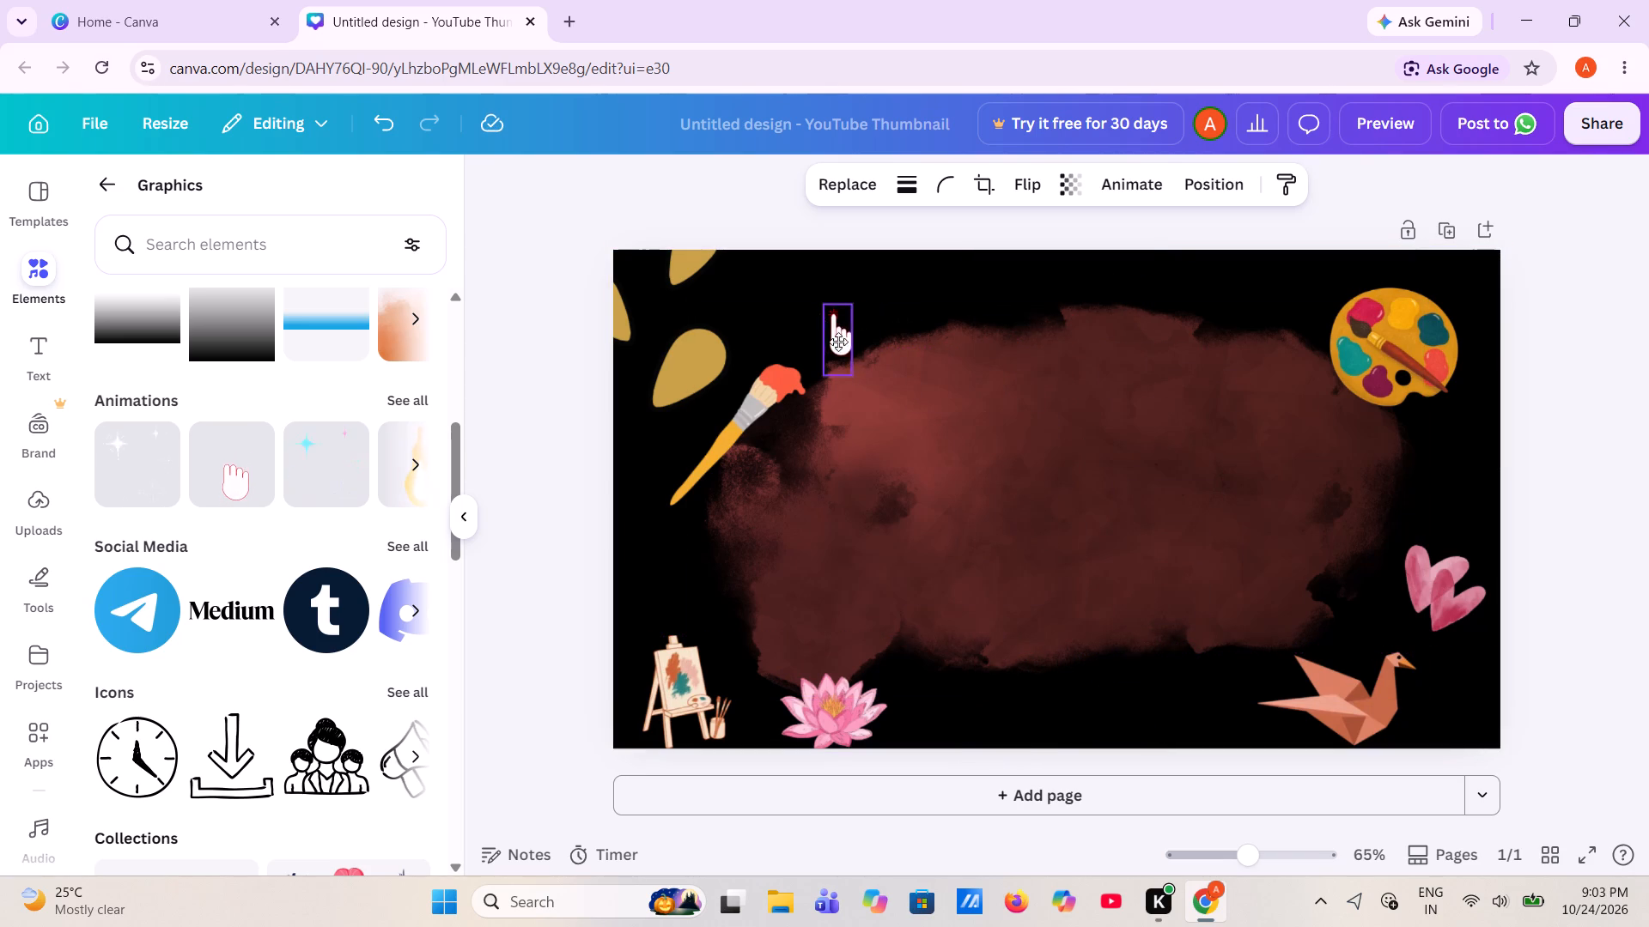
pyautogui.moveTo(838, 342); pyautogui.dragTo(692, 590)
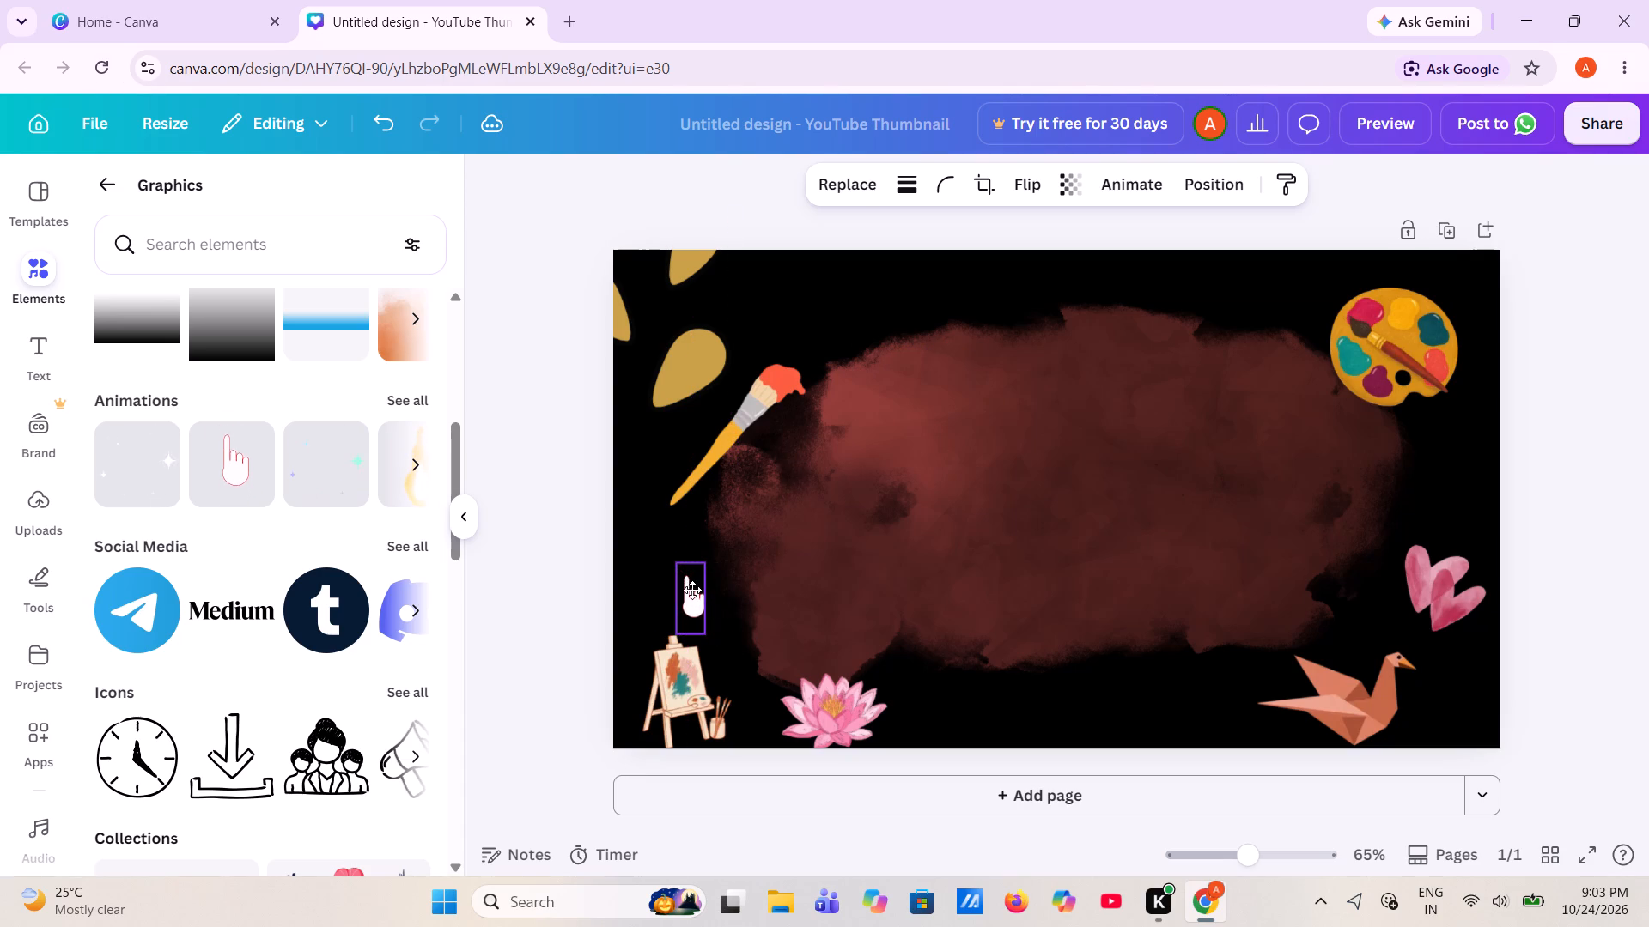
pyautogui.moveTo(692, 590); pyautogui.dragTo(693, 591)
pyautogui.moveTo(693, 591); pyautogui.dragTo(696, 589)
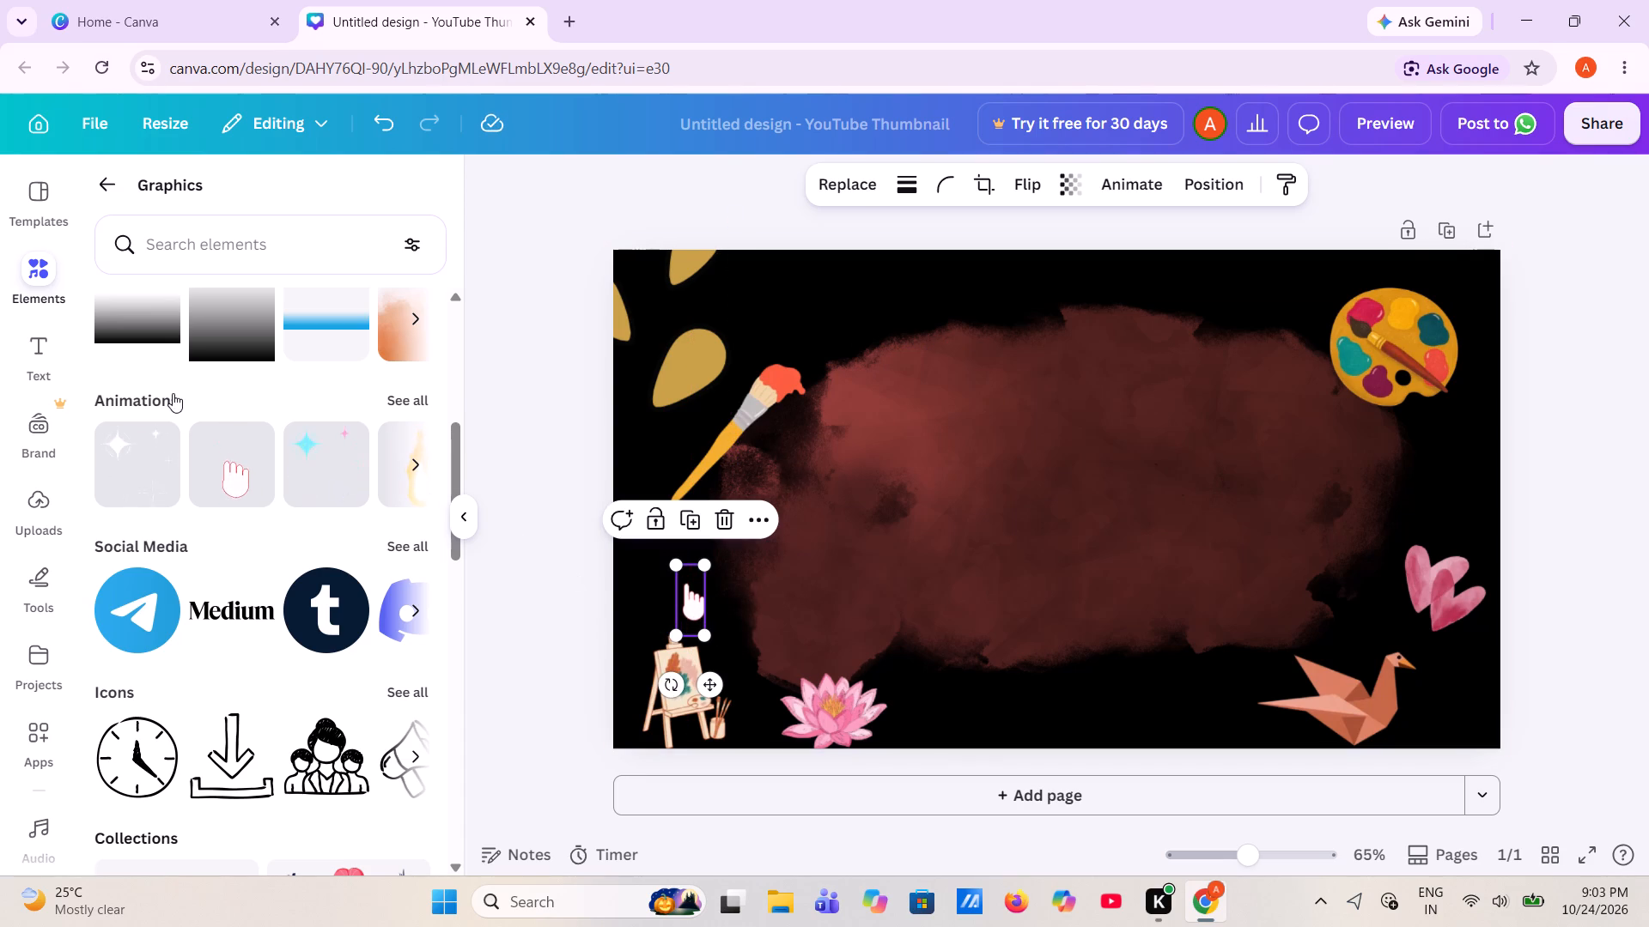
# Search the graphics for "subscribe", add the ornate red-and-gold Subscribe banner, shrink it and place it at the page's left edge above the pointing hand.
pyautogui.scroll(4, 173, 393)
pyautogui.click(216, 240)
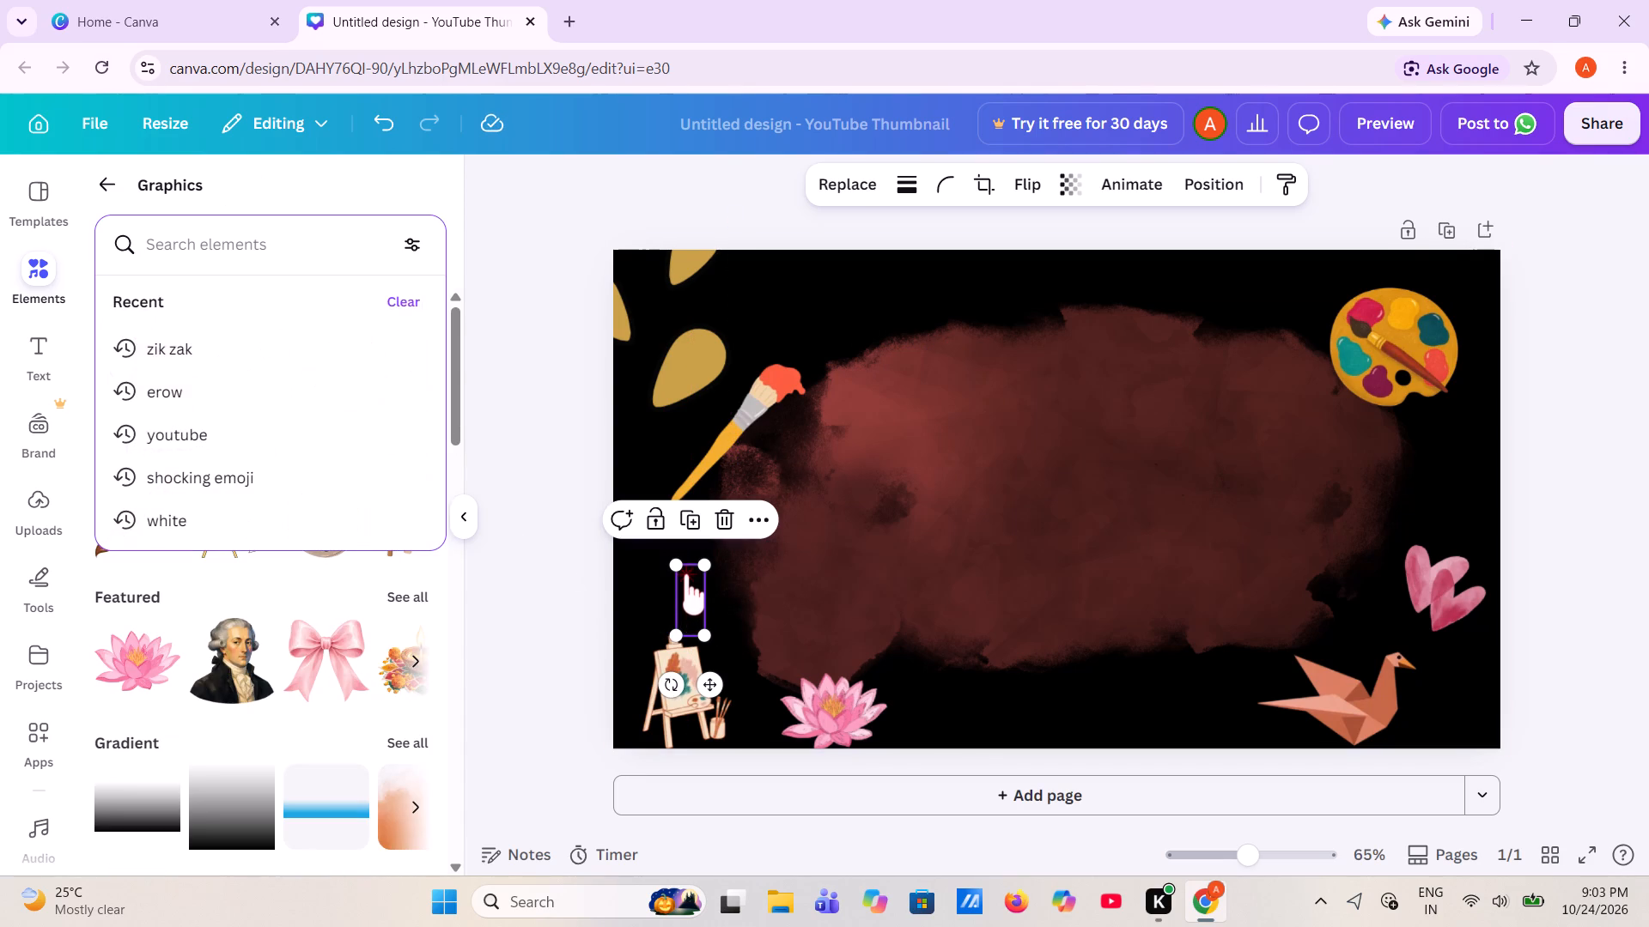
pyautogui.write('su')
pyautogui.write('bs')
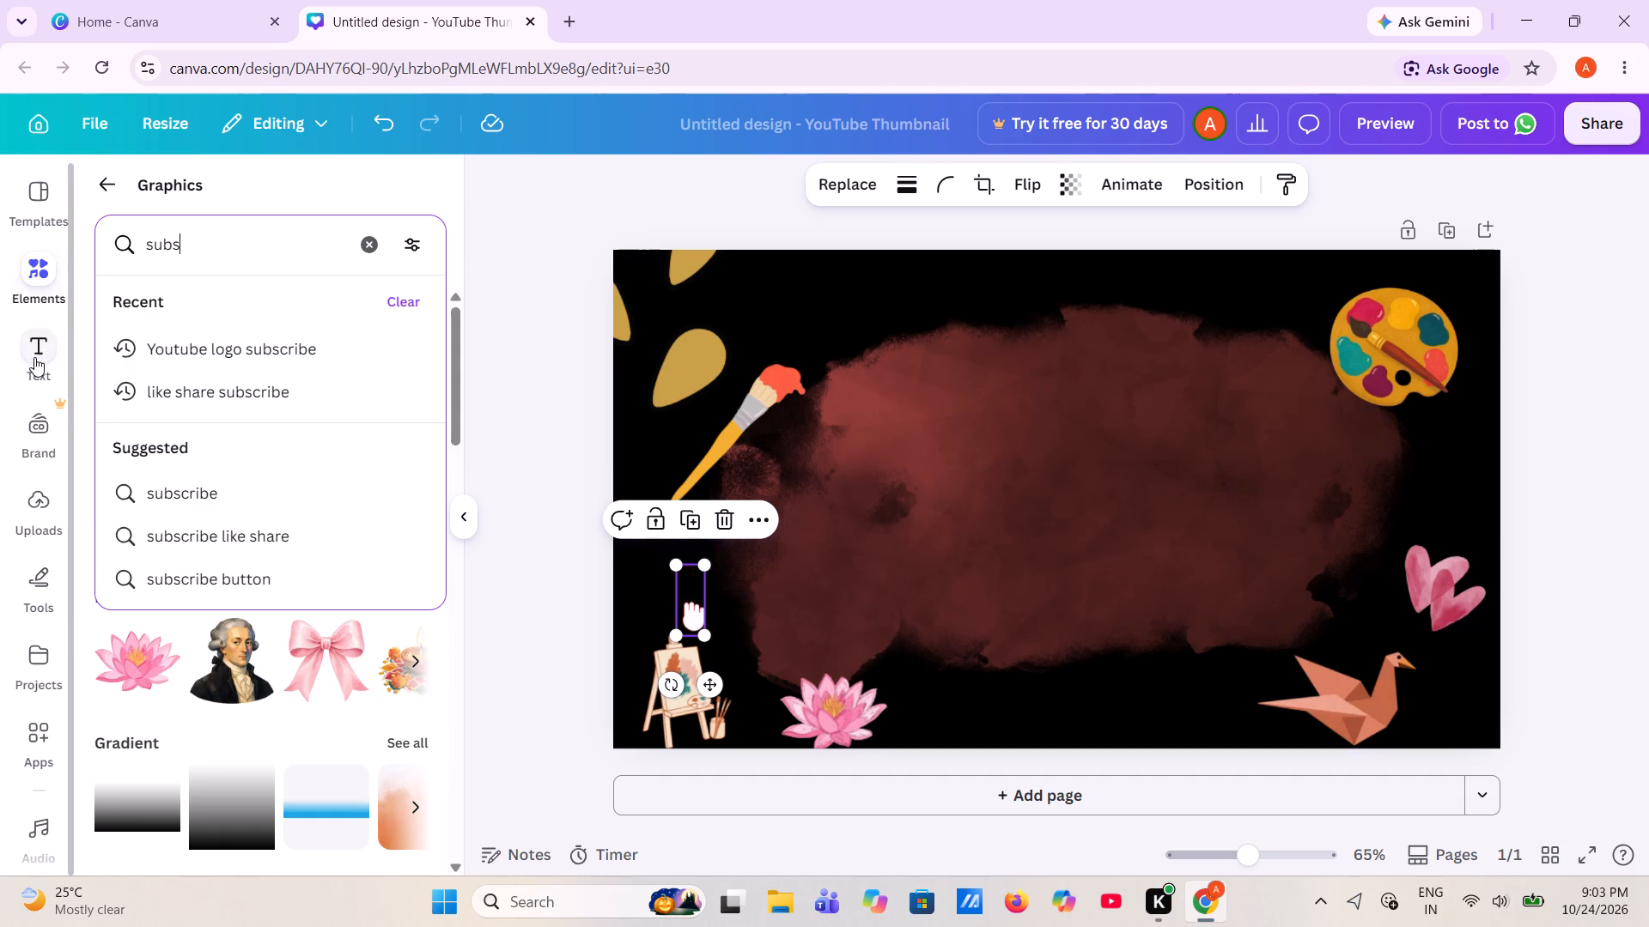
pyautogui.click(188, 476)
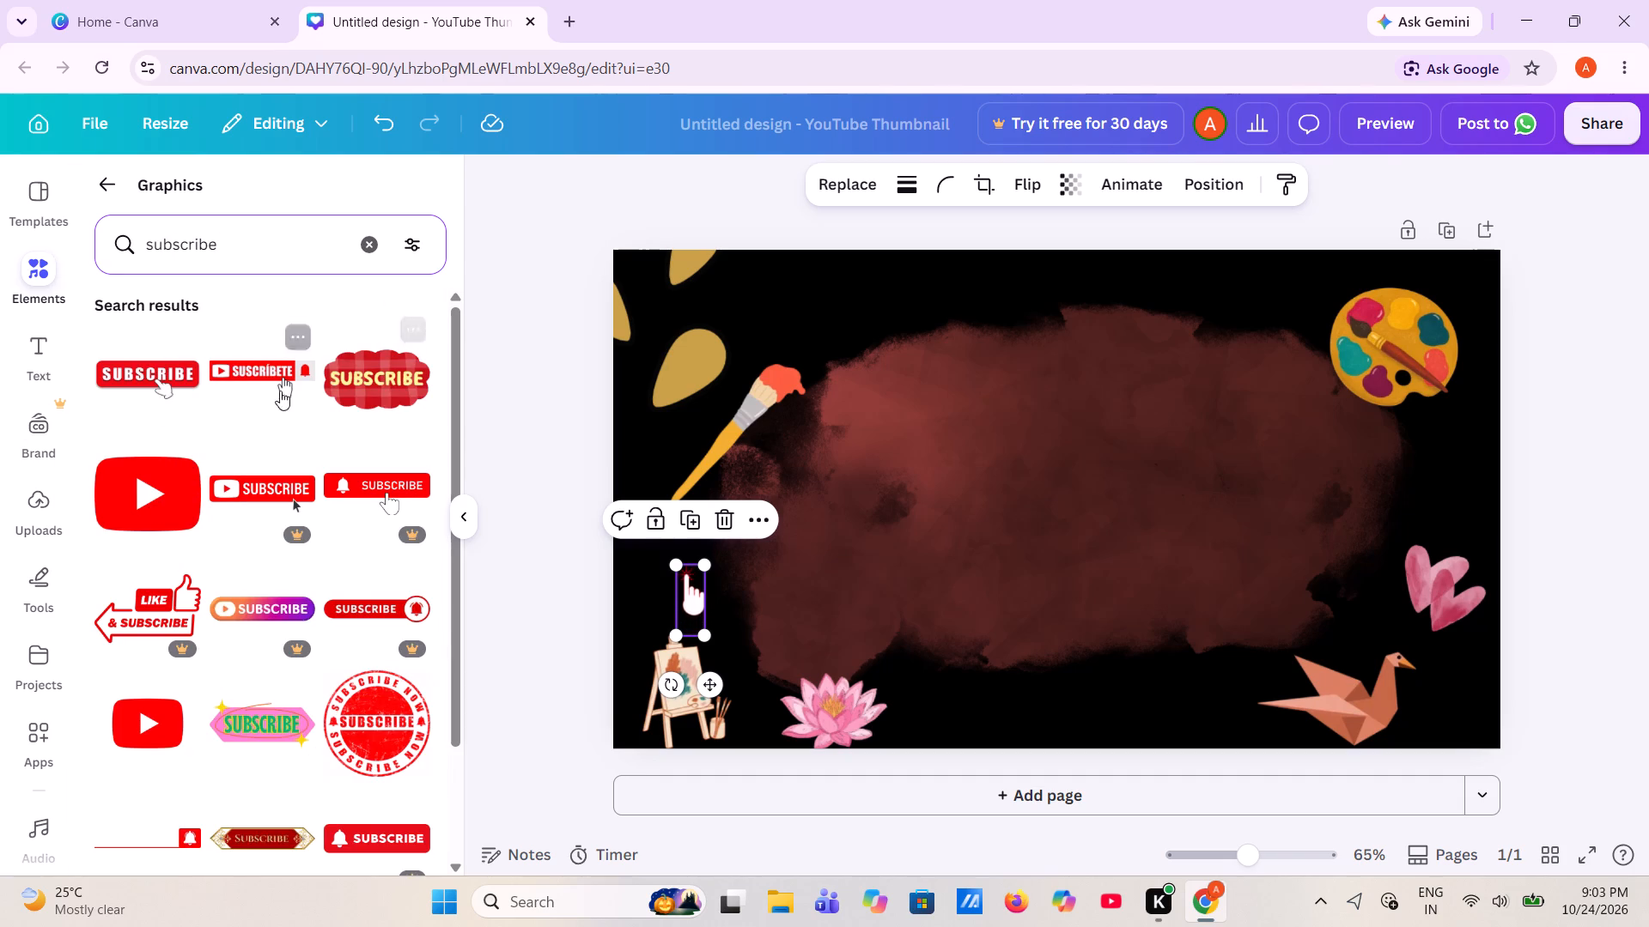
pyautogui.scroll(-1, 306, 576)
pyautogui.scroll(-1, 269, 734)
pyautogui.click(246, 591)
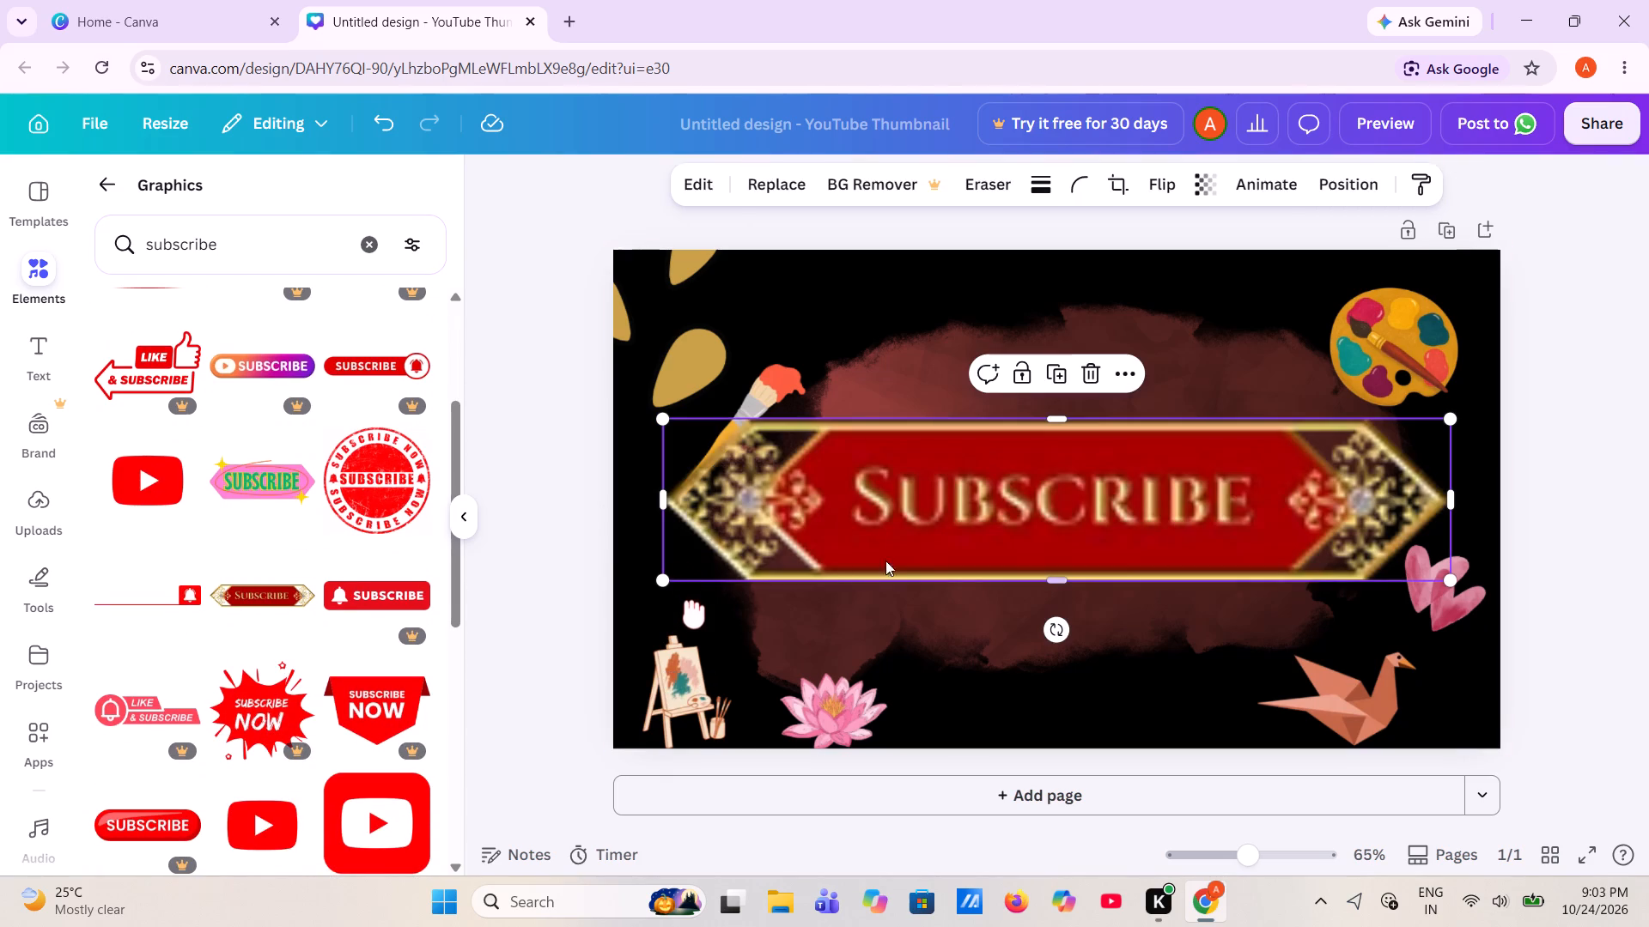
pyautogui.moveTo(1450, 424); pyautogui.dragTo(849, 557)
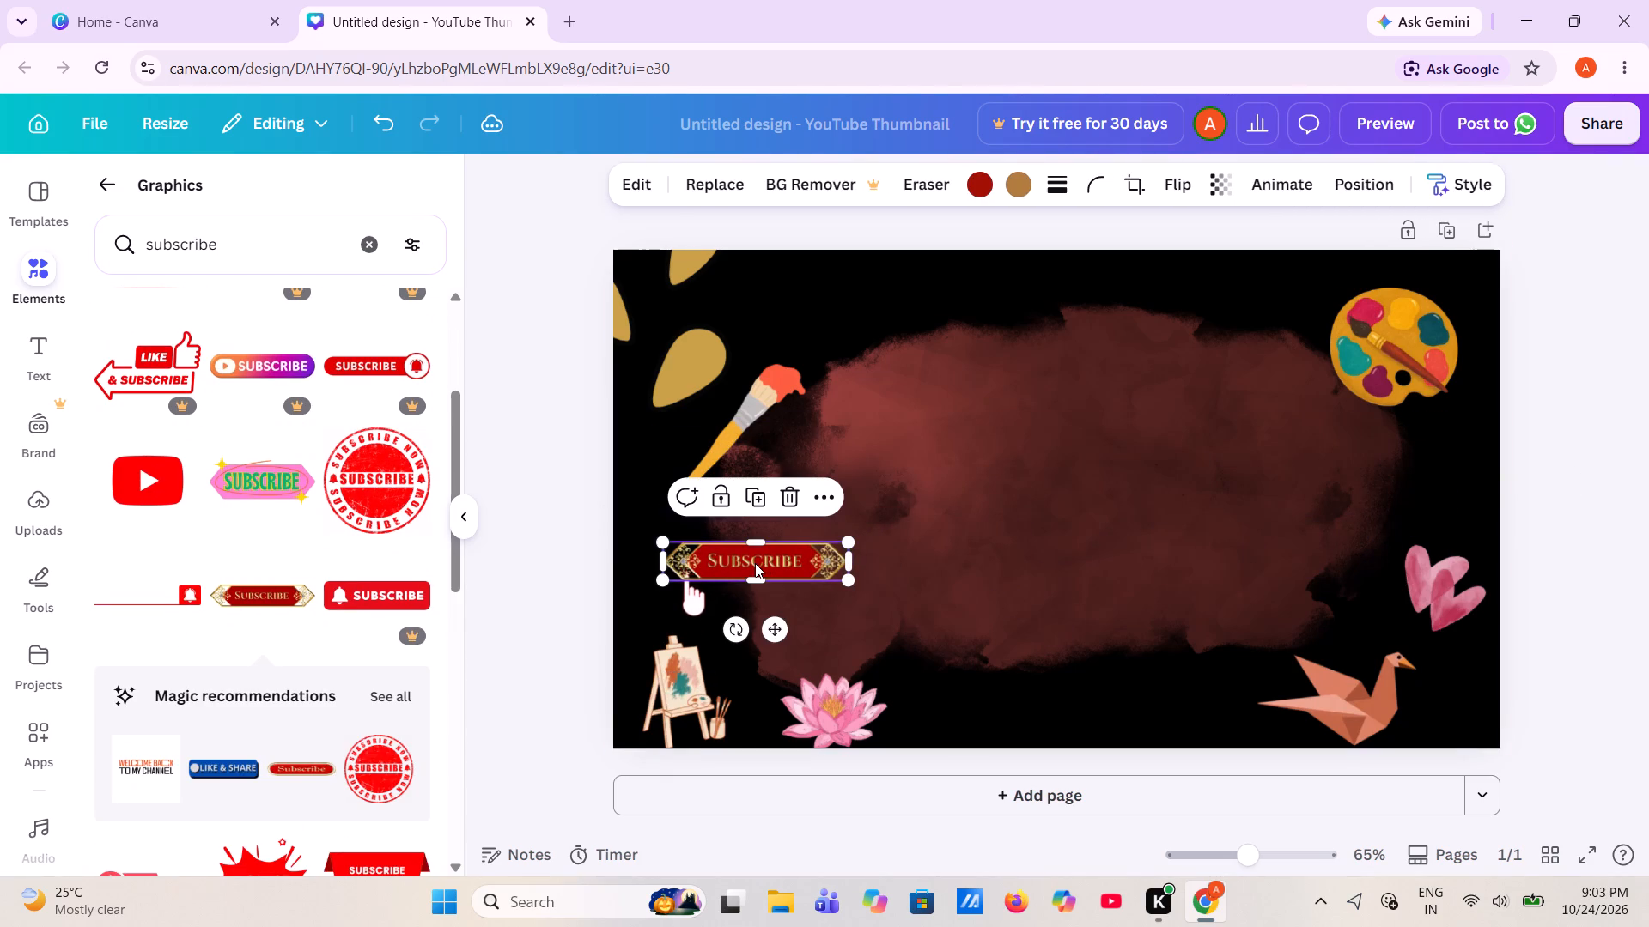
pyautogui.moveTo(755, 563); pyautogui.dragTo(700, 555)
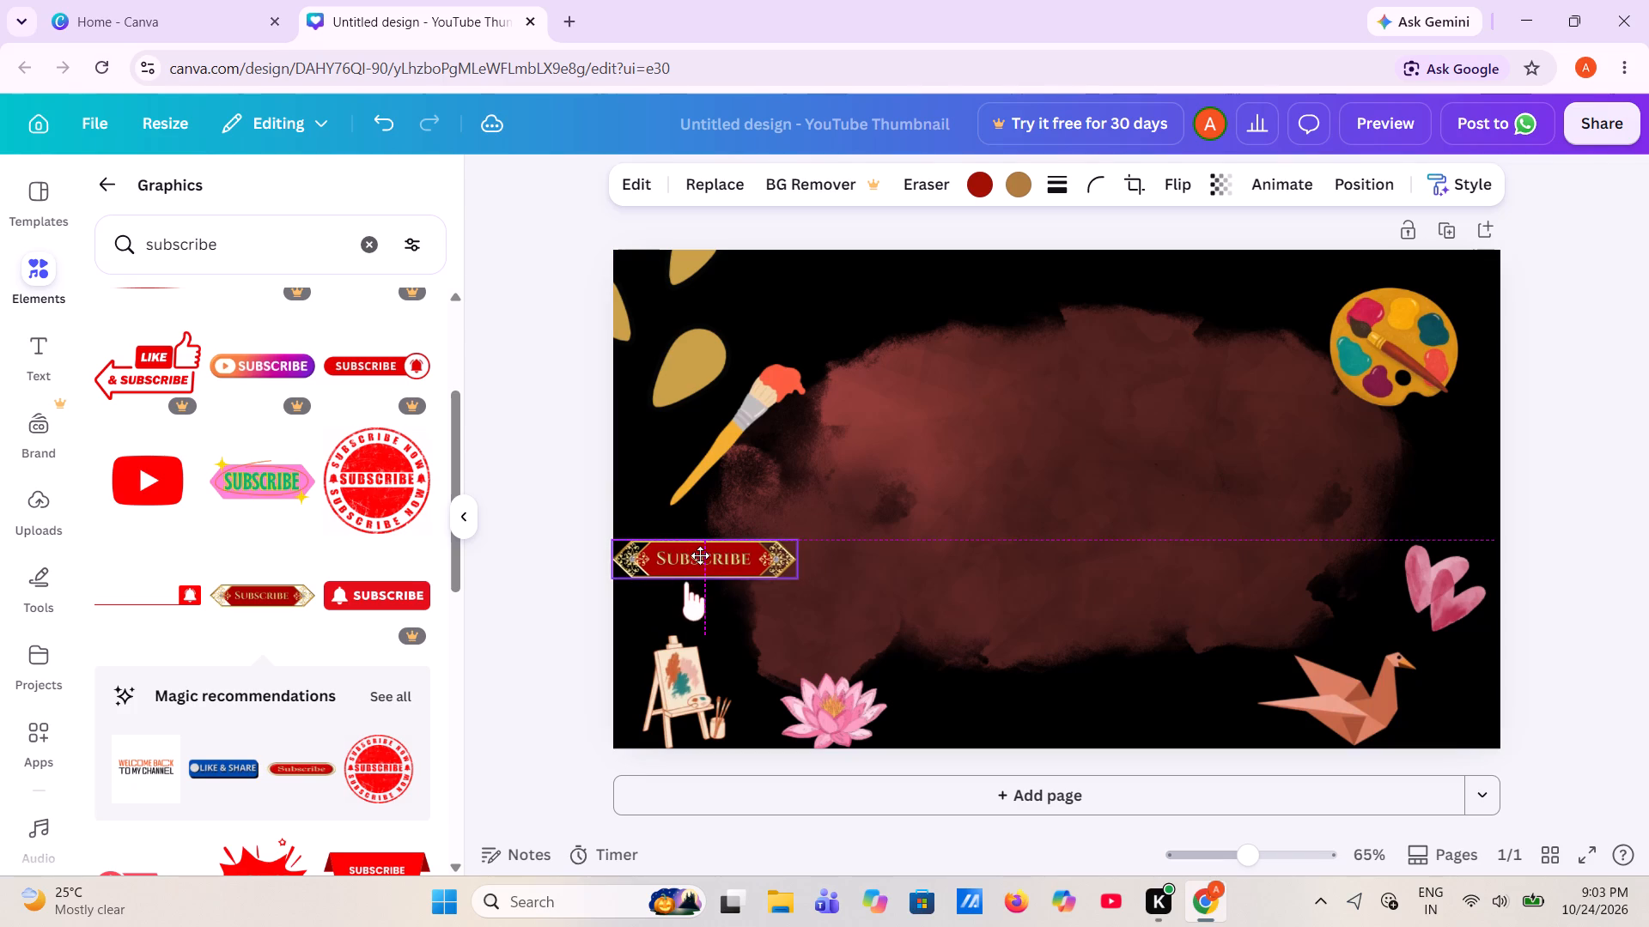
pyautogui.moveTo(700, 555); pyautogui.dragTo(703, 555)
# Bring the pointing hand to the front and move it up so its fingertip overlaps the Subscribe banner.
pyautogui.moveTo(699, 603); pyautogui.dragTo(703, 591)
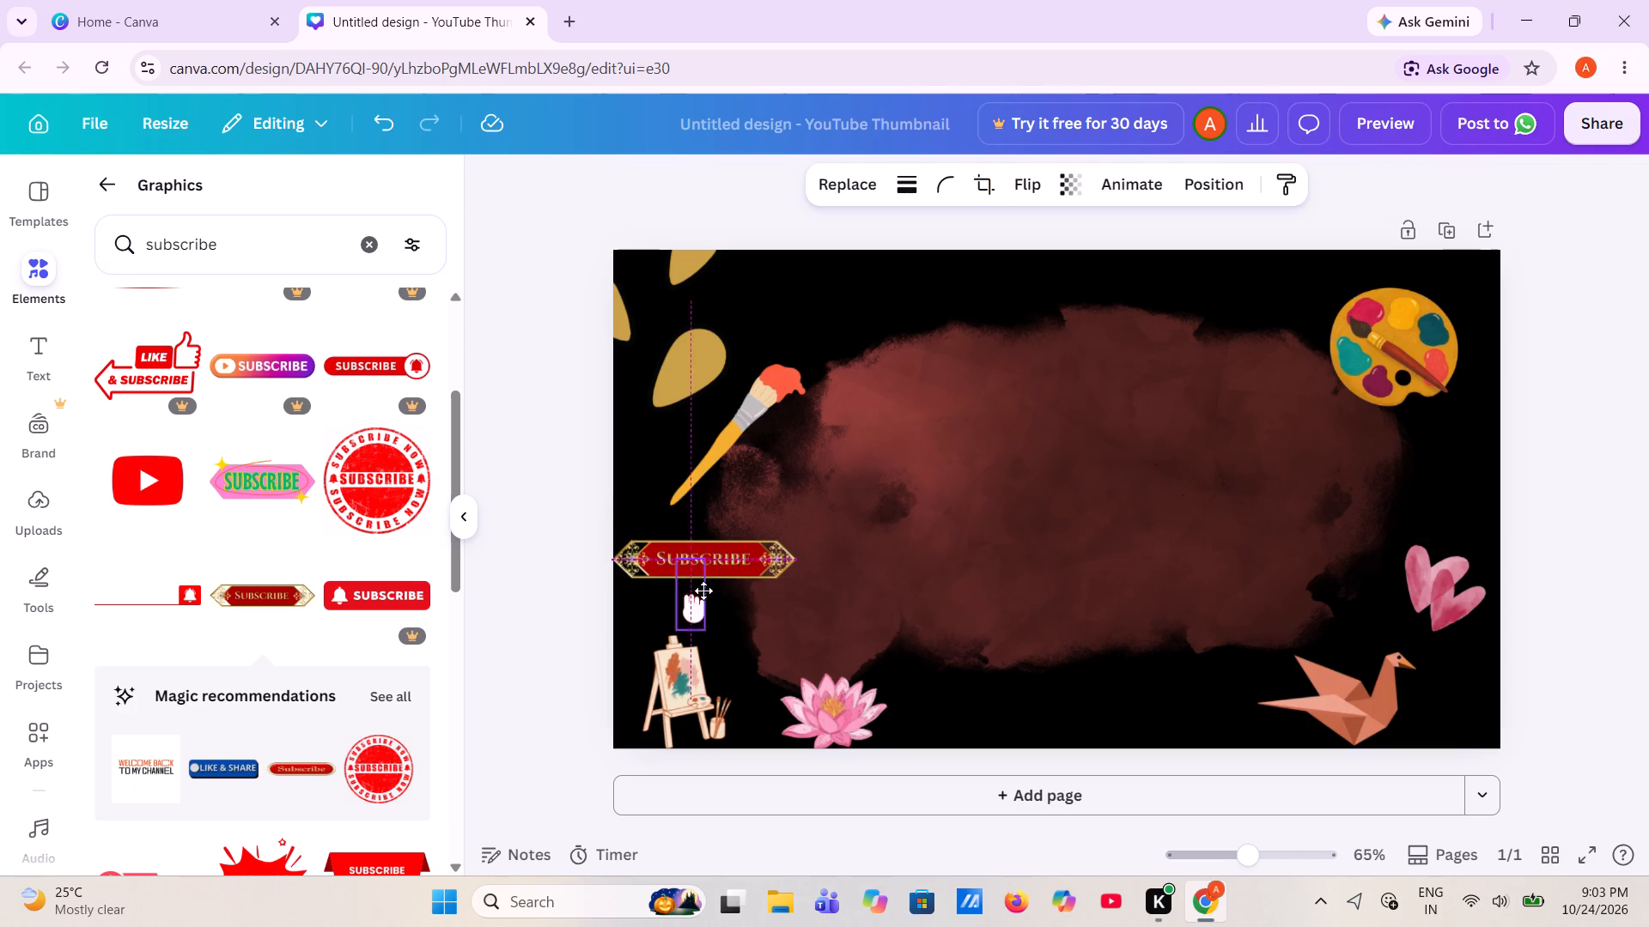
pyautogui.moveTo(703, 591); pyautogui.dragTo(699, 580)
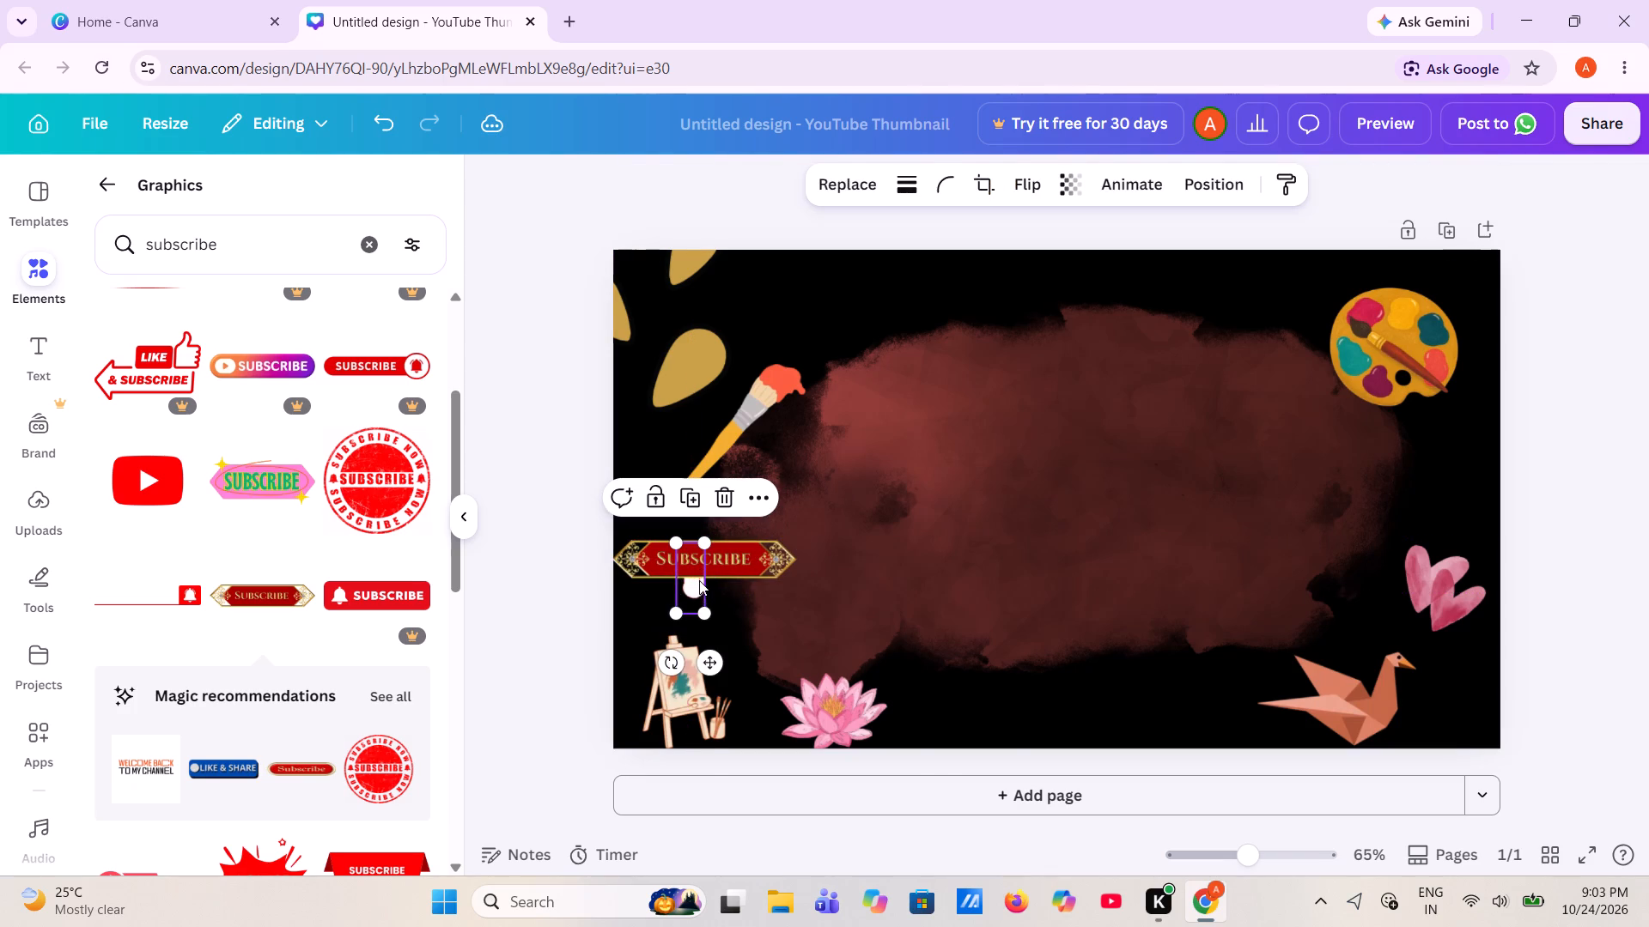
pyautogui.rightClick(699, 580)
pyautogui.click(811, 576)
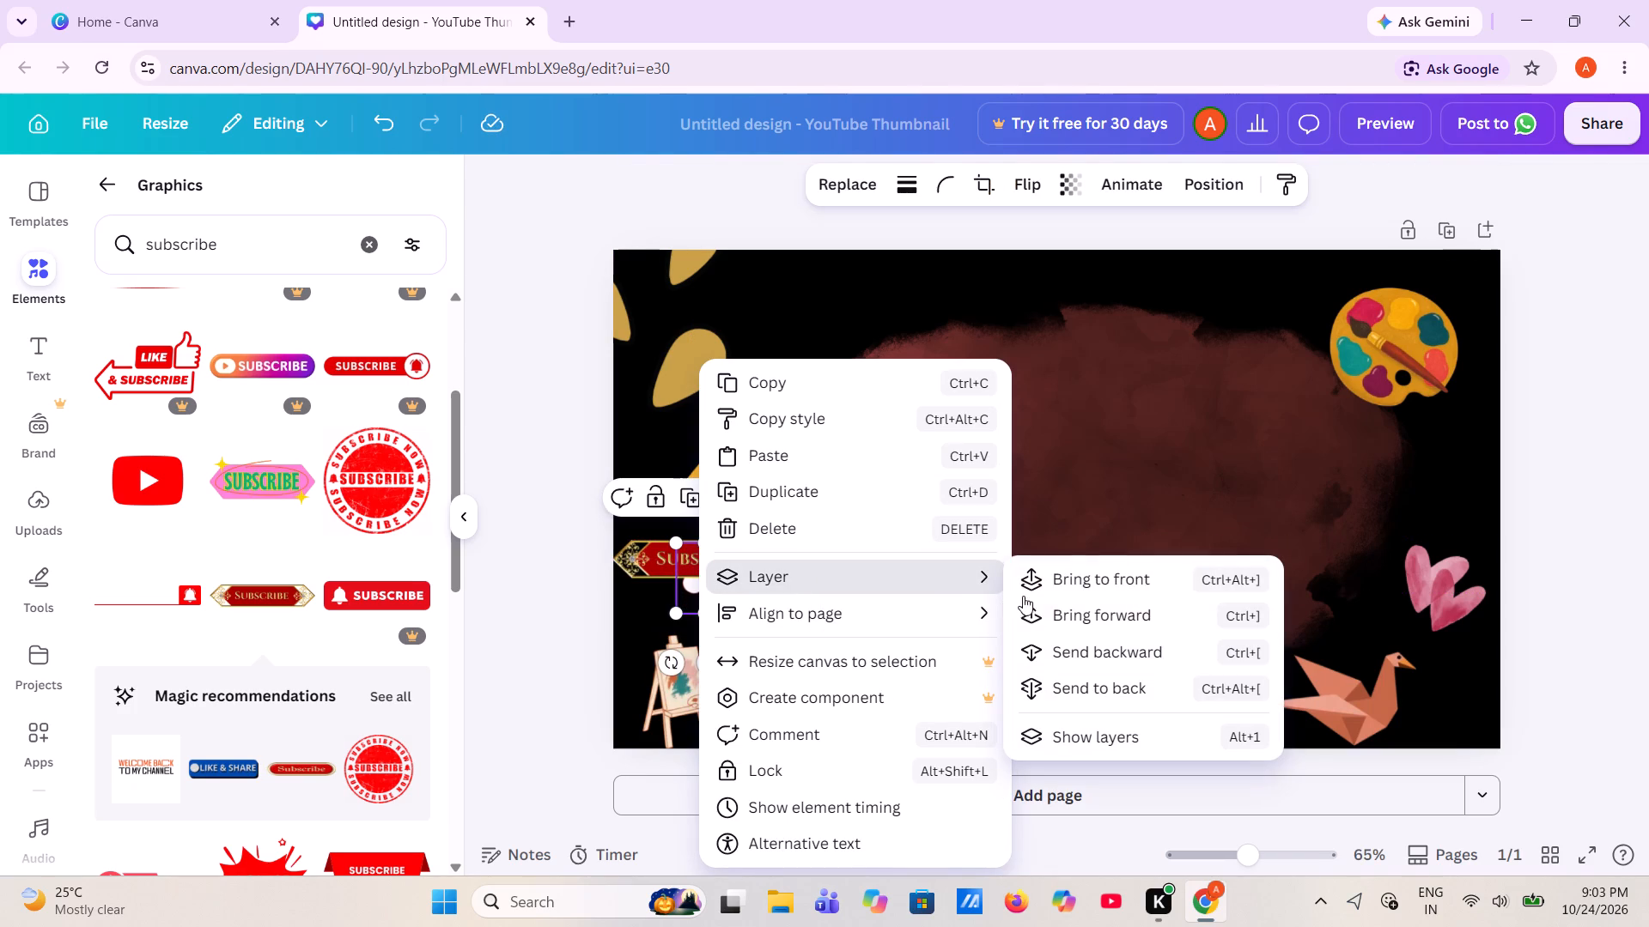
pyautogui.click(1056, 588)
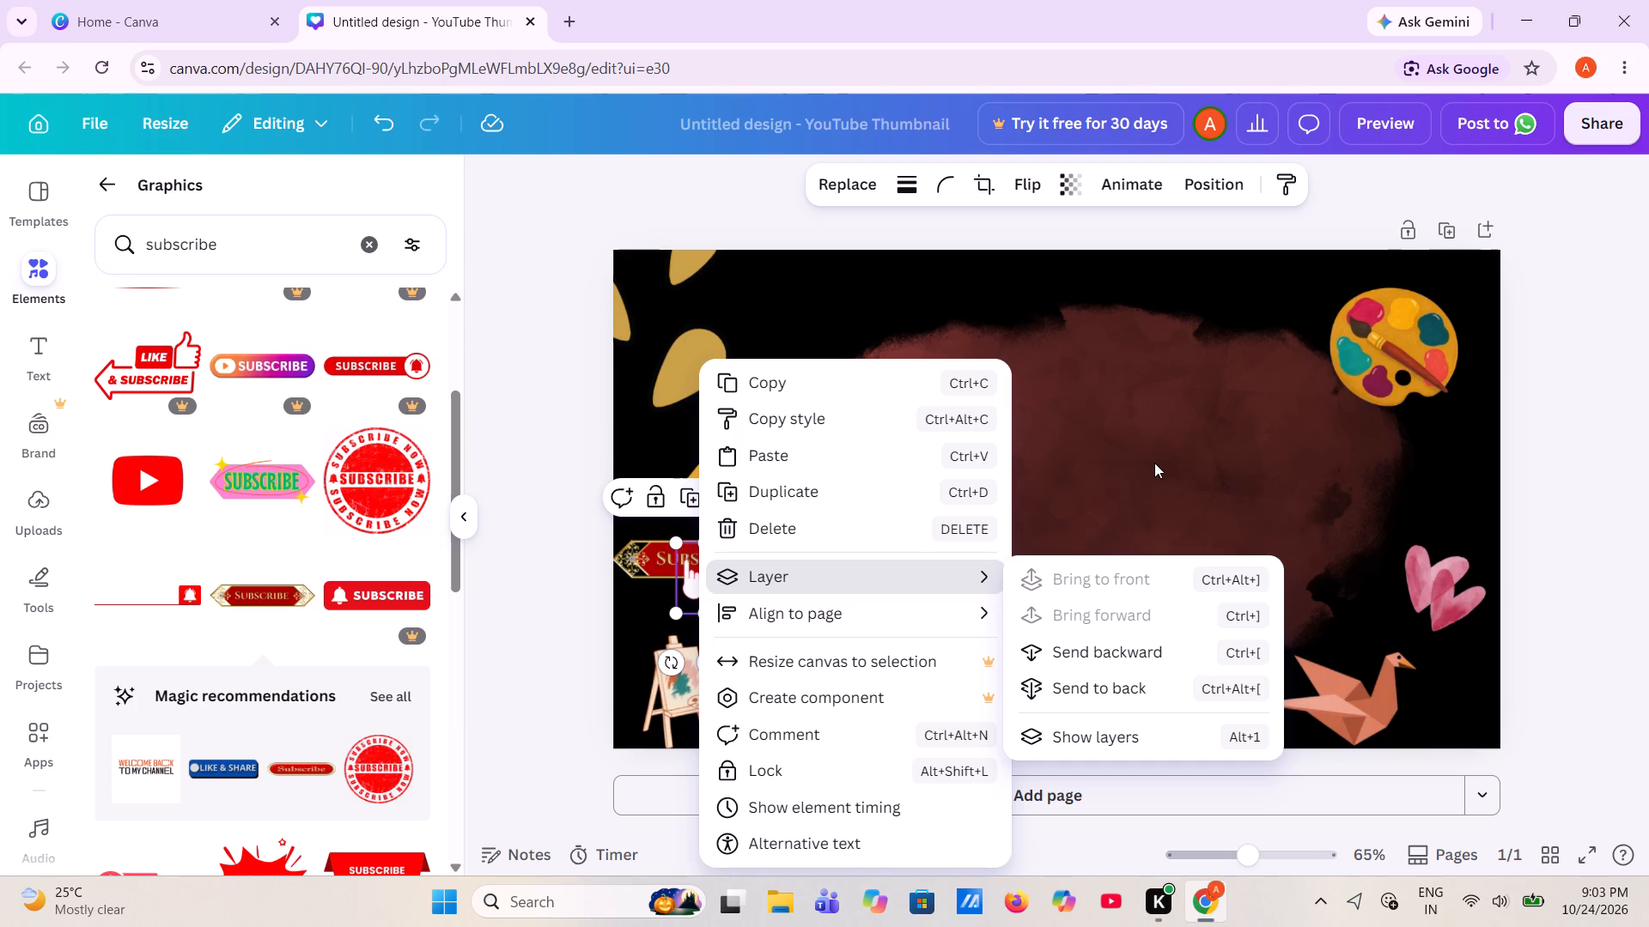
pyautogui.click(1154, 463)
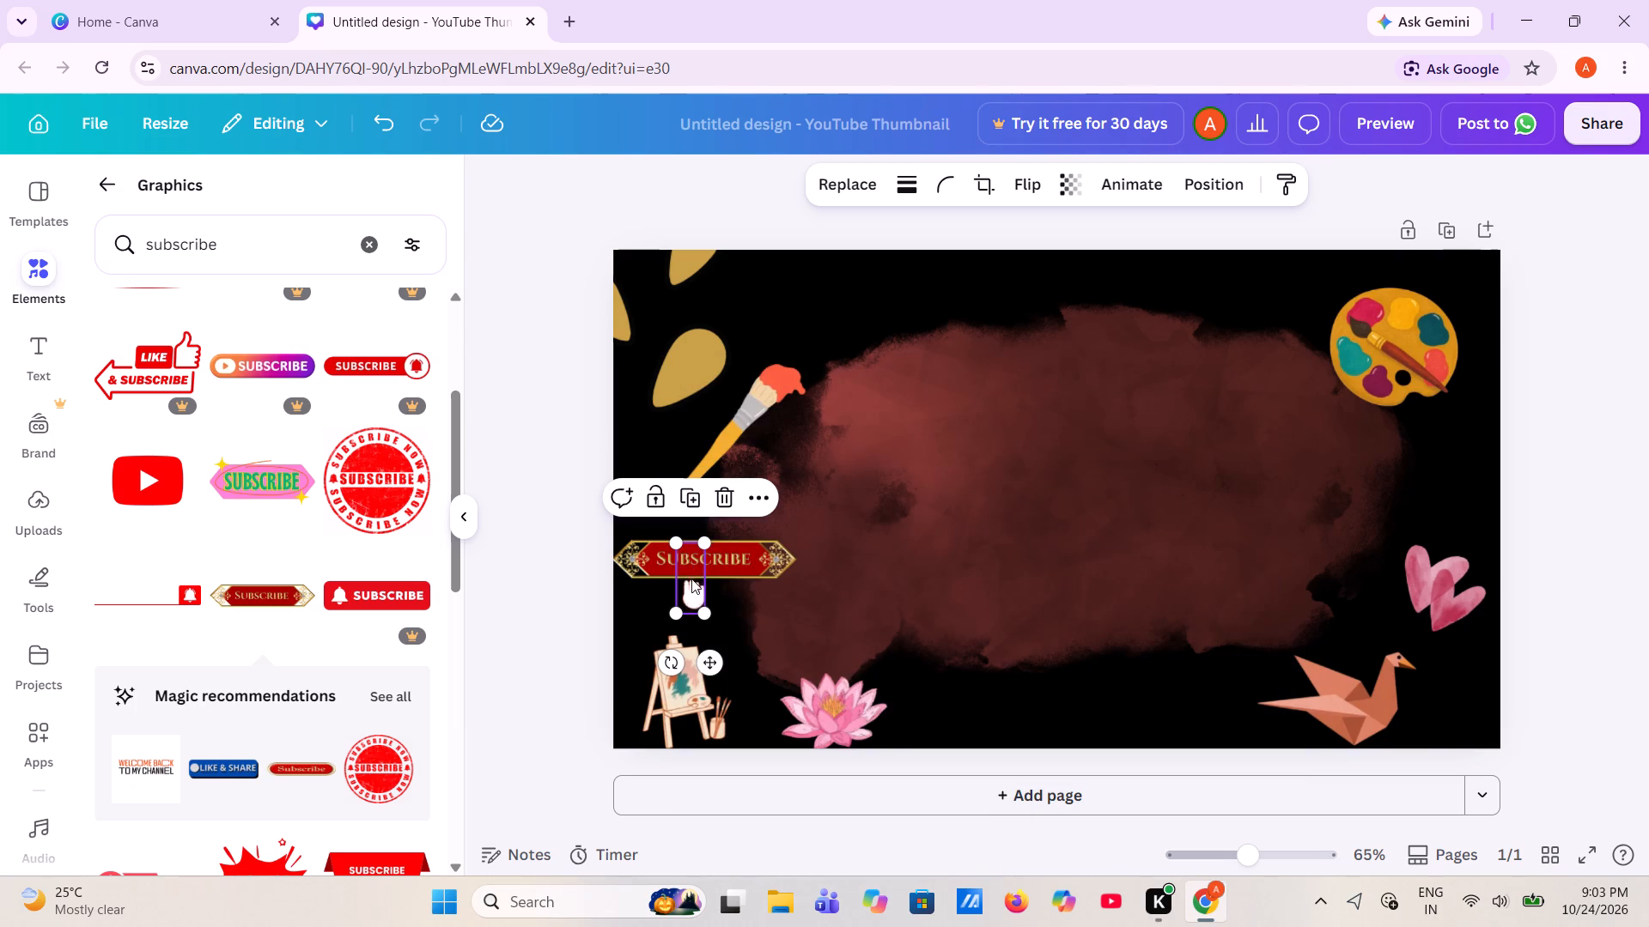
pyautogui.moveTo(691, 579); pyautogui.dragTo(687, 587)
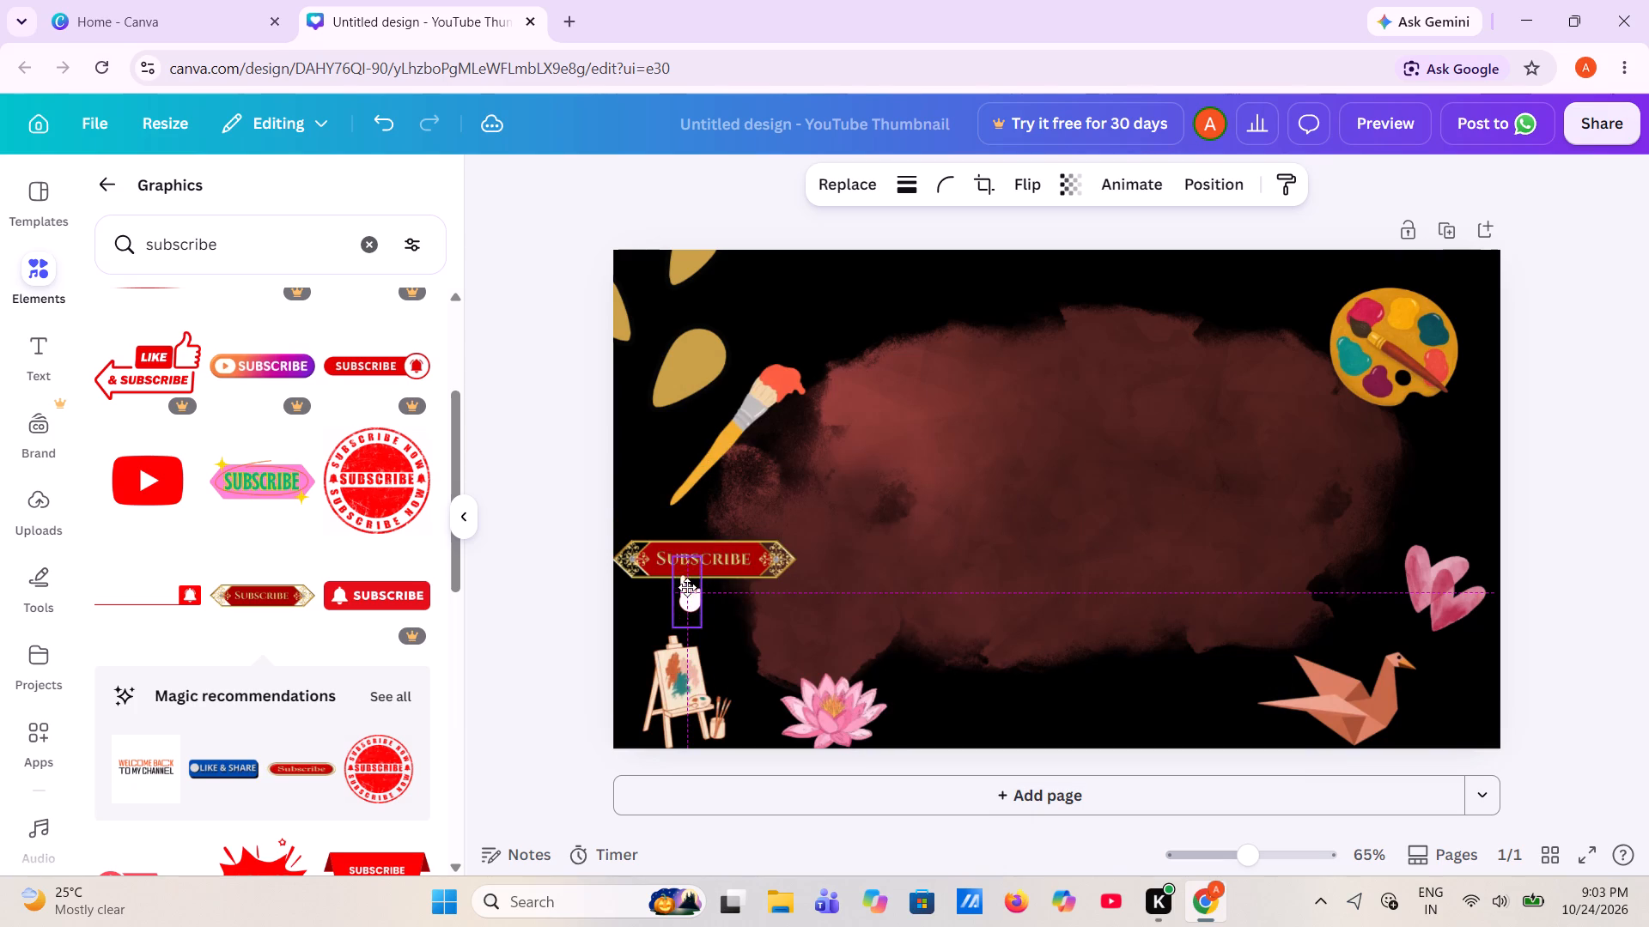
pyautogui.moveTo(687, 587); pyautogui.dragTo(697, 580)
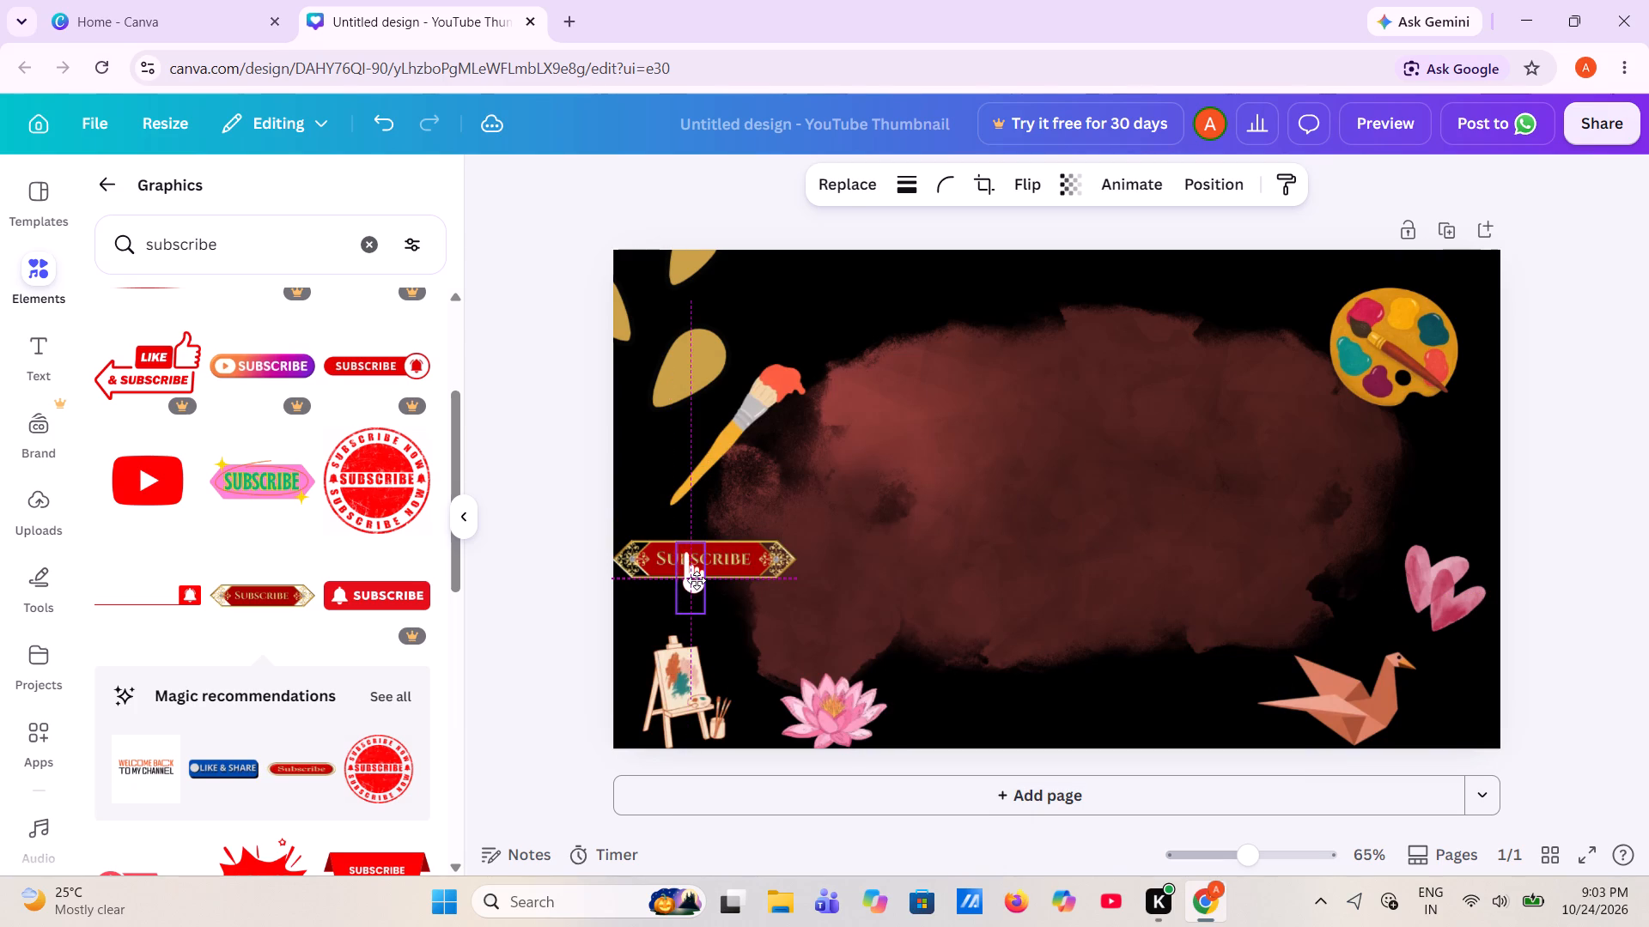
pyautogui.moveTo(697, 580); pyautogui.dragTo(695, 586)
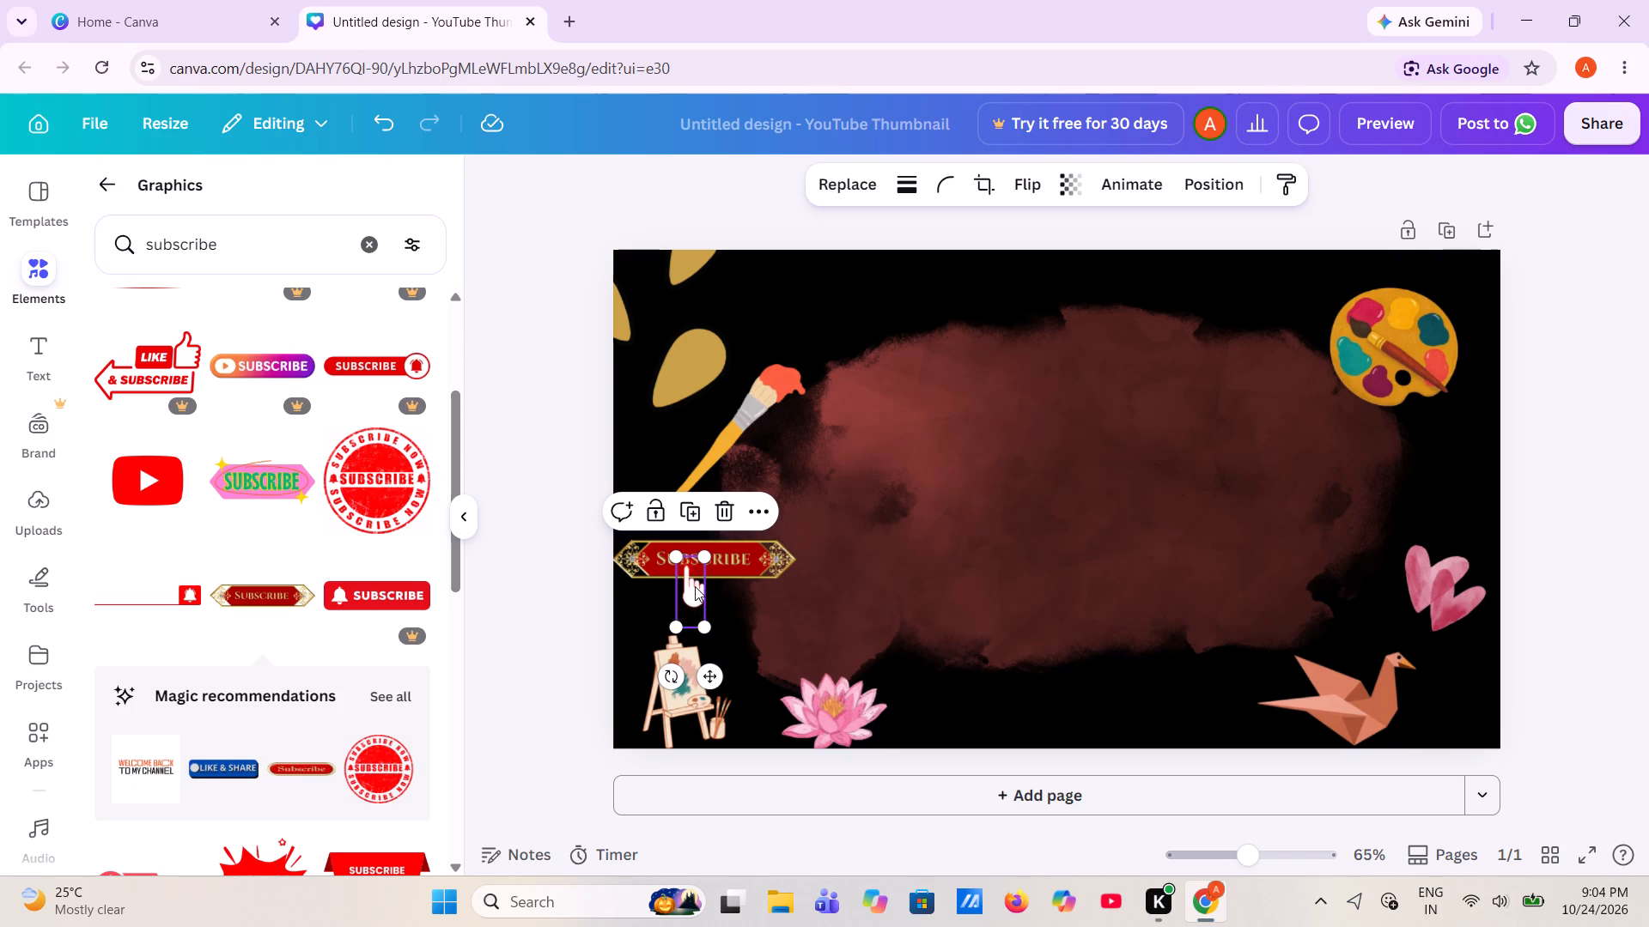
pyautogui.moveTo(691, 595); pyautogui.dragTo(691, 585)
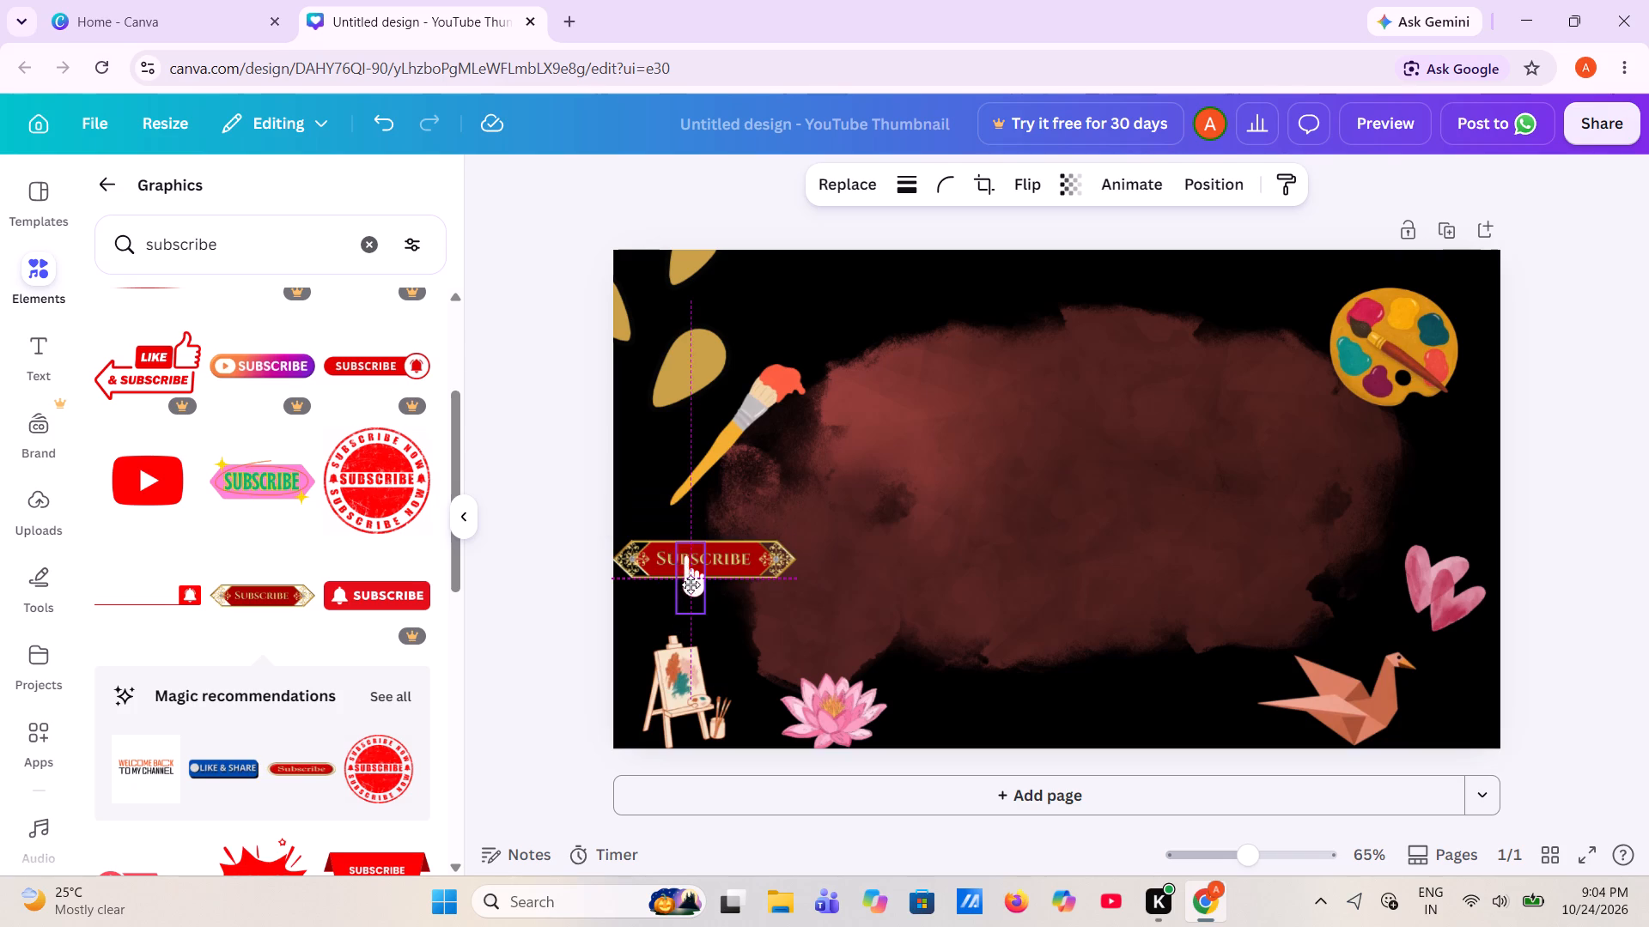
pyautogui.moveTo(691, 585); pyautogui.dragTo(691, 582)
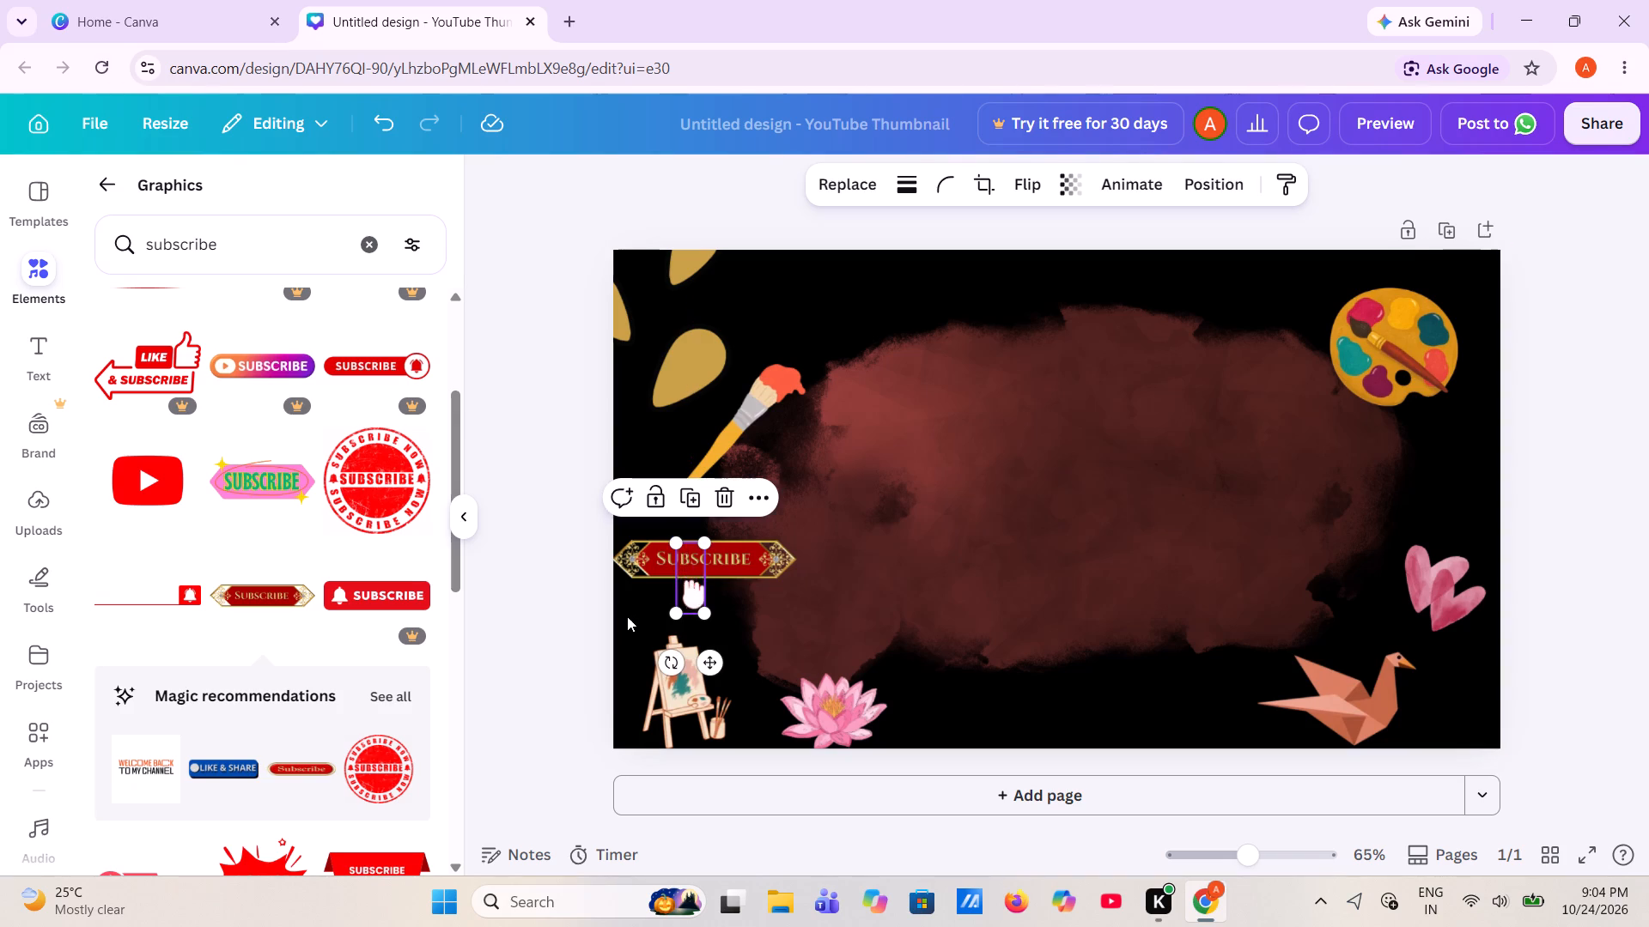
pyautogui.click(596, 454)
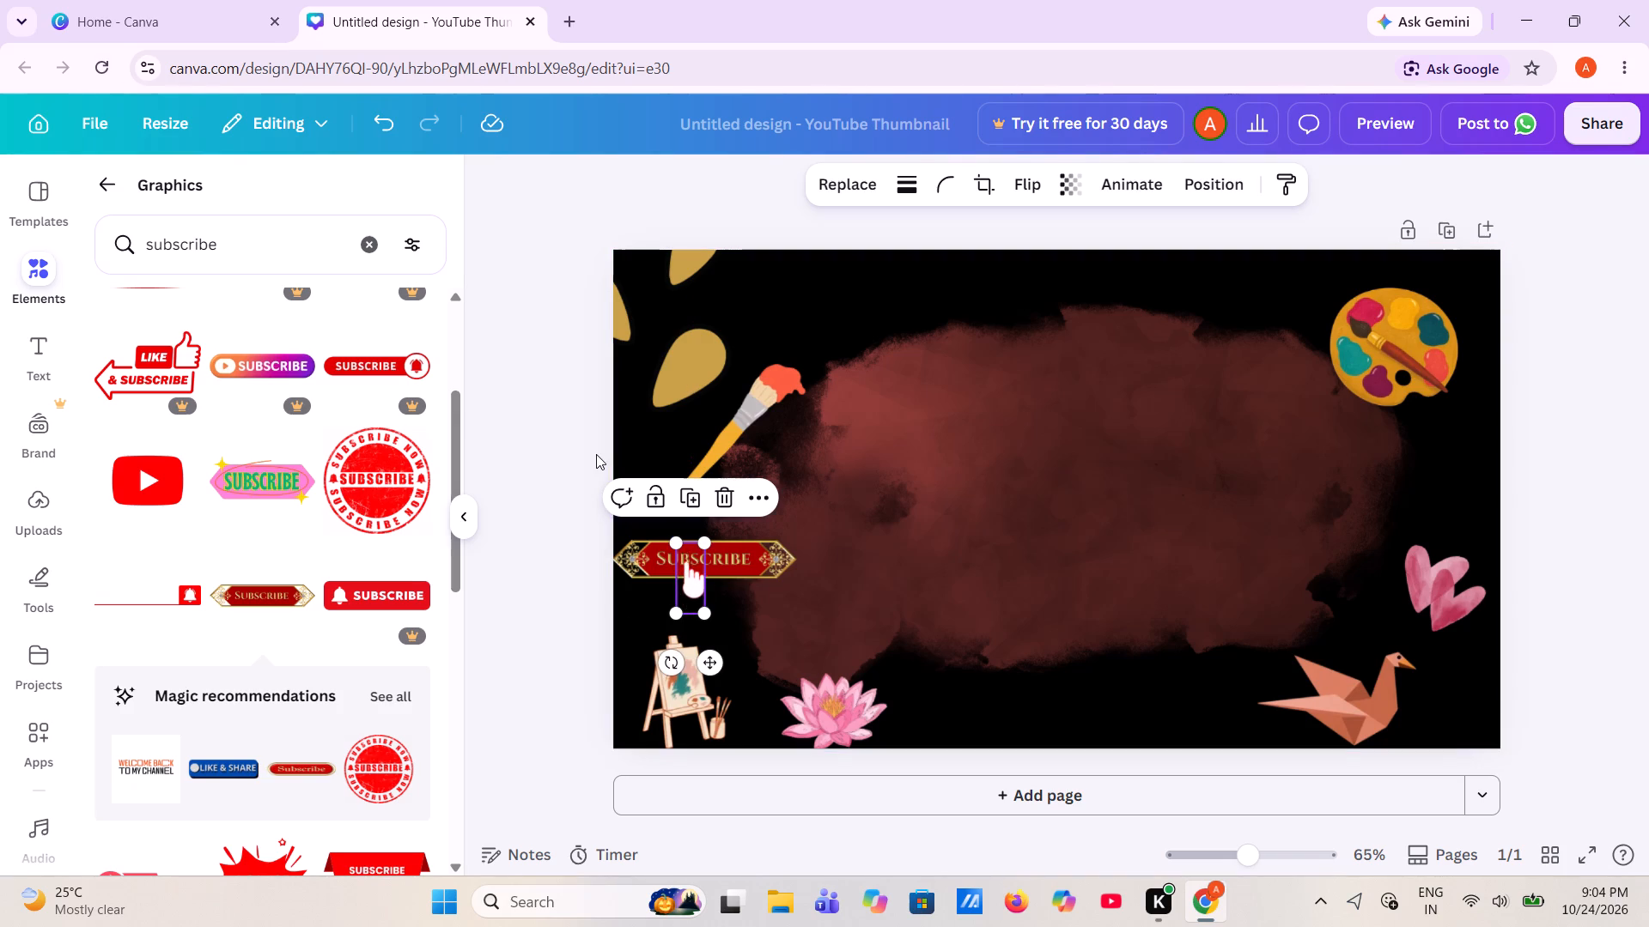
# Add the YouTube play logo on a white circle, delete the duplicate copy, shrink the logo and place it in the page's bottom-right corner.
pyautogui.hscroll(-1, 356, 472)
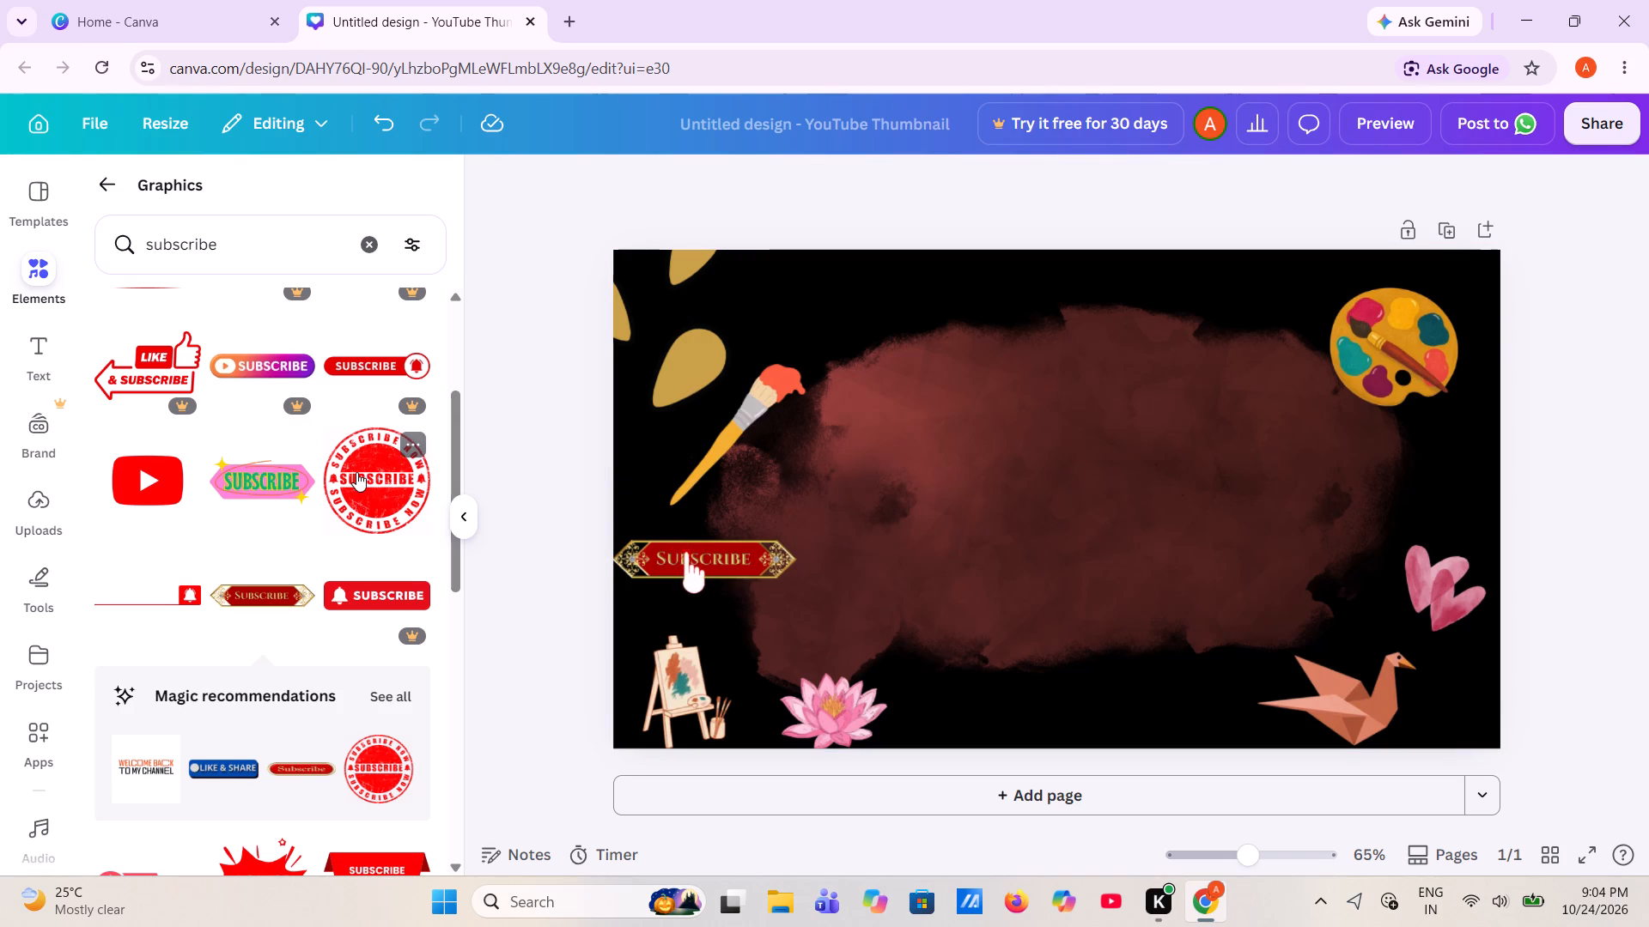
pyautogui.hscroll(-1, 356, 472)
pyautogui.moveTo(158, 480); pyautogui.dragTo(1163, 391)
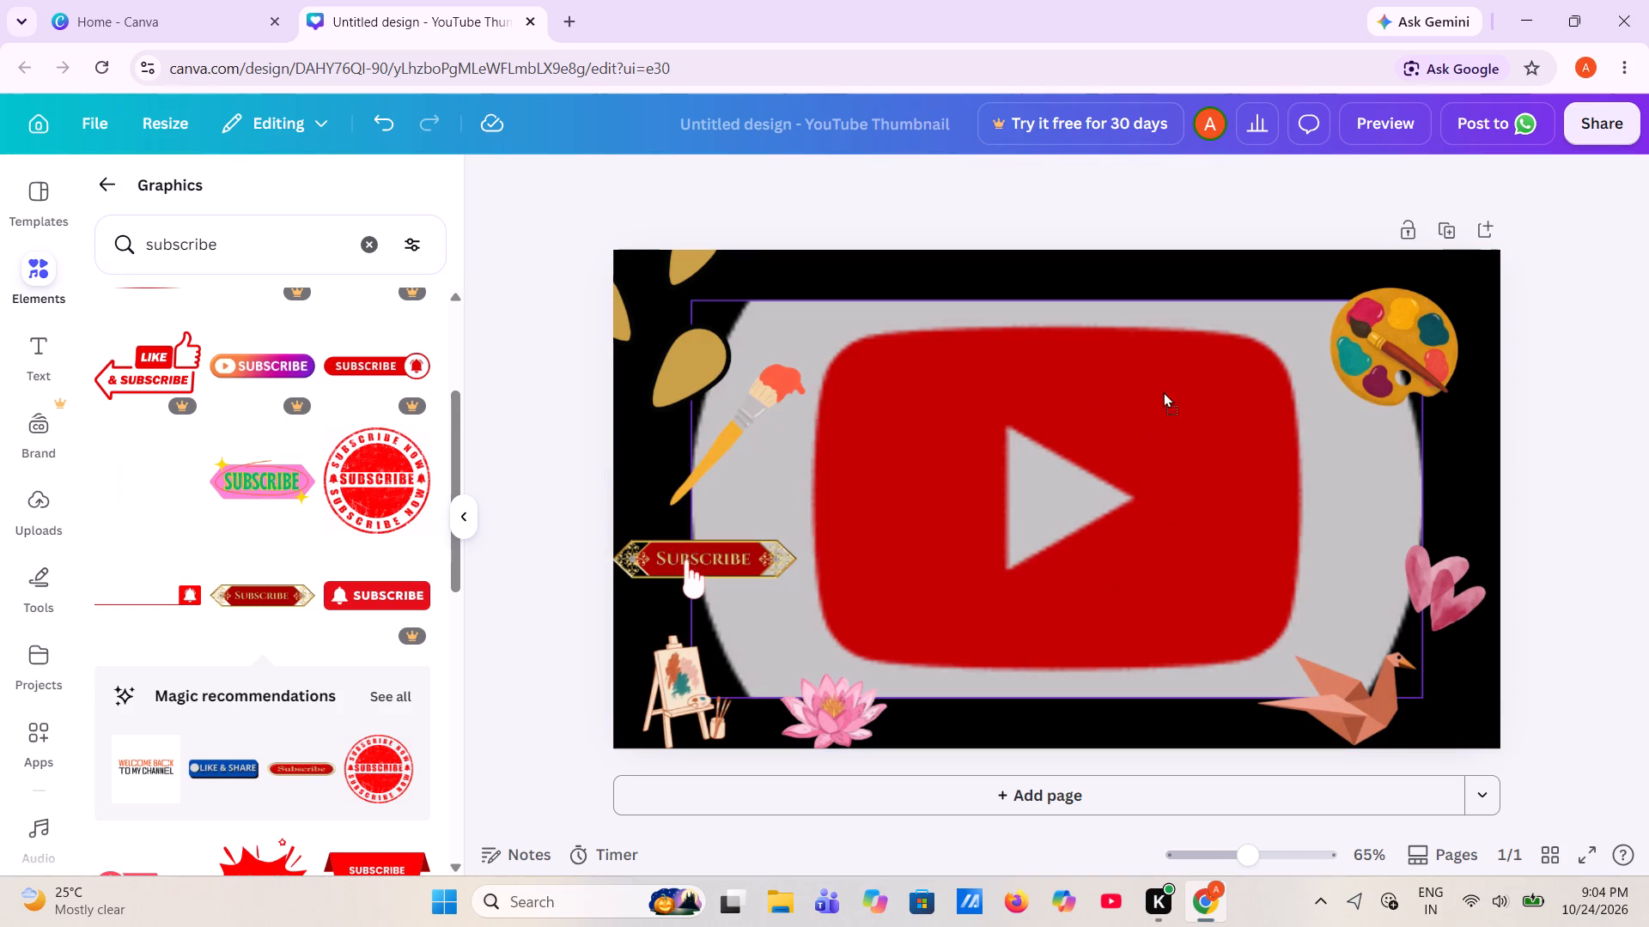
pyautogui.moveTo(1163, 391); pyautogui.dragTo(277, 476)
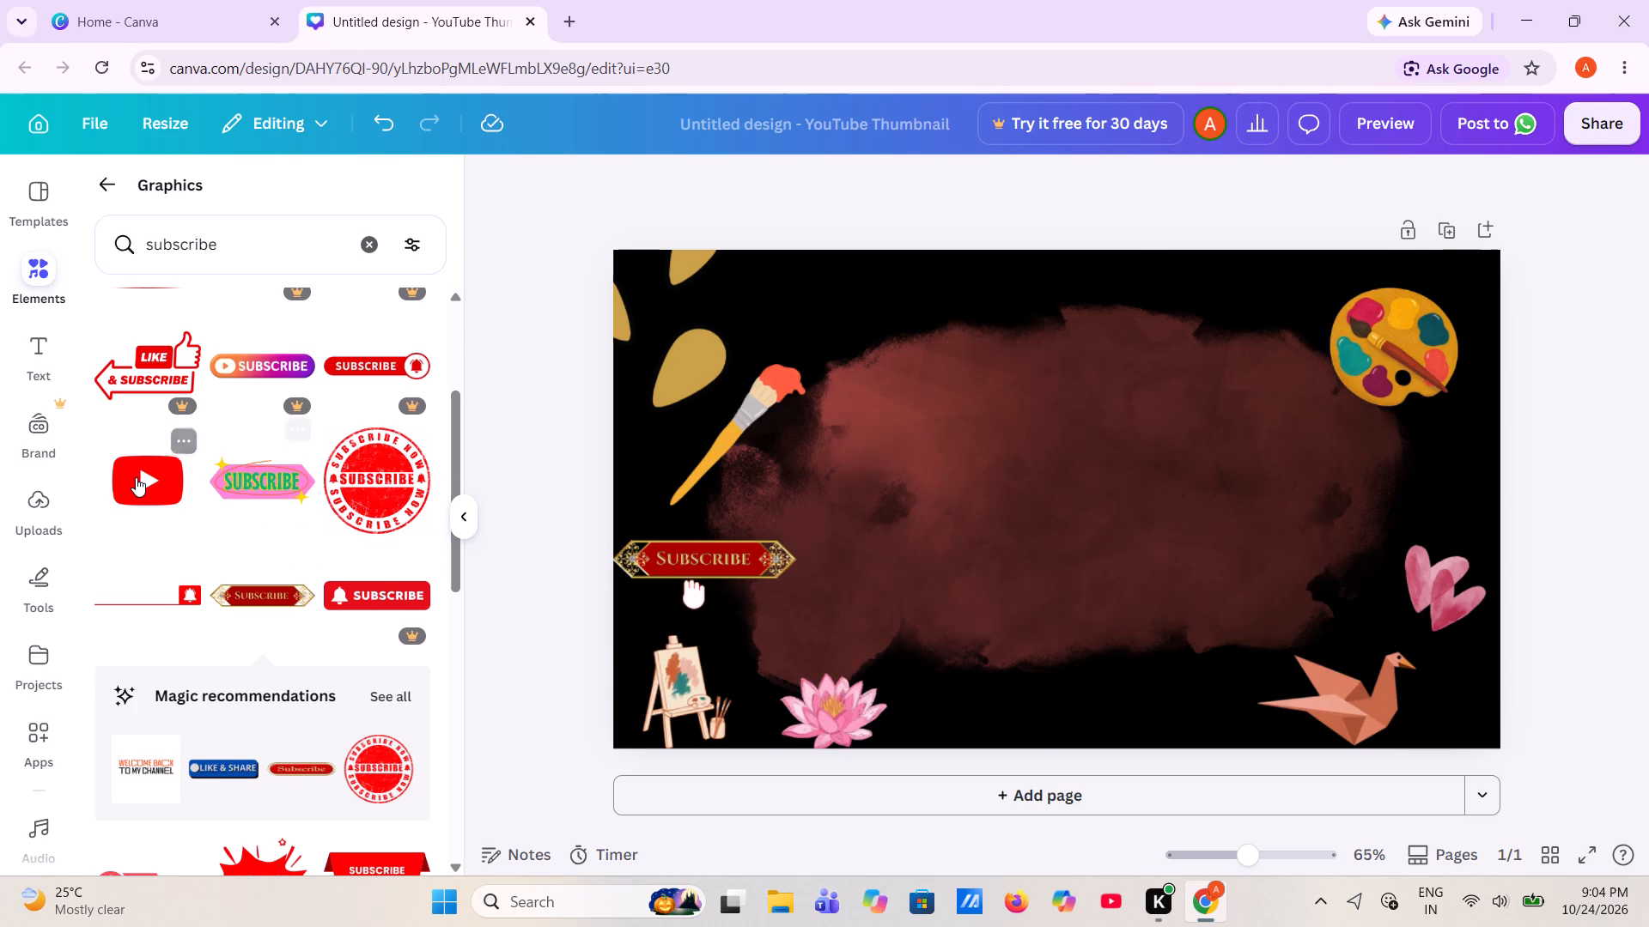
pyautogui.doubleClick(136, 477)
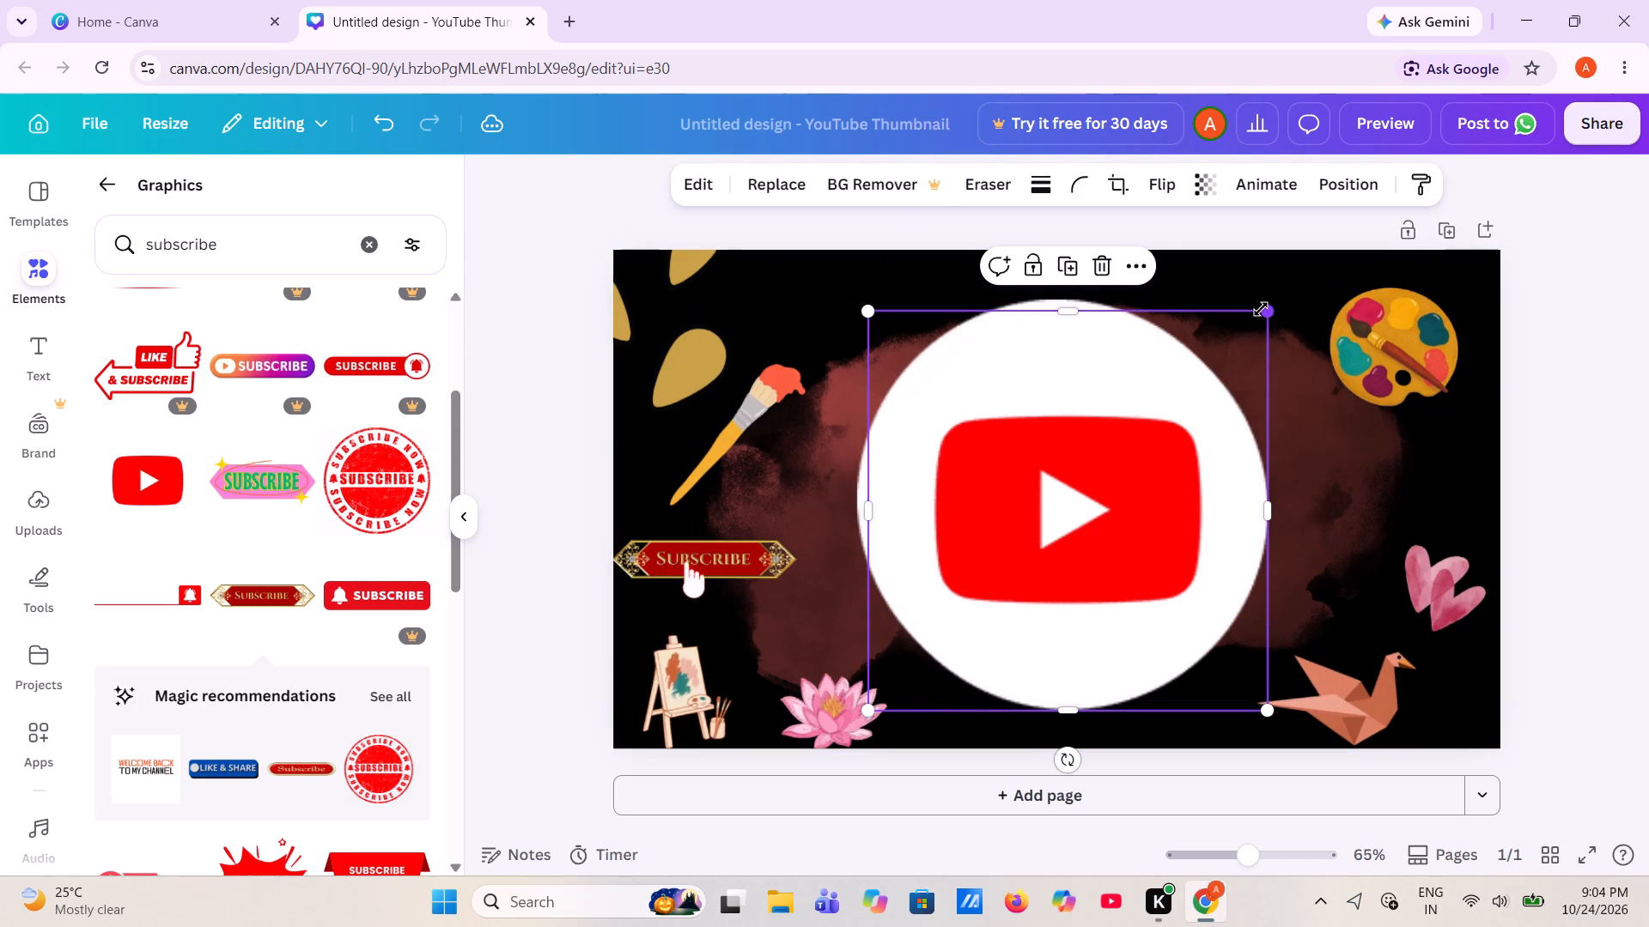
pyautogui.moveTo(1262, 310); pyautogui.dragTo(982, 569)
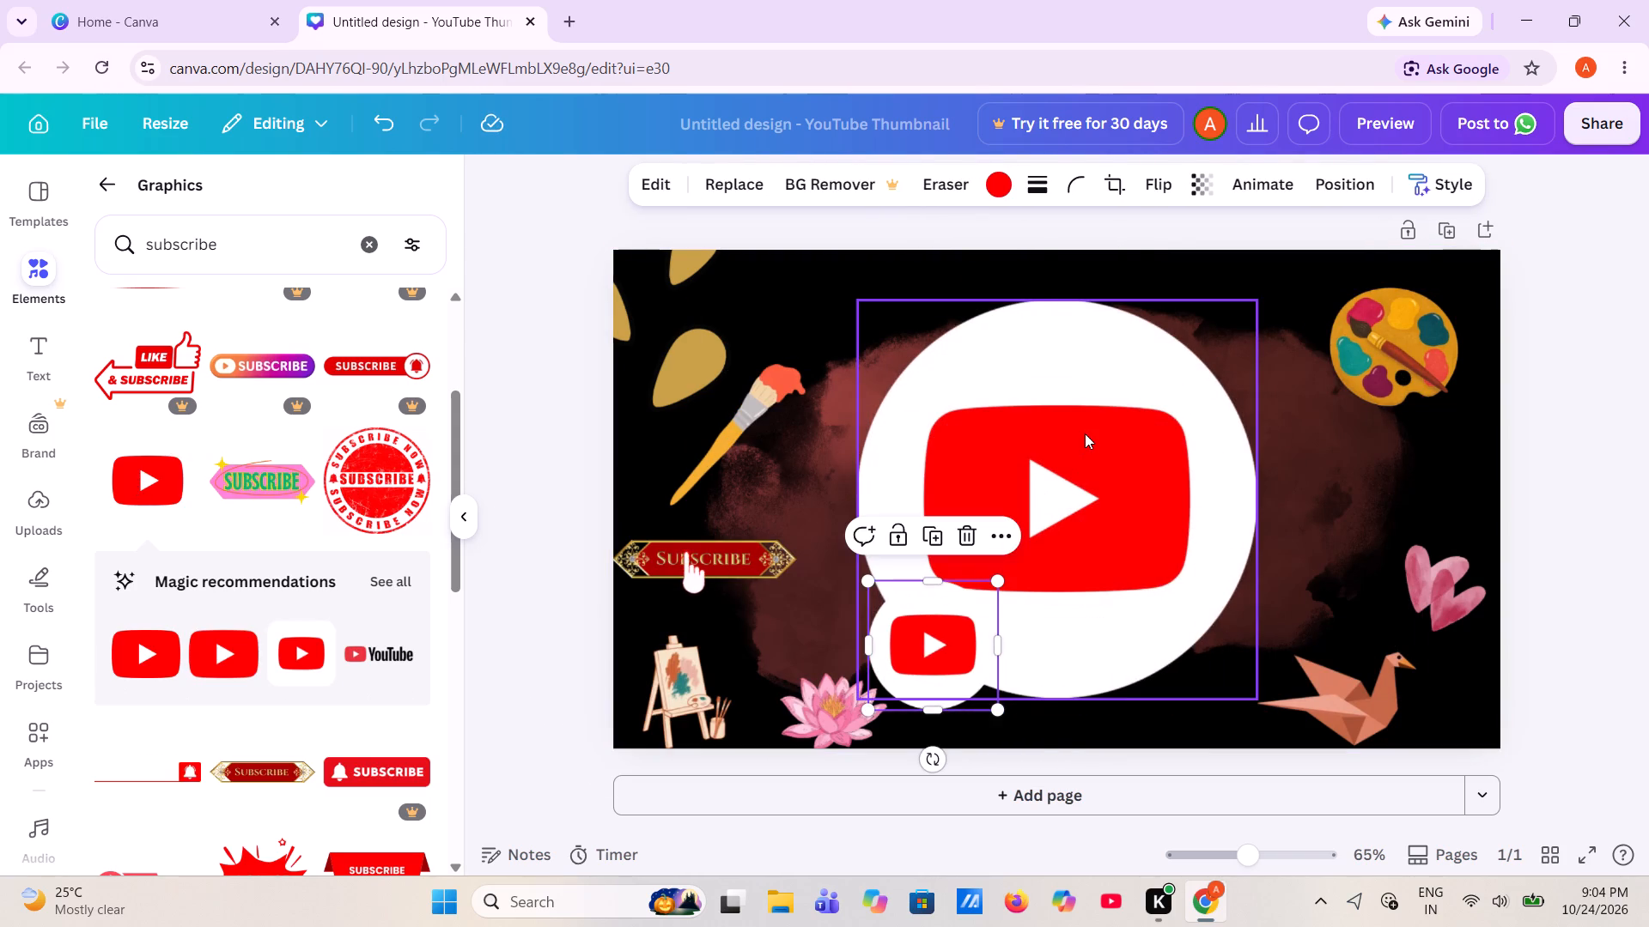
pyautogui.click(1085, 433)
pyautogui.press('BackSpace')
pyautogui.click(952, 655)
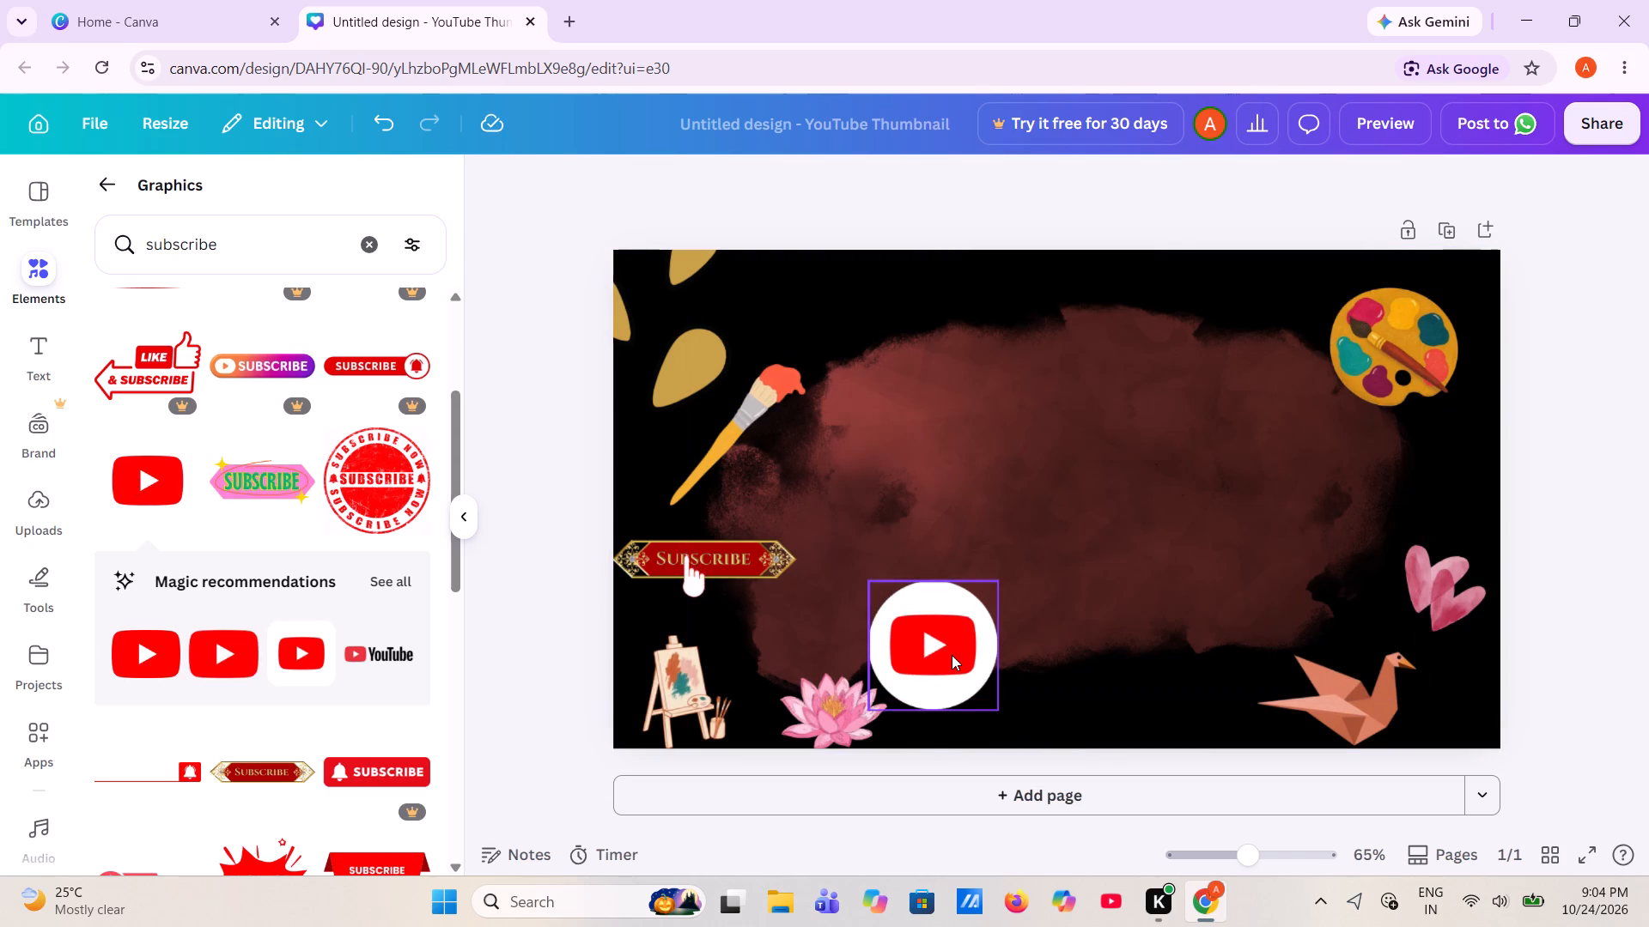
pyautogui.moveTo(996, 583); pyautogui.dragTo(908, 650)
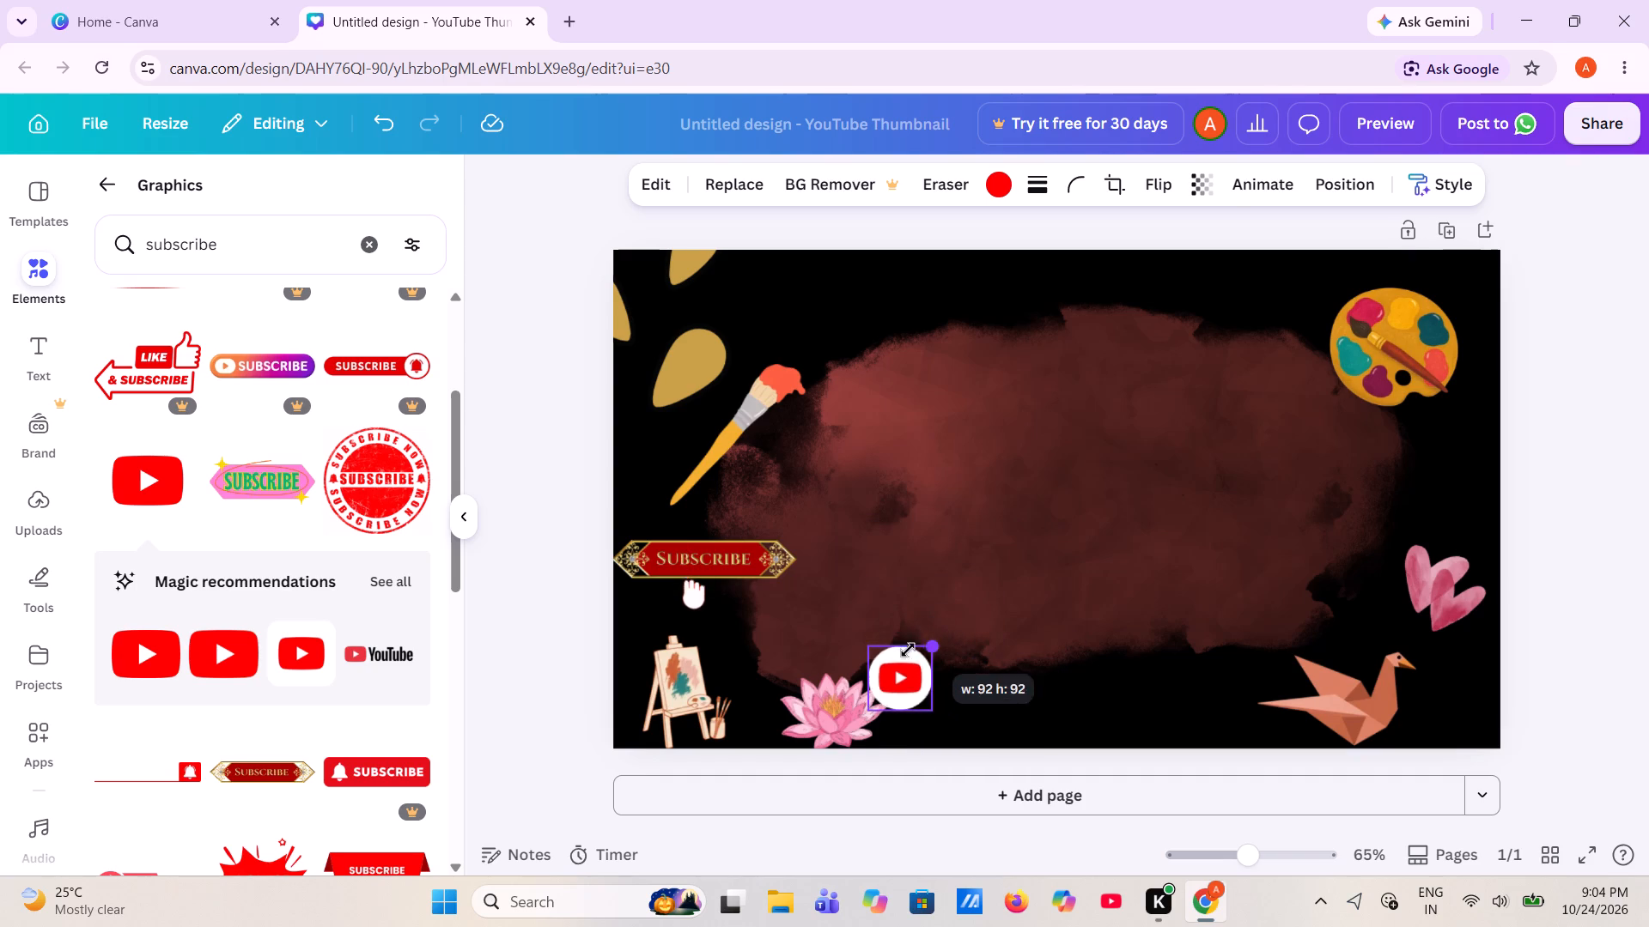
pyautogui.moveTo(908, 650); pyautogui.dragTo(898, 664)
pyautogui.moveTo(879, 694); pyautogui.dragTo(1459, 711)
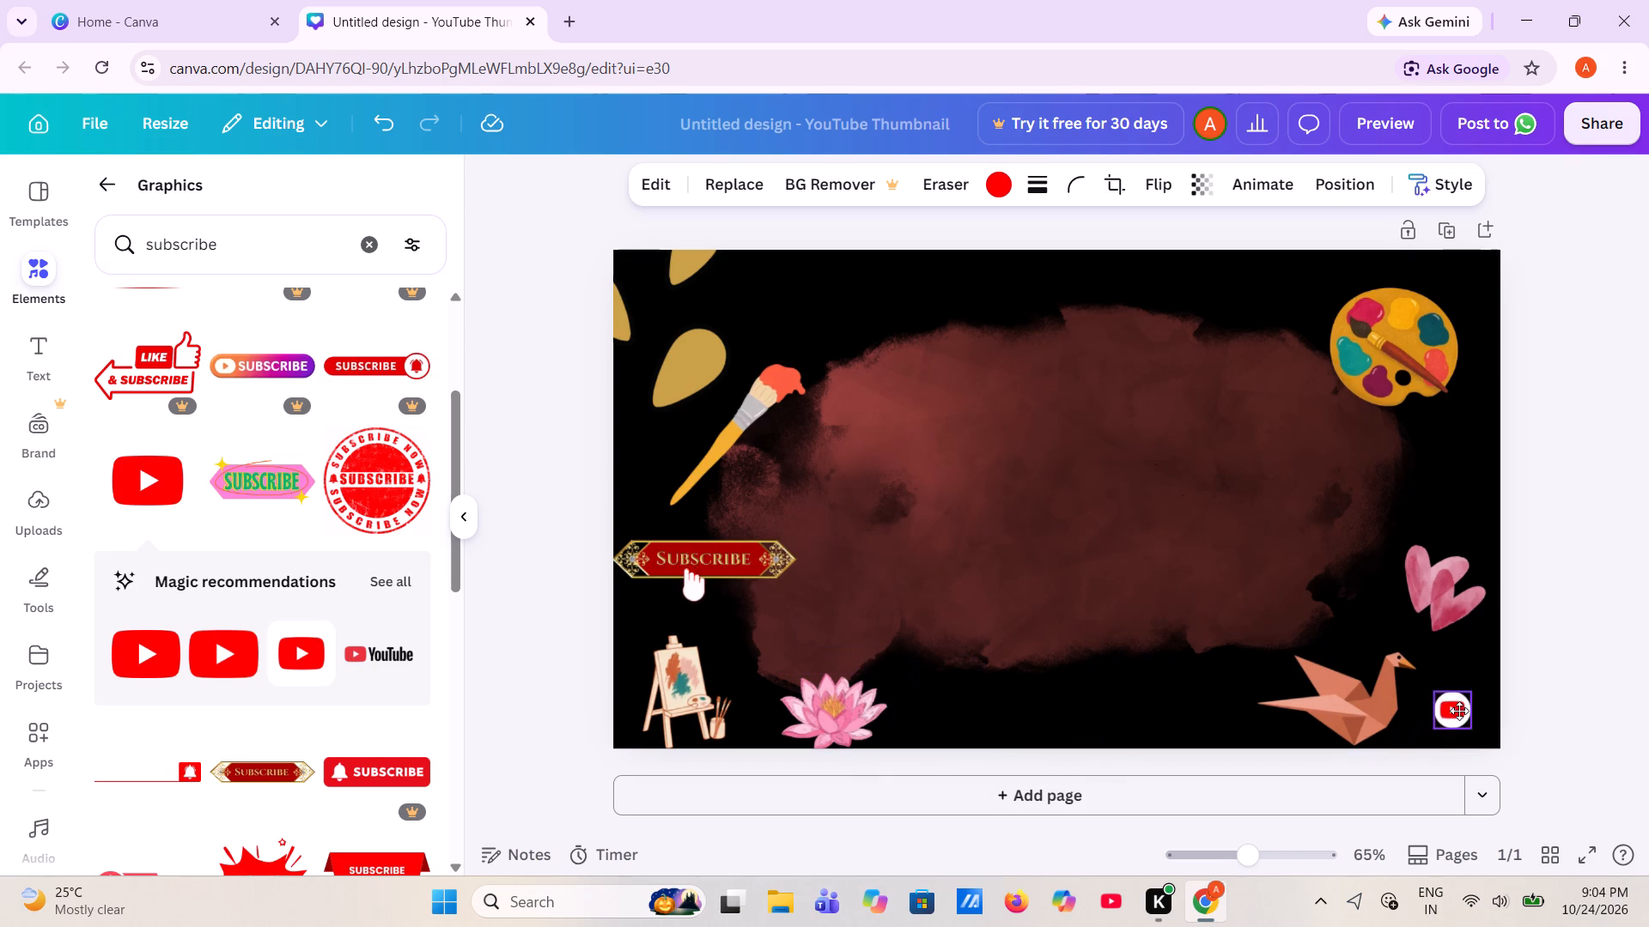
pyautogui.moveTo(1459, 711); pyautogui.dragTo(1473, 732)
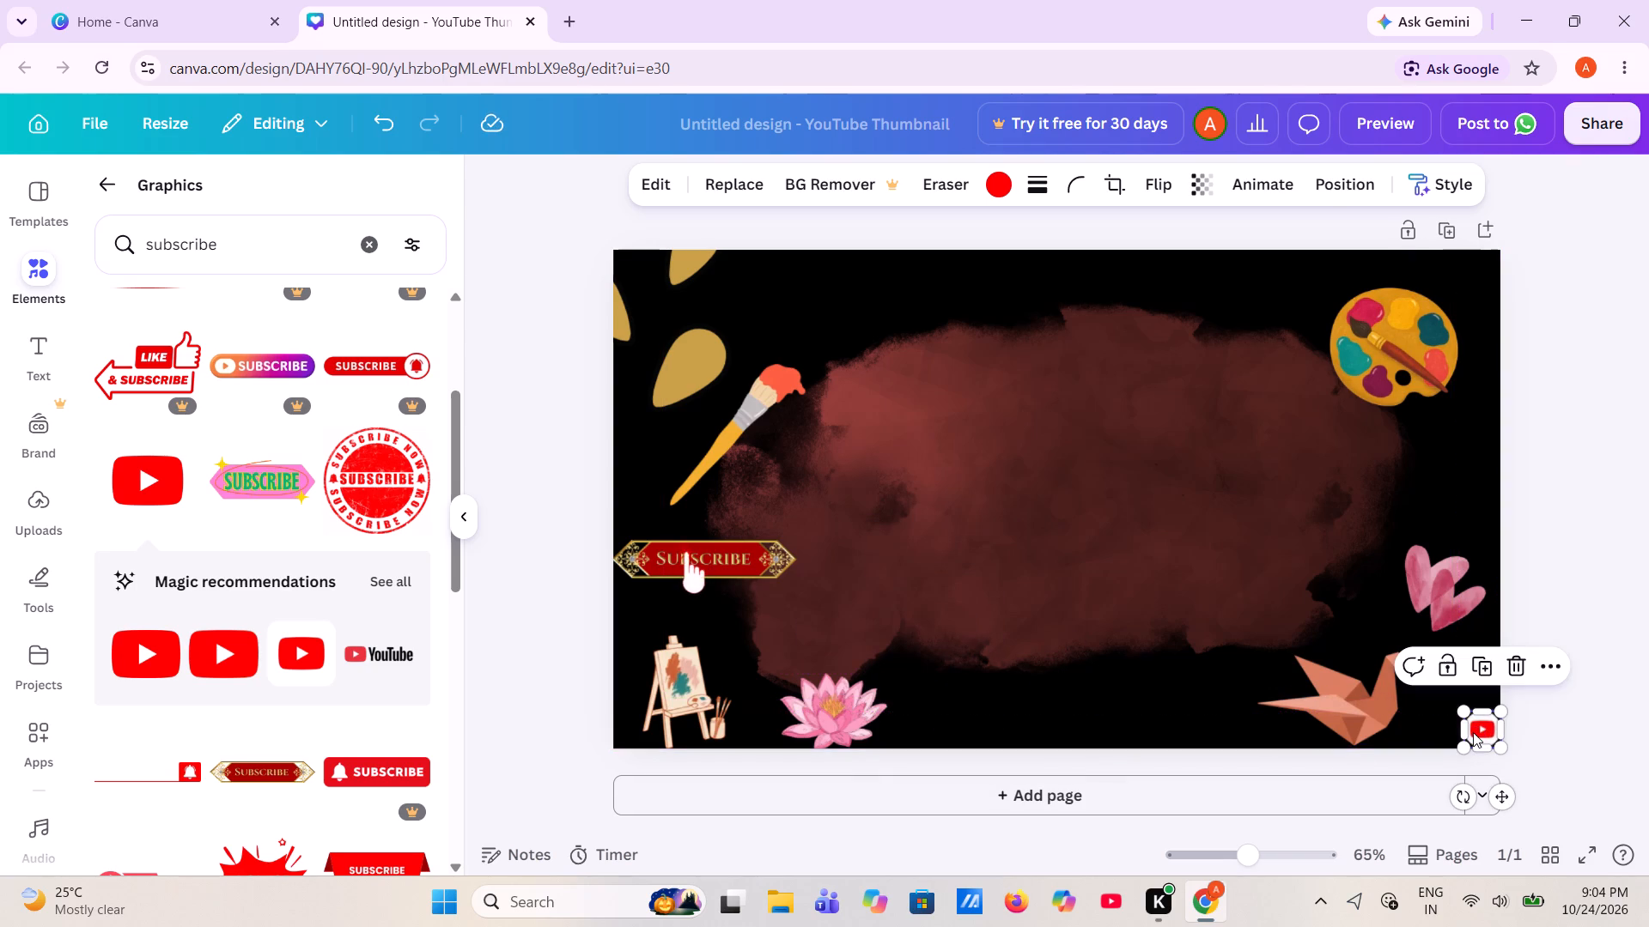
pyautogui.click(1524, 565)
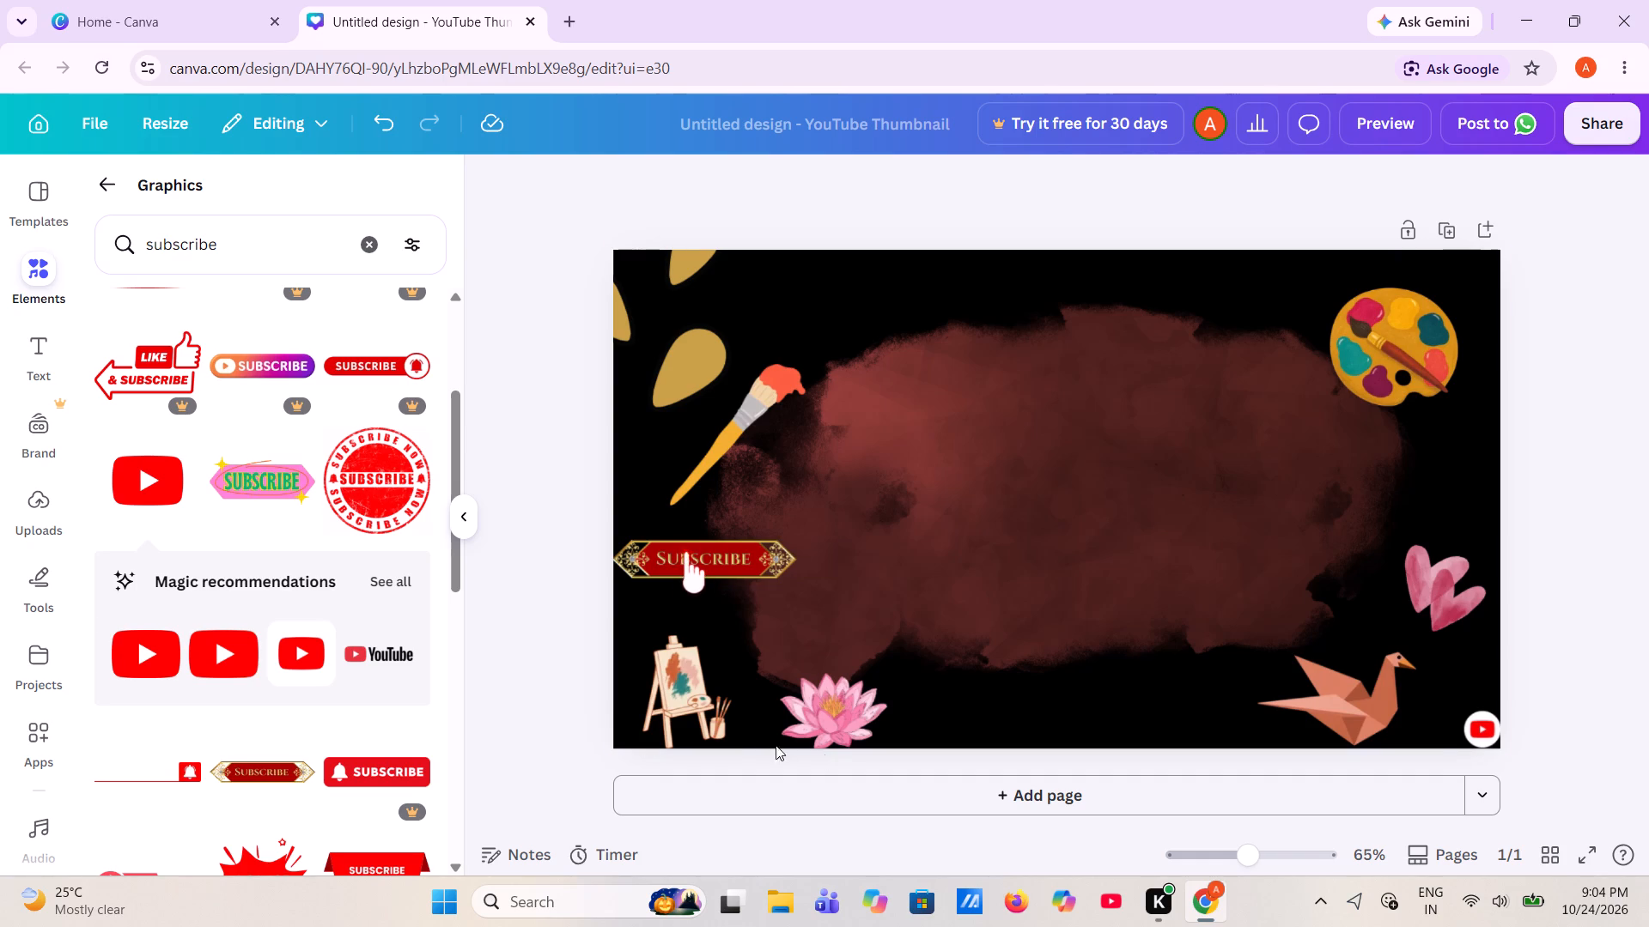
# Add a text box reading PAINTING at the page's centre and enlarge it to font size 30.4.
pyautogui.scroll(1, 233, 464)
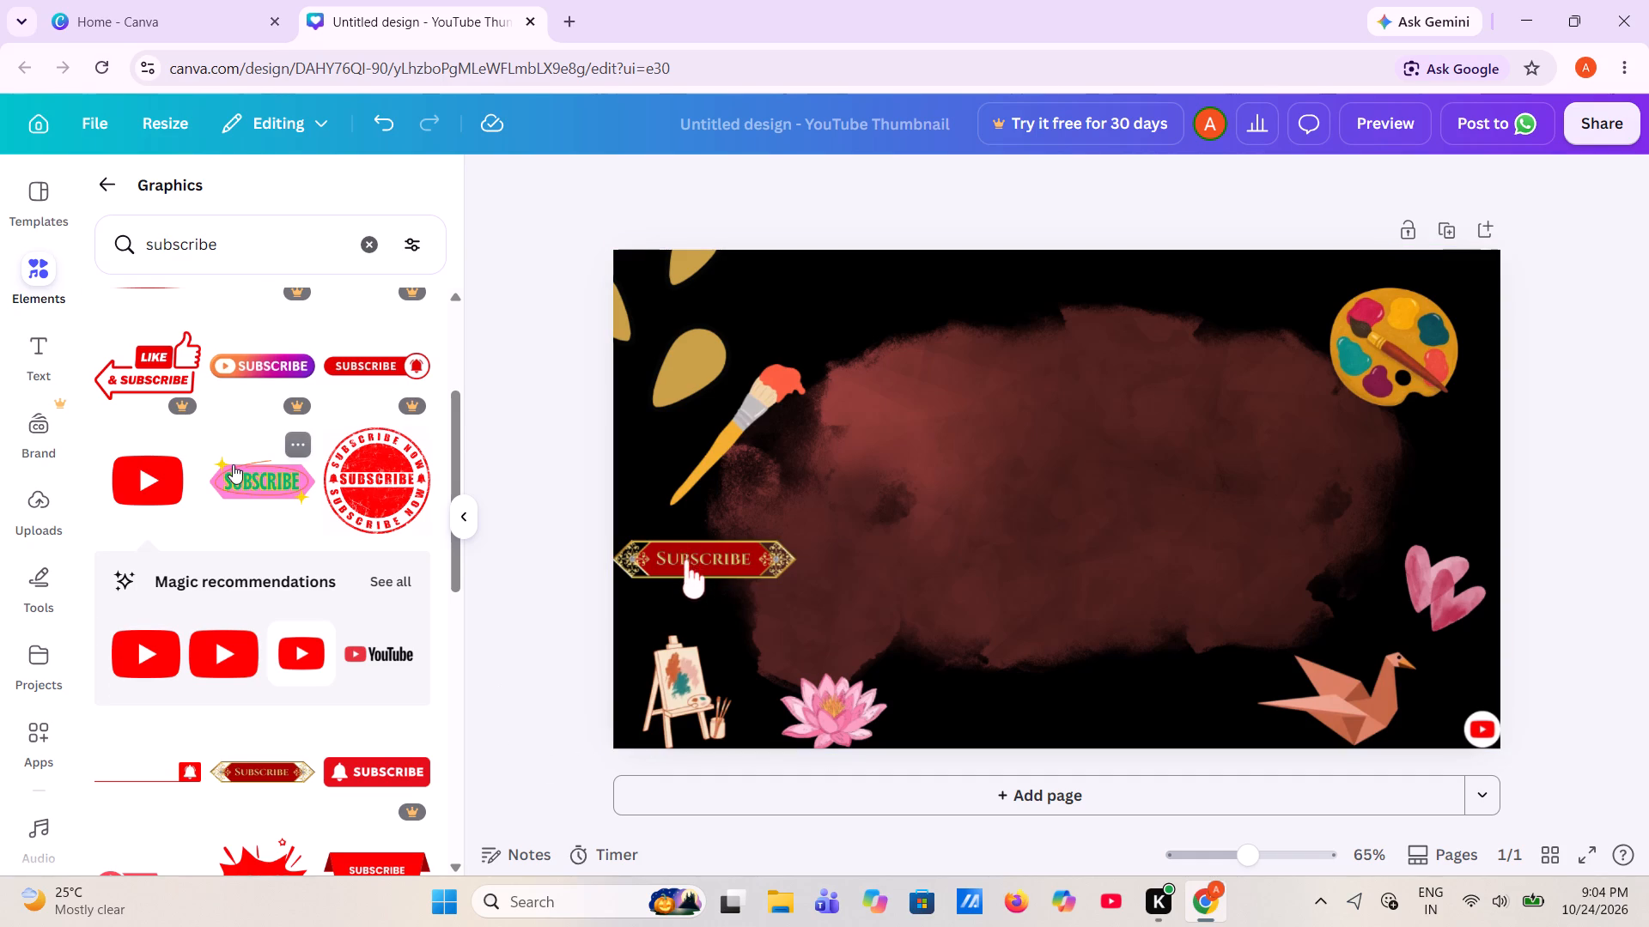
pyautogui.scroll(1, 233, 464)
pyautogui.click(368, 248)
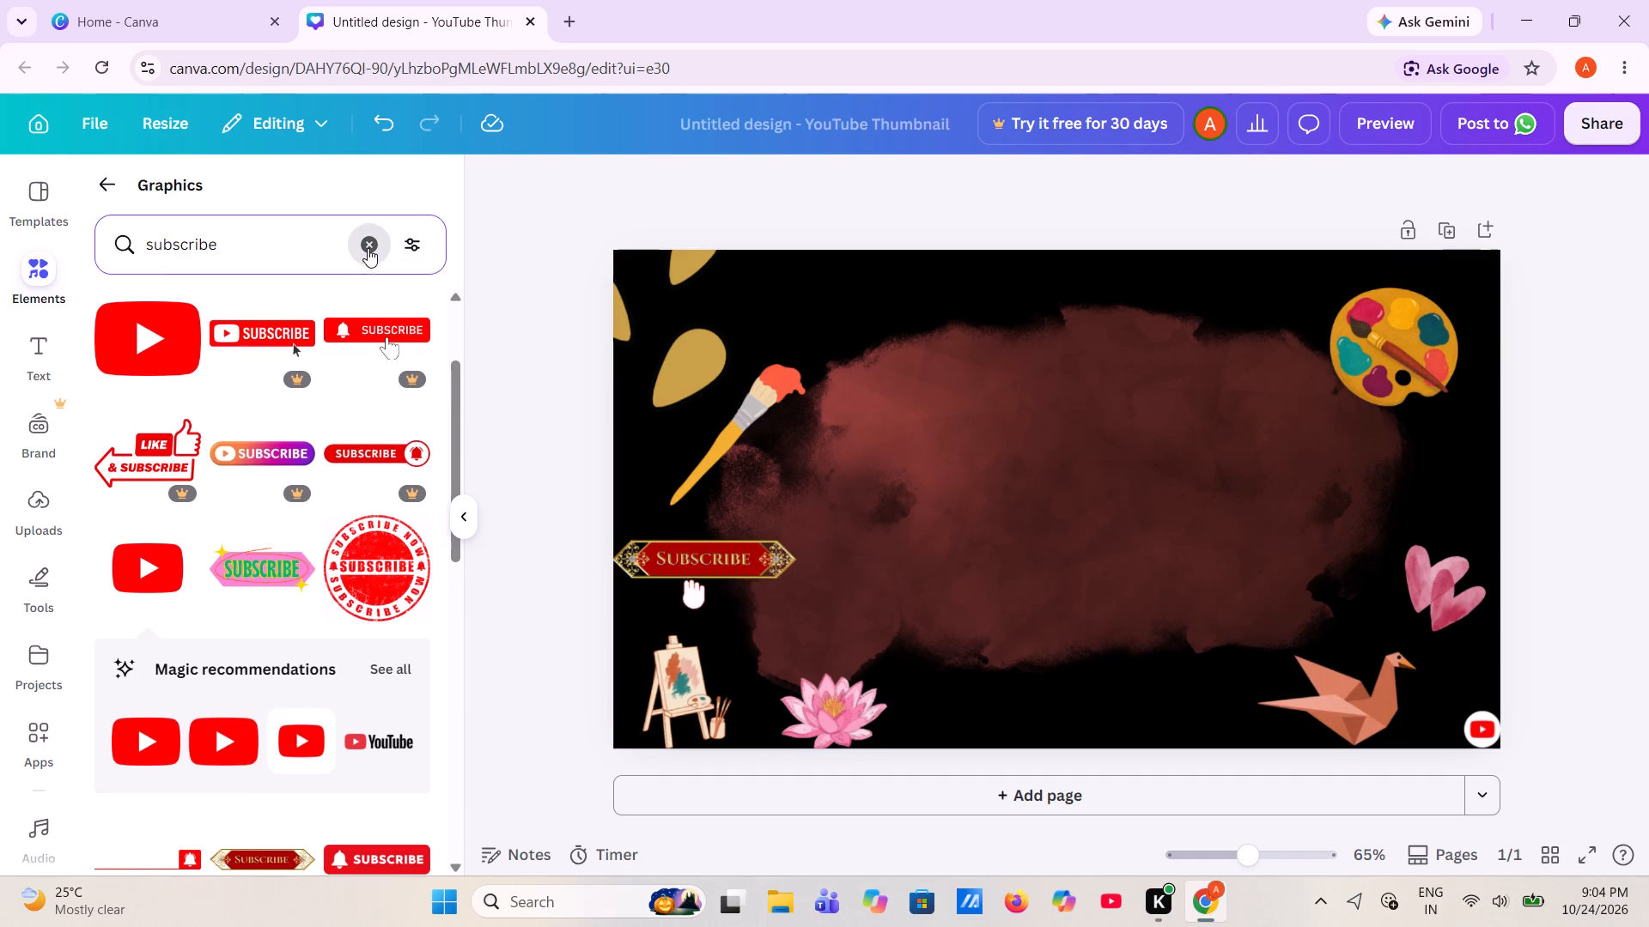
pyautogui.click(25, 349)
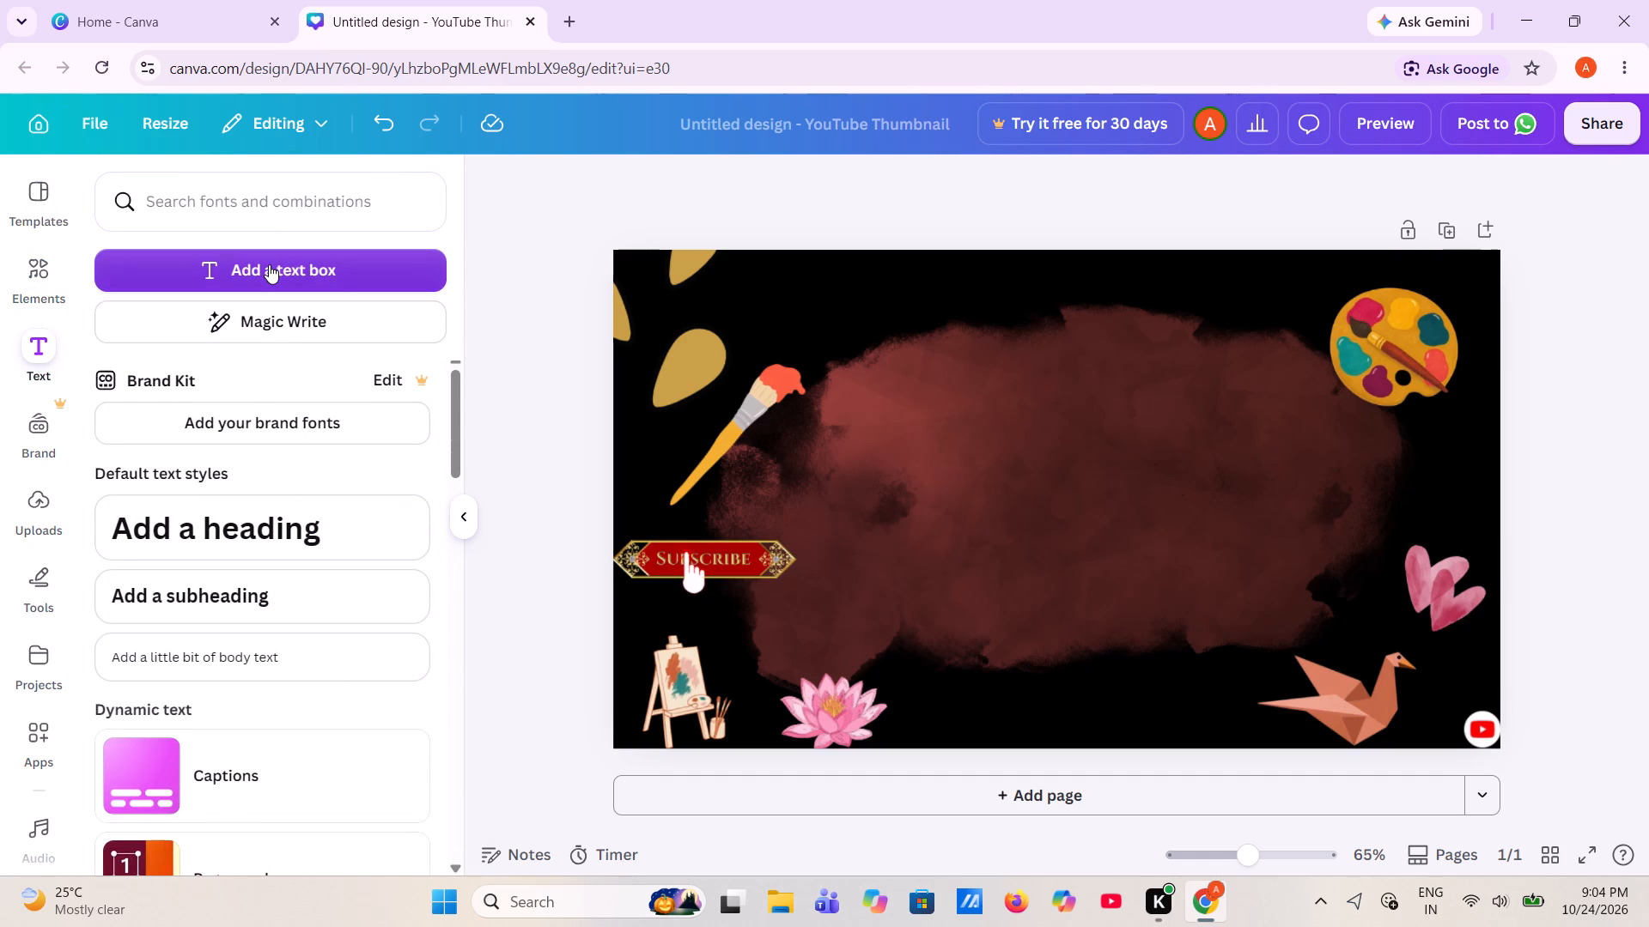
pyautogui.click(269, 264)
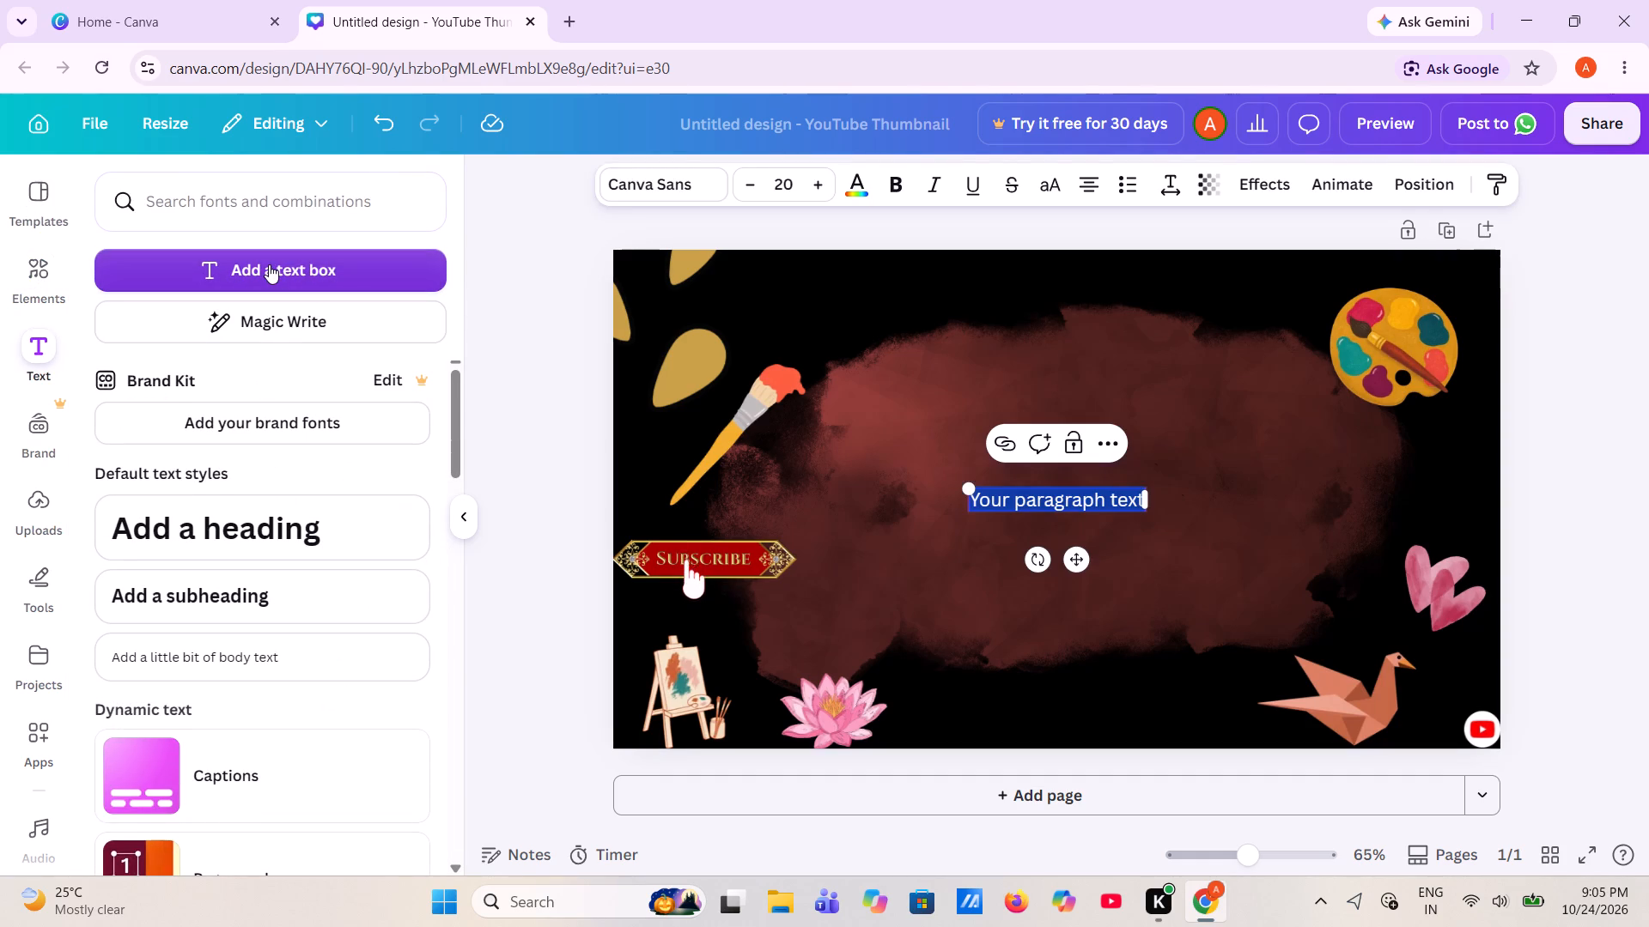
pyautogui.press('BackSpace')
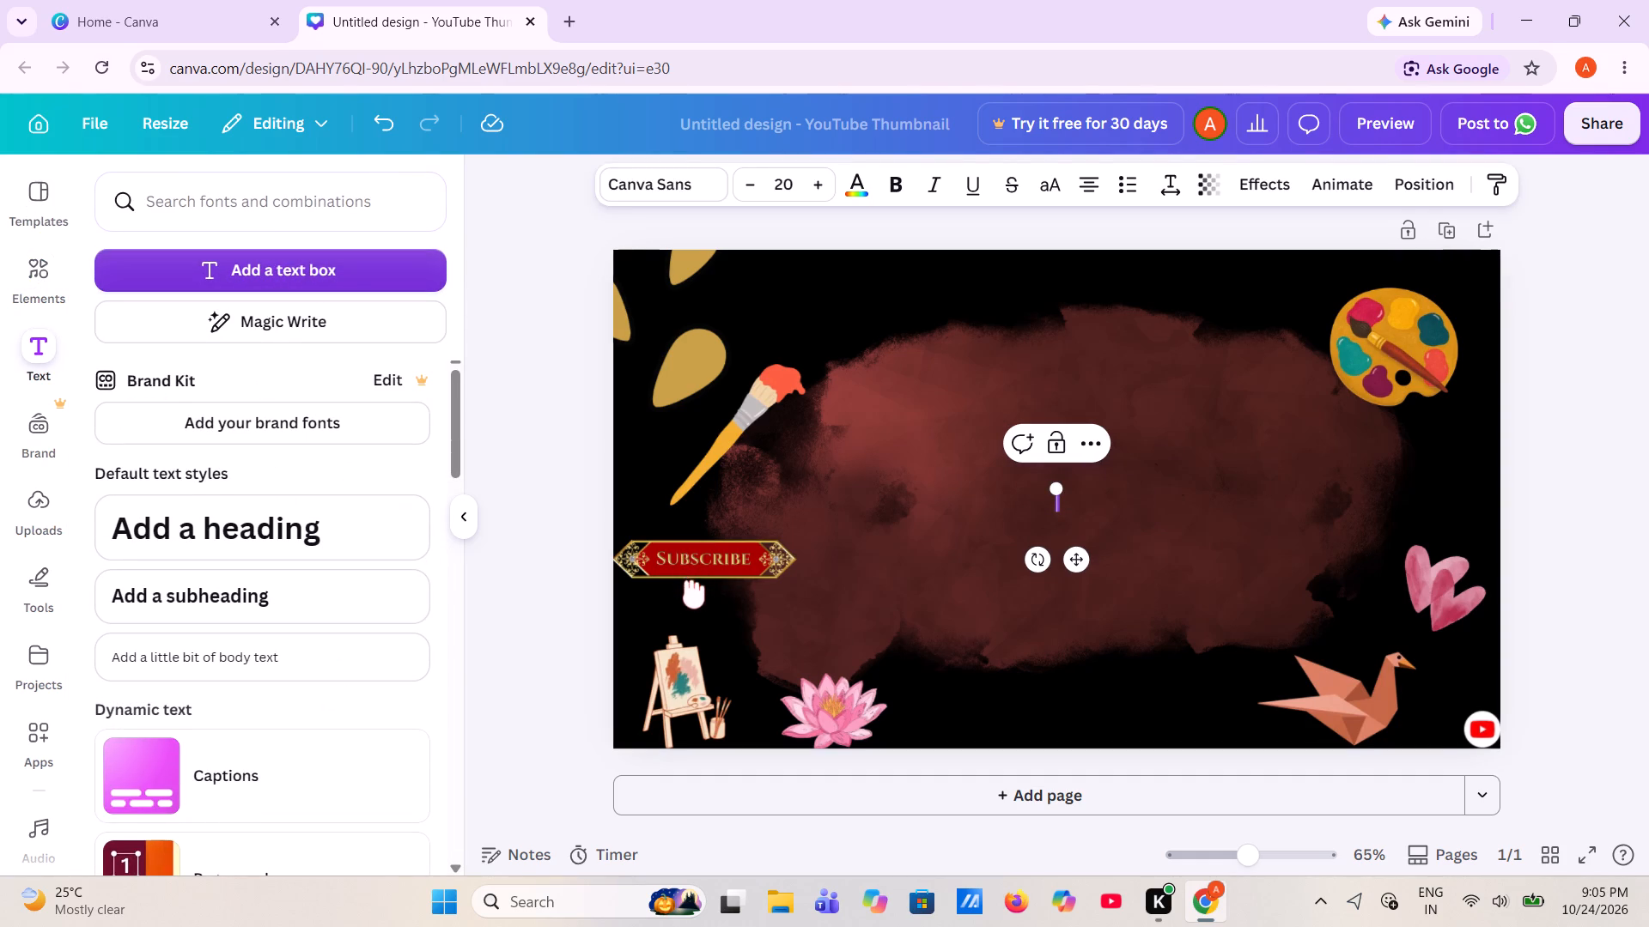
pyautogui.write('pain')
pyautogui.press('BackSpace')
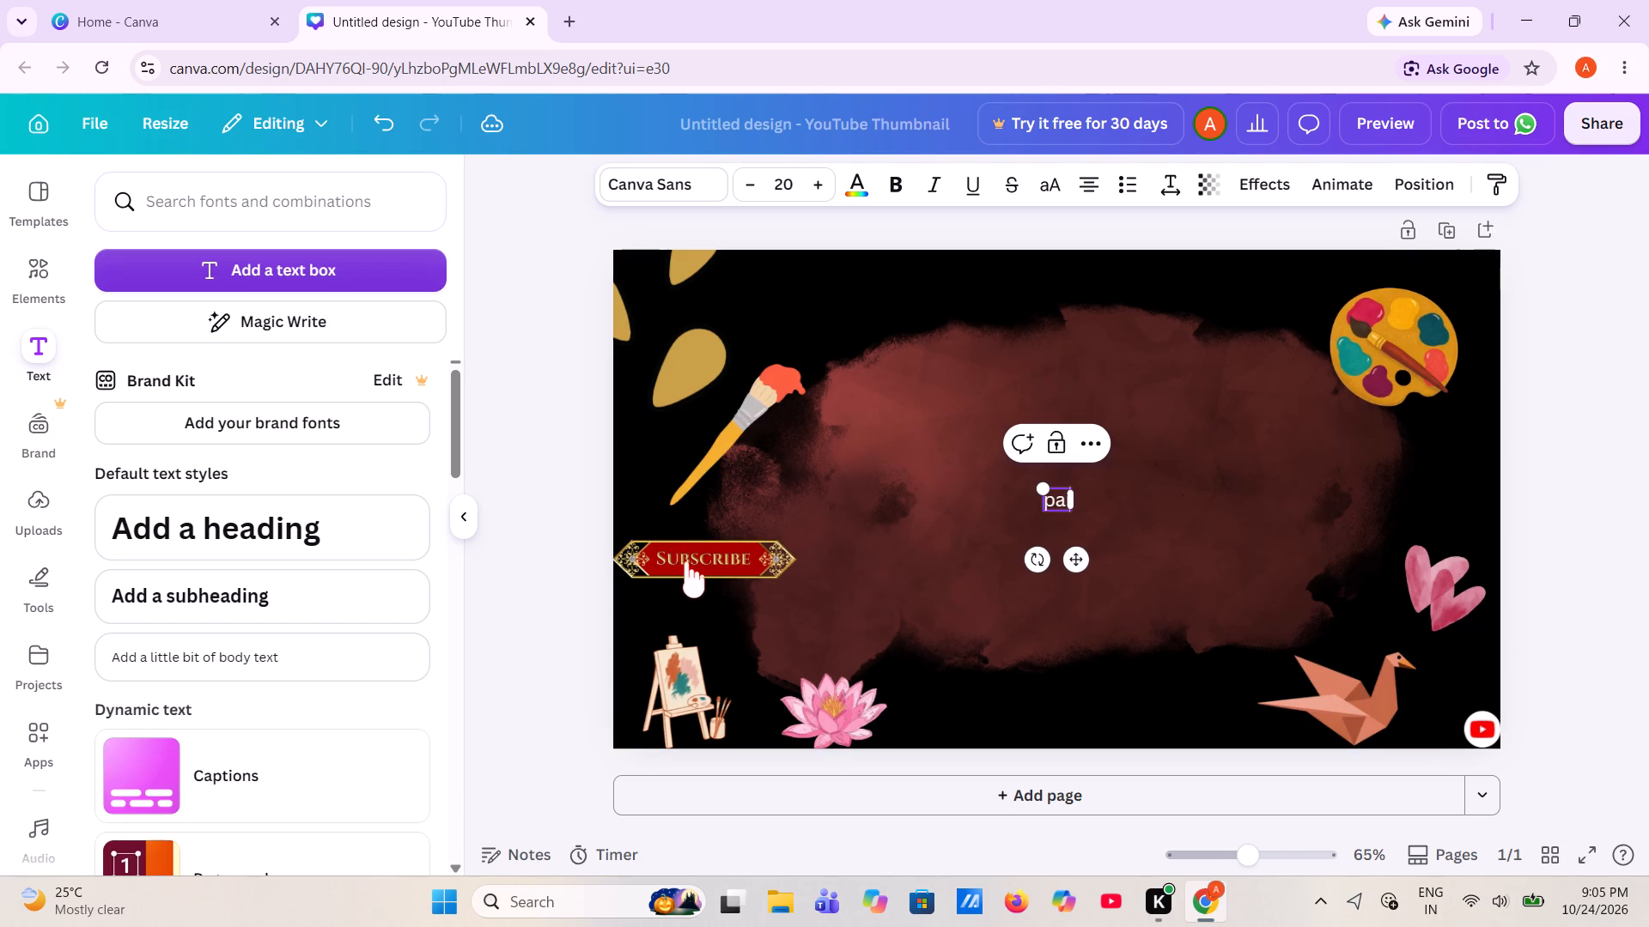
pyautogui.press('BackSpace')
pyautogui.press('BackSpace')
pyautogui.press('BackSpace')
pyautogui.write('PAINTING')
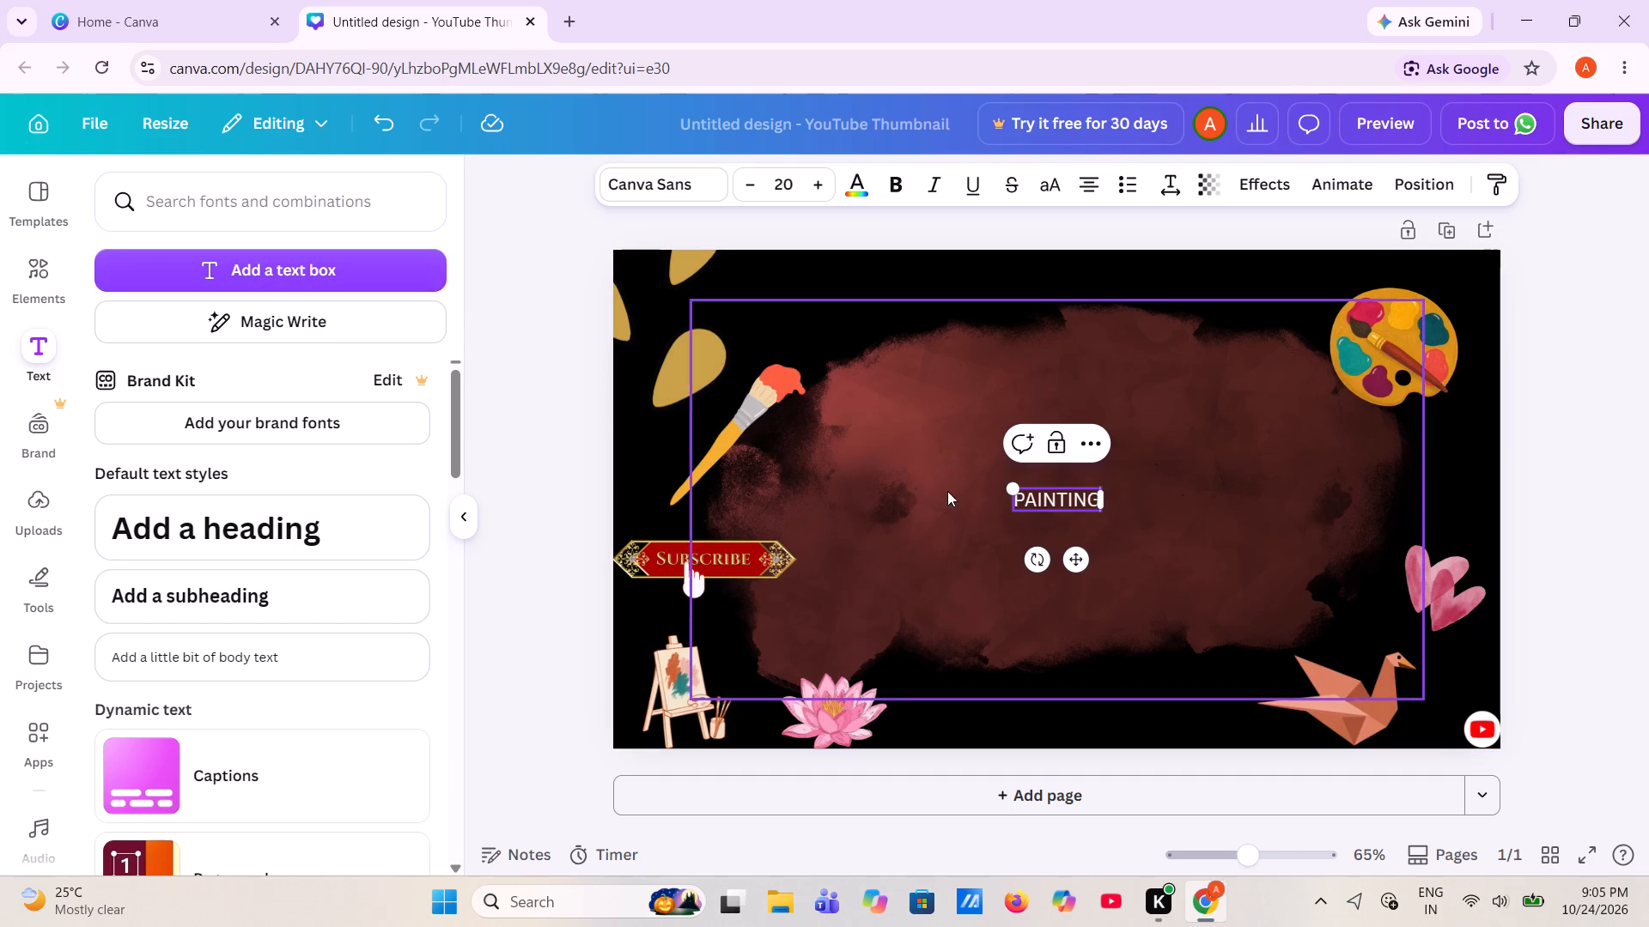
pyautogui.moveTo(1015, 490); pyautogui.dragTo(971, 472)
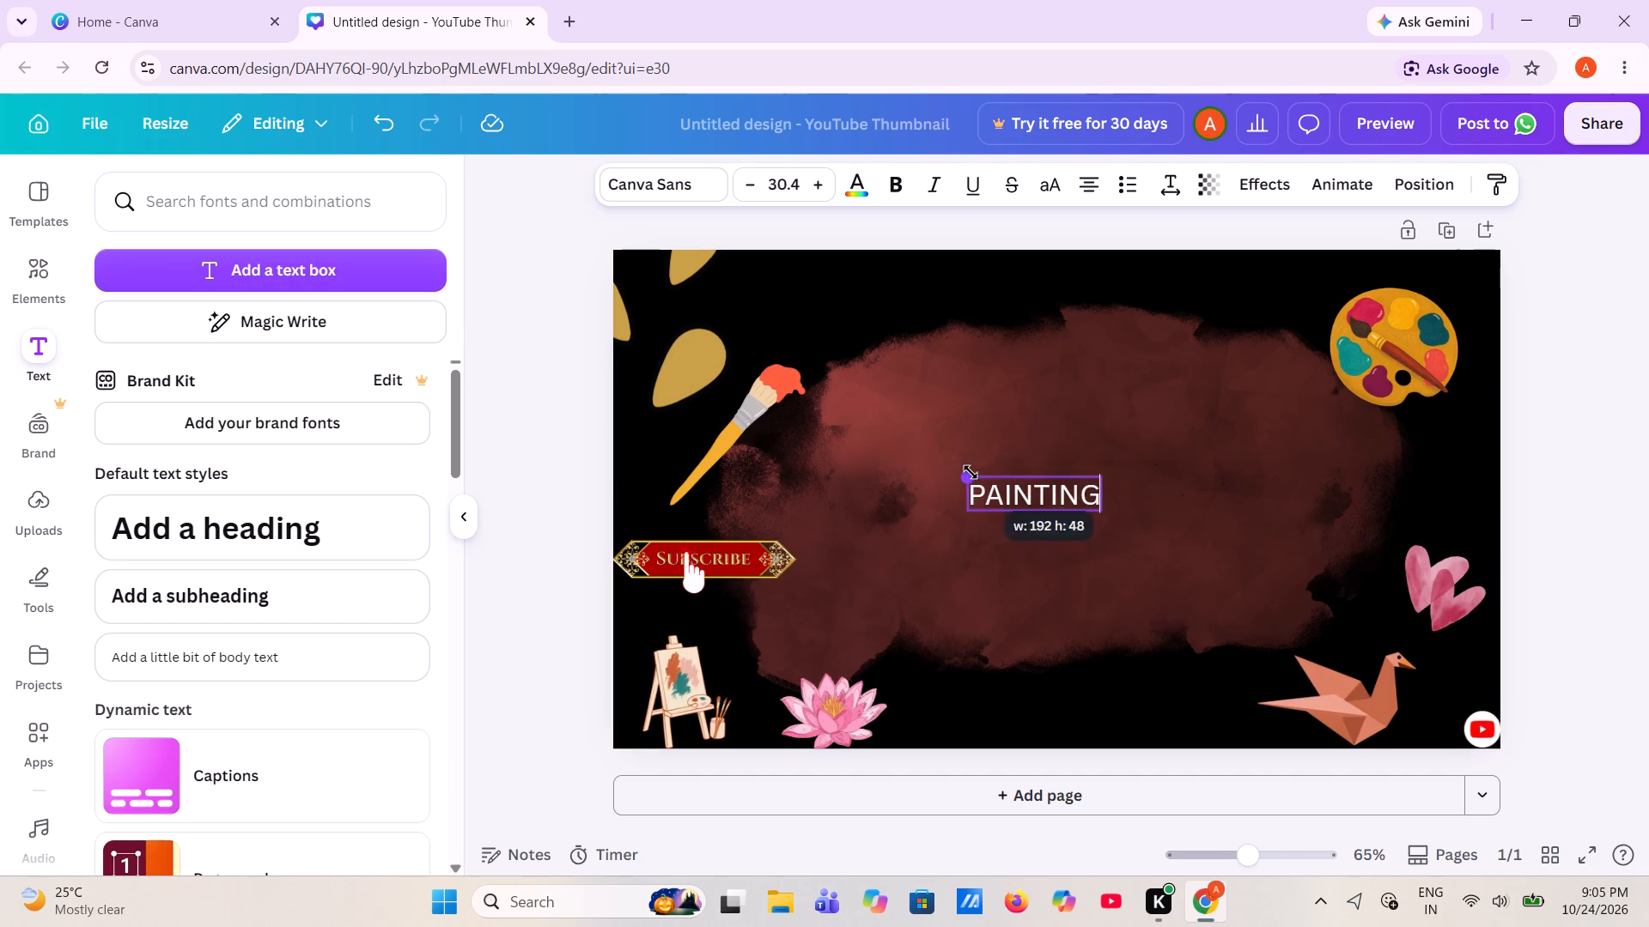
# Extend the title text so that it reads PAINTING CLASS.
pyautogui.click(1092, 491)
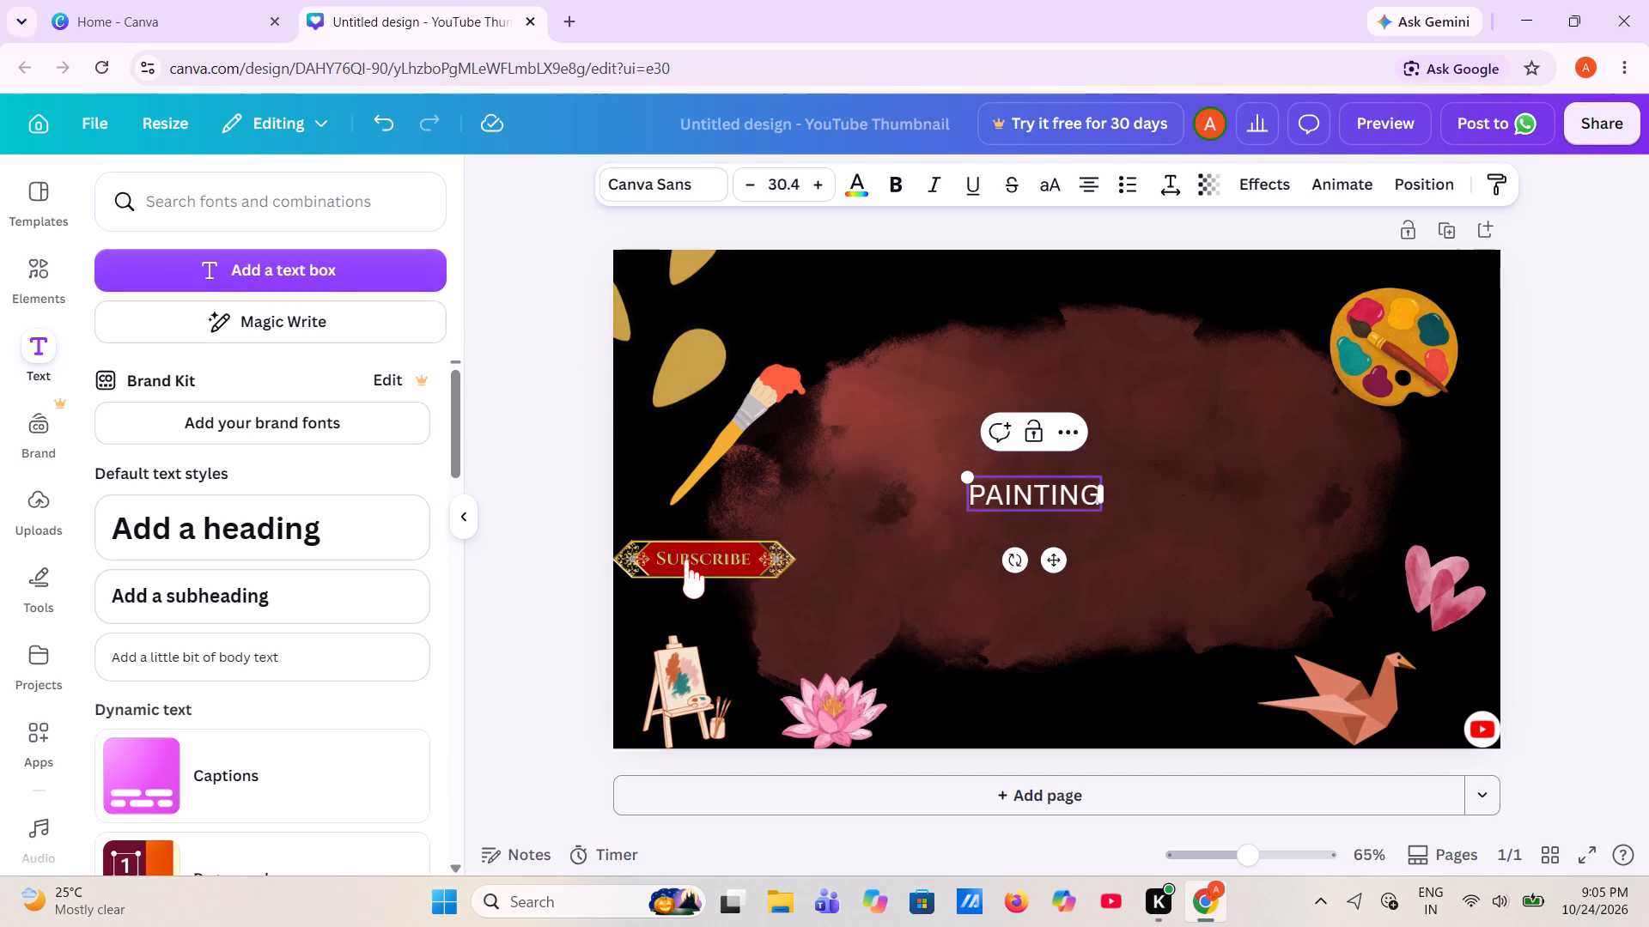
pyautogui.press('space')
pyautogui.write('C:AS++')
pyautogui.hotkey('shift', 'BackSpace')
pyautogui.hotkey('shift', 'BackSpace')
pyautogui.hotkey('shift', 'BackSpace')
pyautogui.hotkey('shift', 'BackSpace')
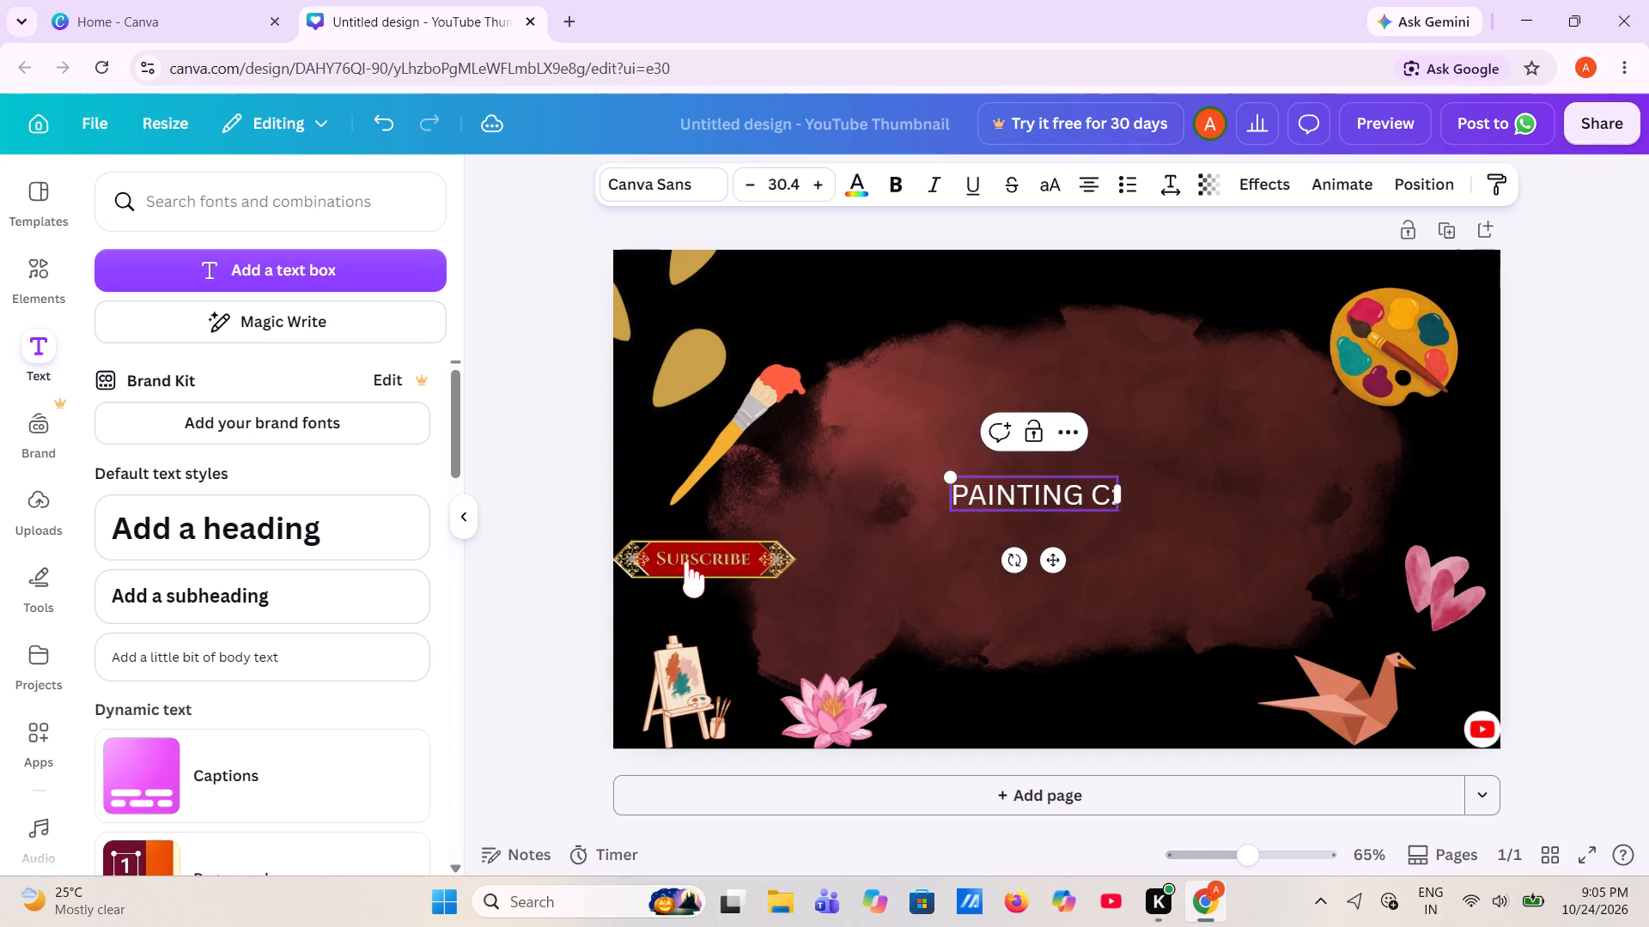
pyautogui.hotkey('shift', 'BackSpace')
pyautogui.write('LASS')
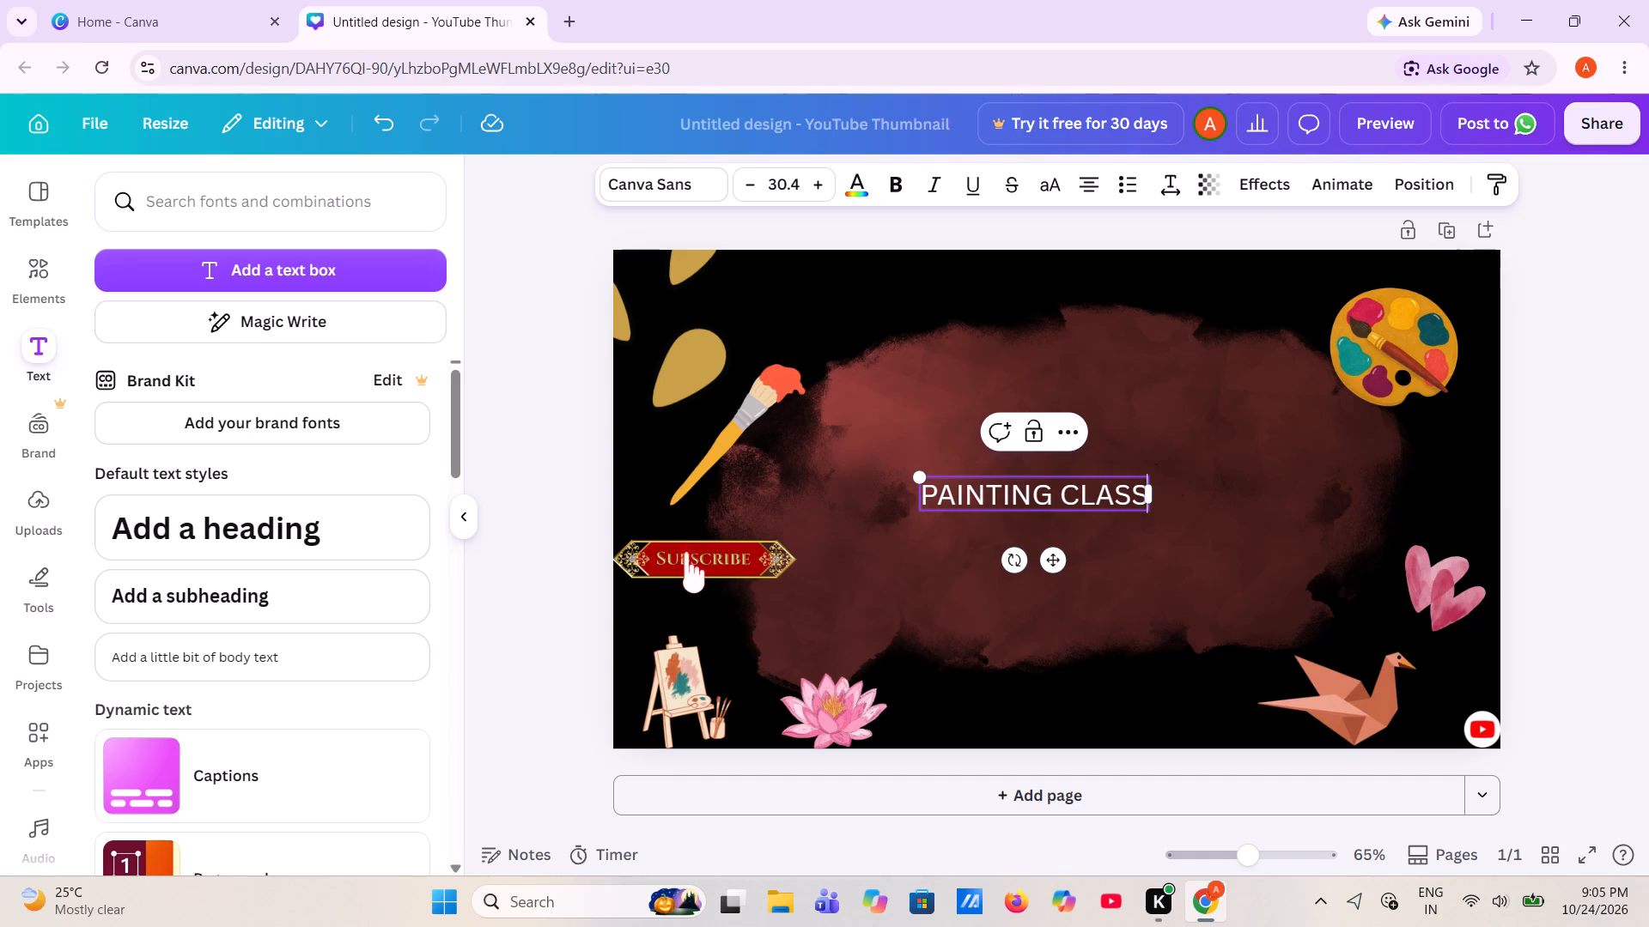
pyautogui.hotkey('shift', 'space')
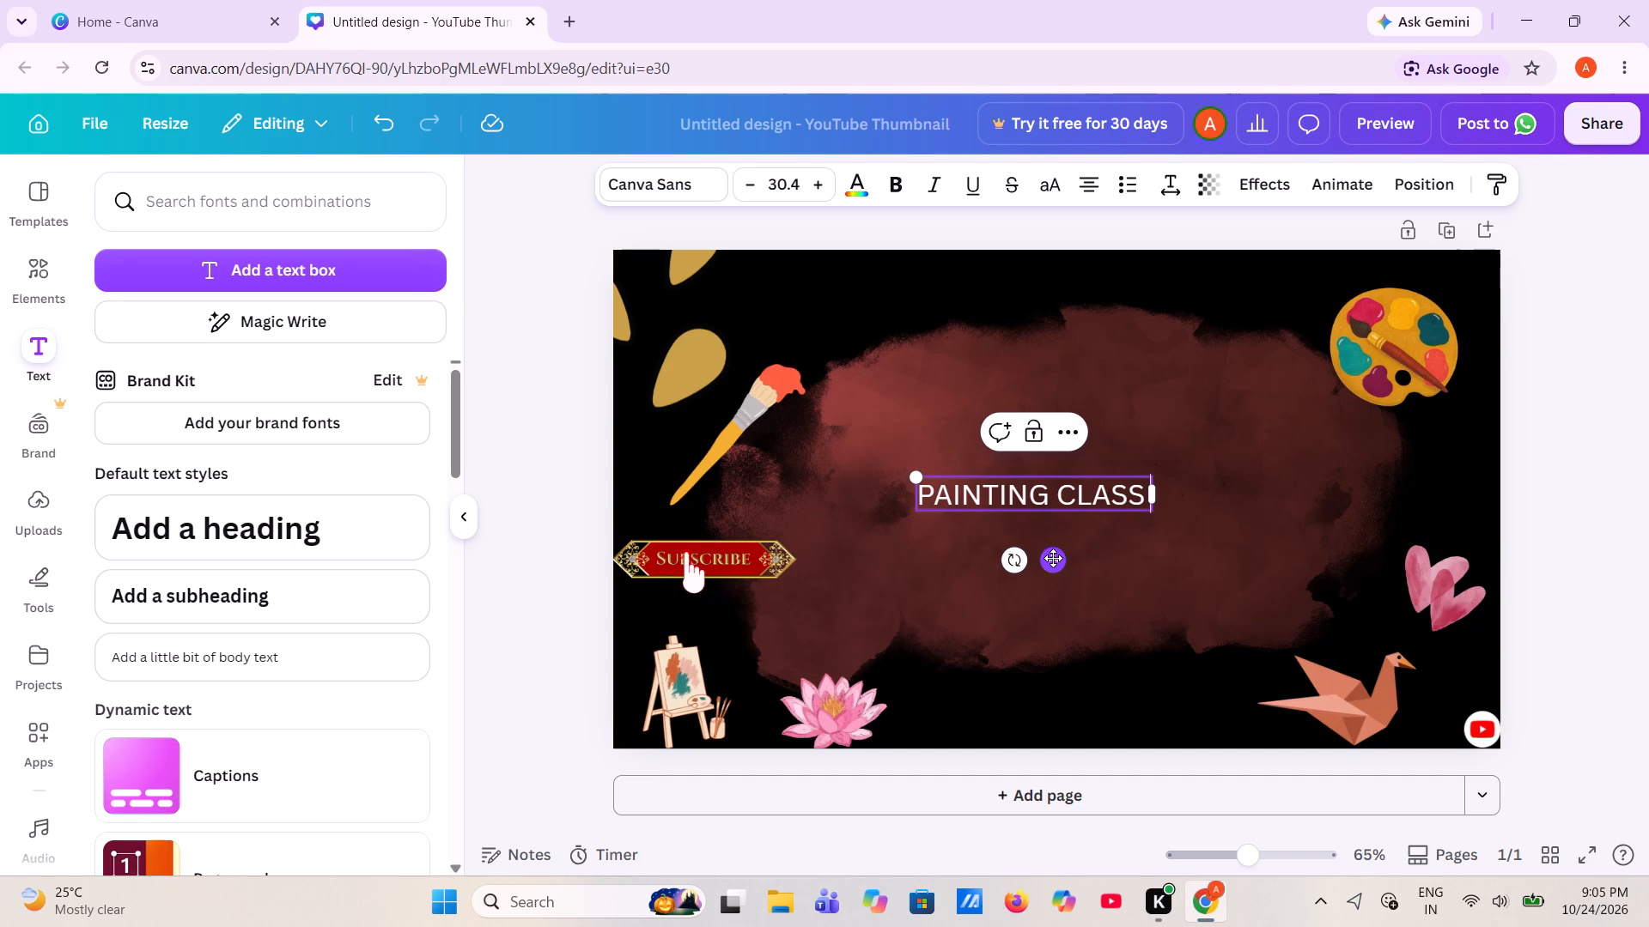
# Move the PAINTING CLASS text up to the upper centre of the red splash and increase its font size to 33.4.
pyautogui.moveTo(1053, 558); pyautogui.dragTo(1050, 428)
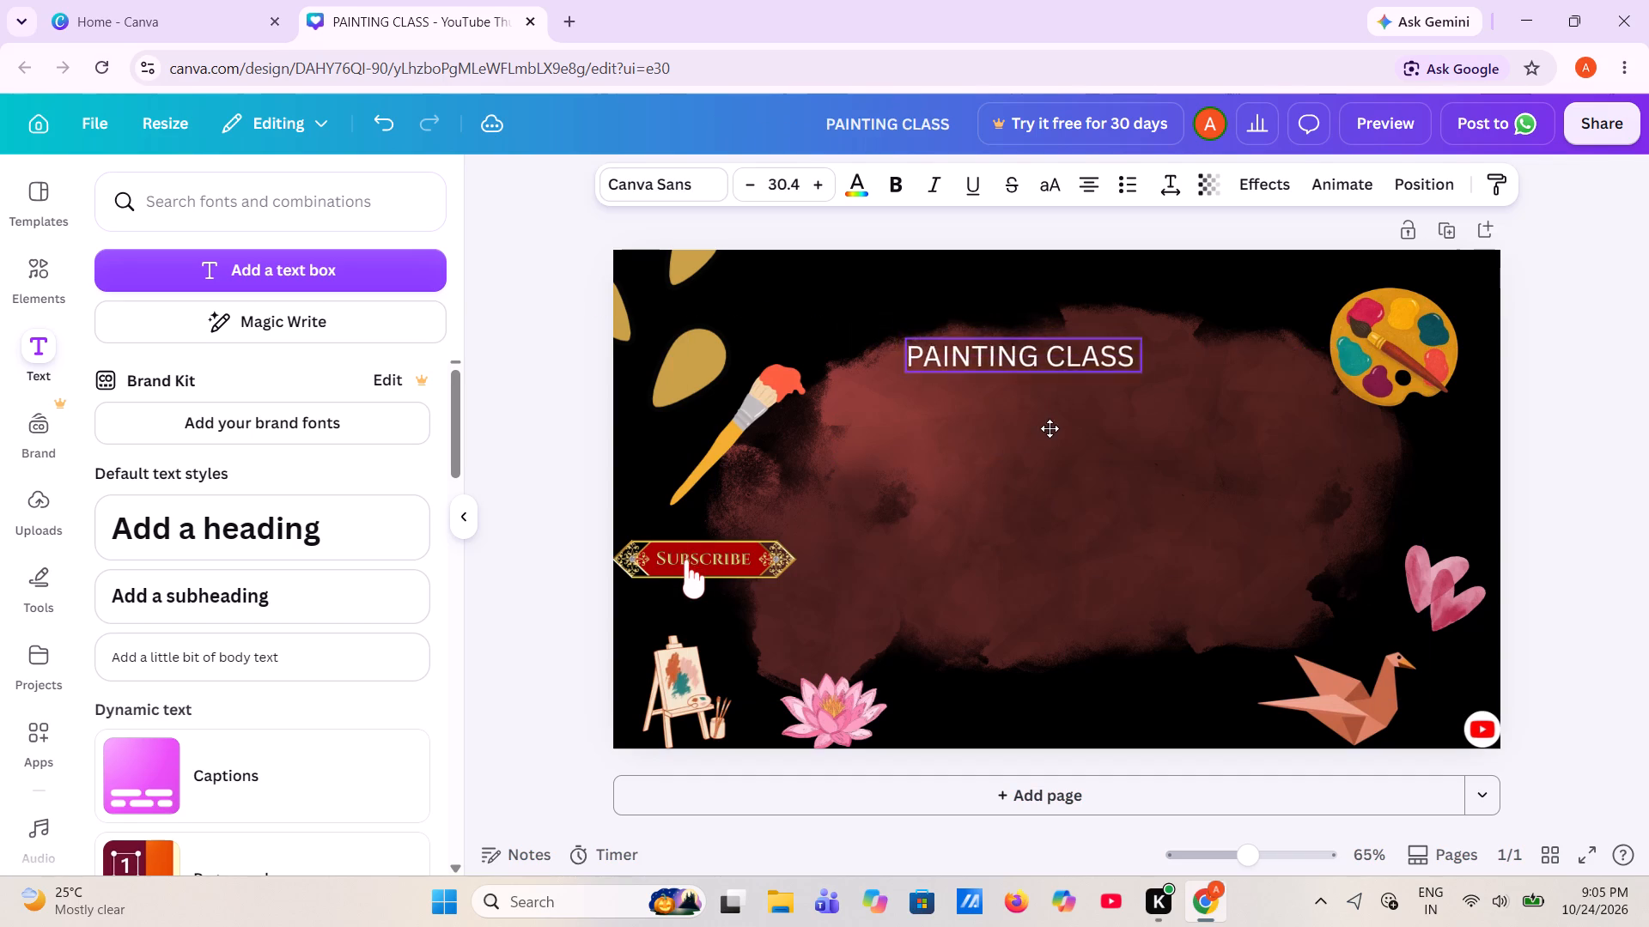
pyautogui.moveTo(1050, 428); pyautogui.dragTo(1071, 439)
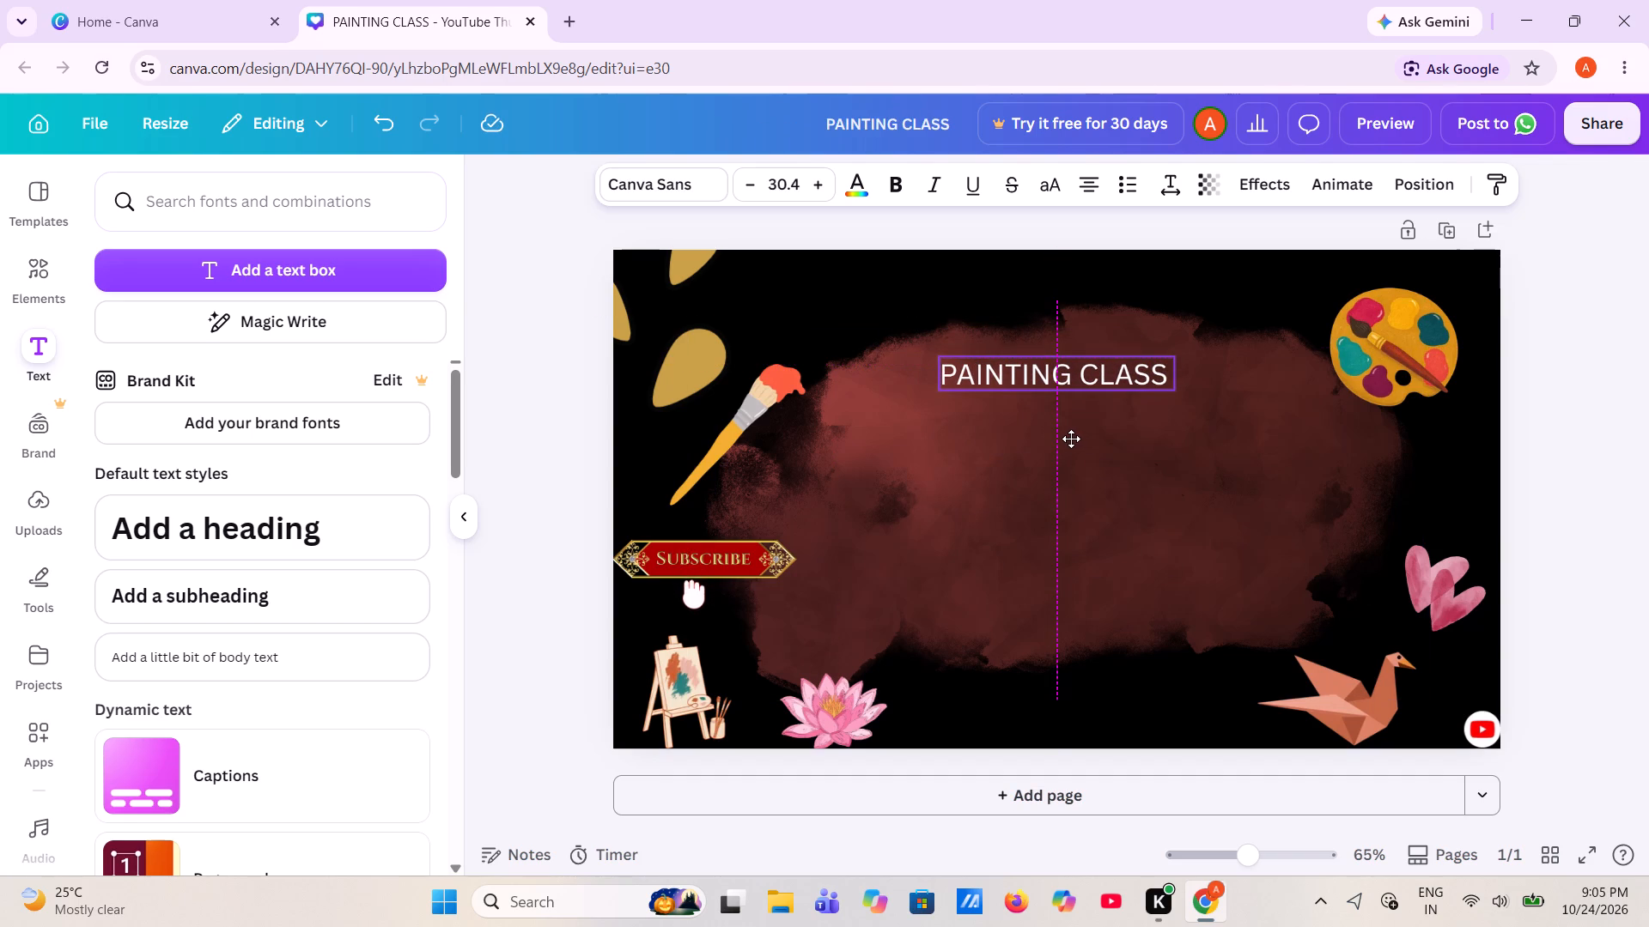
pyautogui.moveTo(1071, 439); pyautogui.dragTo(1071, 445)
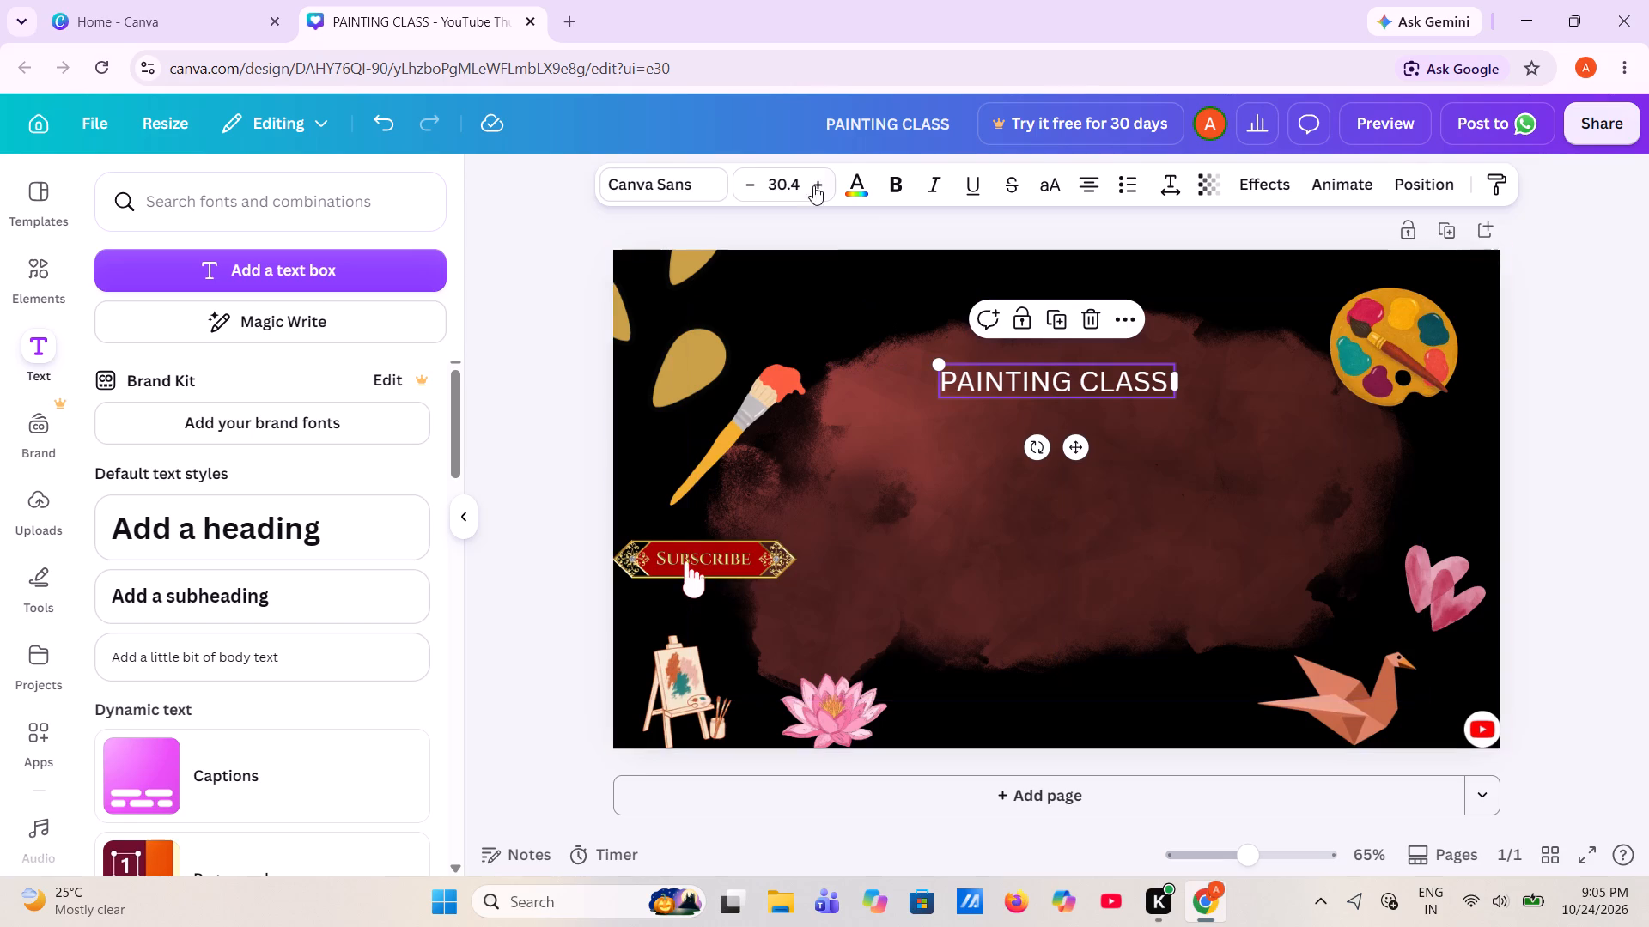
pyautogui.tripleClick(821, 189)
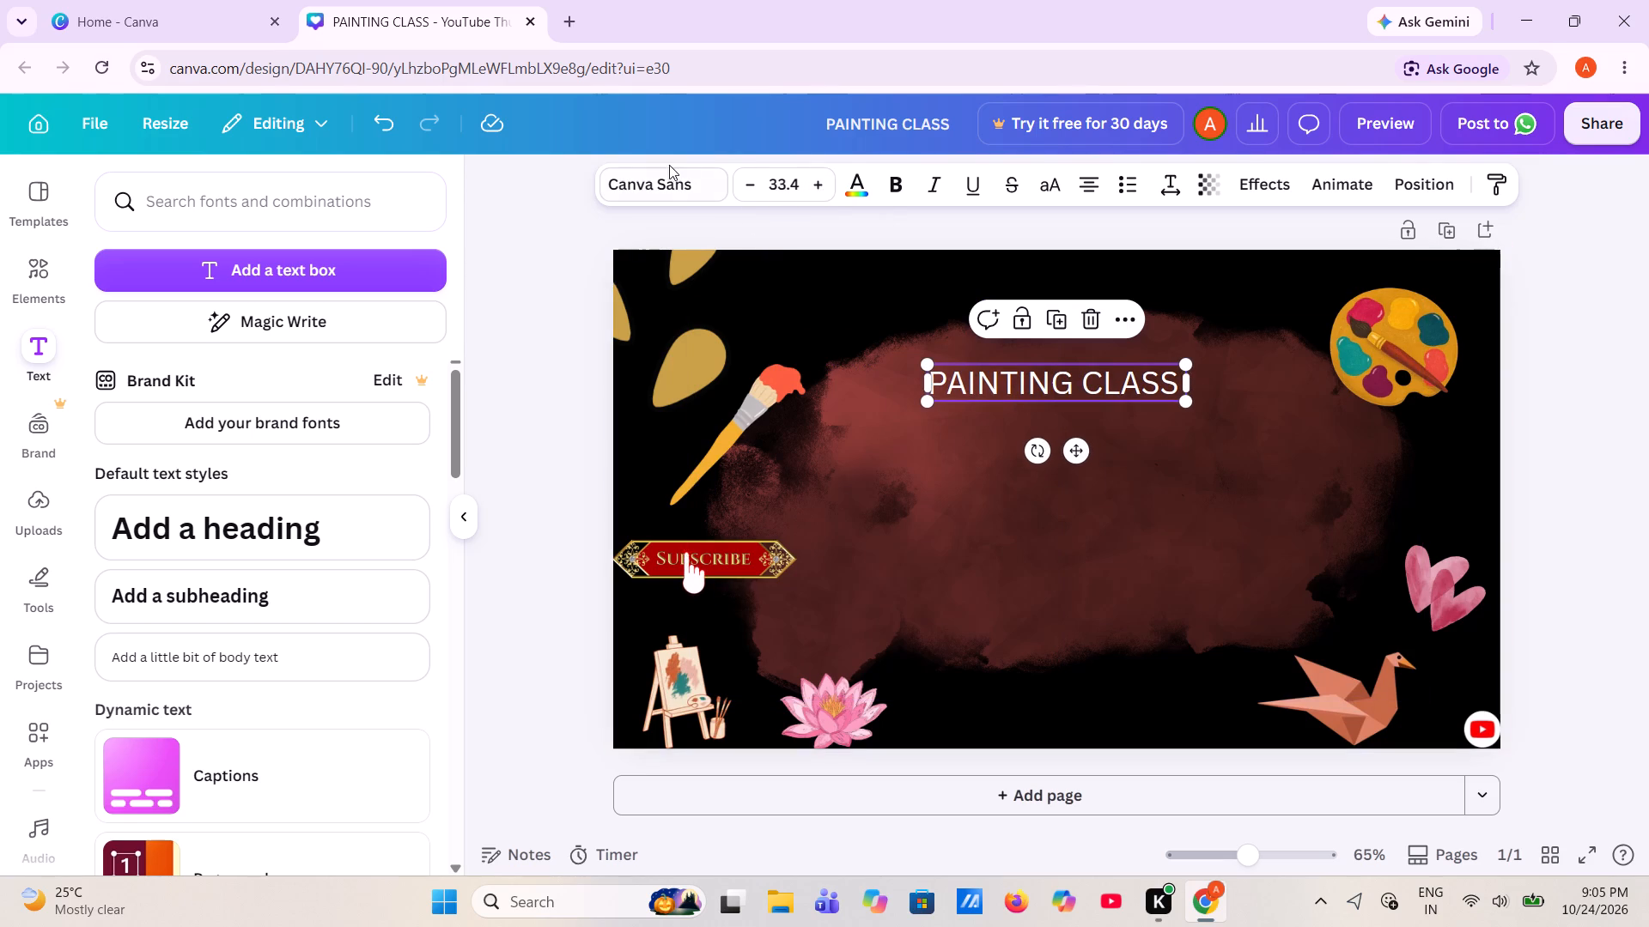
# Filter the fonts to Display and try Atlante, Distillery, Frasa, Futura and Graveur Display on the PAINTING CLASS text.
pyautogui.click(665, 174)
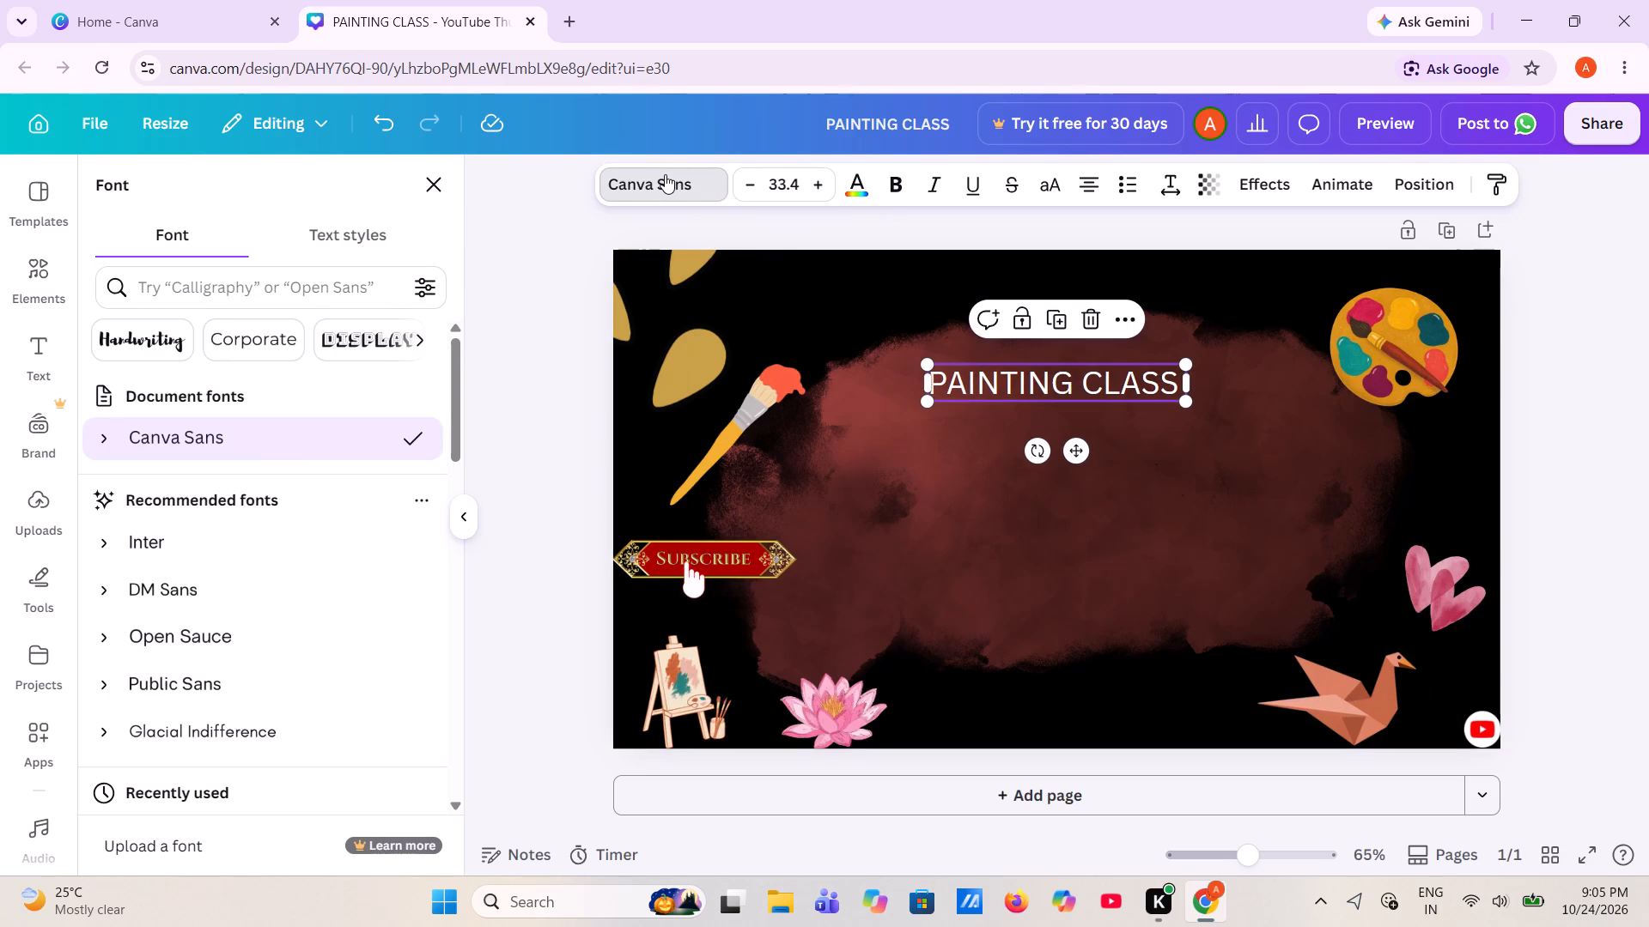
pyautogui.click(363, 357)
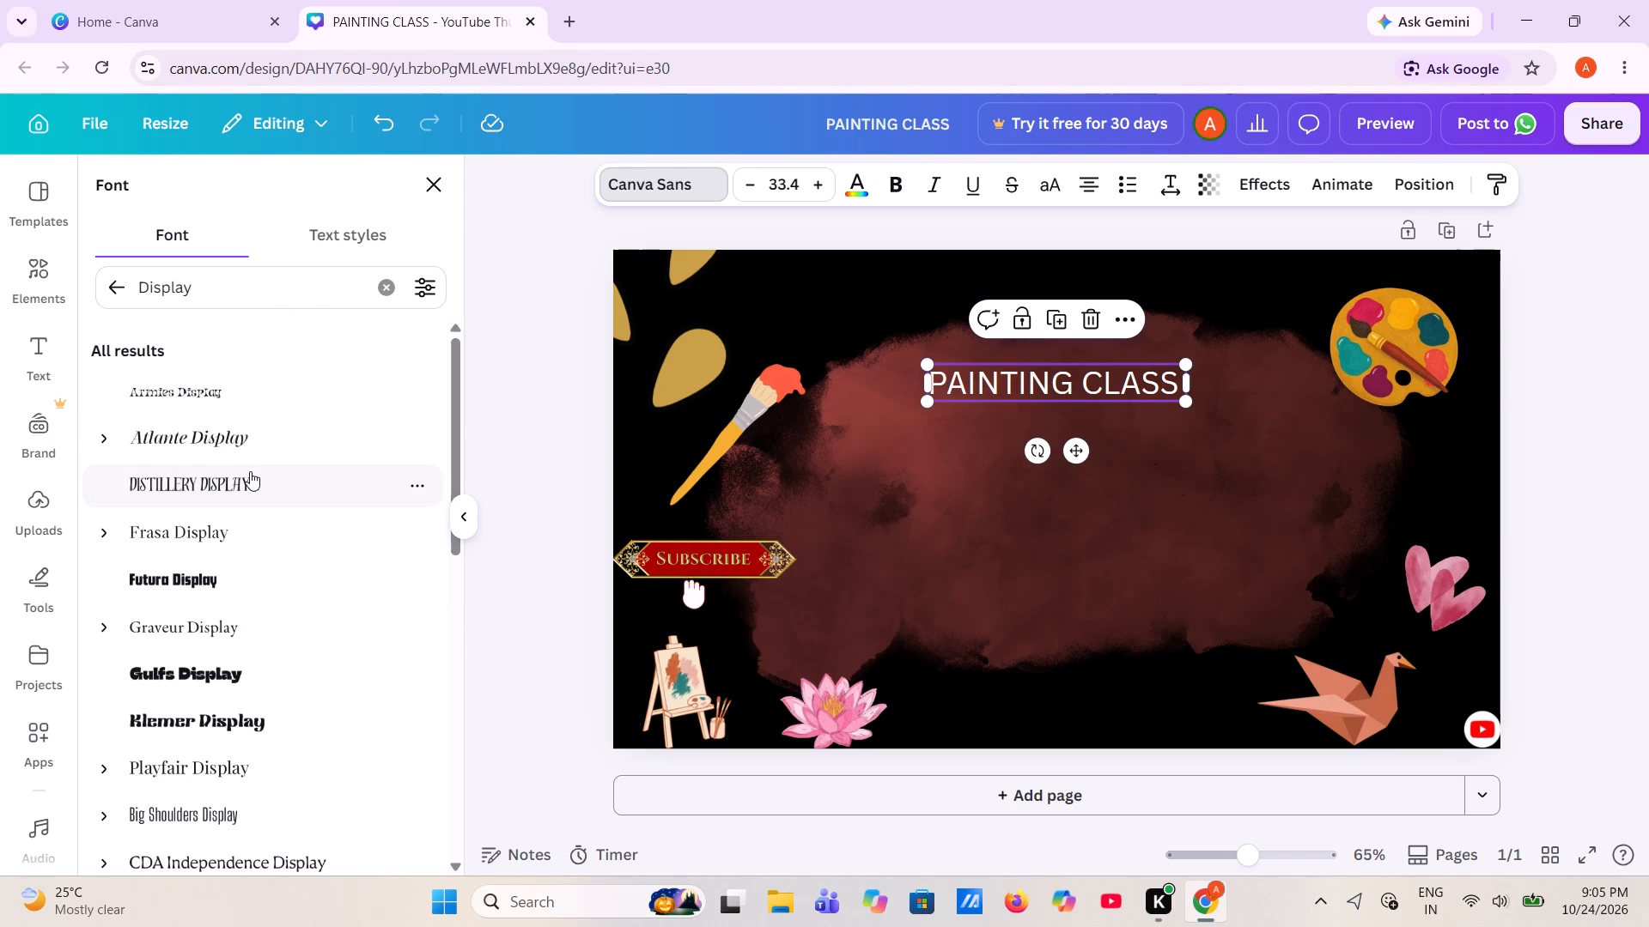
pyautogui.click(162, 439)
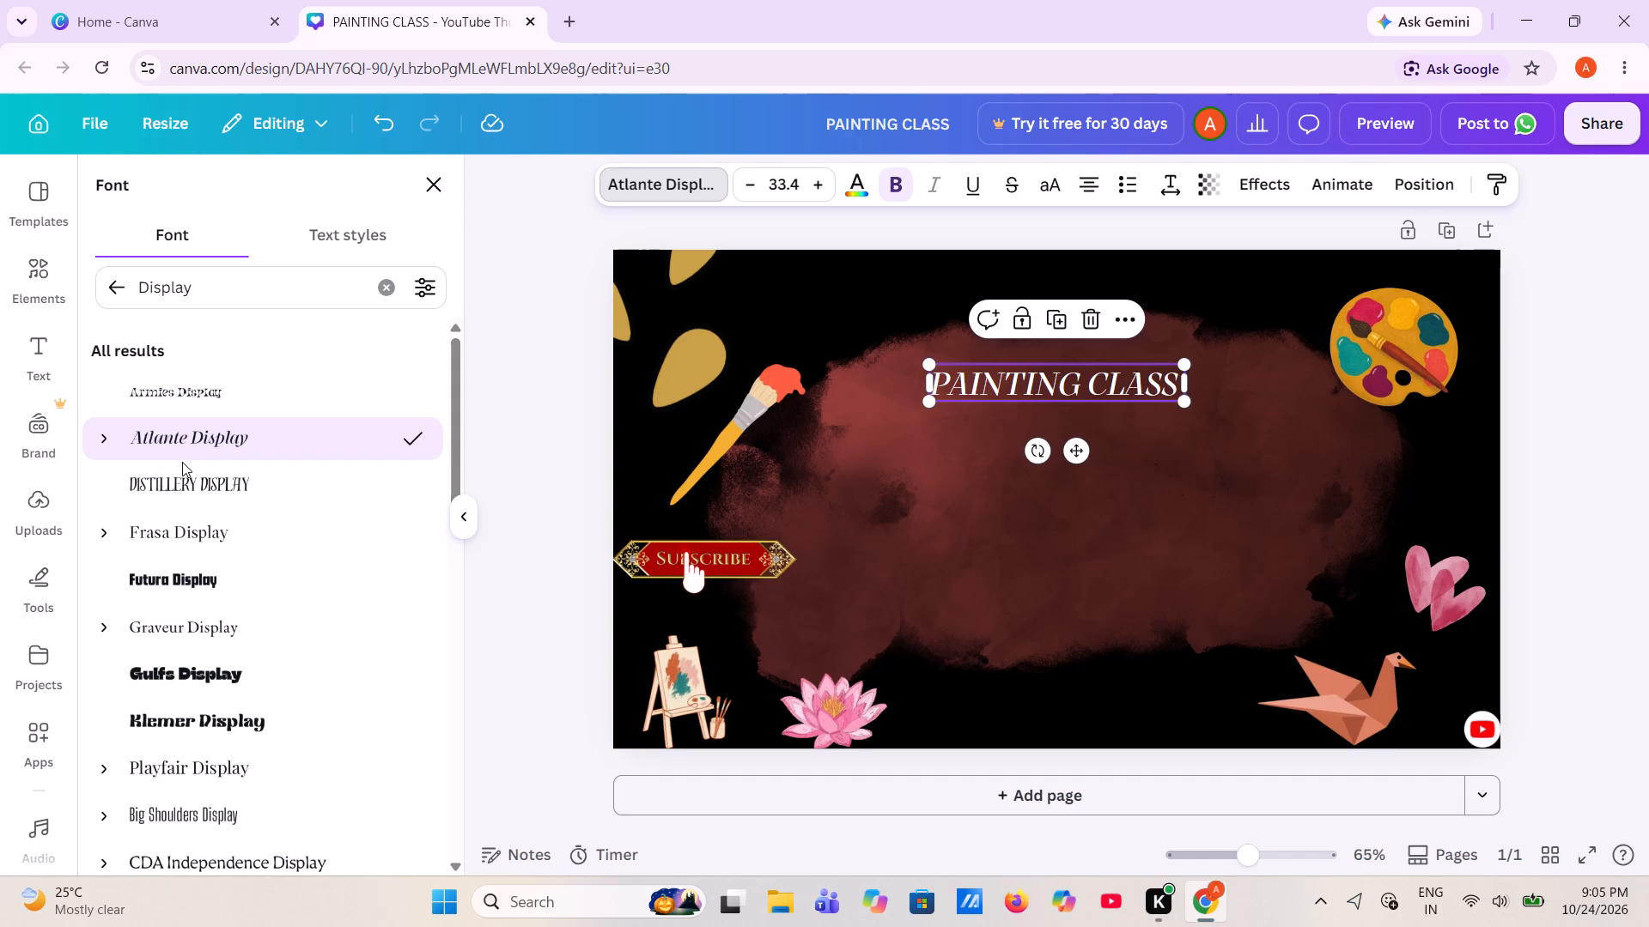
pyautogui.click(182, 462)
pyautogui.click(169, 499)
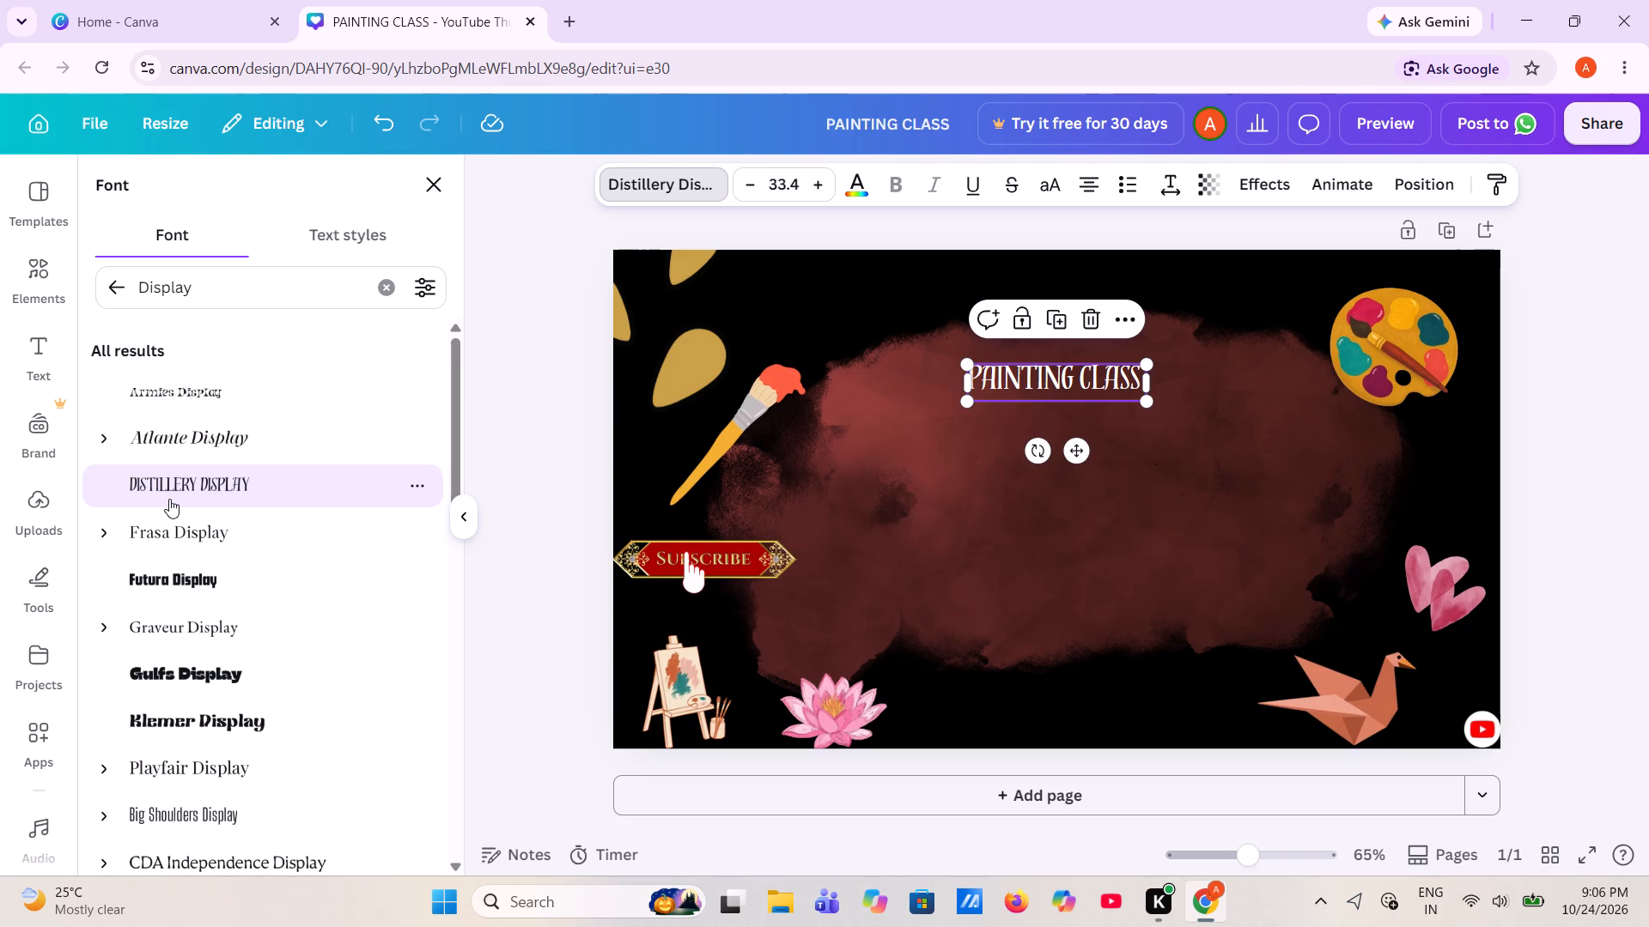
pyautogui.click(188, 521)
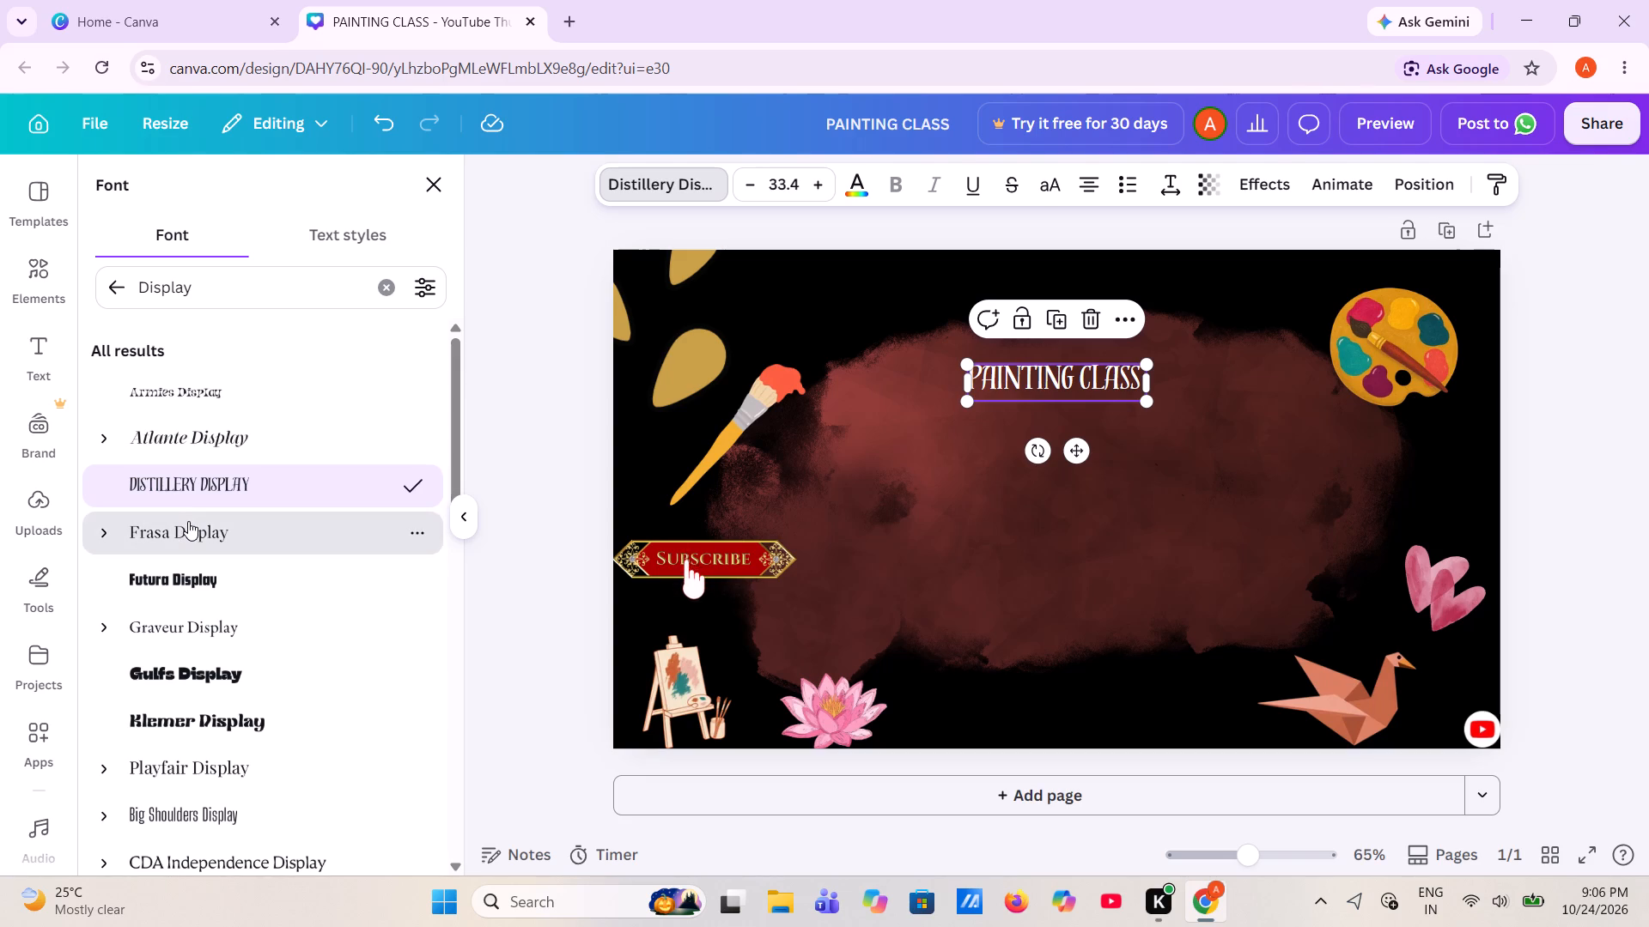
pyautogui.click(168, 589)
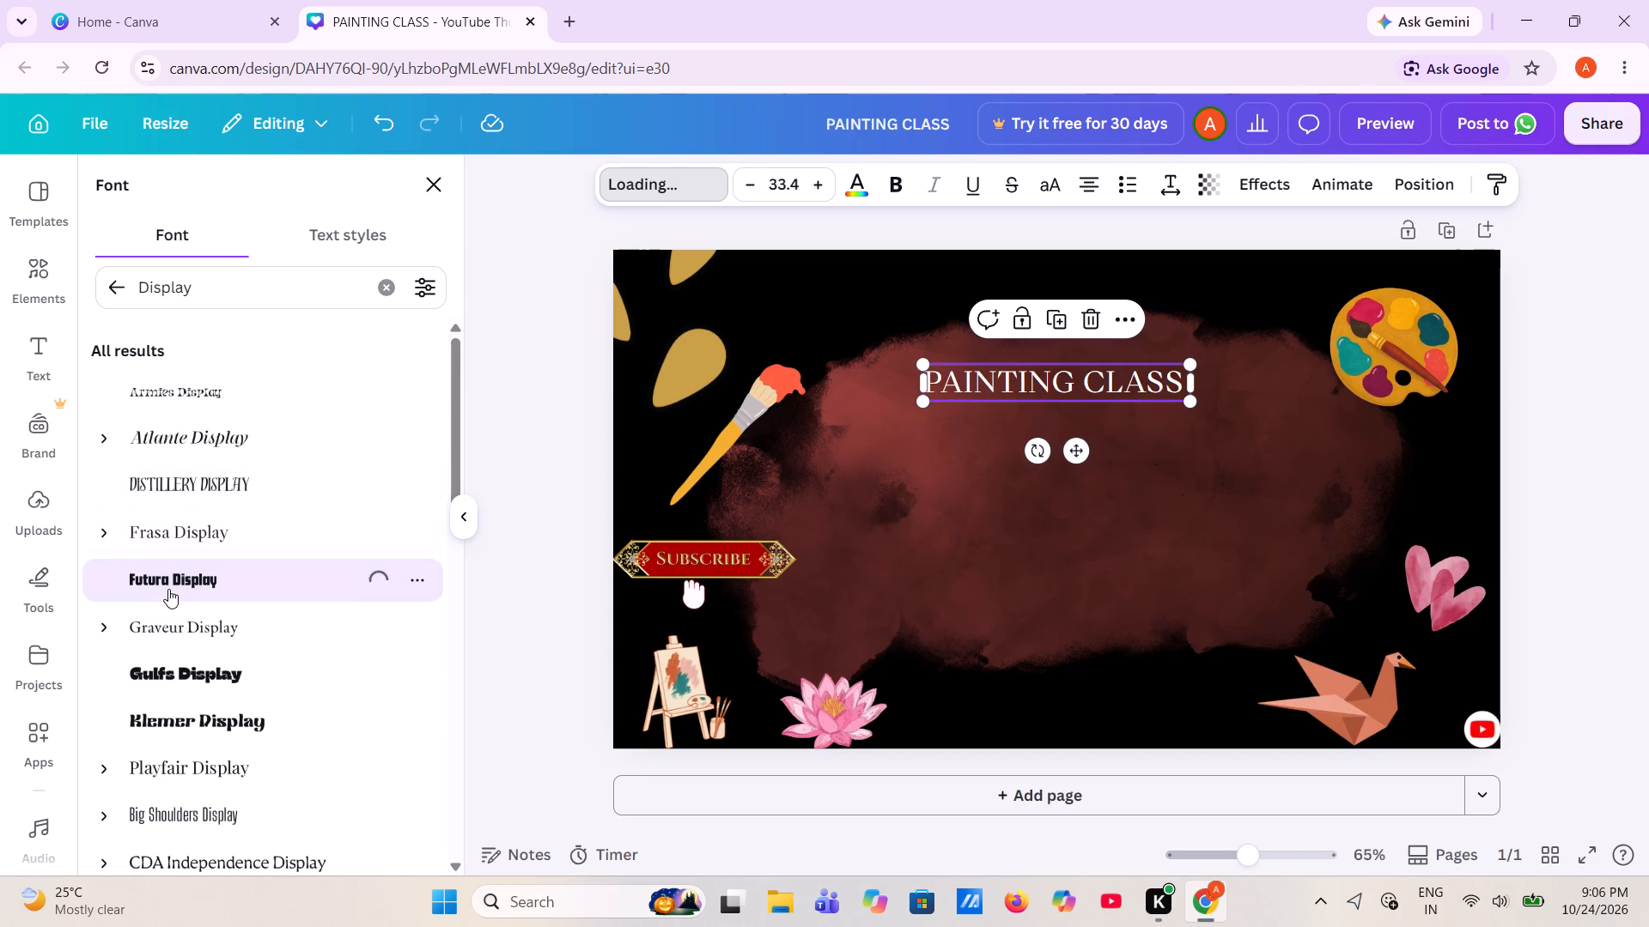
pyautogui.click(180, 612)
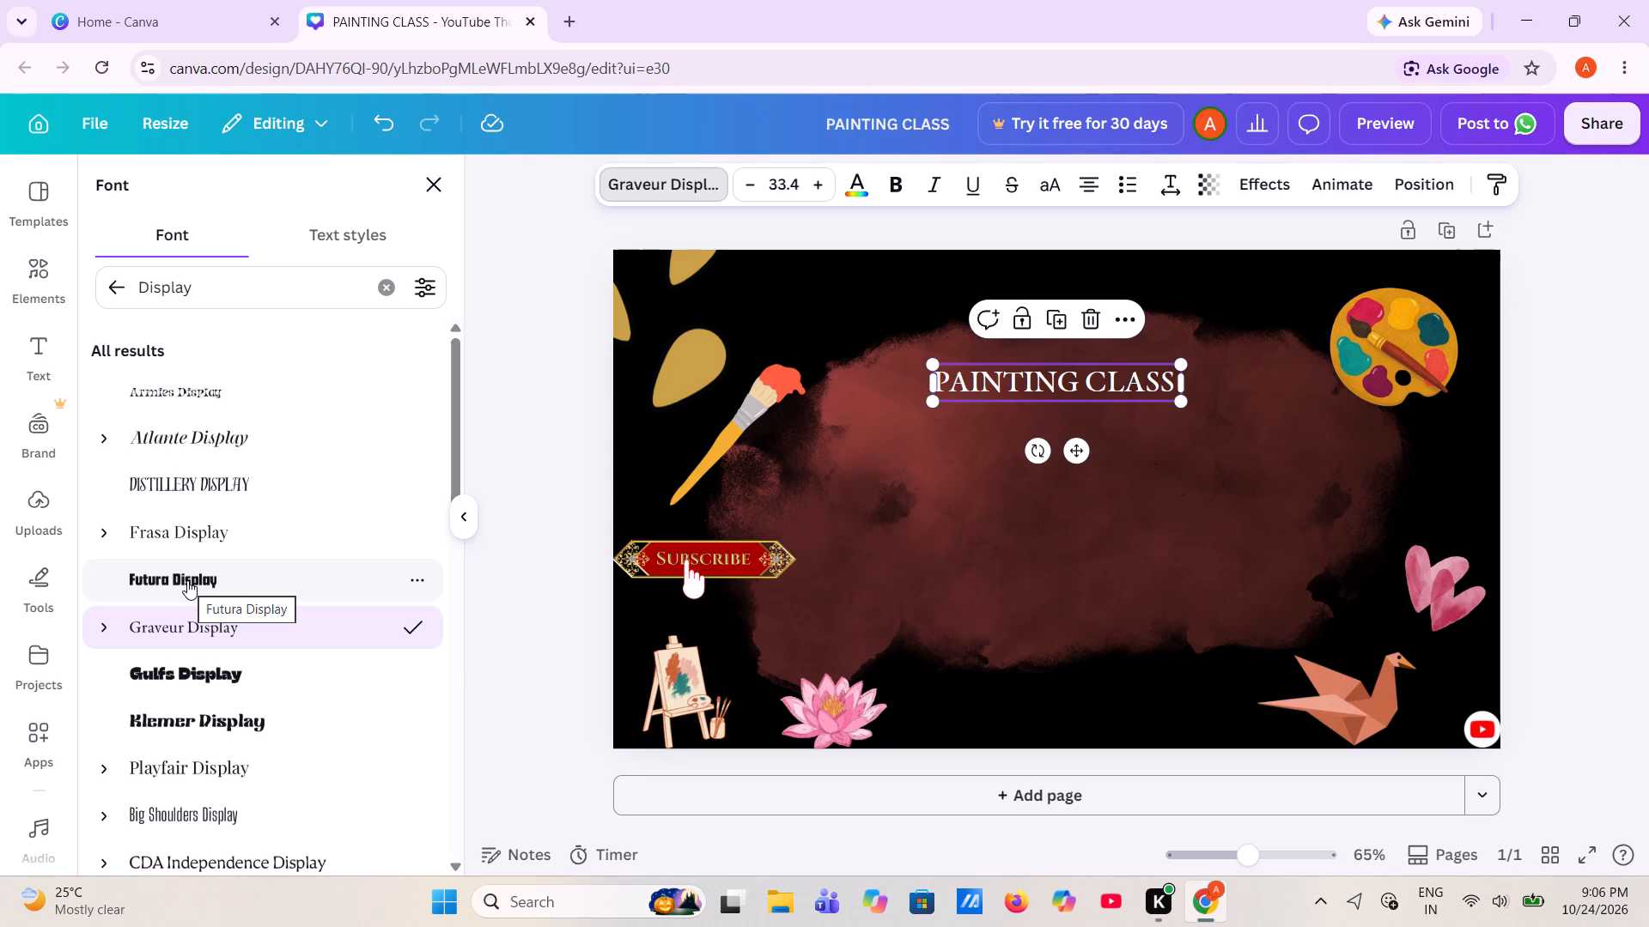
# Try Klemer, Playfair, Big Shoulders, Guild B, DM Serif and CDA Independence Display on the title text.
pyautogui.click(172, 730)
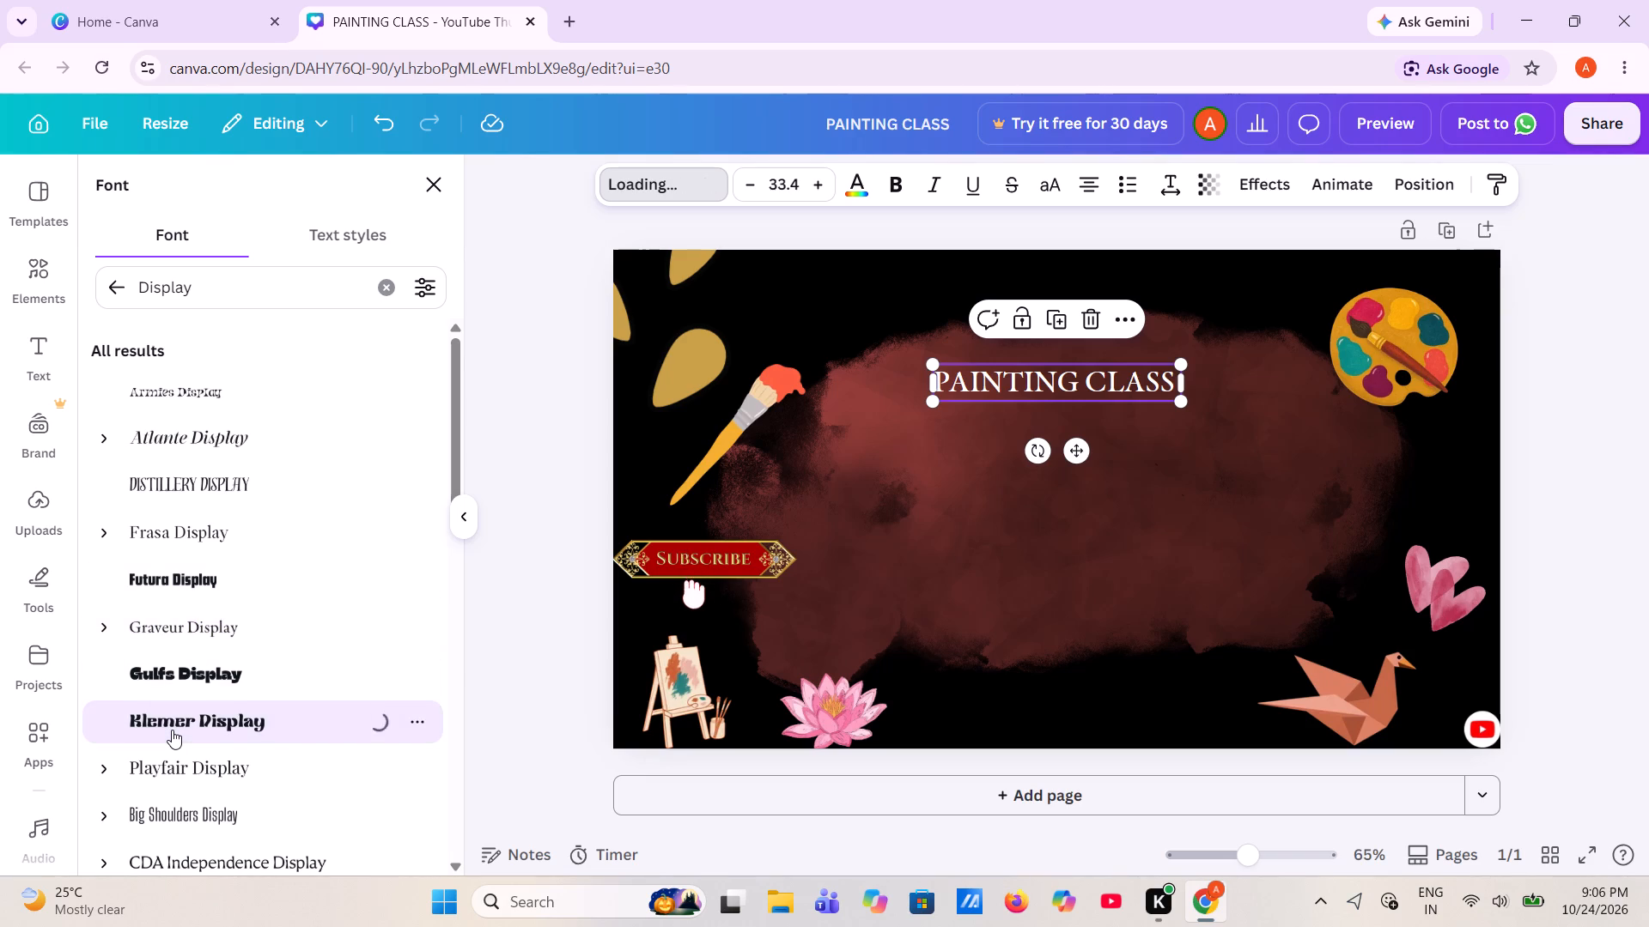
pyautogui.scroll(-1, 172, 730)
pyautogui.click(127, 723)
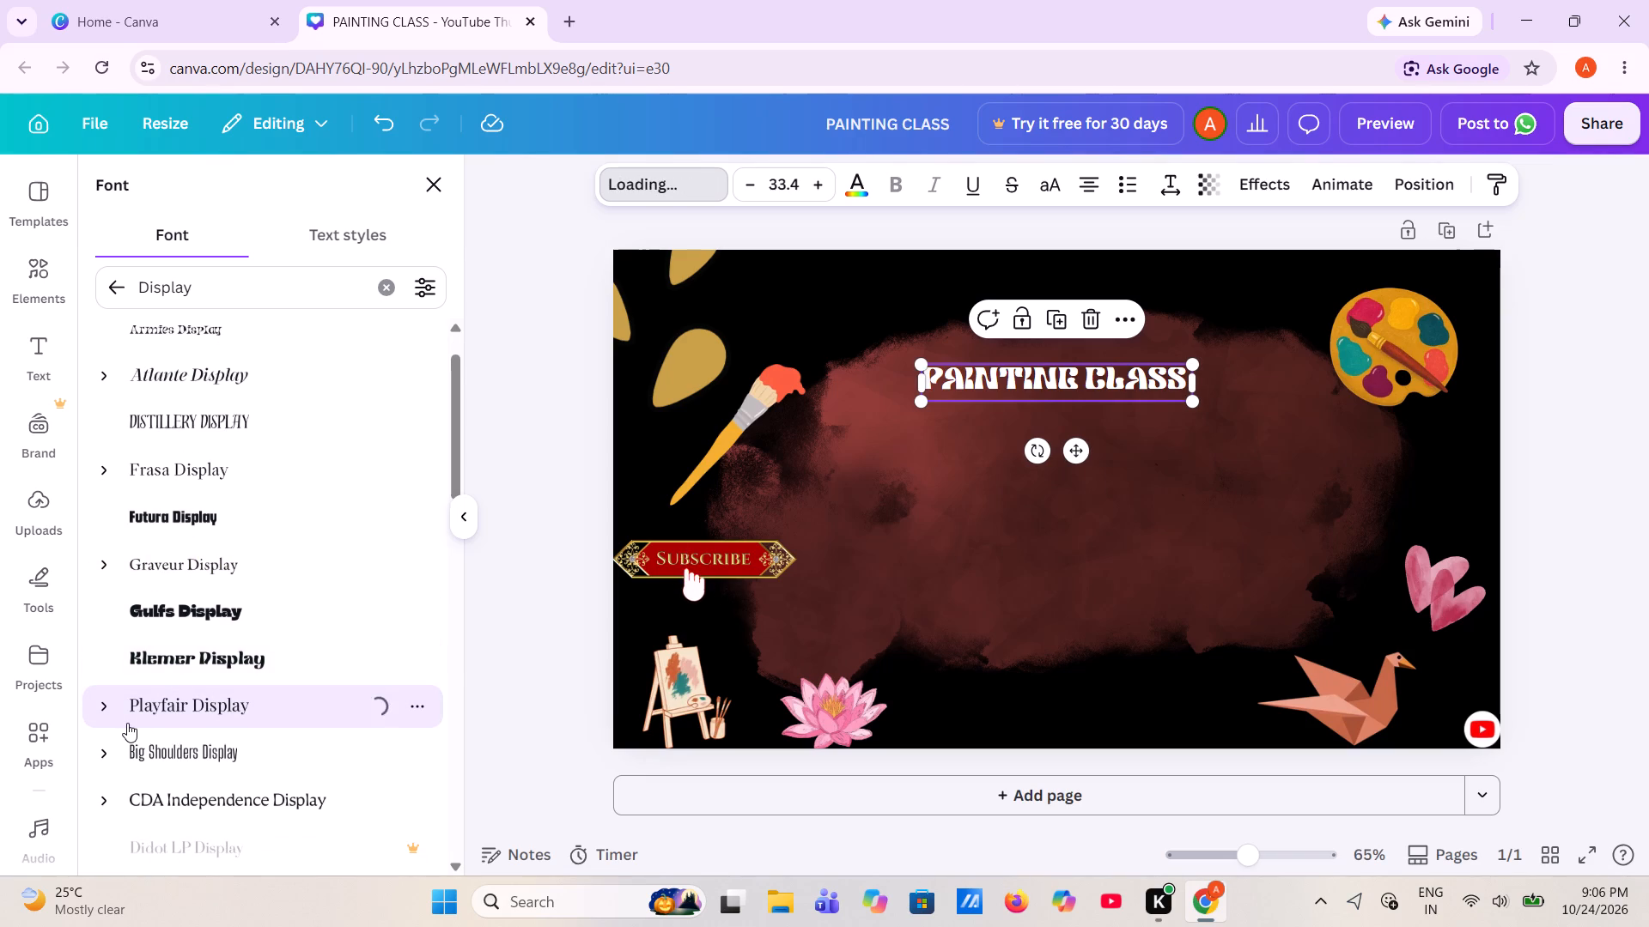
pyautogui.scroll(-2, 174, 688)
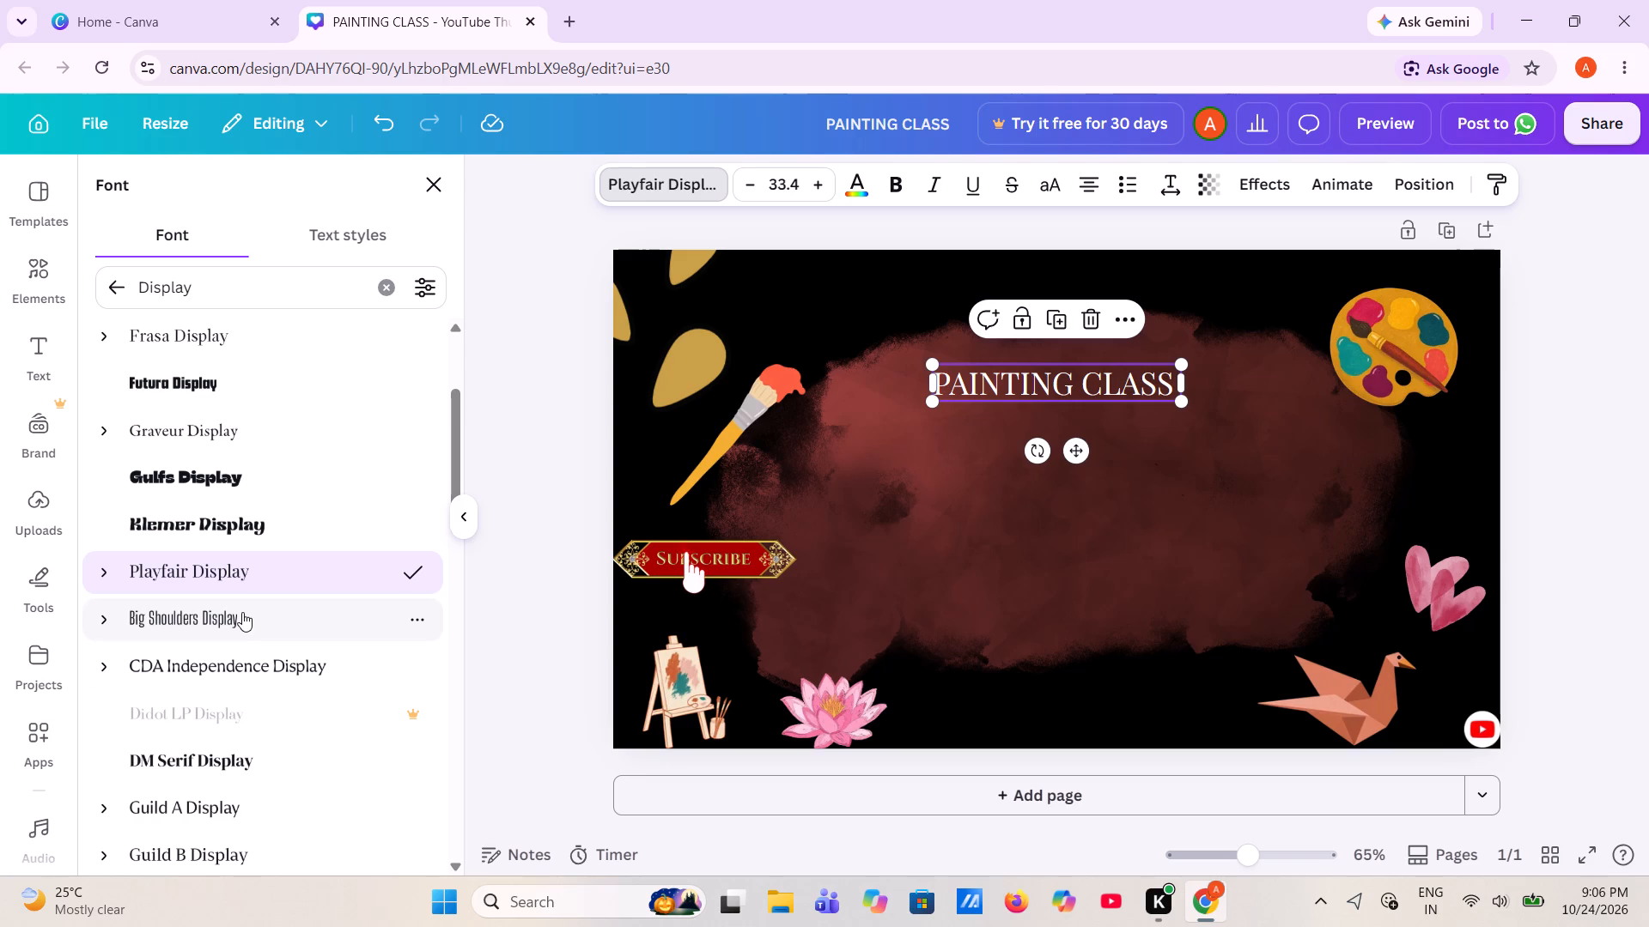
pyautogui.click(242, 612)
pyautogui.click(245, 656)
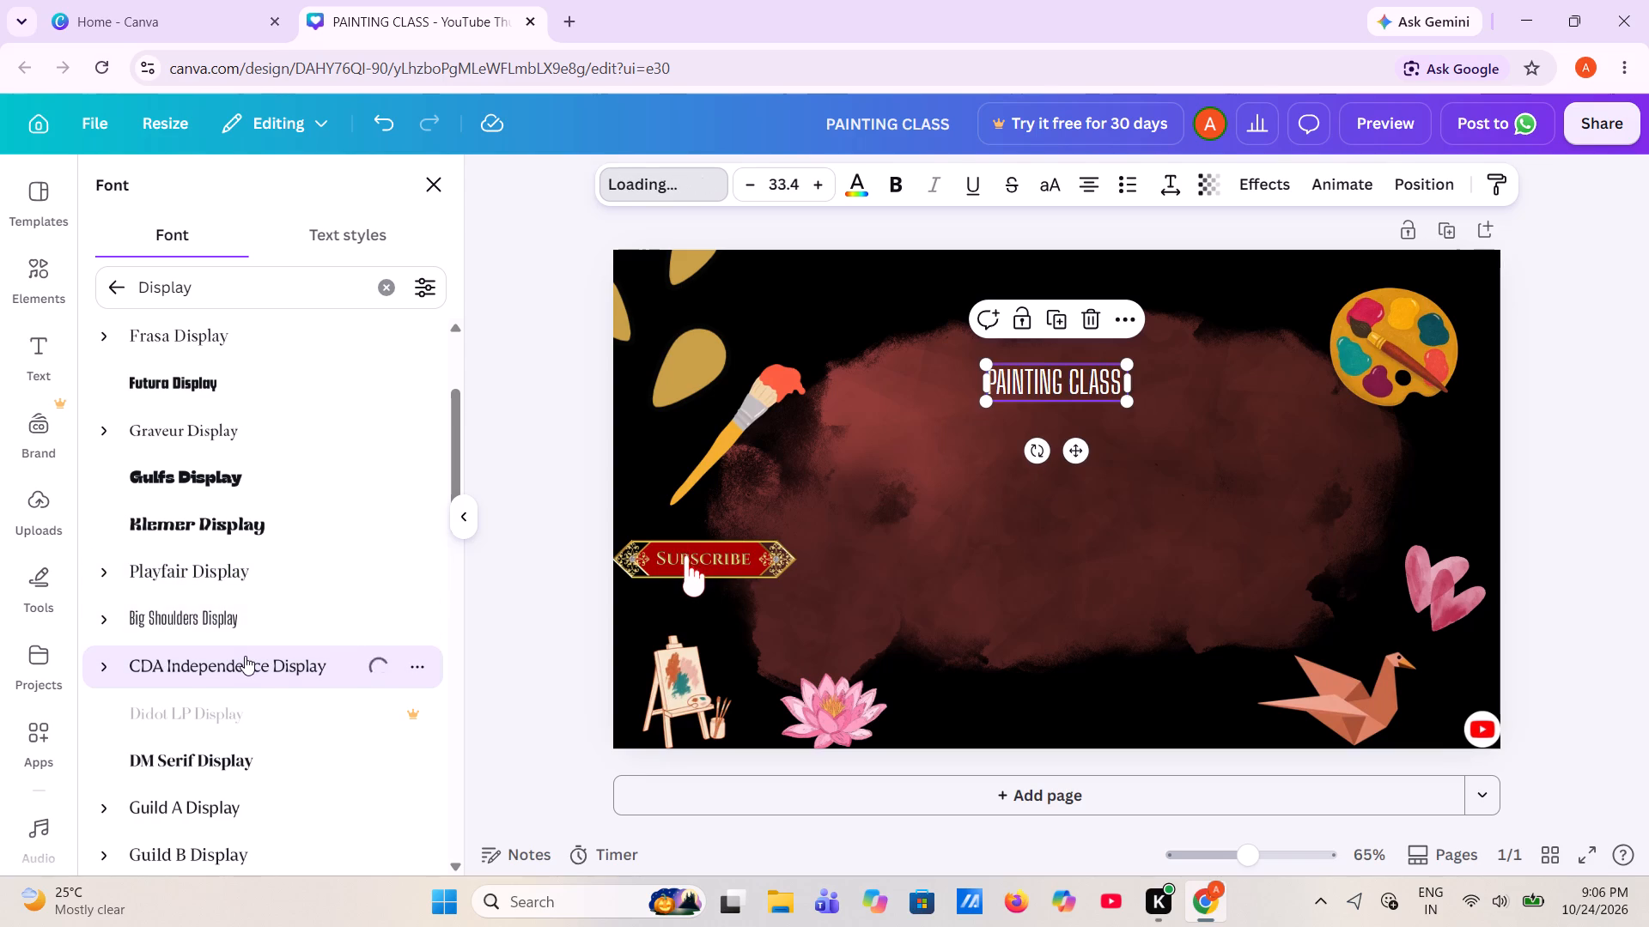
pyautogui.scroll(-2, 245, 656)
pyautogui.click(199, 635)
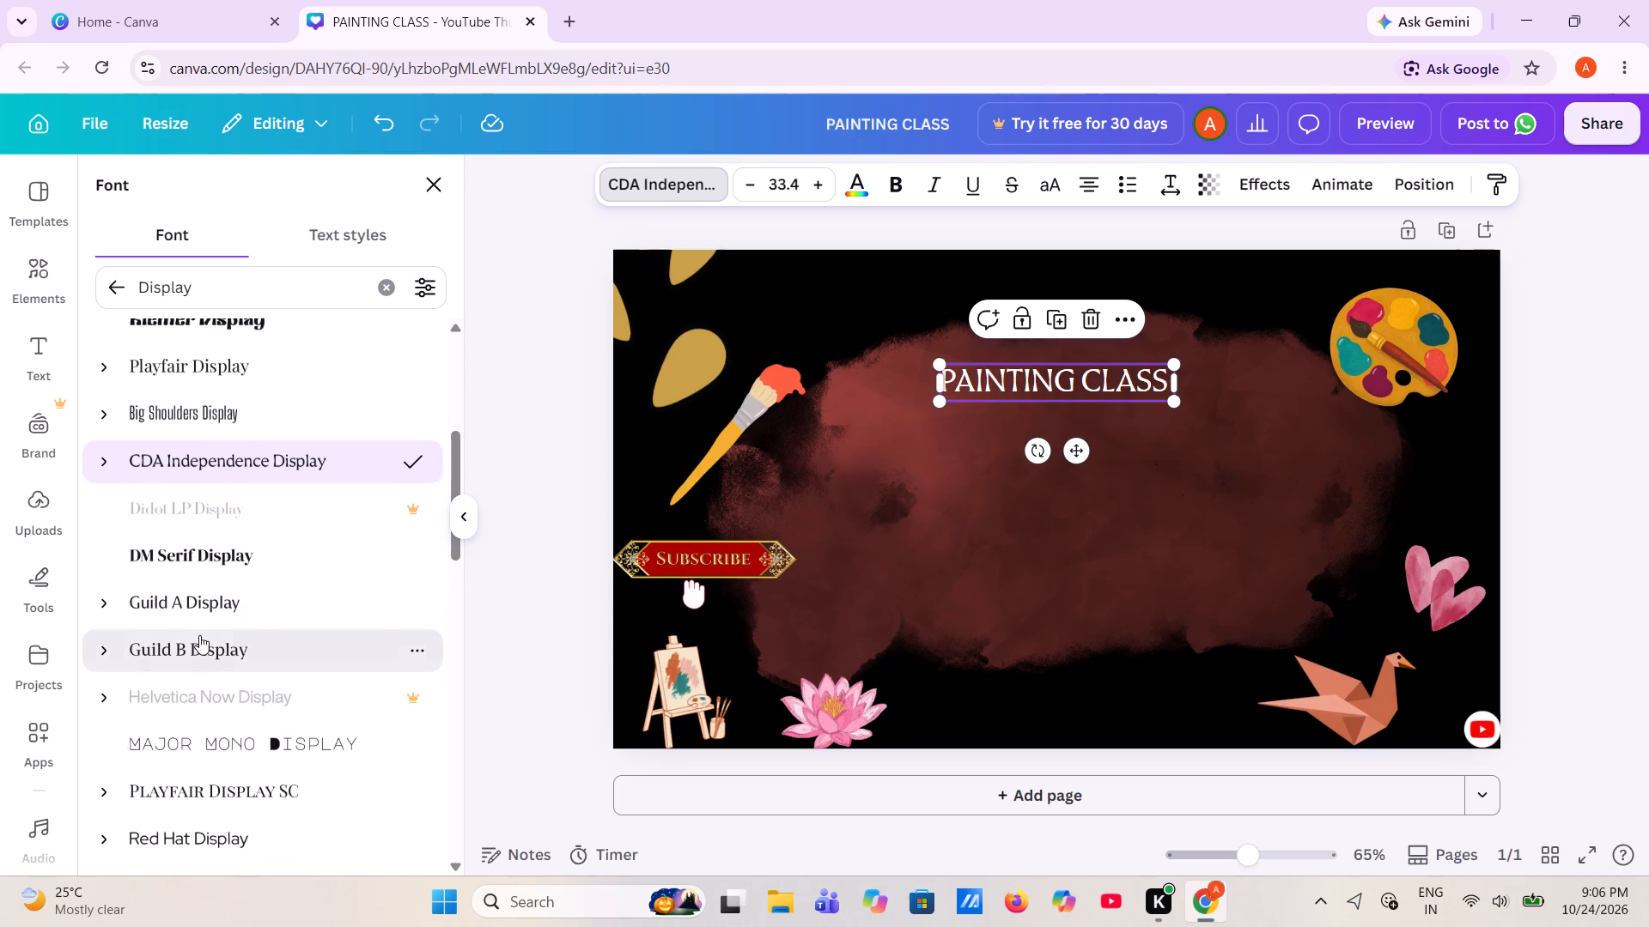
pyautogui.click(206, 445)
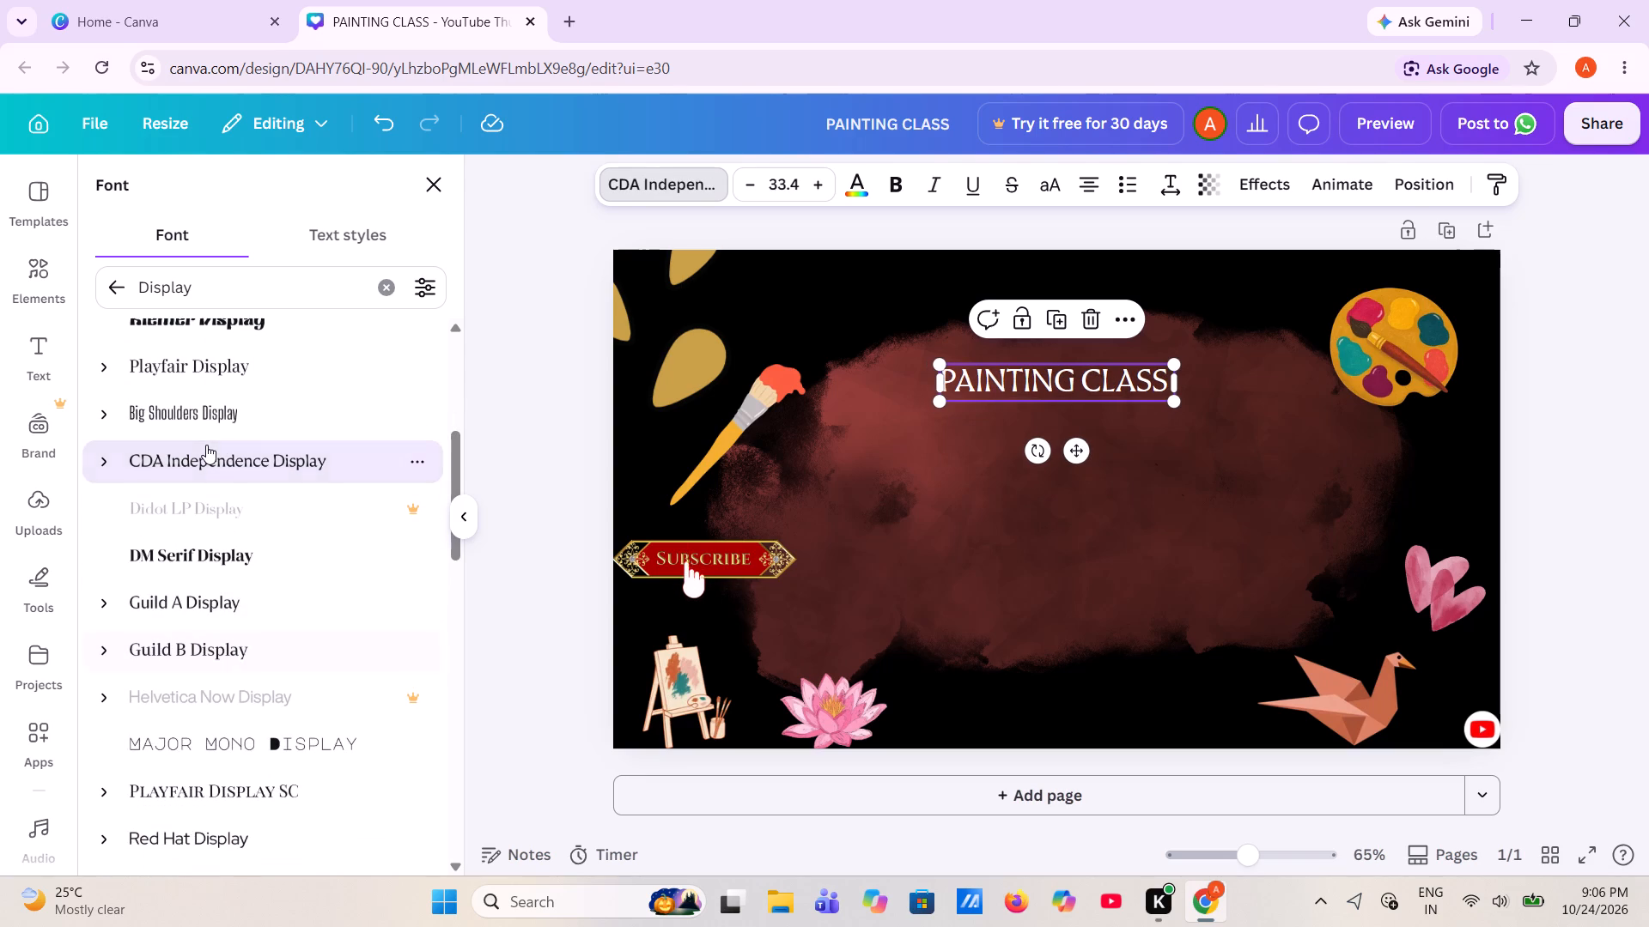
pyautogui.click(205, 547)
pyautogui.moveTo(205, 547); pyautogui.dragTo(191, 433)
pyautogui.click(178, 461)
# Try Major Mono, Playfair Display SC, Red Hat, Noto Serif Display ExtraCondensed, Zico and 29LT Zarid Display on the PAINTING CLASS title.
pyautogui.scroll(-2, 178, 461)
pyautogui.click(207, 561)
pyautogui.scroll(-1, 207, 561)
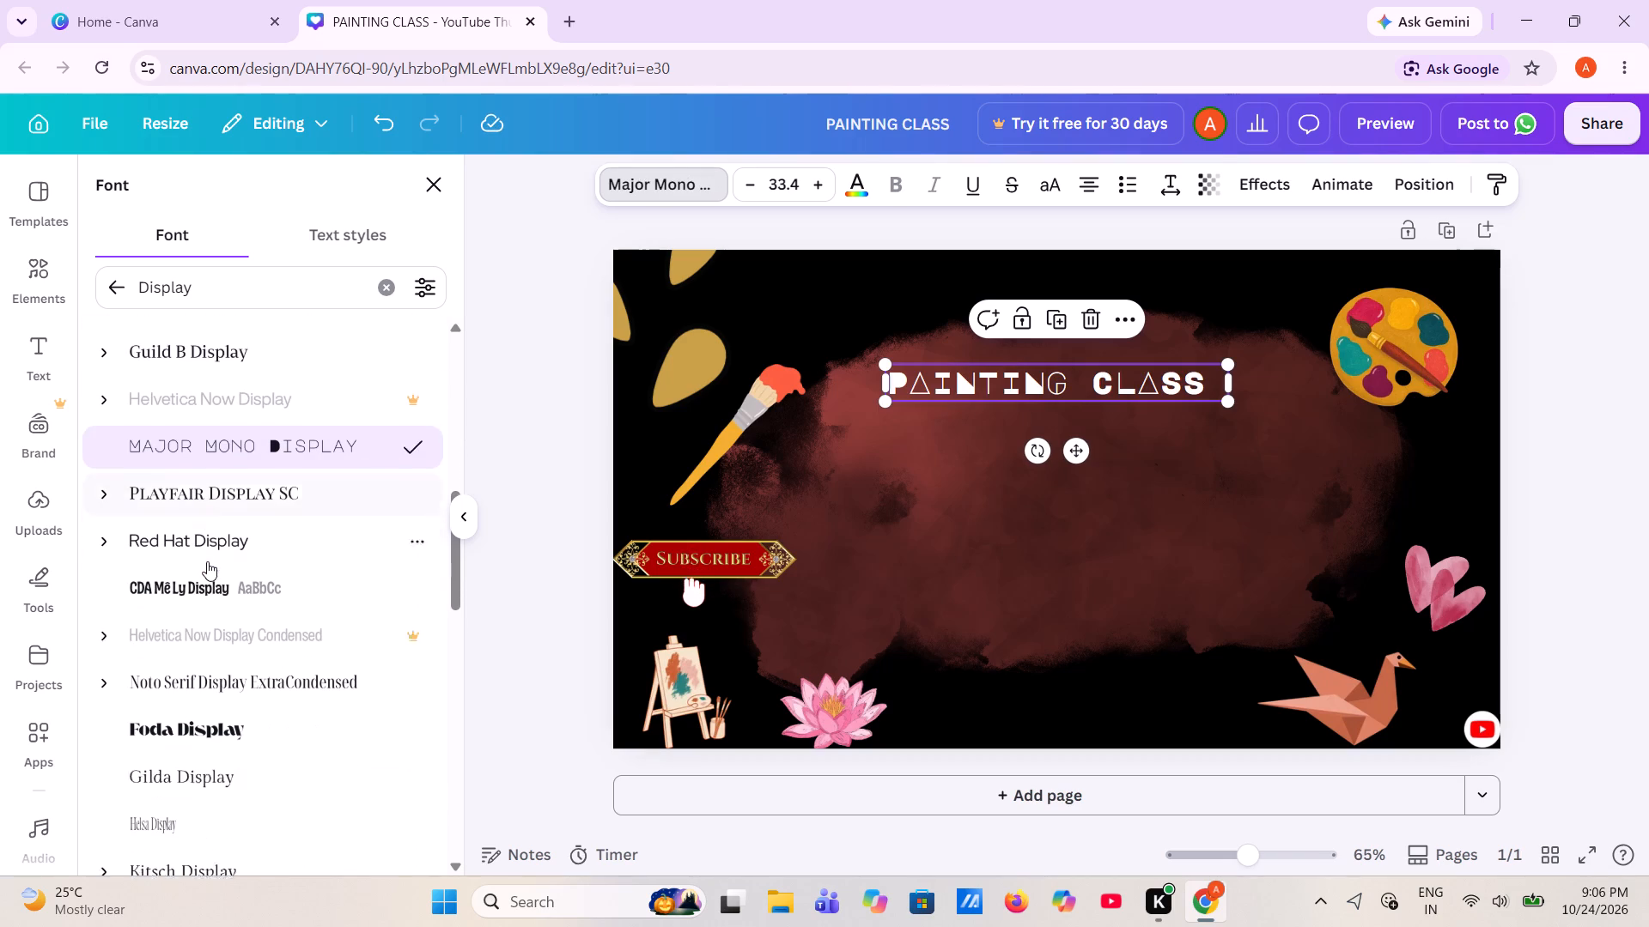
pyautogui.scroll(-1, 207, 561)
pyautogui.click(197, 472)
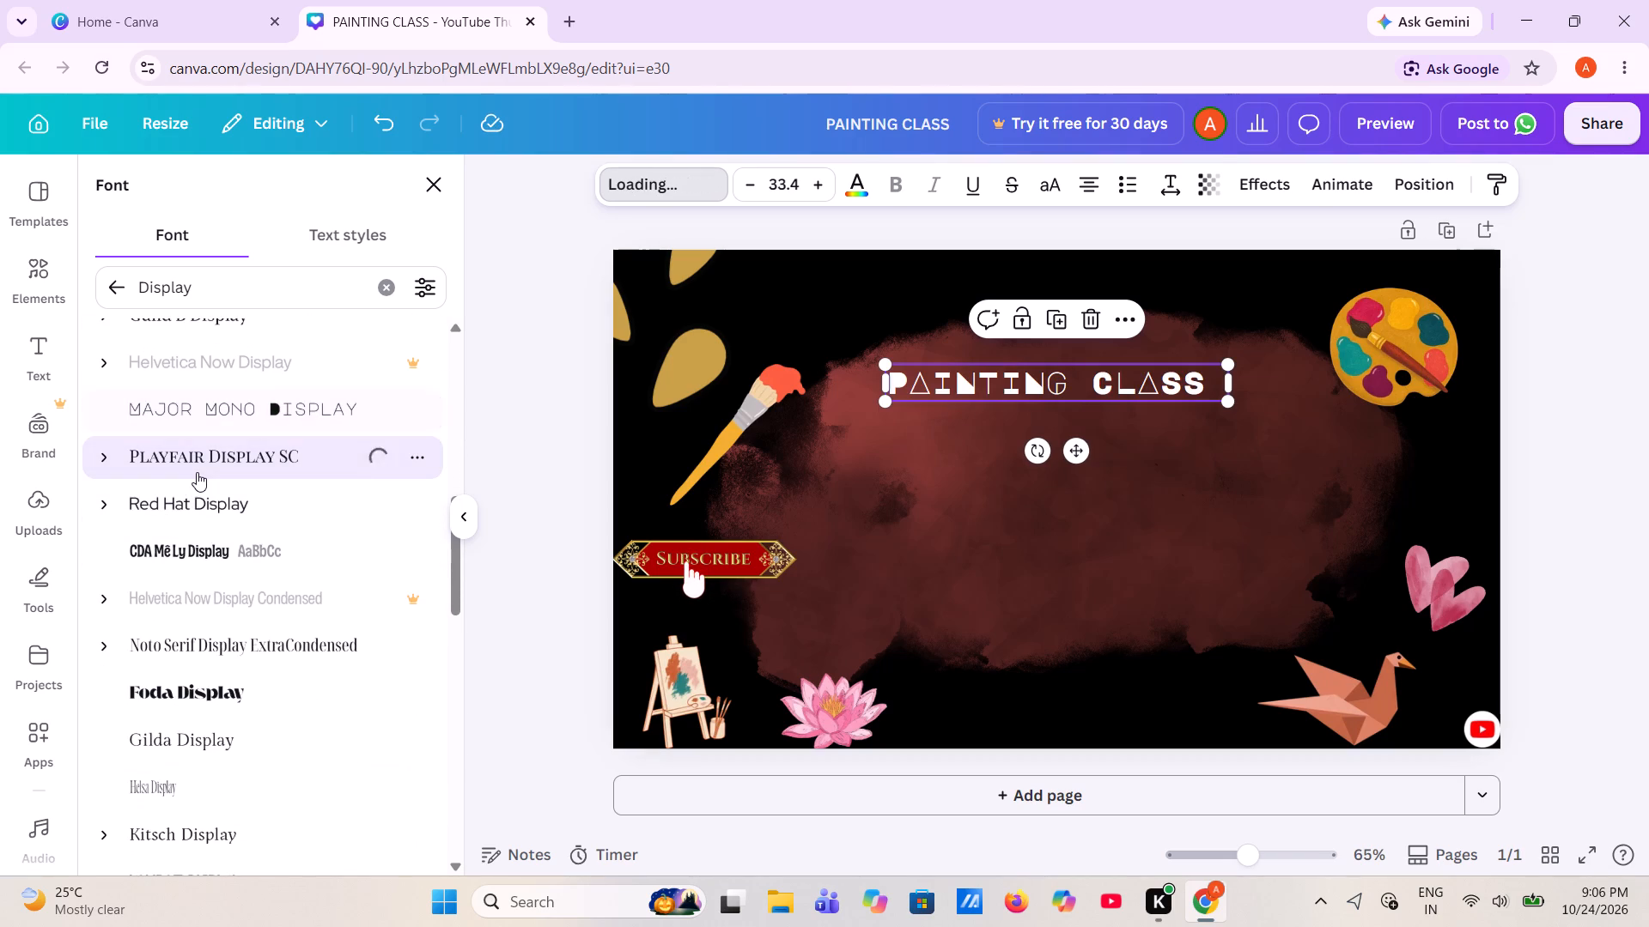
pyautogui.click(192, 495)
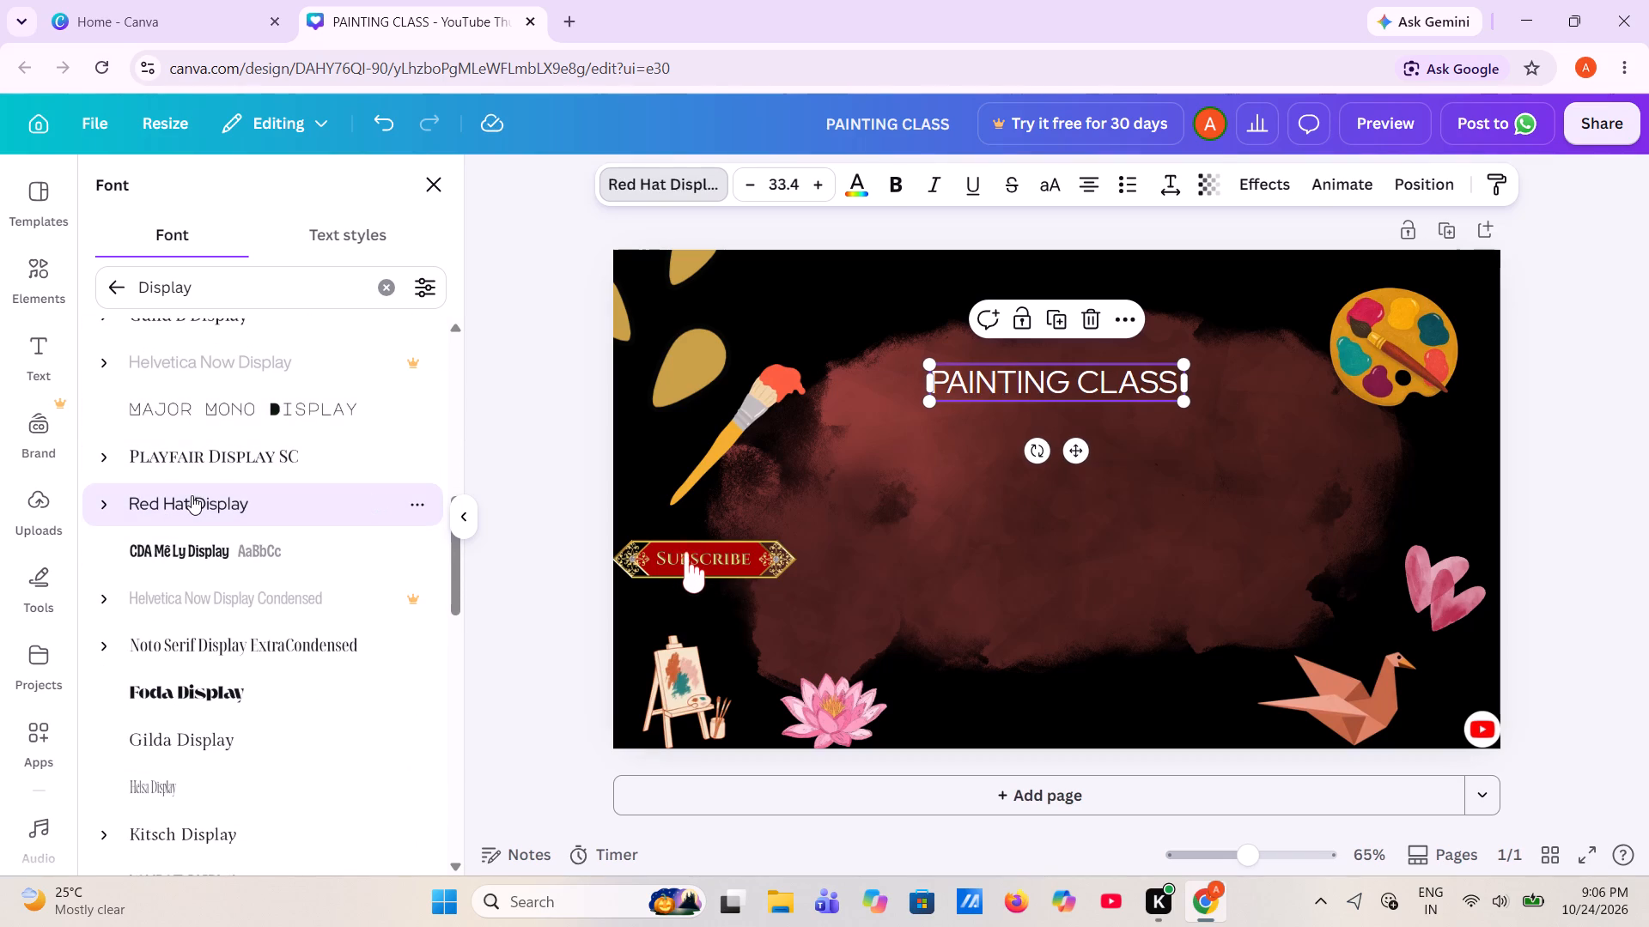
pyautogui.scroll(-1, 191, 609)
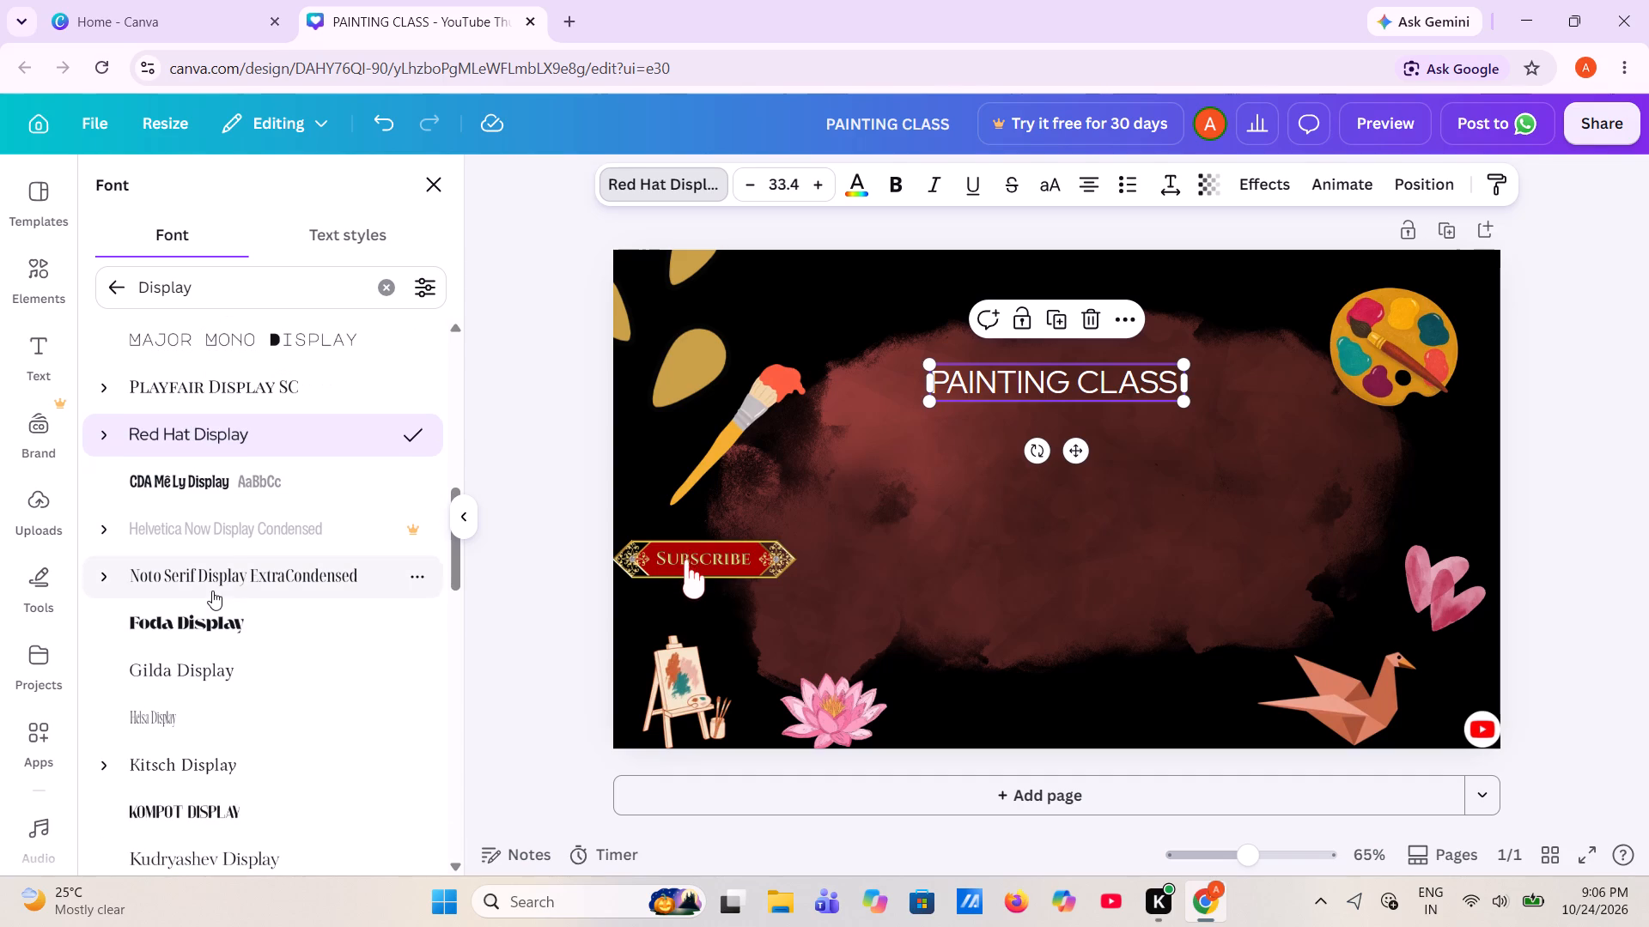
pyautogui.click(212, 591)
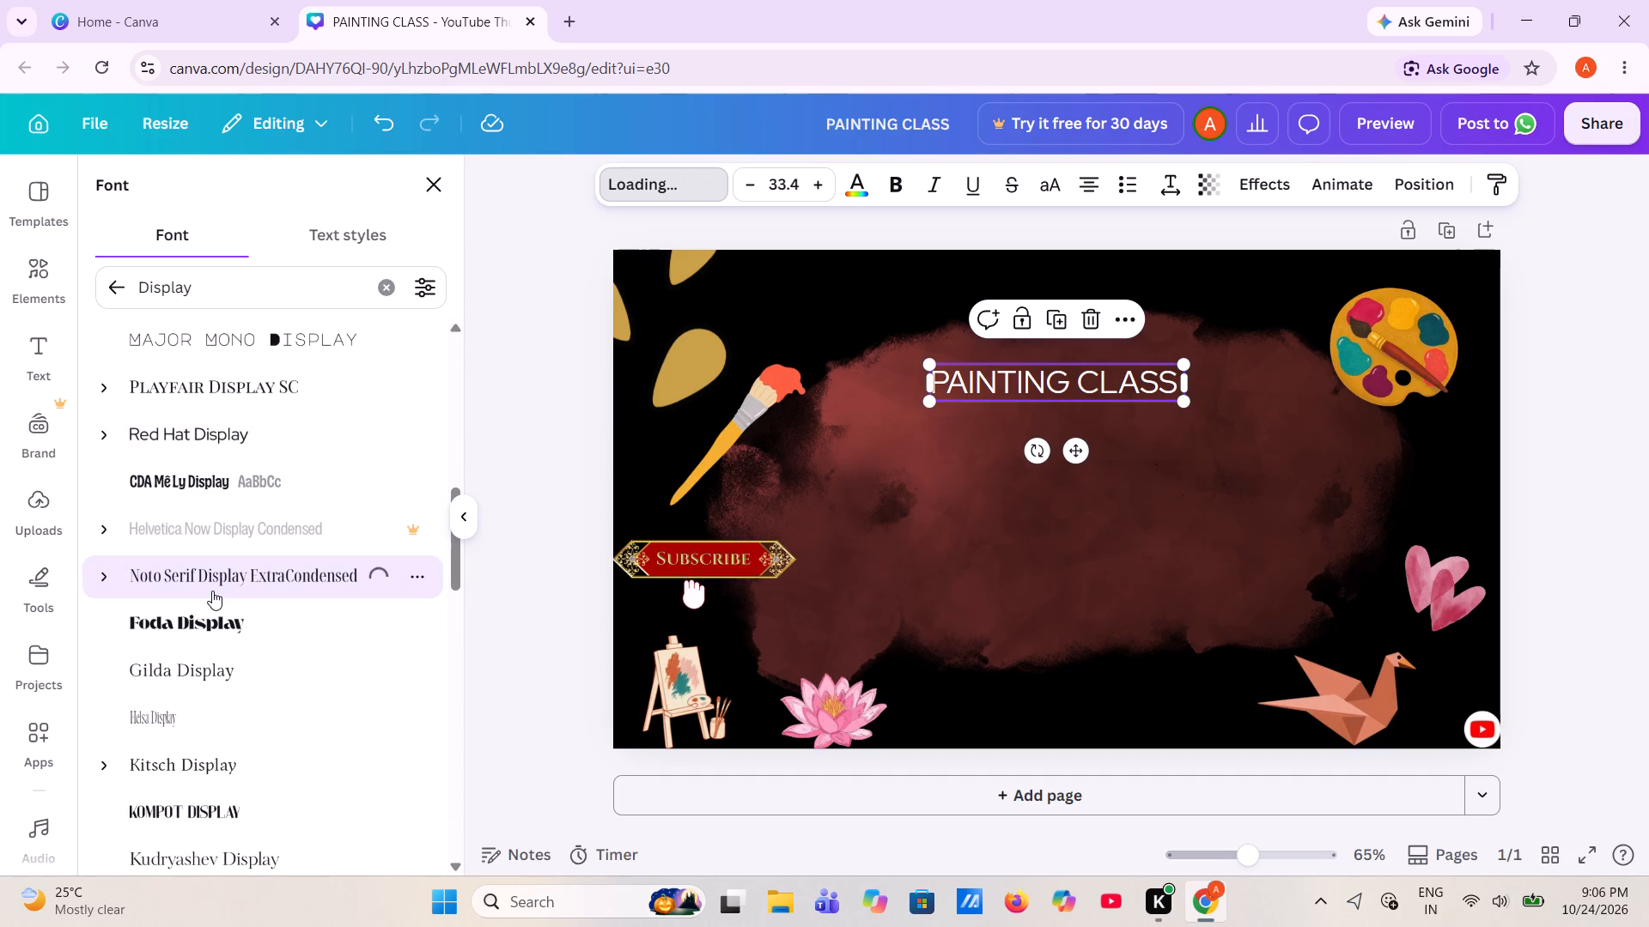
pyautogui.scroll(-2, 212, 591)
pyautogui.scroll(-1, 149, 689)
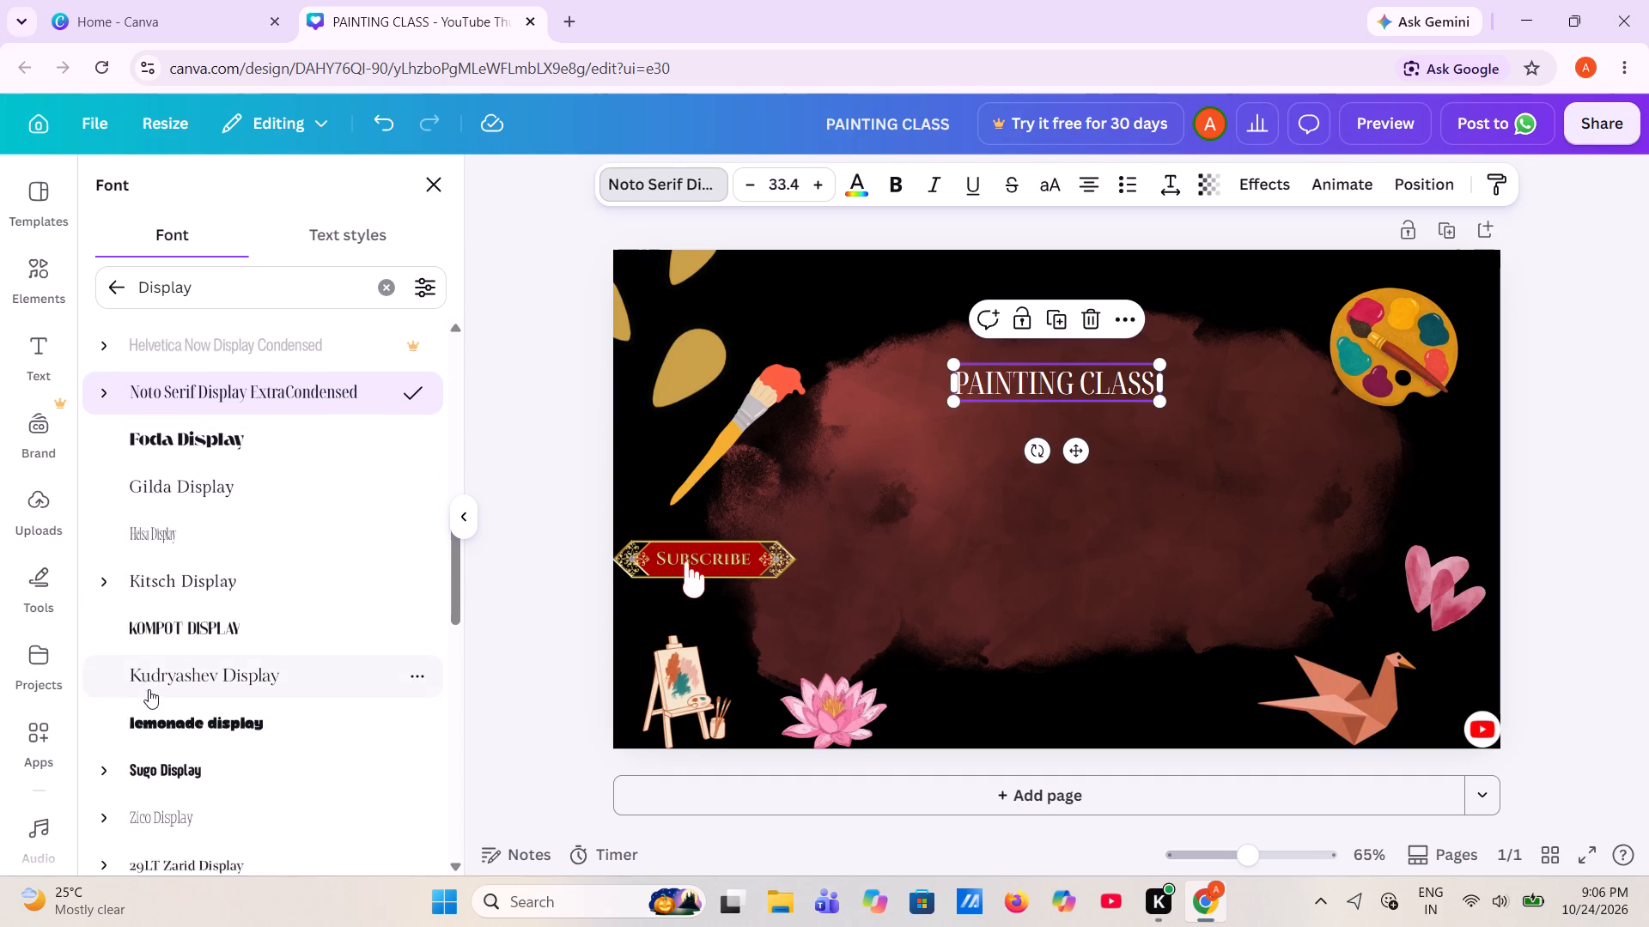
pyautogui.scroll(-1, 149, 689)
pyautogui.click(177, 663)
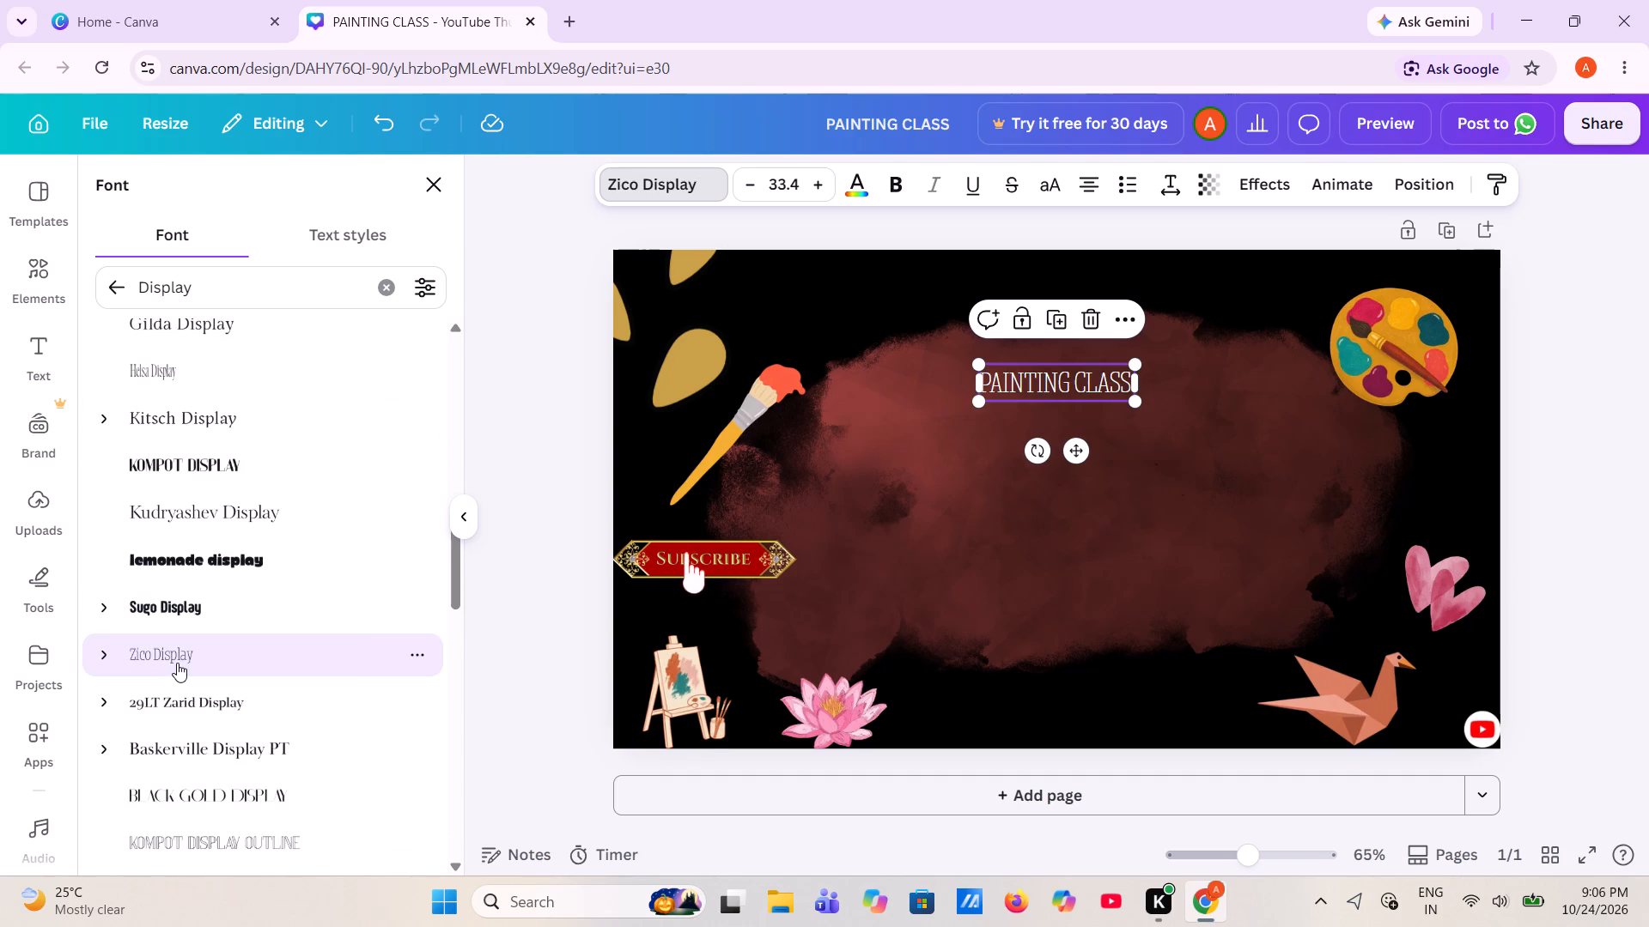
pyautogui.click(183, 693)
# Apply the Brasika font to the PAINTING CLASS title and deselect it.
pyautogui.scroll(-1, 183, 693)
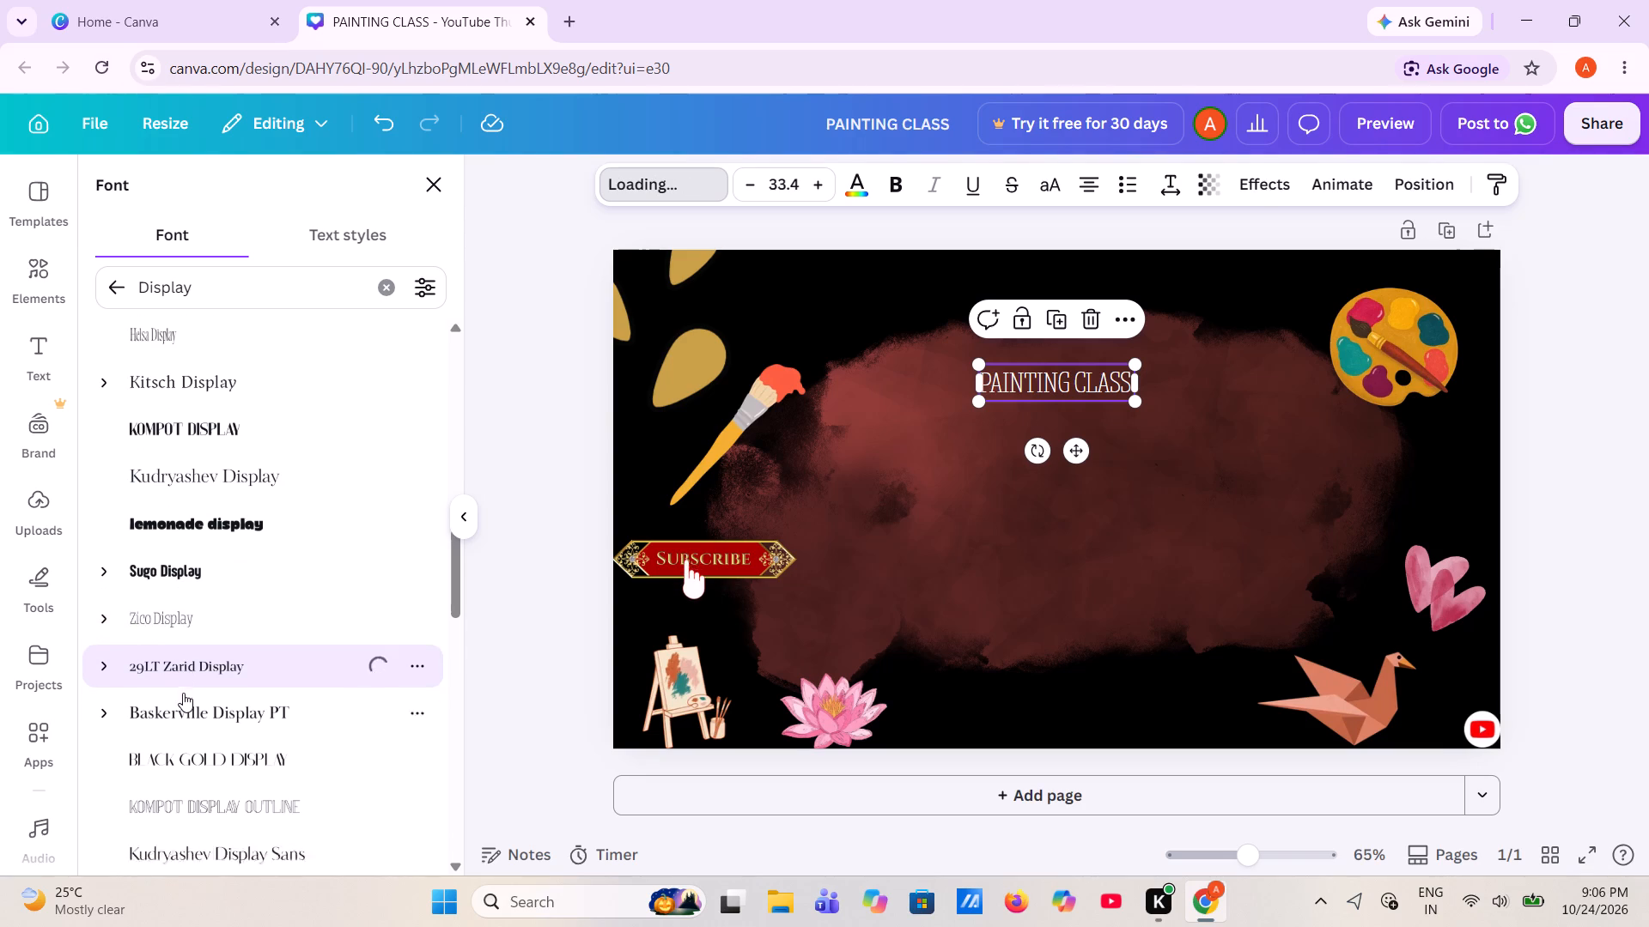
pyautogui.scroll(-1, 183, 693)
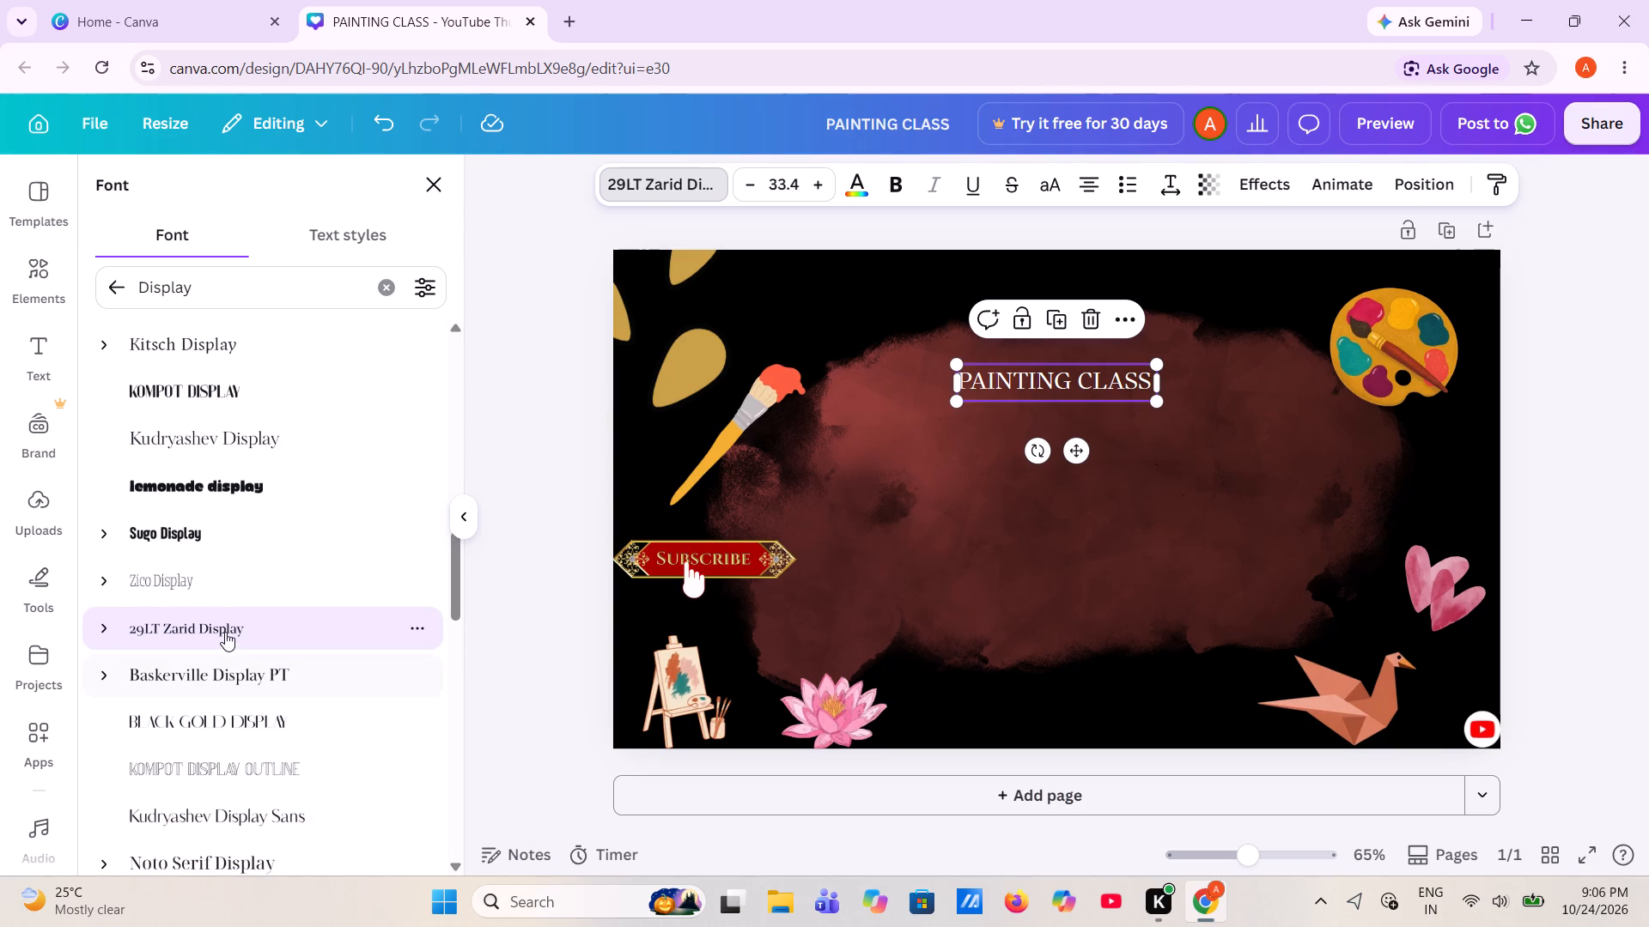
pyautogui.scroll(-6, 223, 627)
pyautogui.click(175, 653)
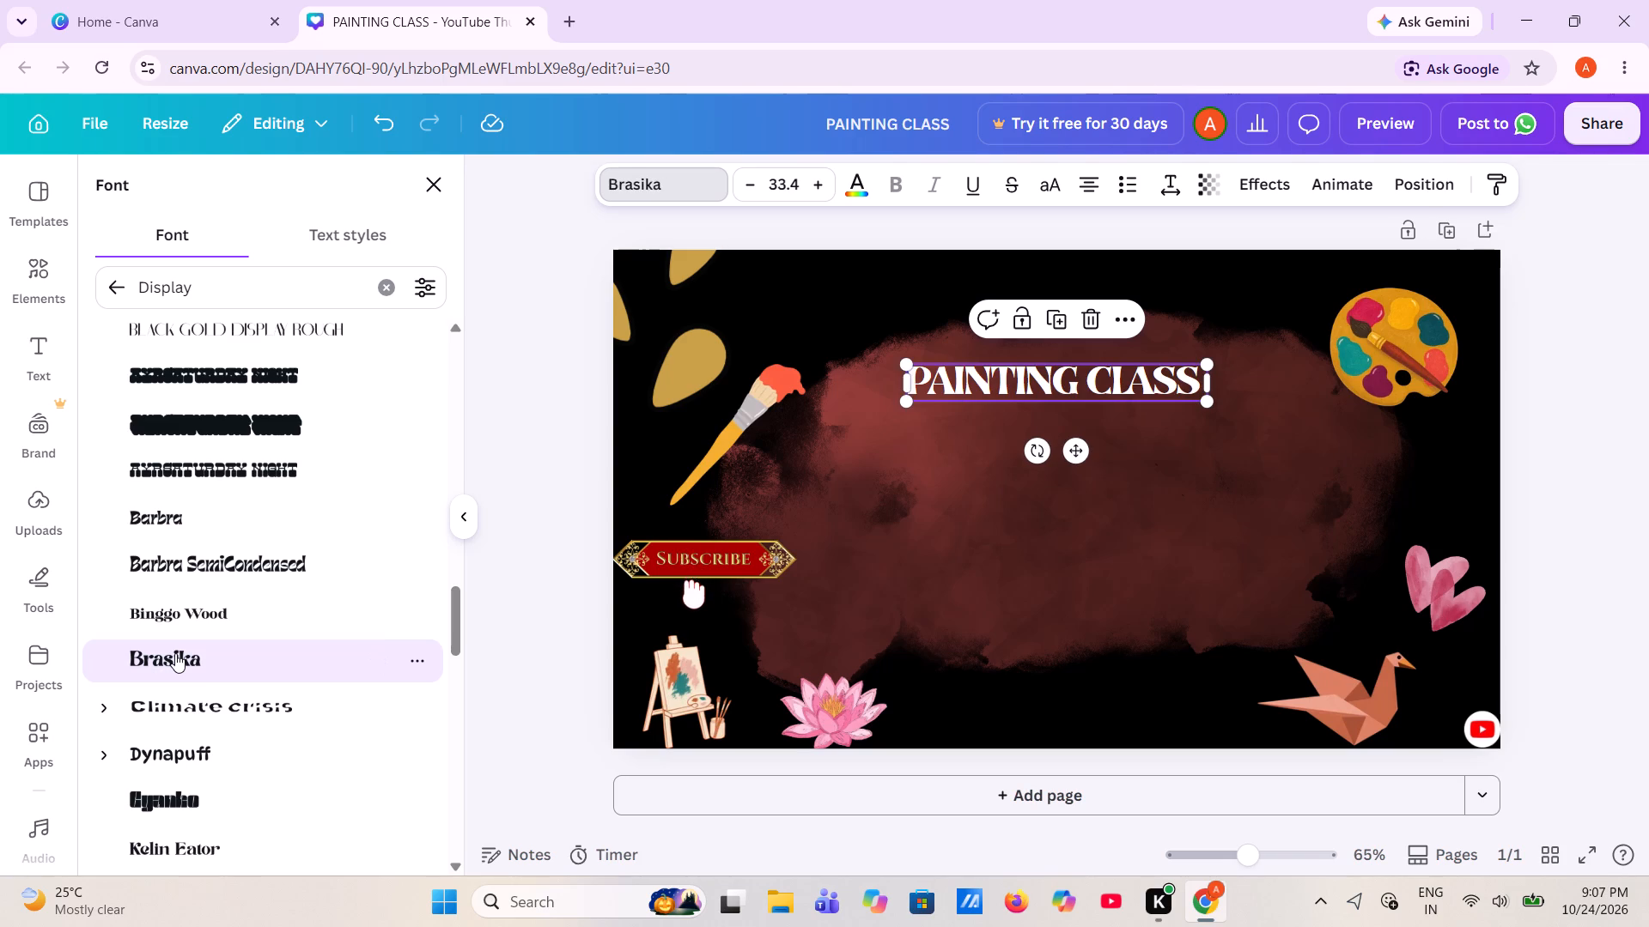
pyautogui.click(542, 564)
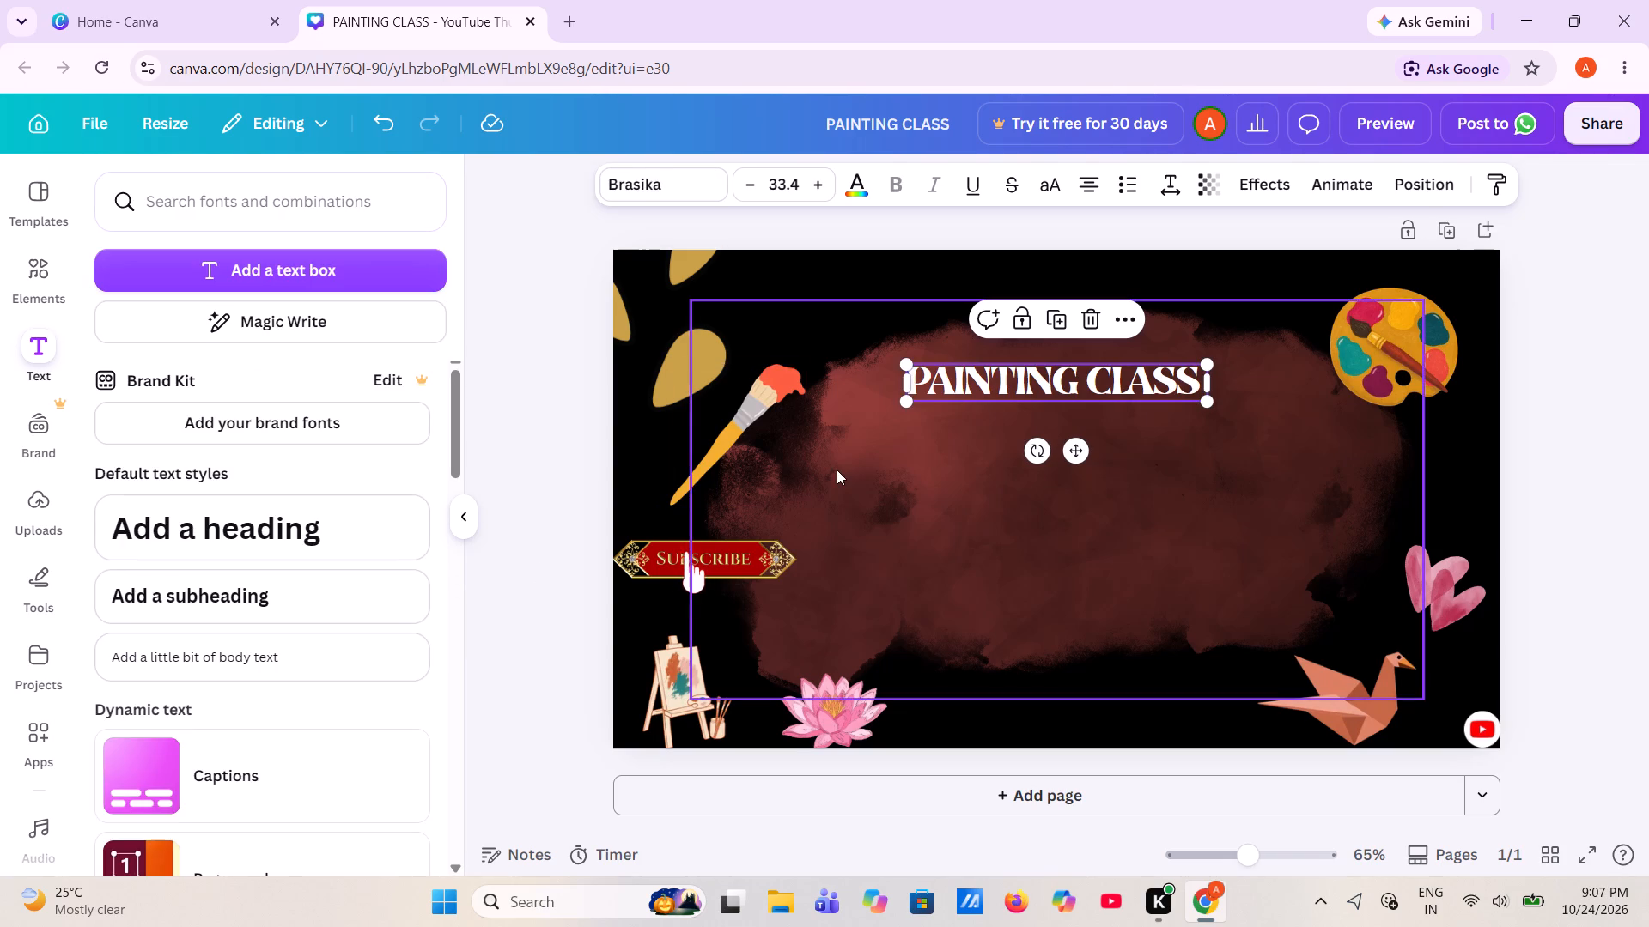
pyautogui.click(551, 490)
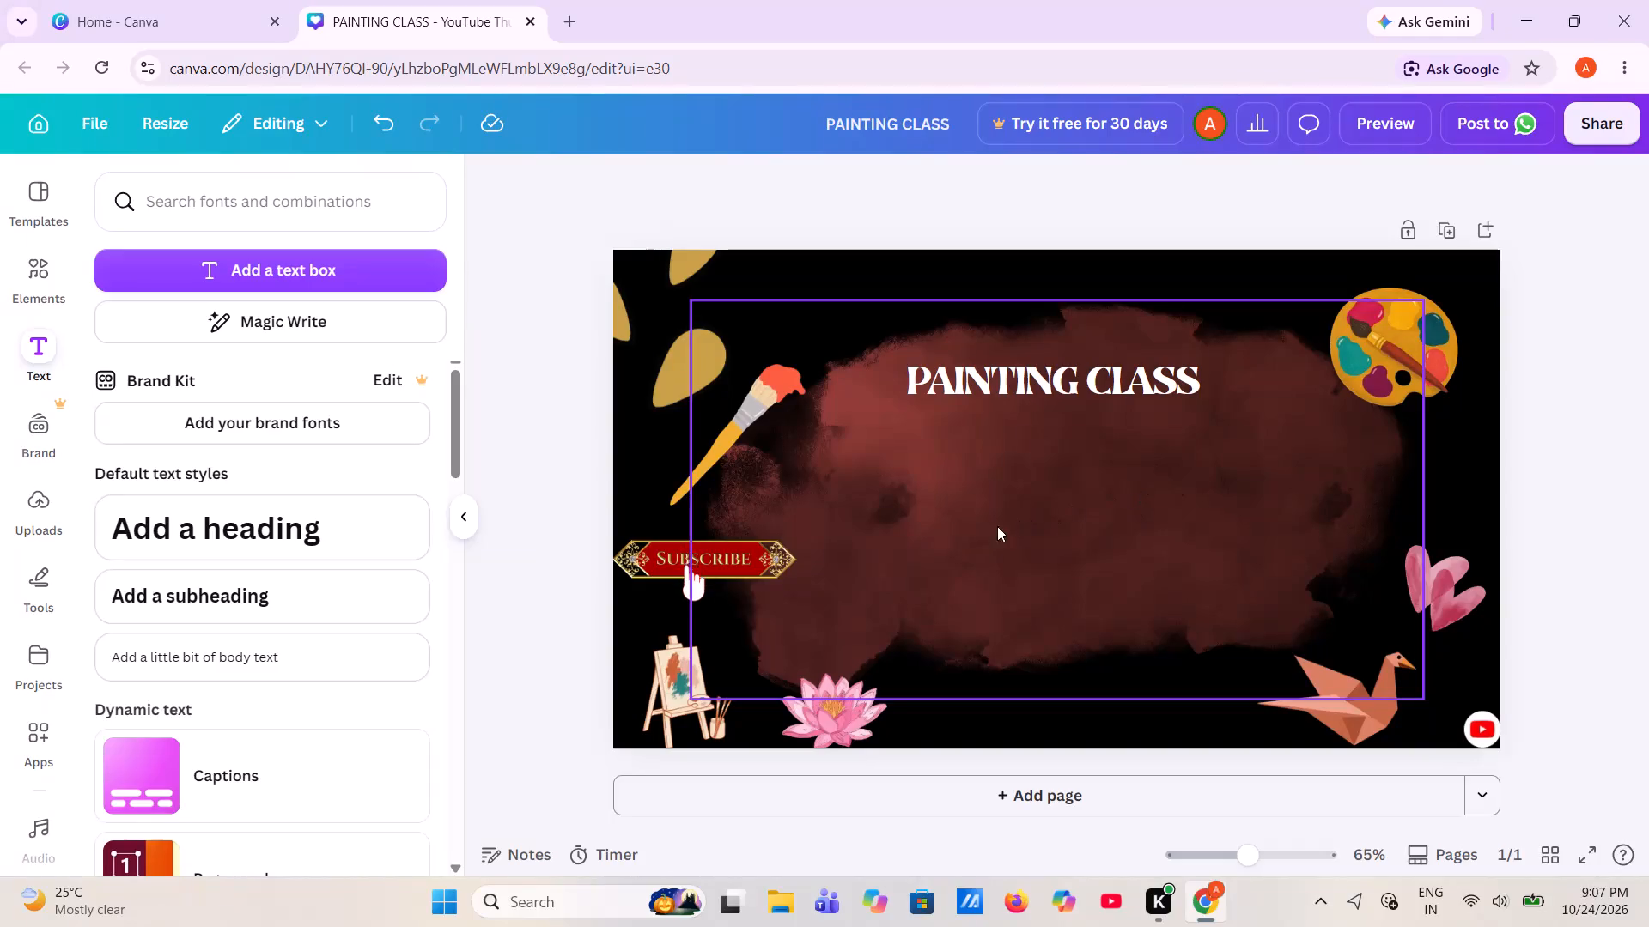
# Add a new text box to the red splash reading part -2.
pyautogui.click(300, 264)
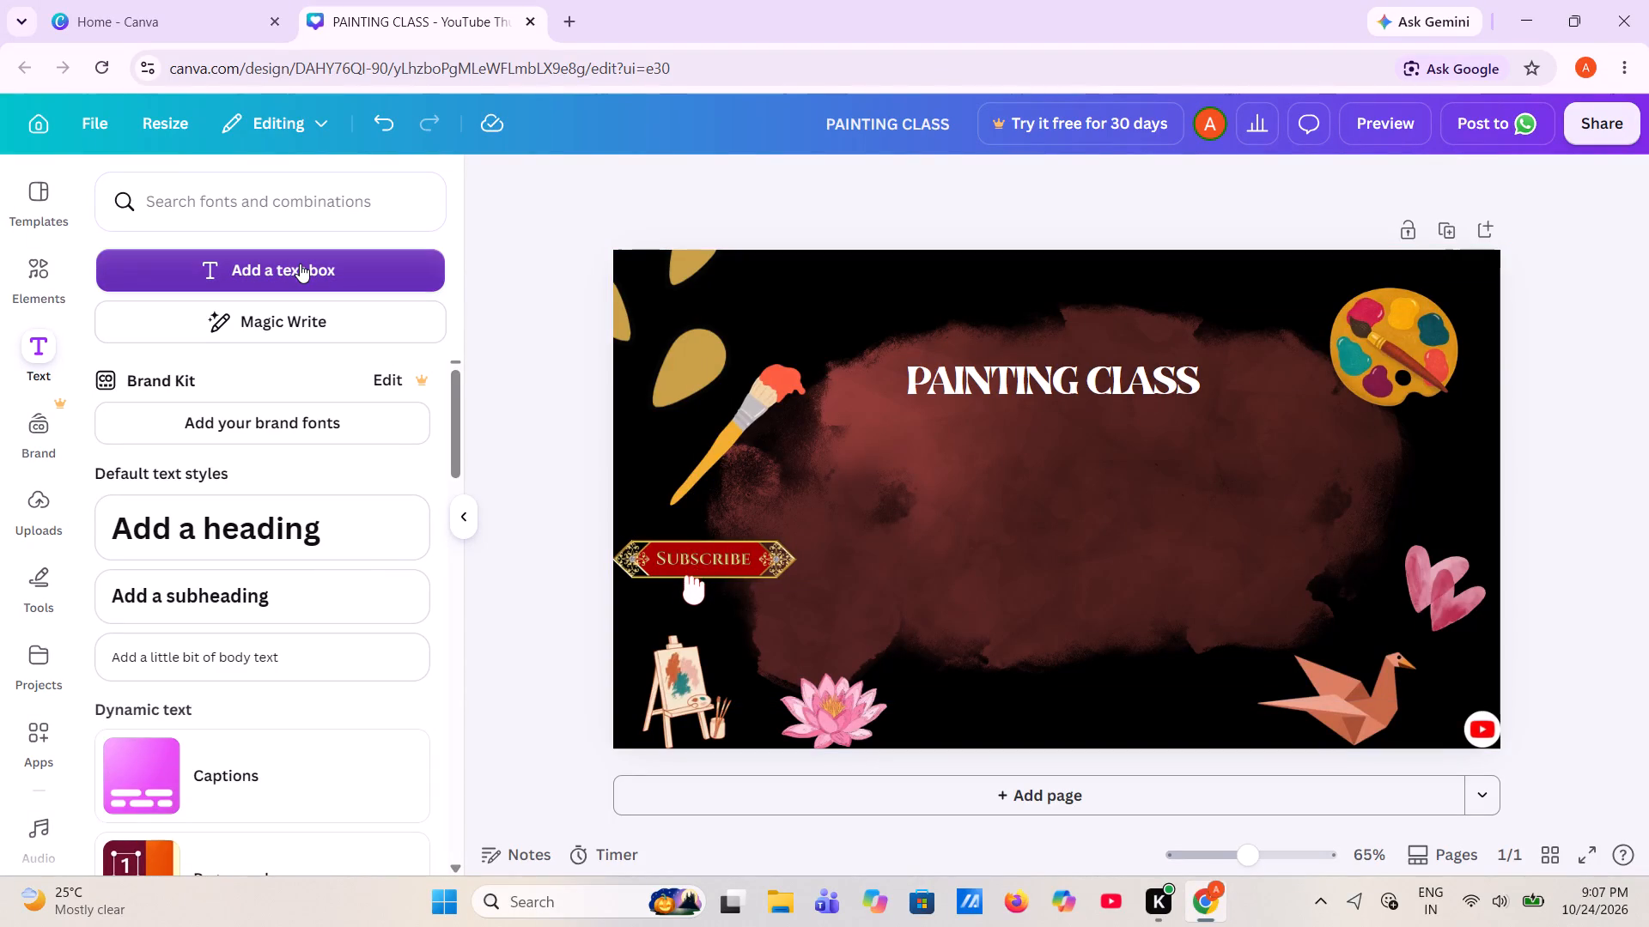
pyautogui.press('BackSpace')
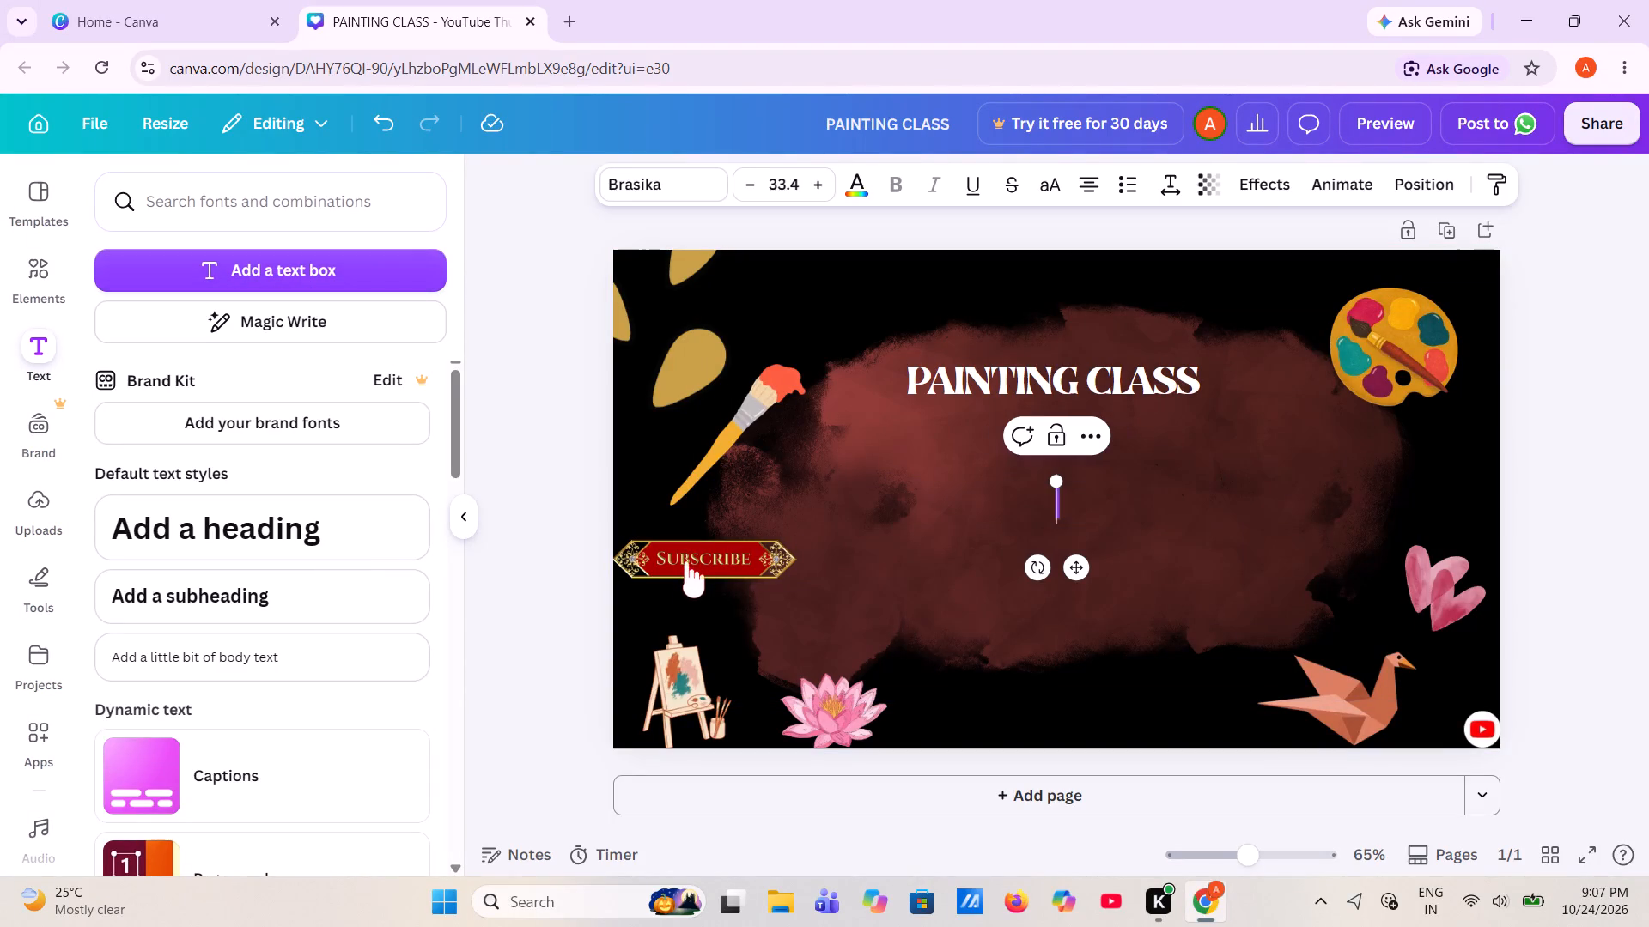
pyautogui.write('part')
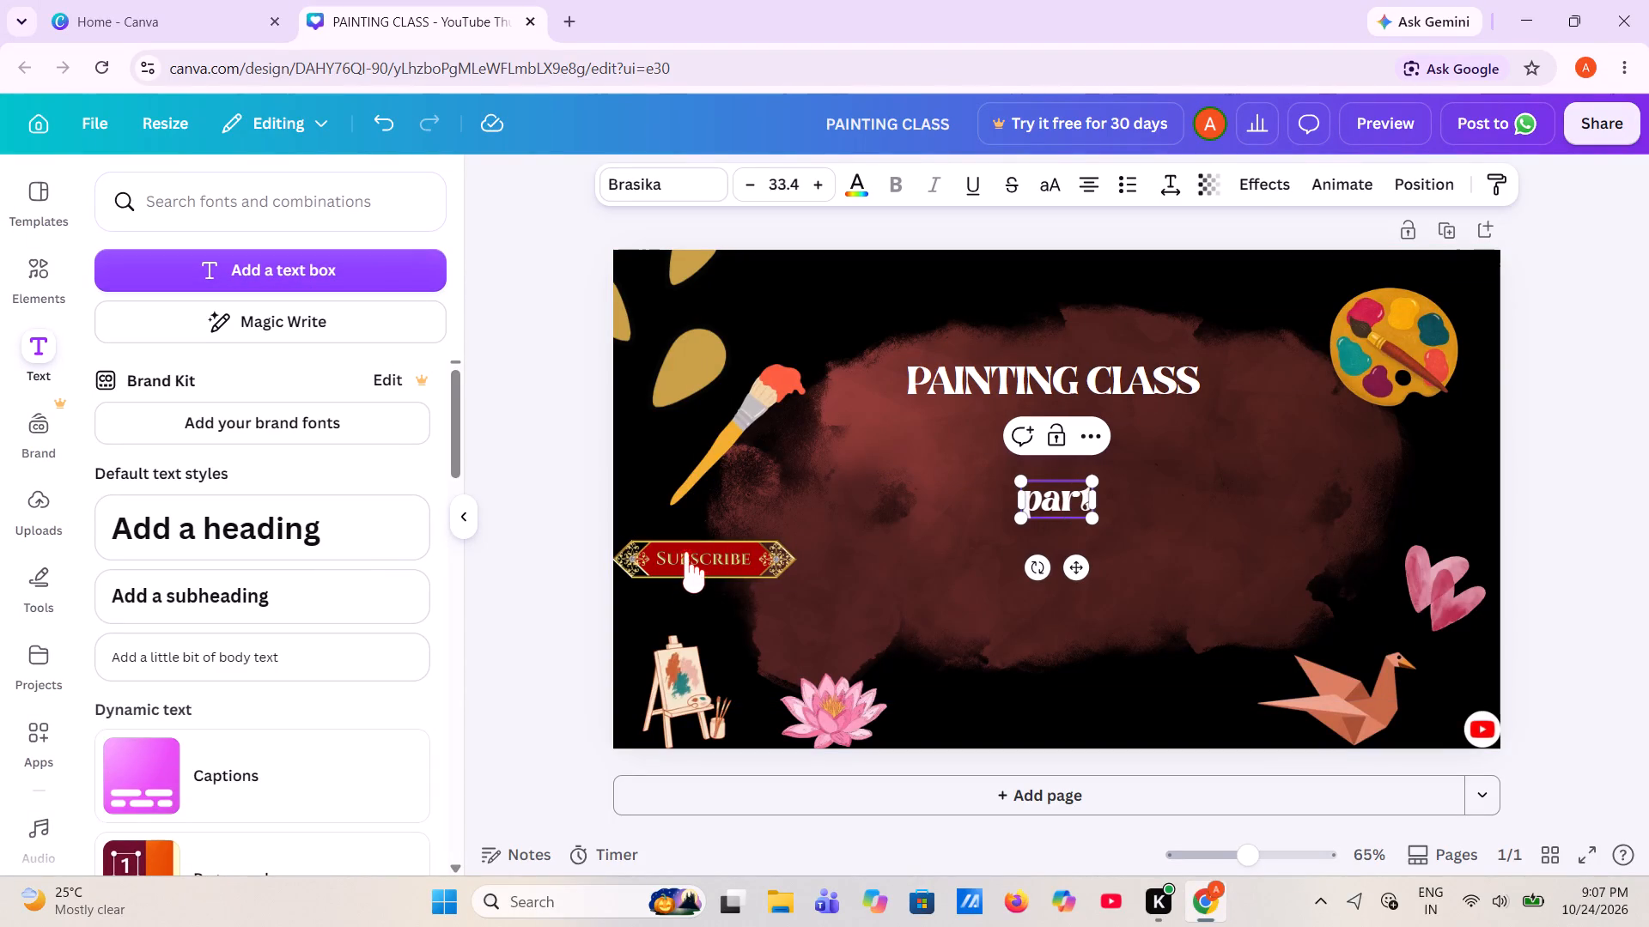
pyautogui.press('space')
pyautogui.write('2')
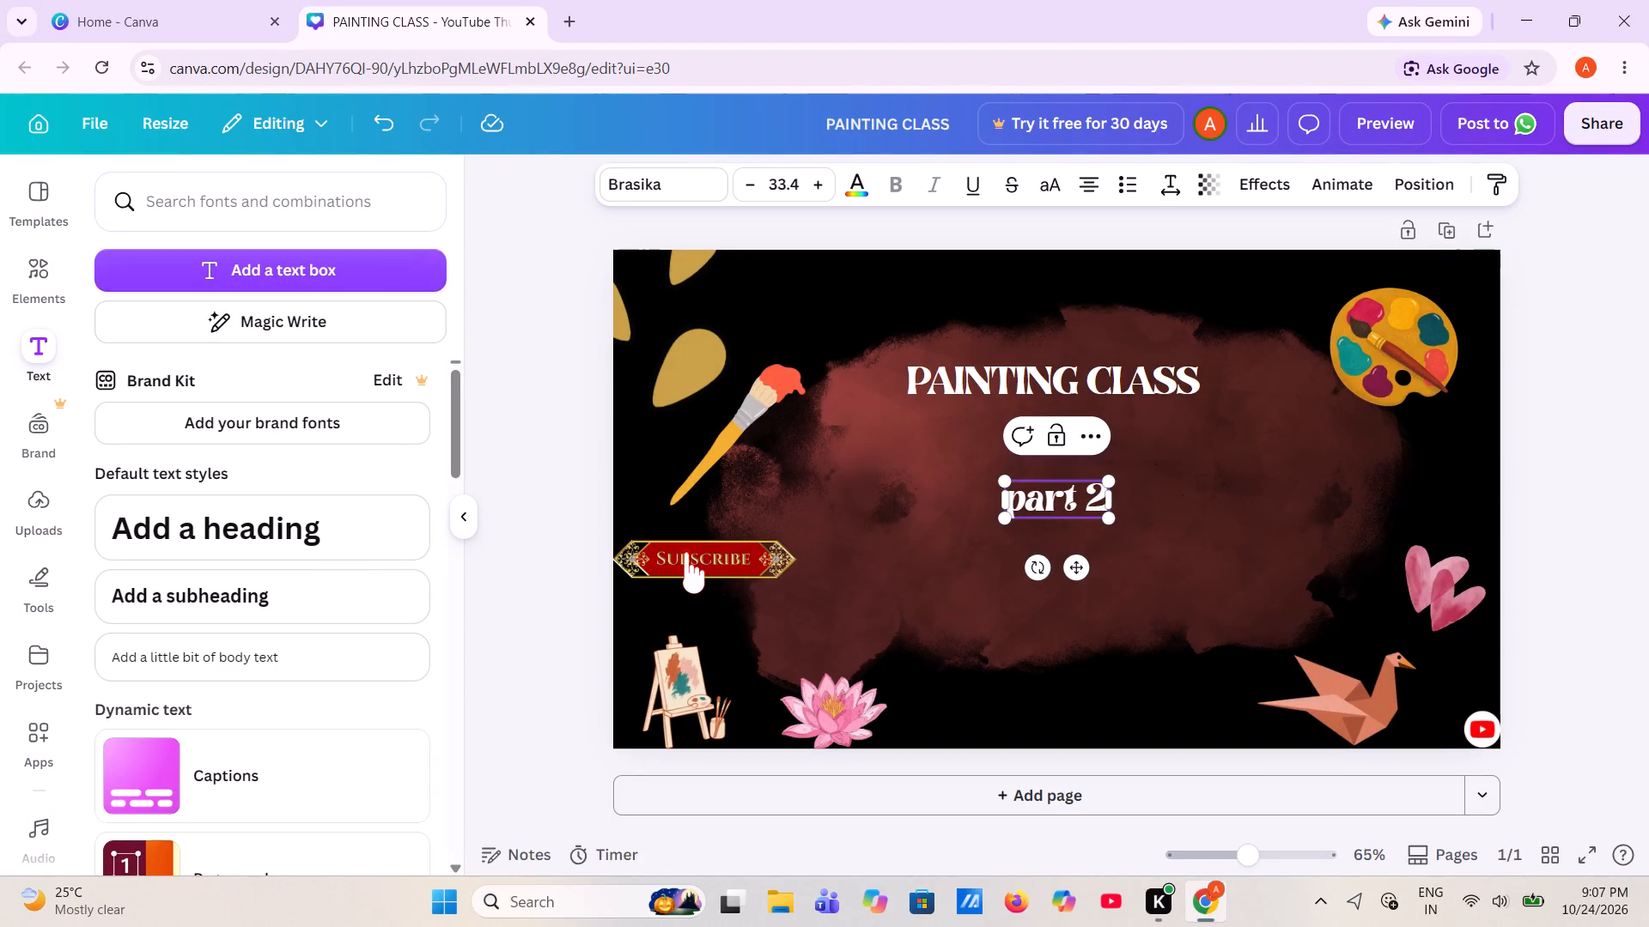
pyautogui.click(1087, 493)
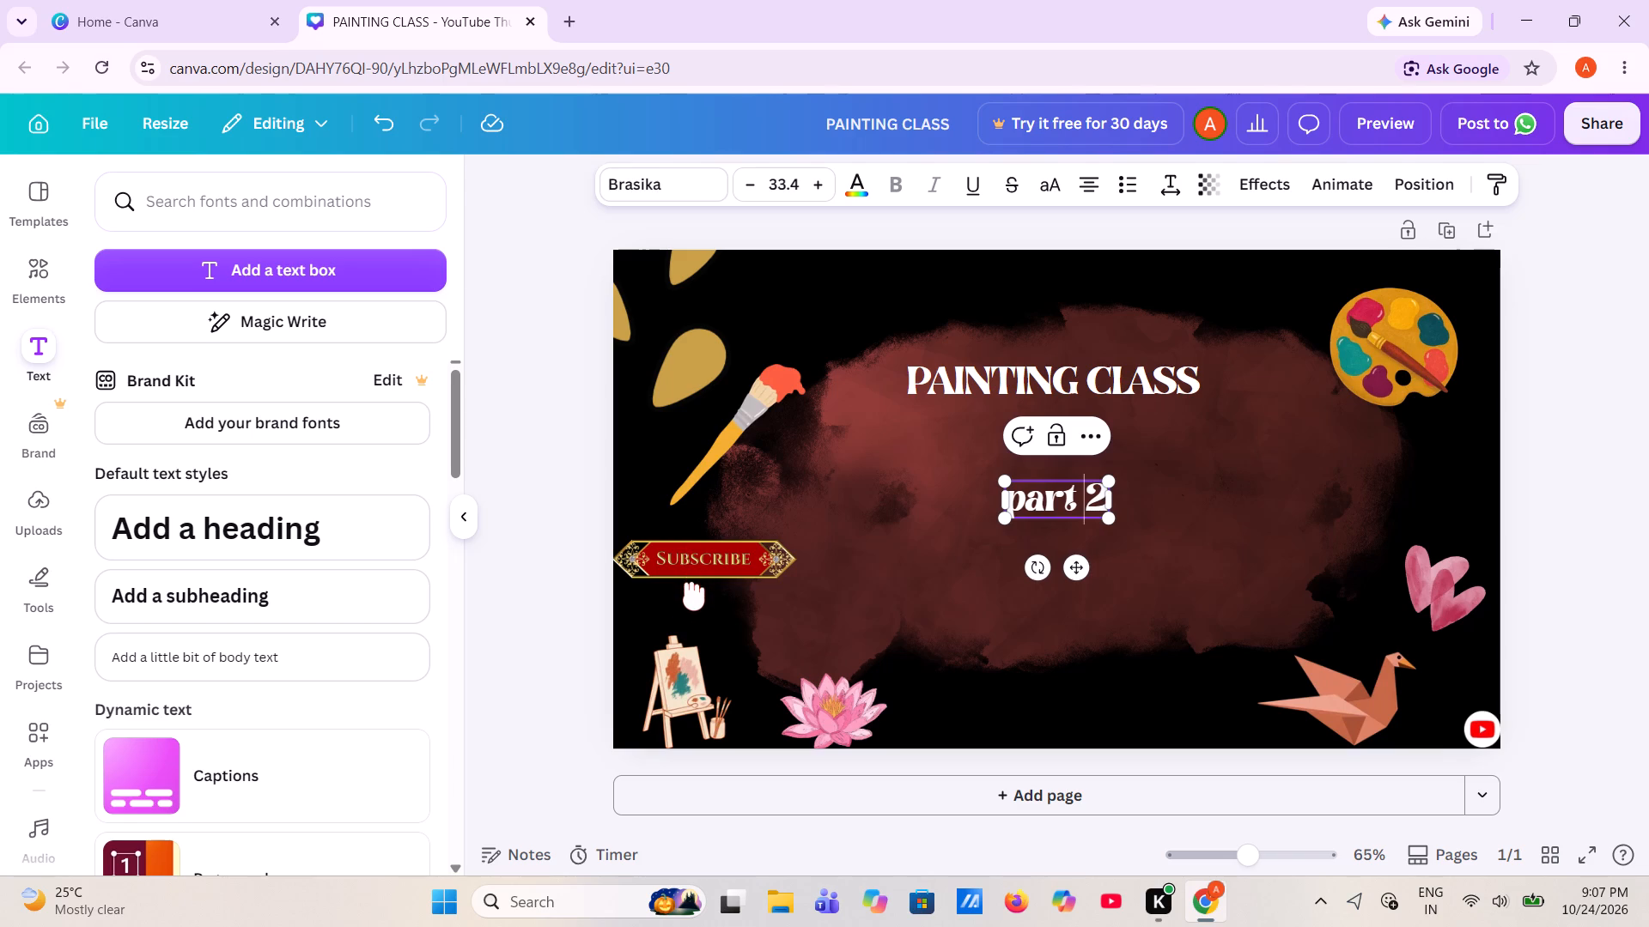
pyautogui.hotkey('shift', '_')
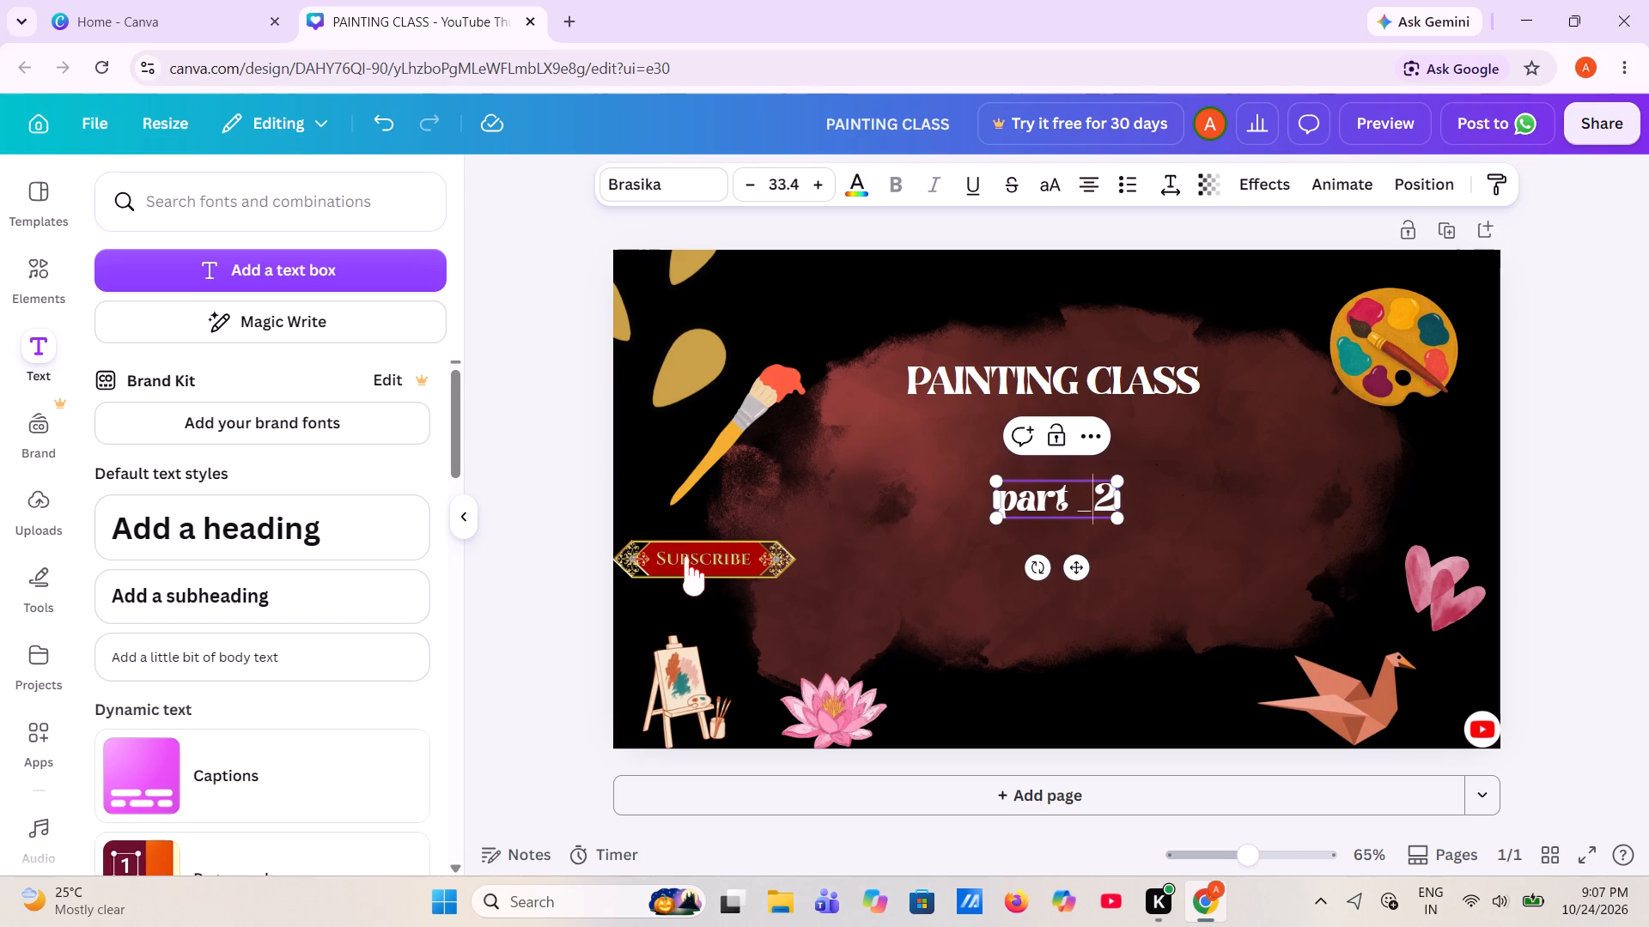
pyautogui.press('BackSpace')
pyautogui.press('-')
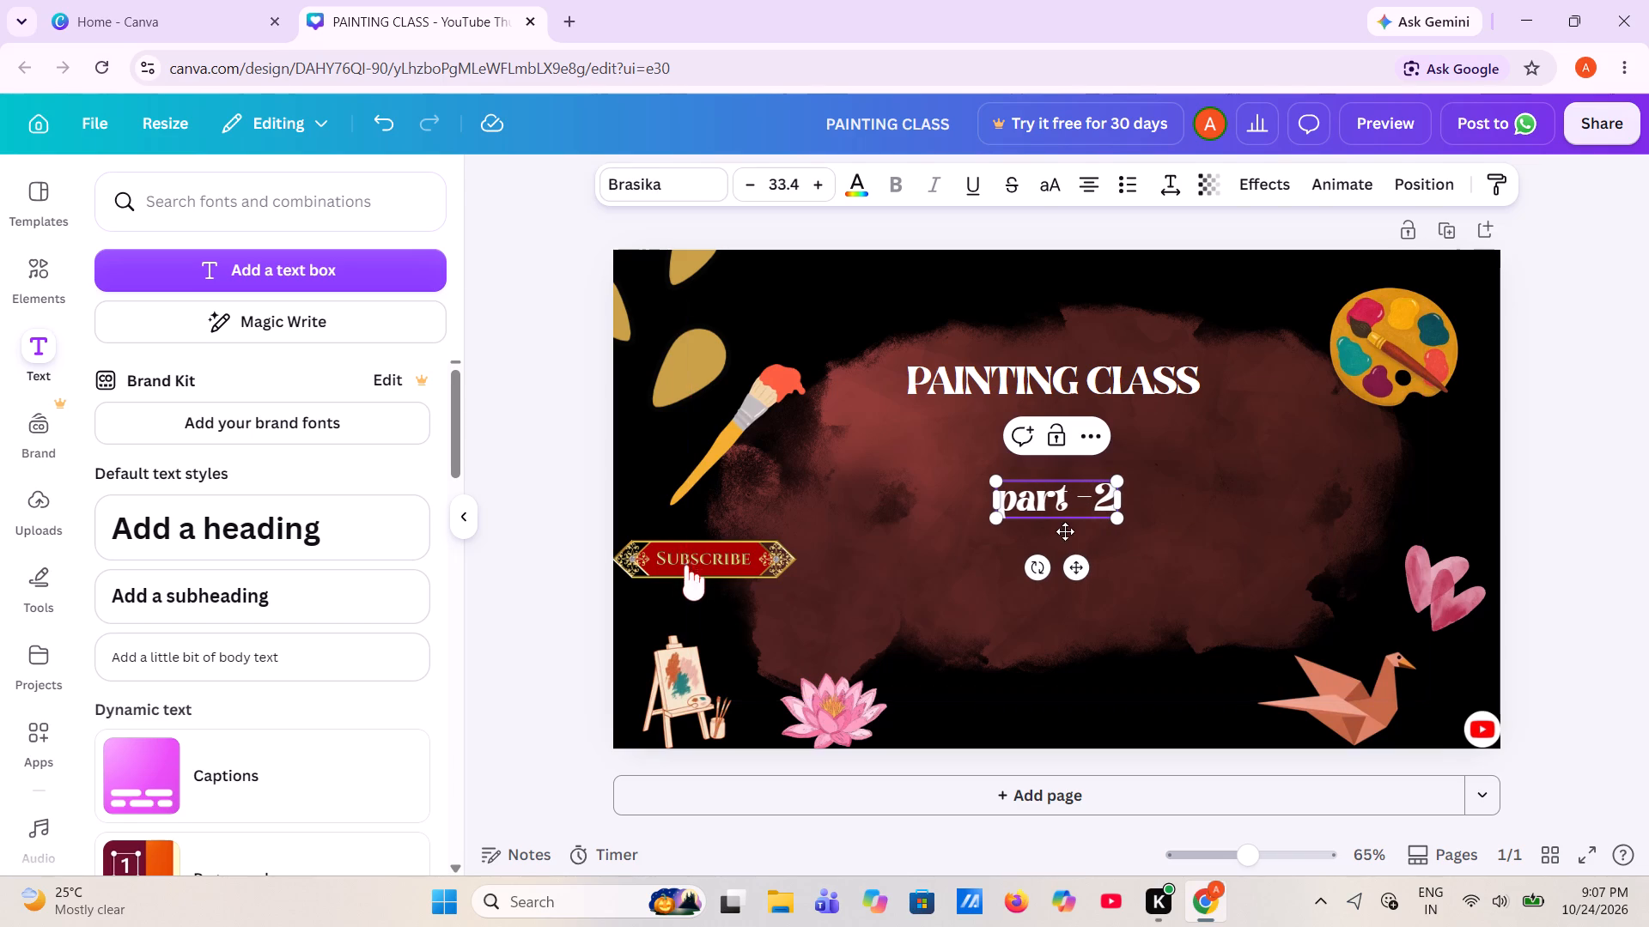
# Move the part -2 text up so it sits centred directly beneath the PAINTING CLASS title, and deselect it.
pyautogui.moveTo(1073, 564); pyautogui.dragTo(1073, 494)
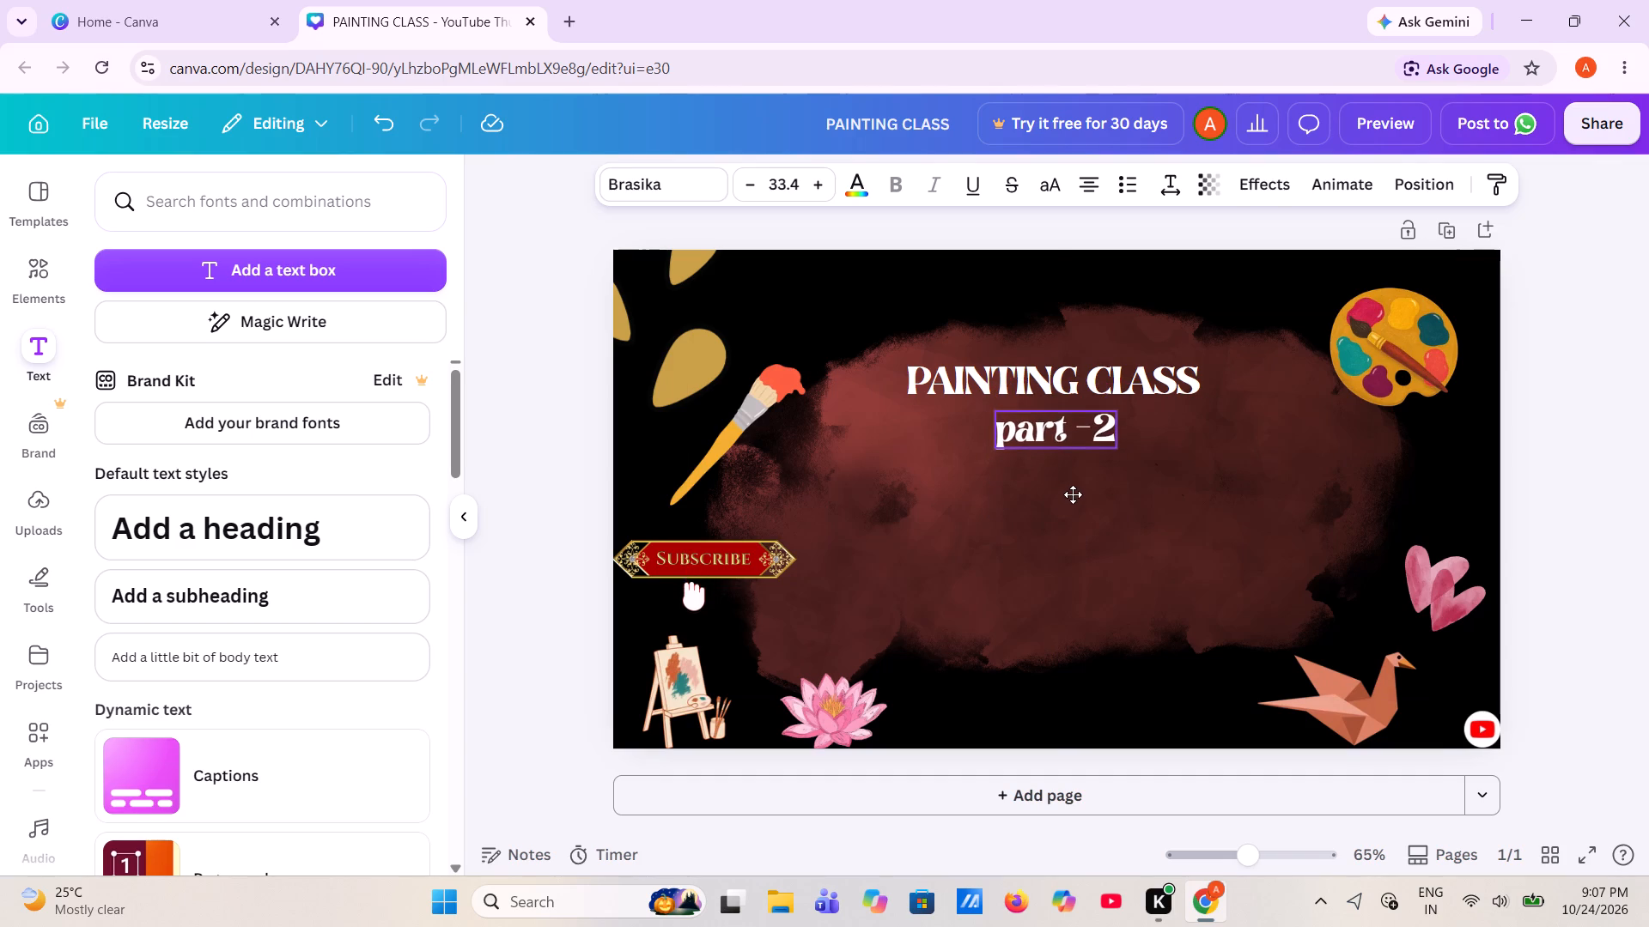
pyautogui.moveTo(1073, 494); pyautogui.dragTo(1069, 494)
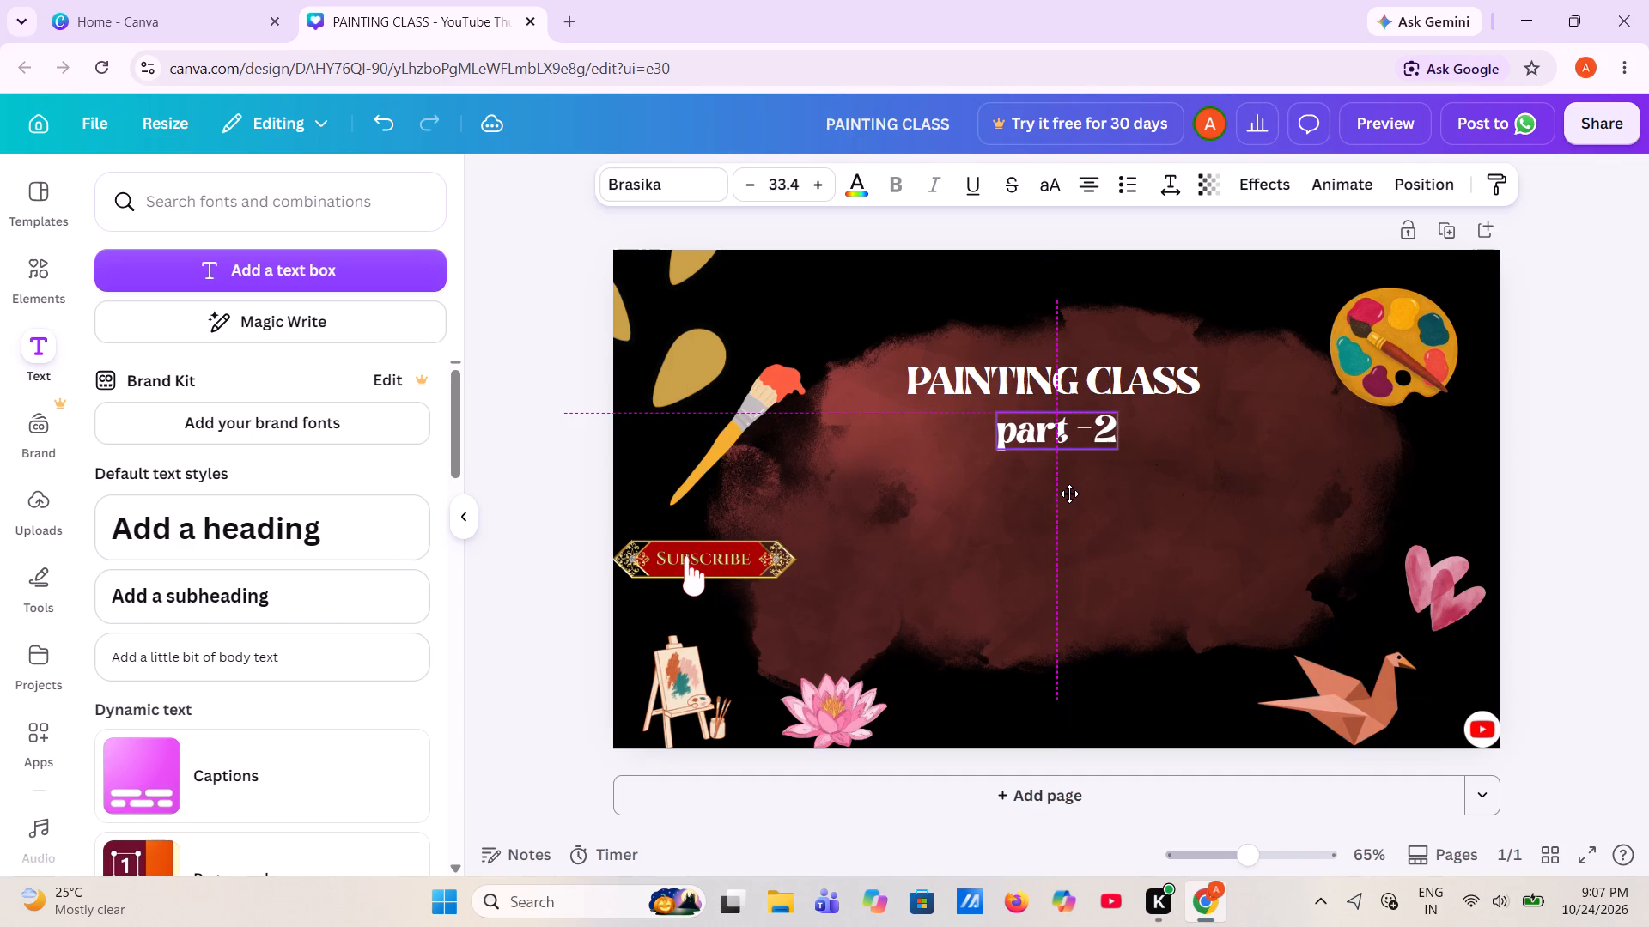
pyautogui.moveTo(1069, 494); pyautogui.dragTo(1068, 494)
pyautogui.click(959, 544)
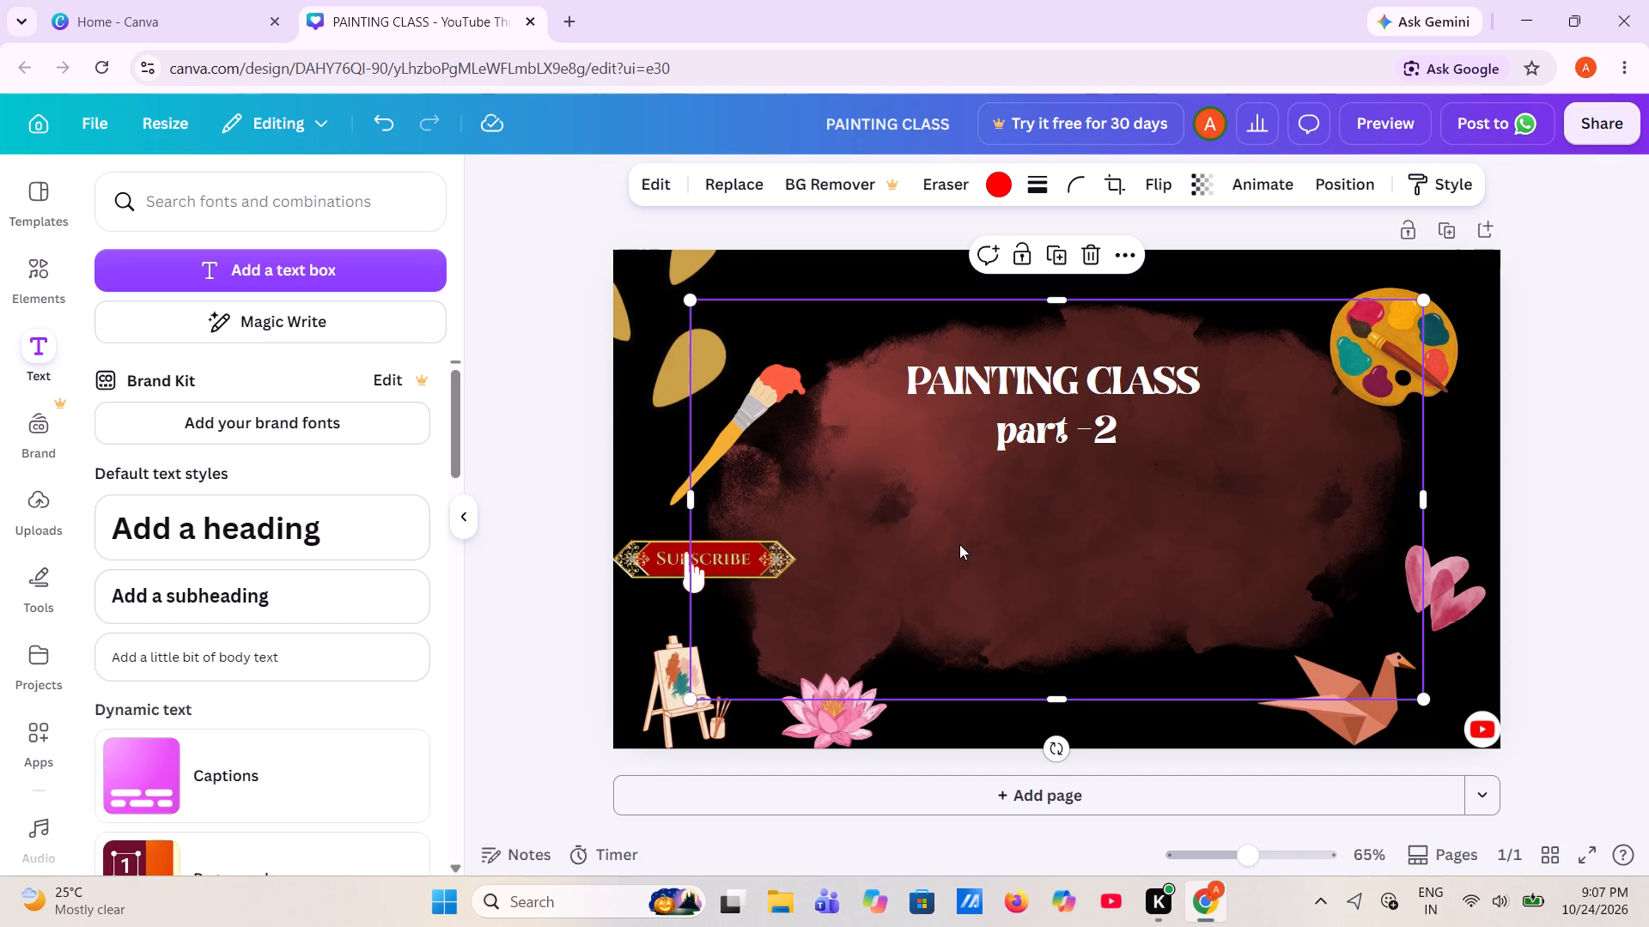
pyautogui.click(546, 483)
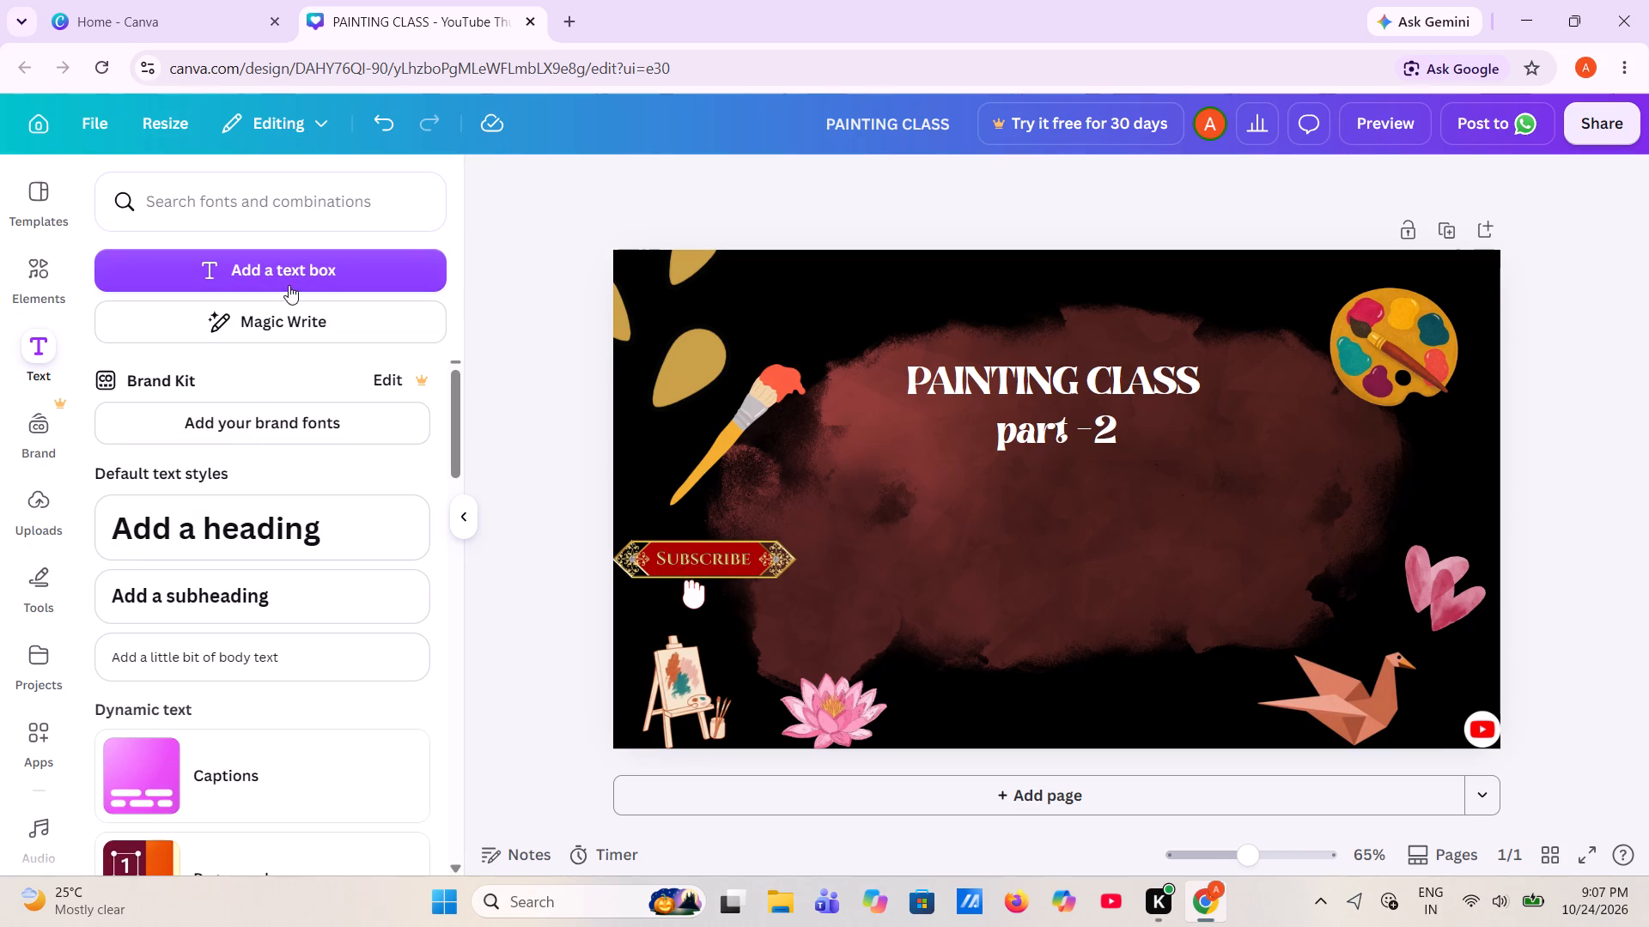
# Search the graphics elements for human body.
pyautogui.click(282, 217)
pyautogui.write('human')
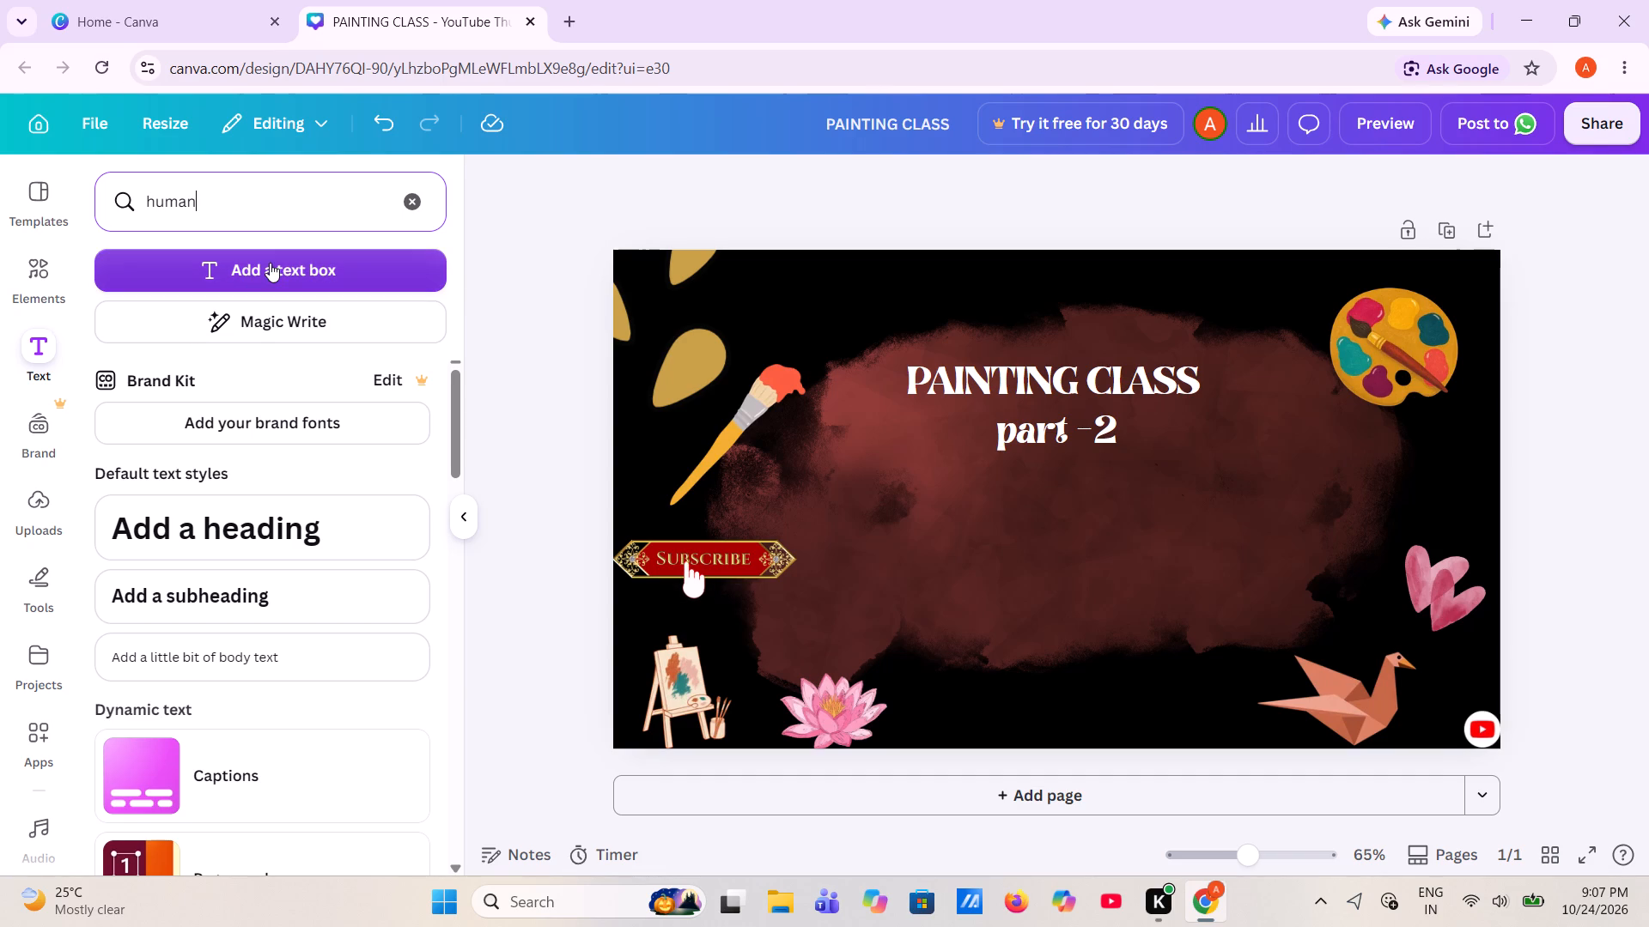
pyautogui.click(33, 268)
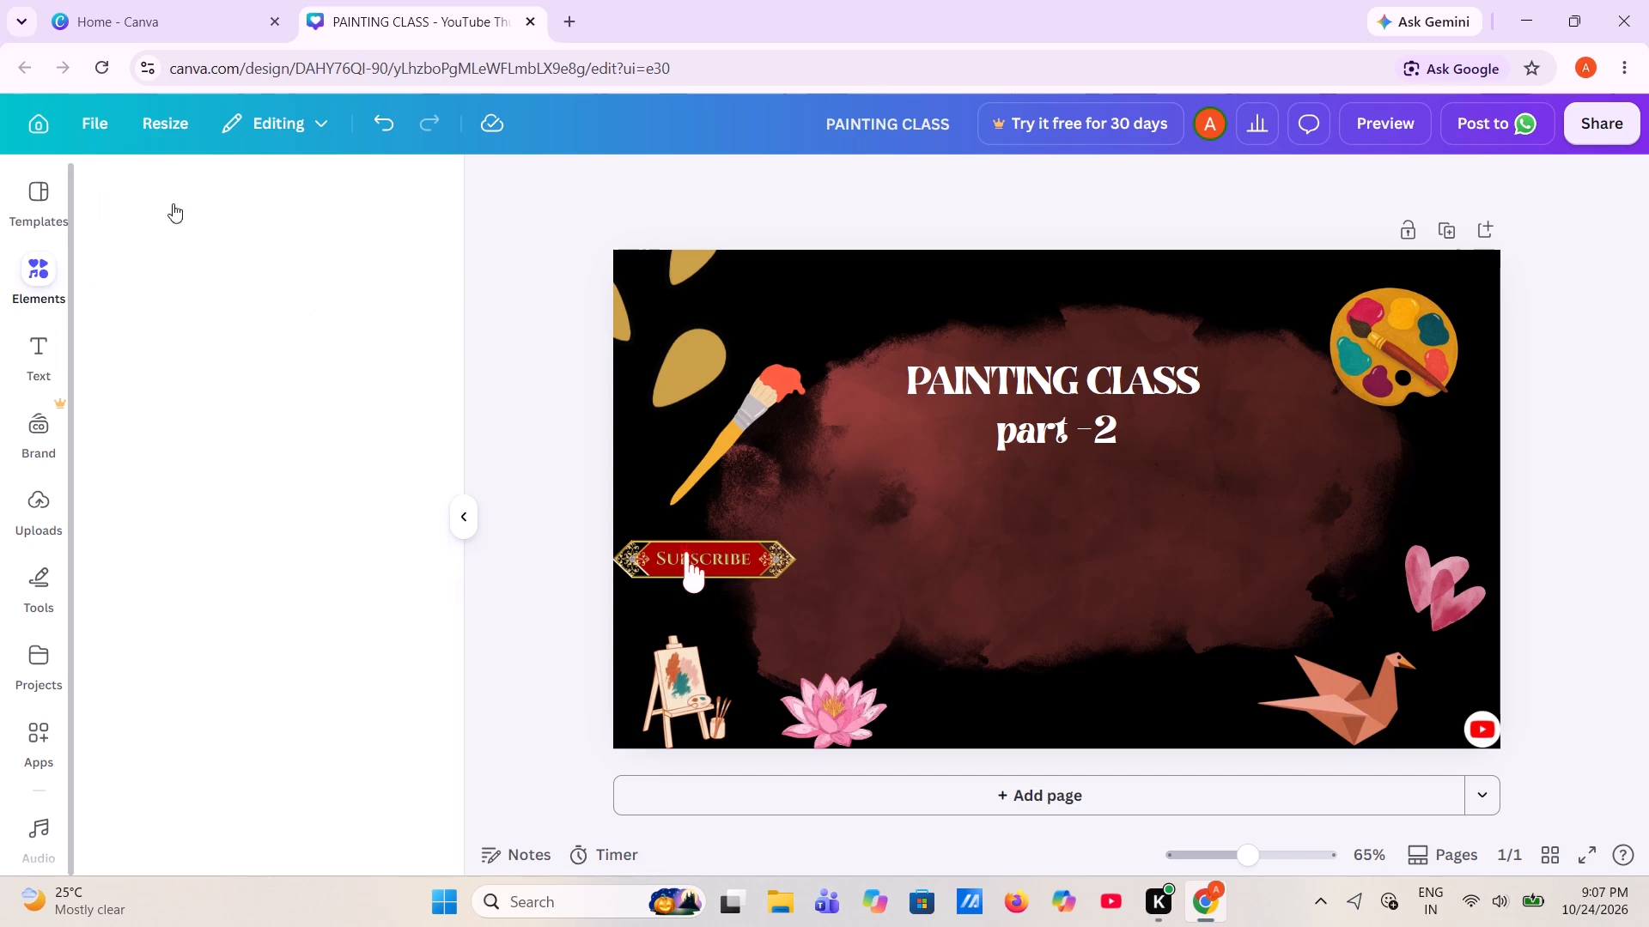
pyautogui.click(174, 250)
pyautogui.write('human')
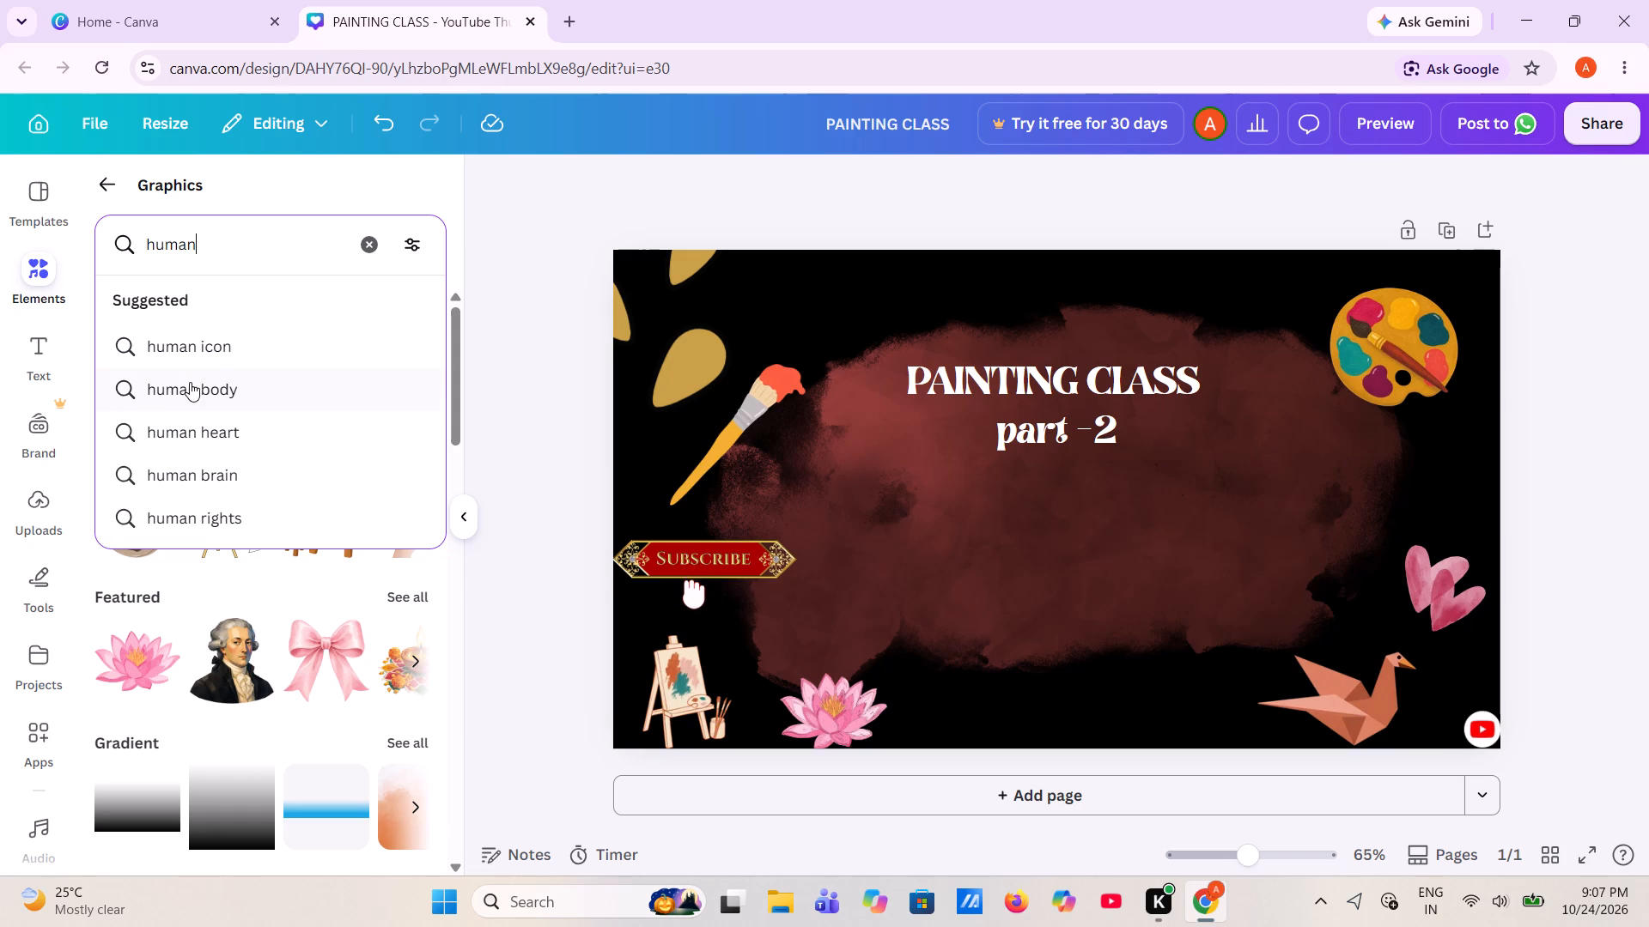
pyautogui.click(194, 385)
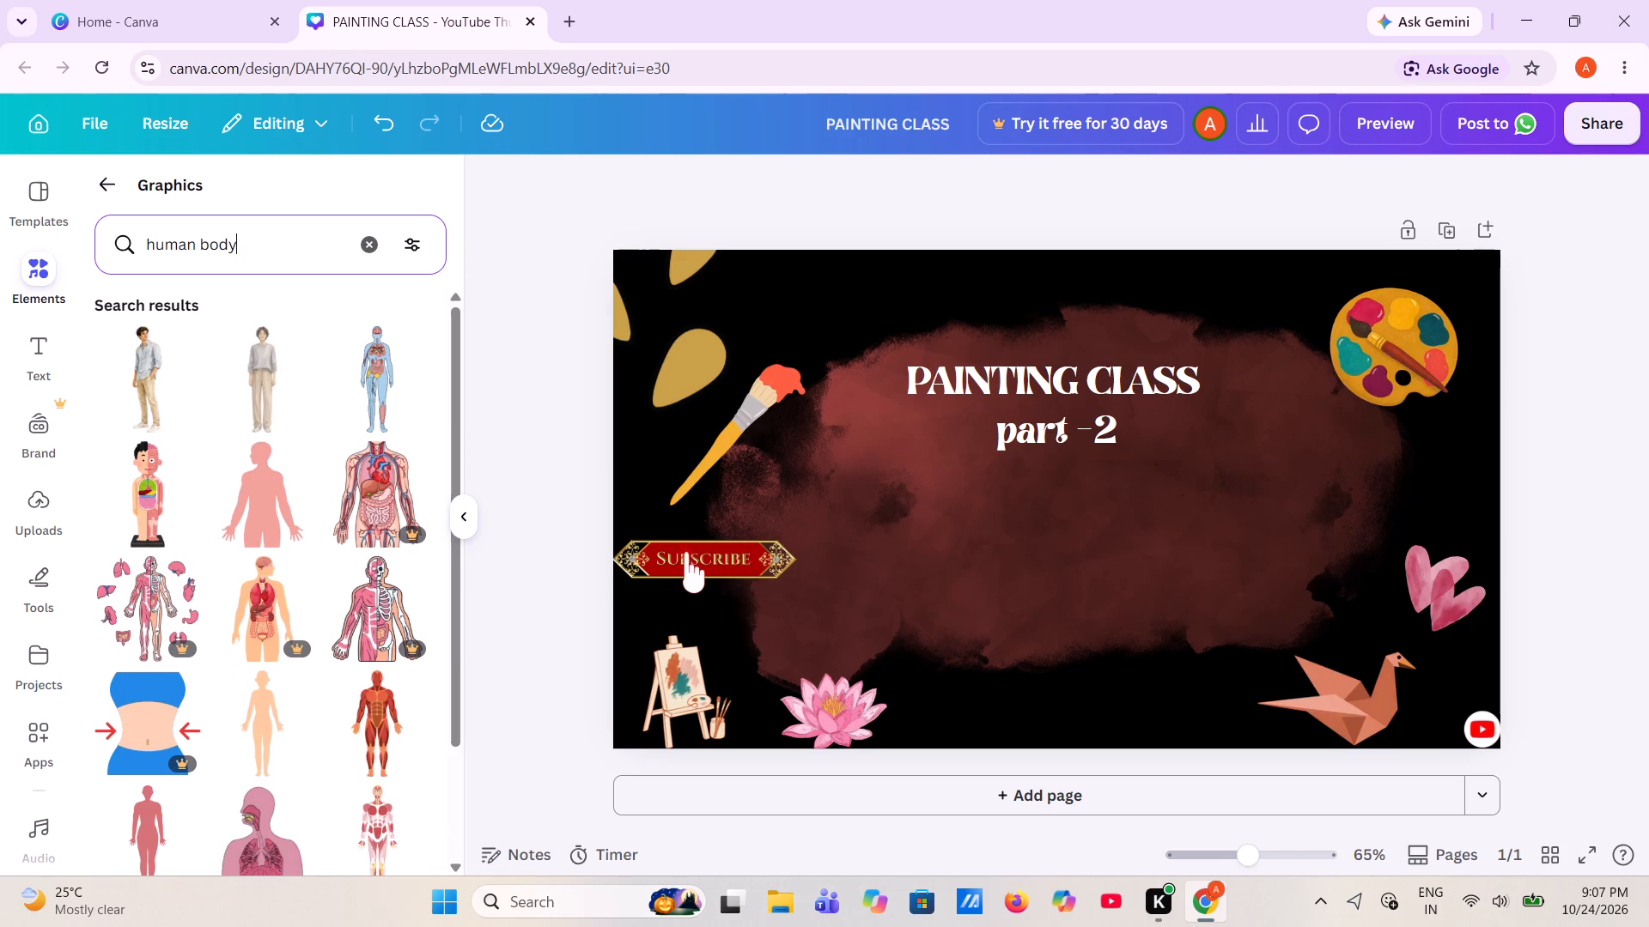
pyautogui.hscroll(1, 178, 560)
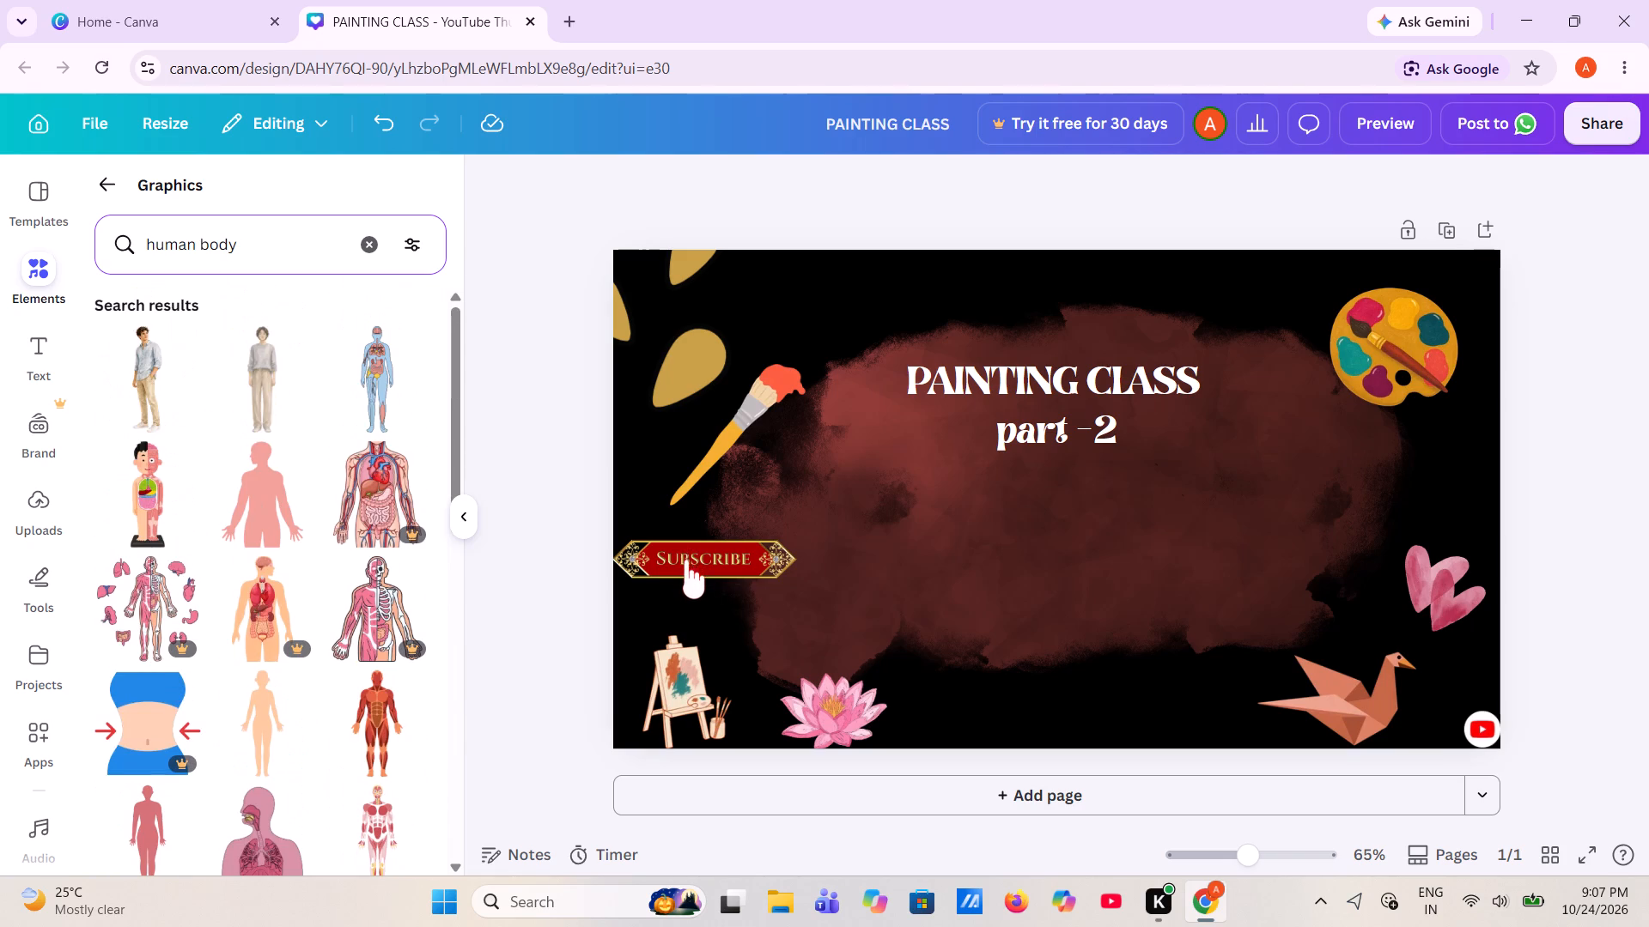
# Change the graphics search to human man and browse the results for a suitable figure.
pyautogui.press('BackSpace')
pyautogui.press('BackSpace')
pyautogui.press('BackSpace')
pyautogui.press('BackSpace')
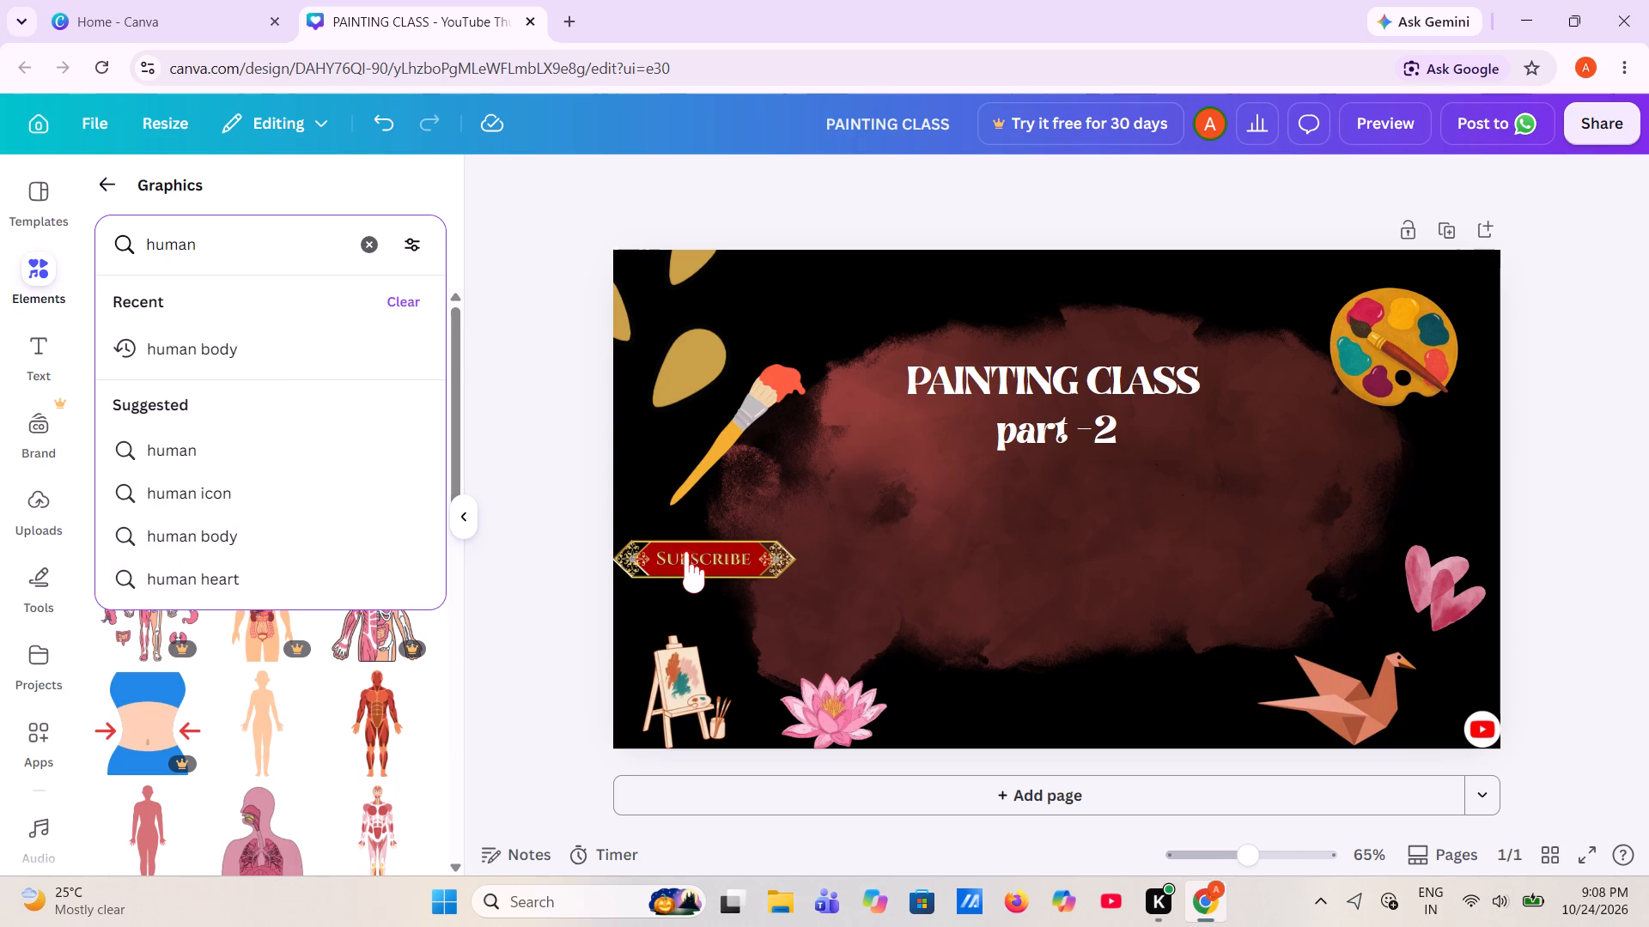
pyautogui.write('man')
pyautogui.press('Return')
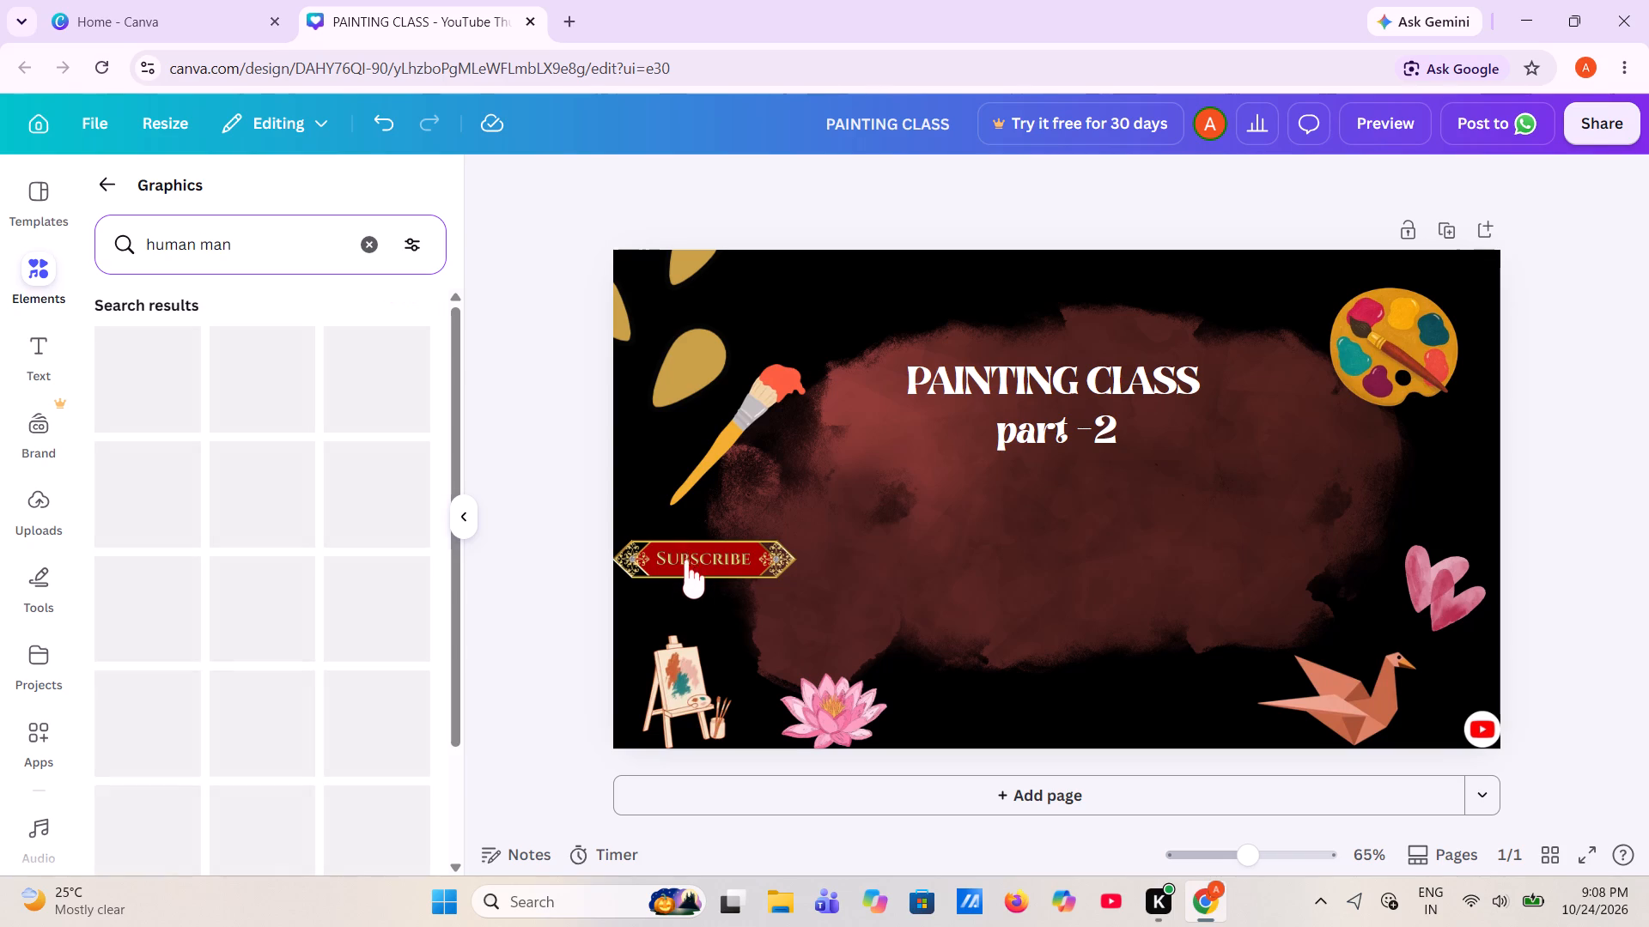
pyautogui.scroll(-5, 192, 512)
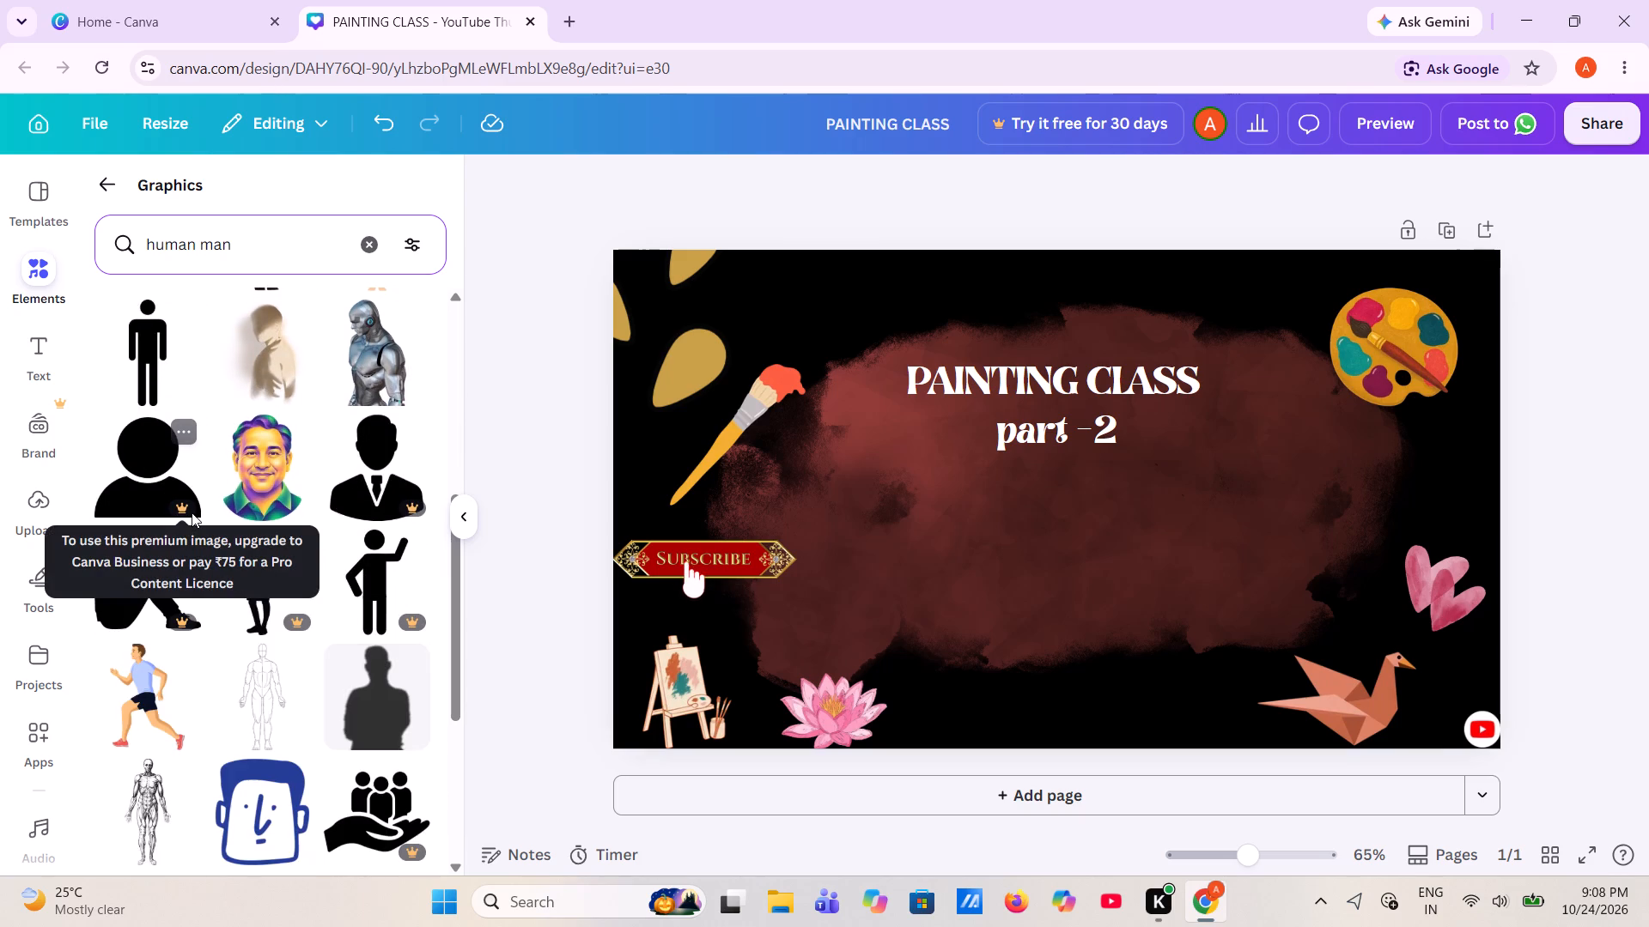
pyautogui.scroll(-4, 192, 512)
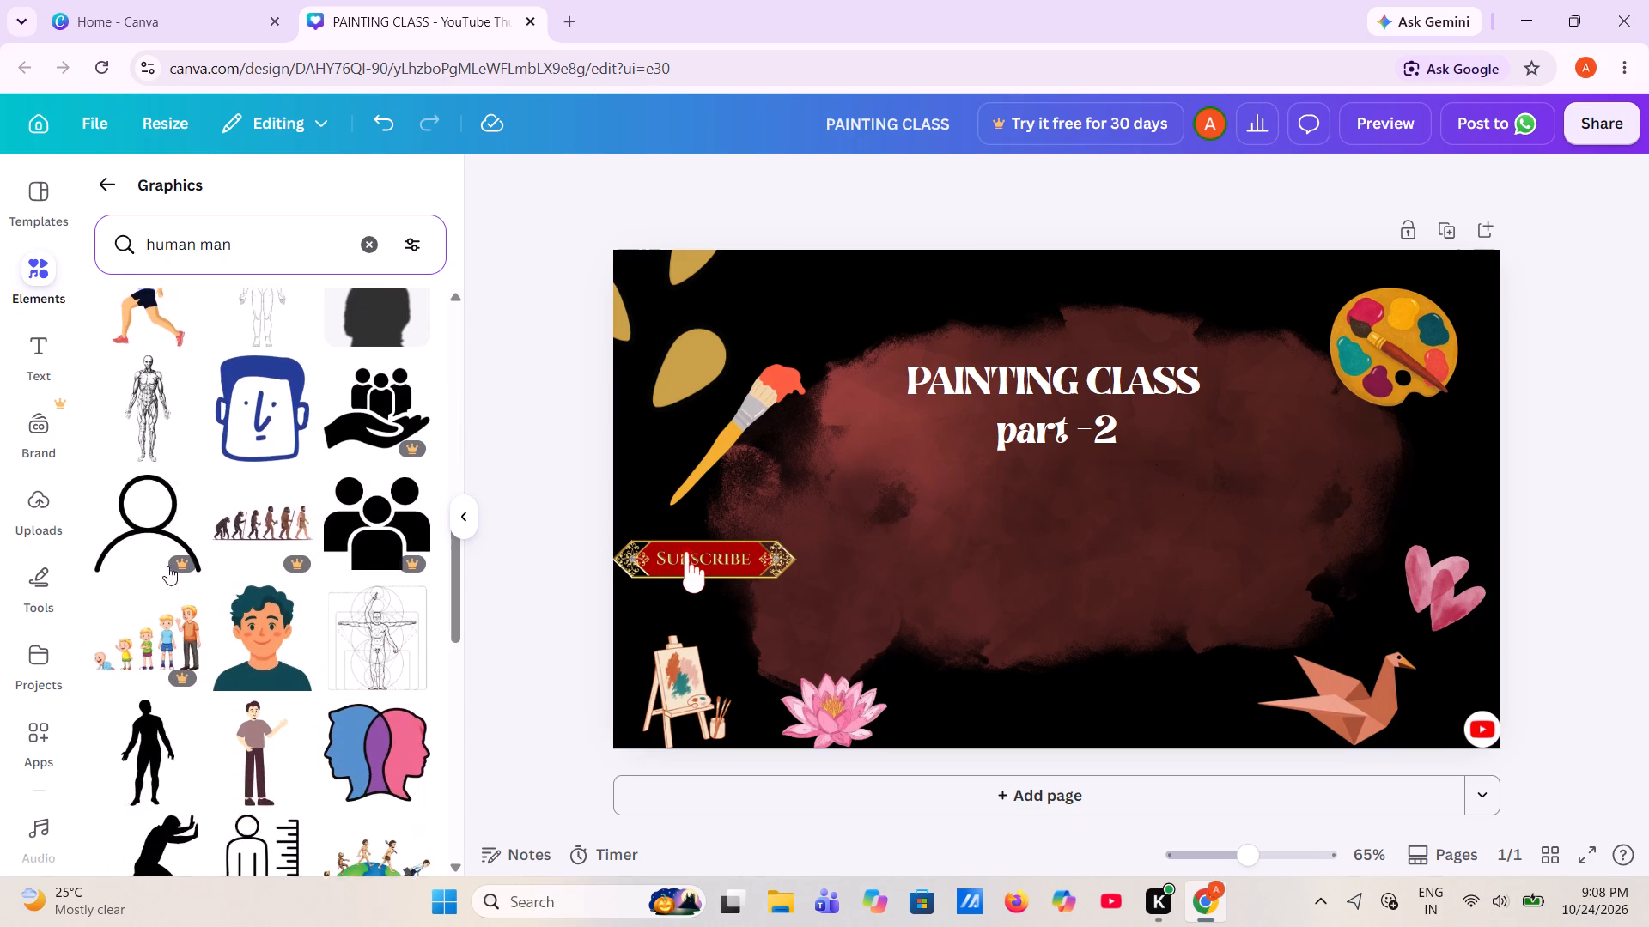
pyautogui.scroll(-3, 167, 566)
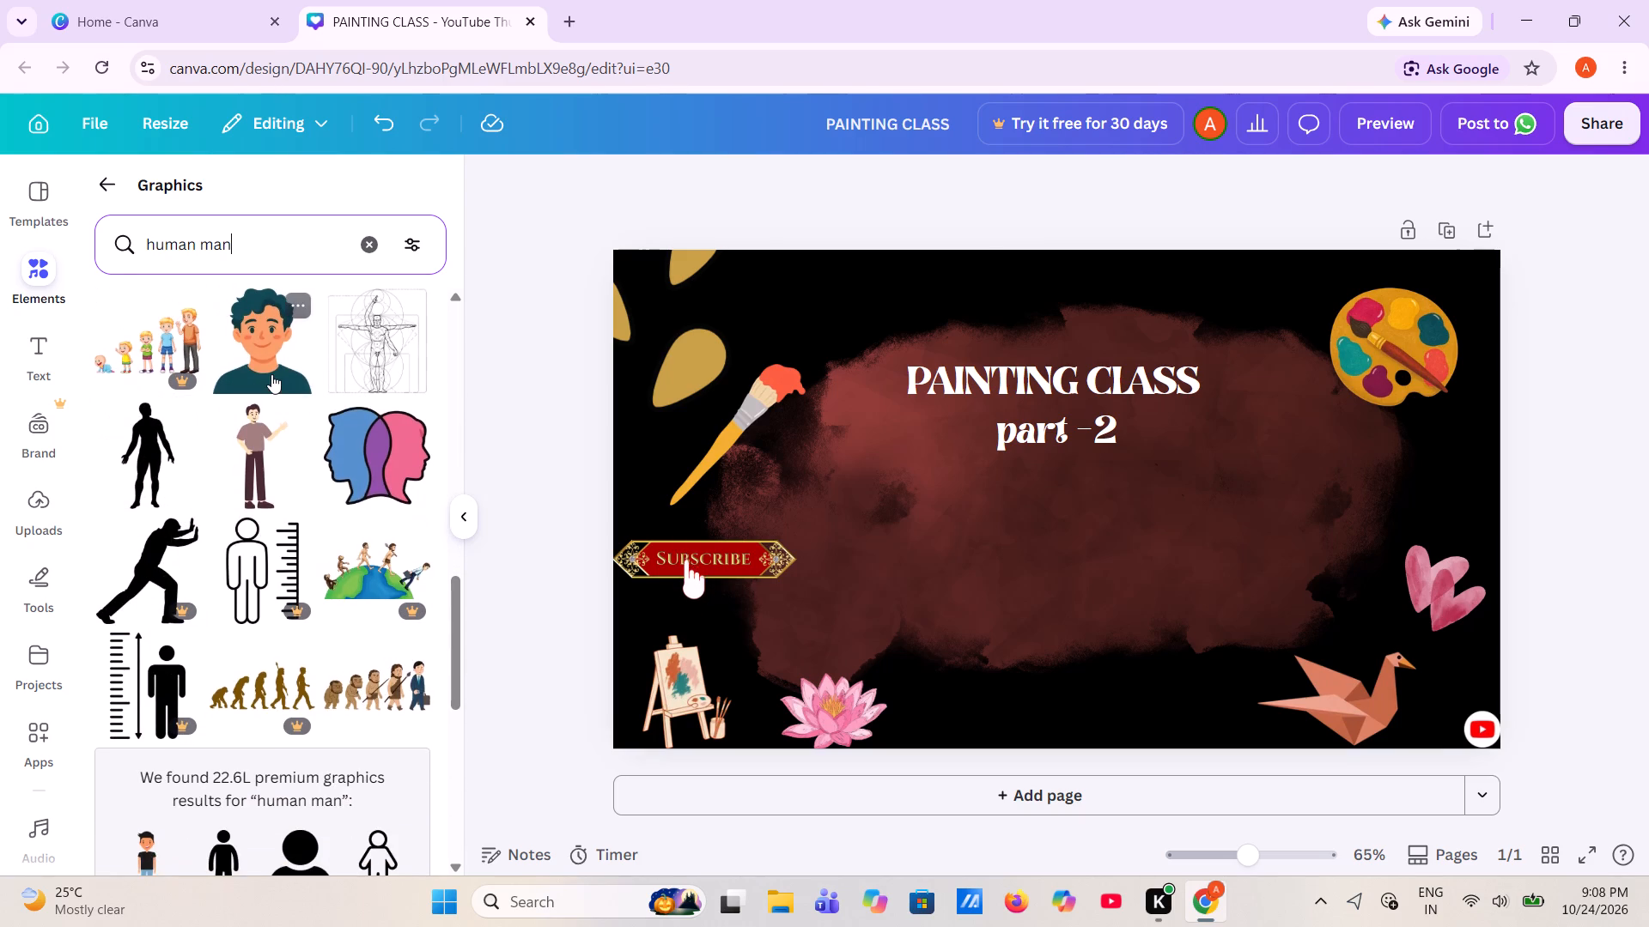
pyautogui.scroll(-3, 271, 374)
pyautogui.scroll(-5, 170, 585)
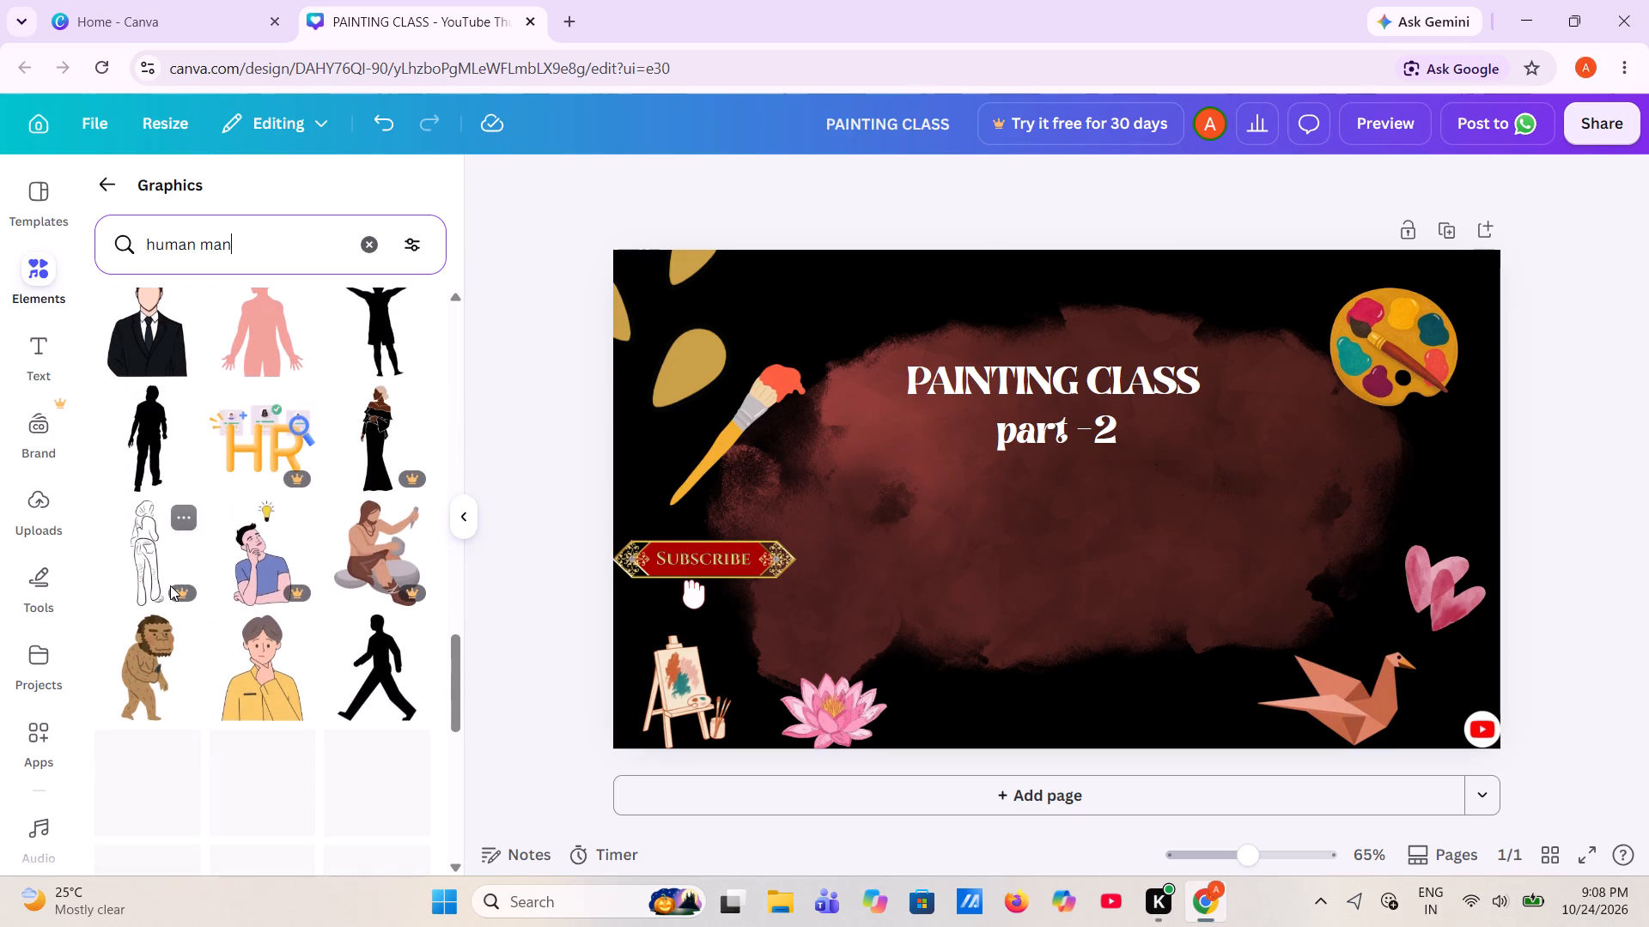
# Replace the graphics search wording with painting man and run the search.
pyautogui.click(197, 244)
pyautogui.press('BackSpace')
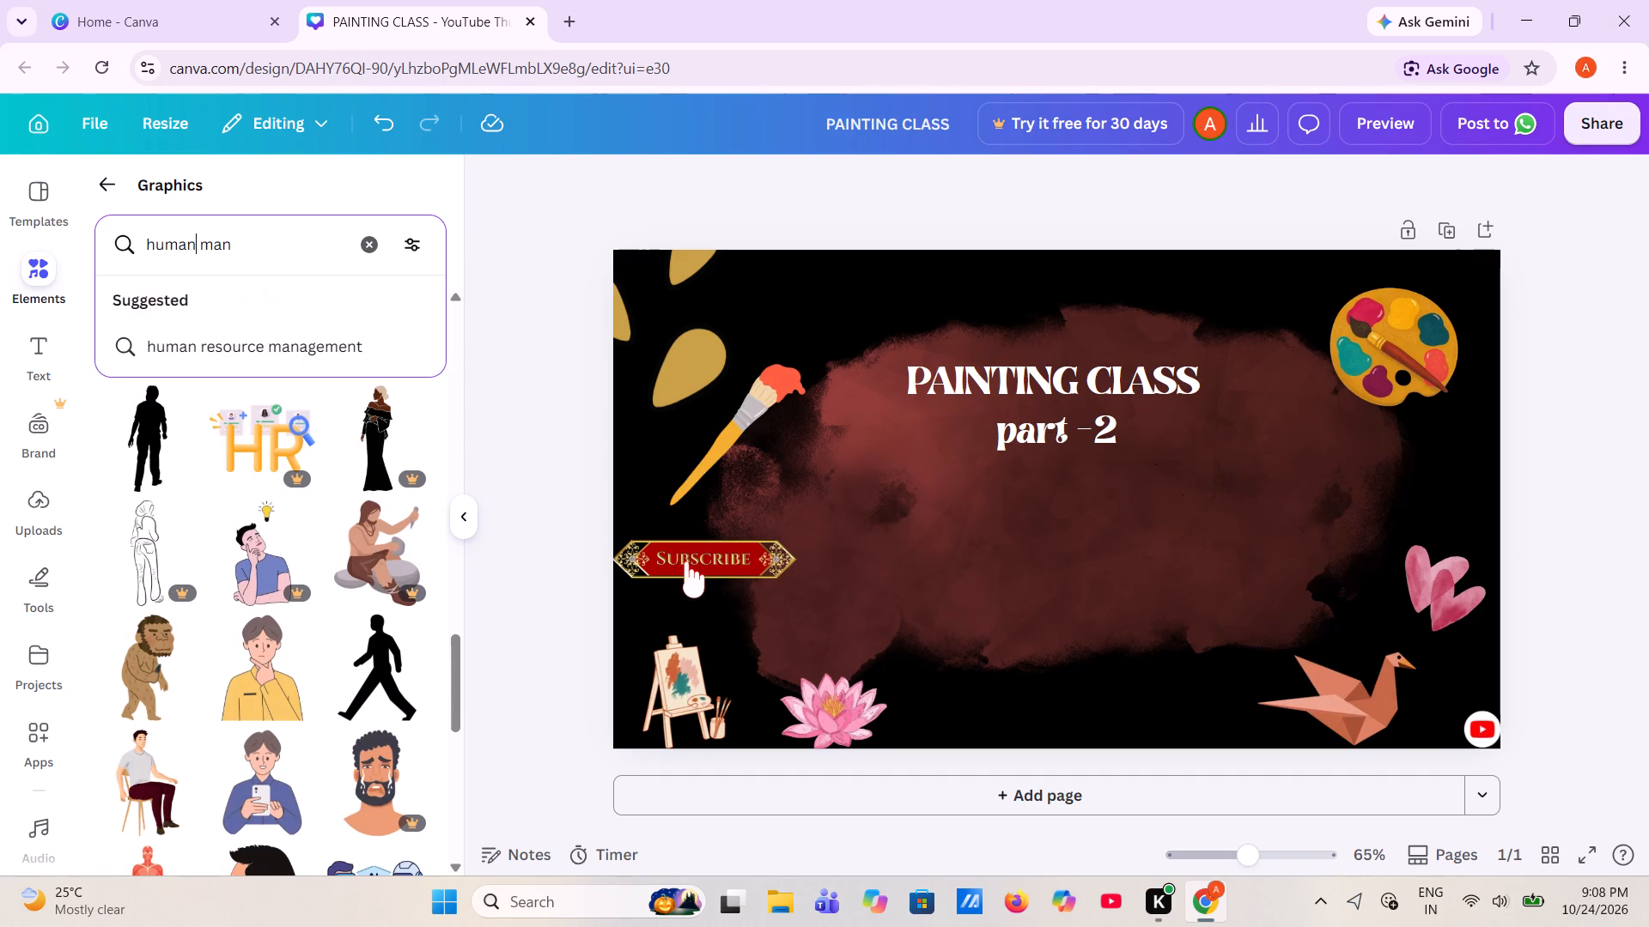
pyautogui.press('\\')
pyautogui.press('\\')
pyautogui.press('\\')
pyautogui.press('BackSpace')
pyautogui.press('BackSpace')
pyautogui.press('BackSpace')
pyautogui.press('BackSpace')
pyautogui.press('BackSpace')
pyautogui.press('BackSpace')
pyautogui.press('BackSpace')
pyautogui.press('BackSpace')
pyautogui.press('BackSpace')
pyautogui.press('BackSpace')
pyautogui.press('BackSpace')
pyautogui.press('BackSpace')
pyautogui.press('BackSpace')
pyautogui.press('BackSpace')
pyautogui.write('painting')
pyautogui.press('Return')
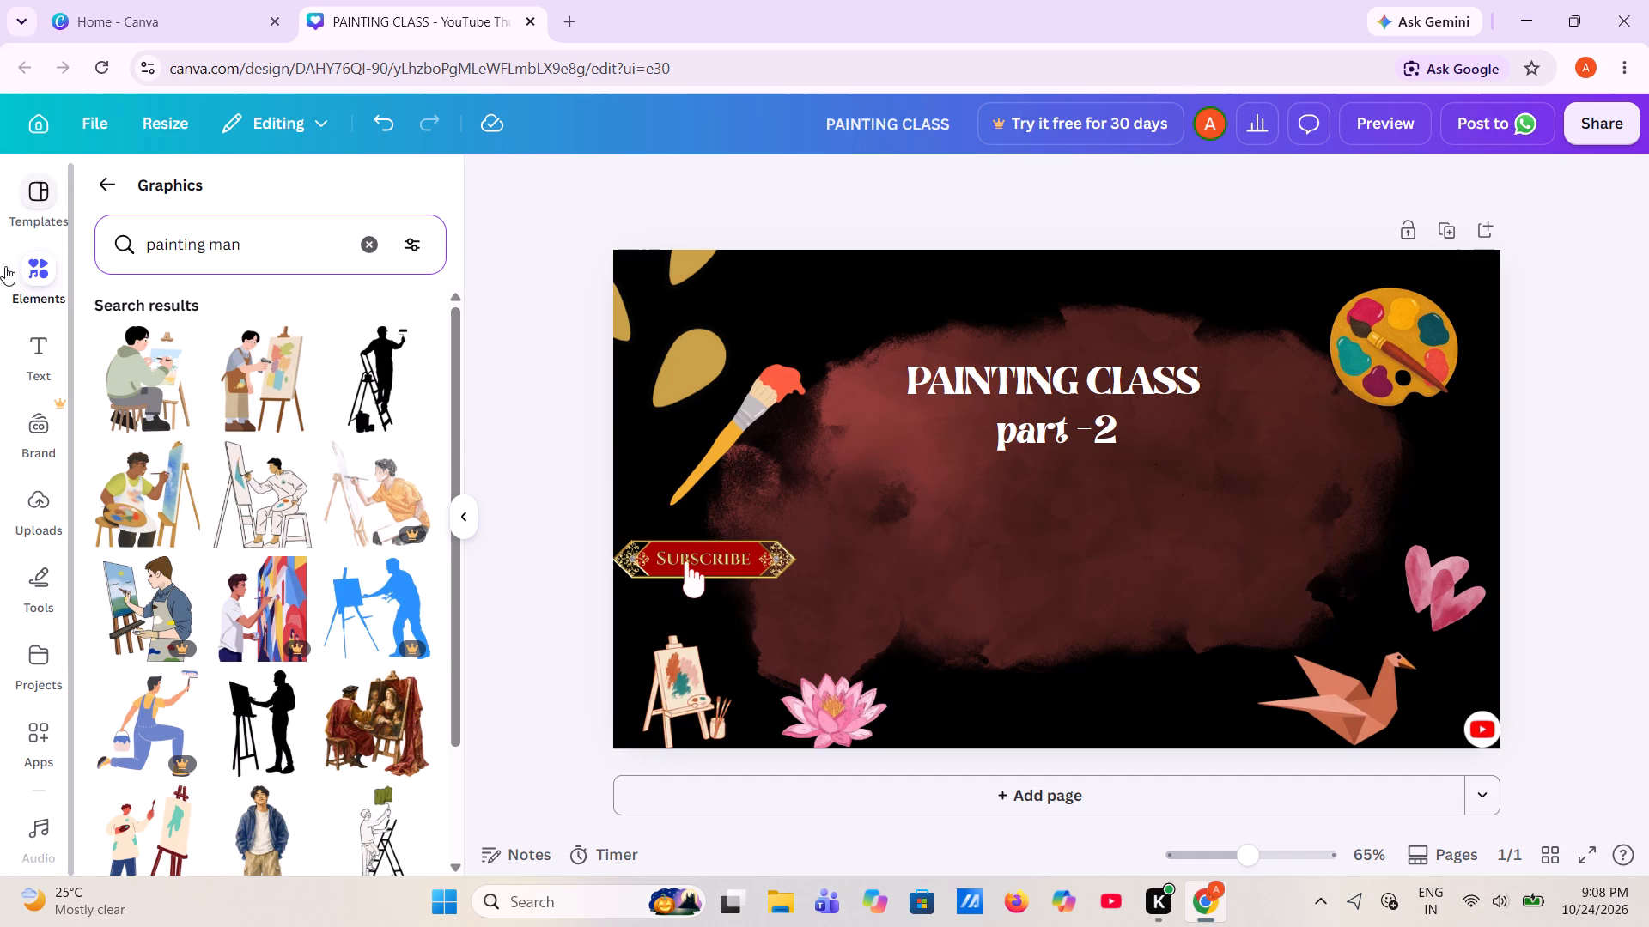
# Add the line-art graphic of a man in white seated painting at an easel to the page.
pyautogui.scroll(-1, 211, 466)
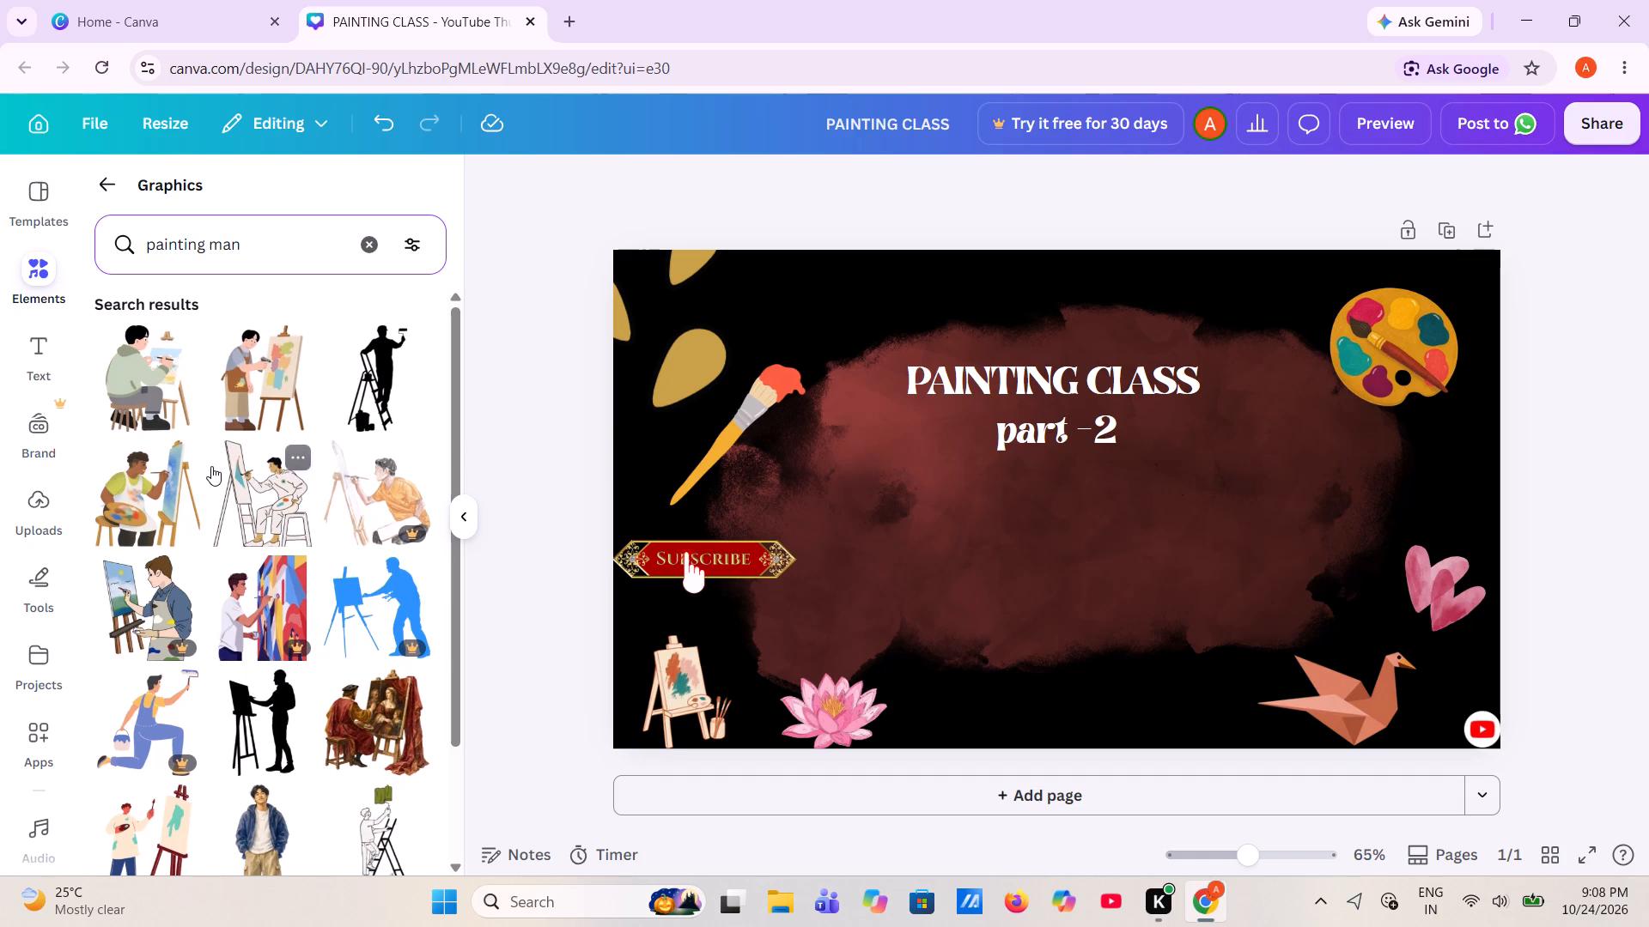
pyautogui.scroll(-1, 211, 466)
pyautogui.doubleClick(248, 450)
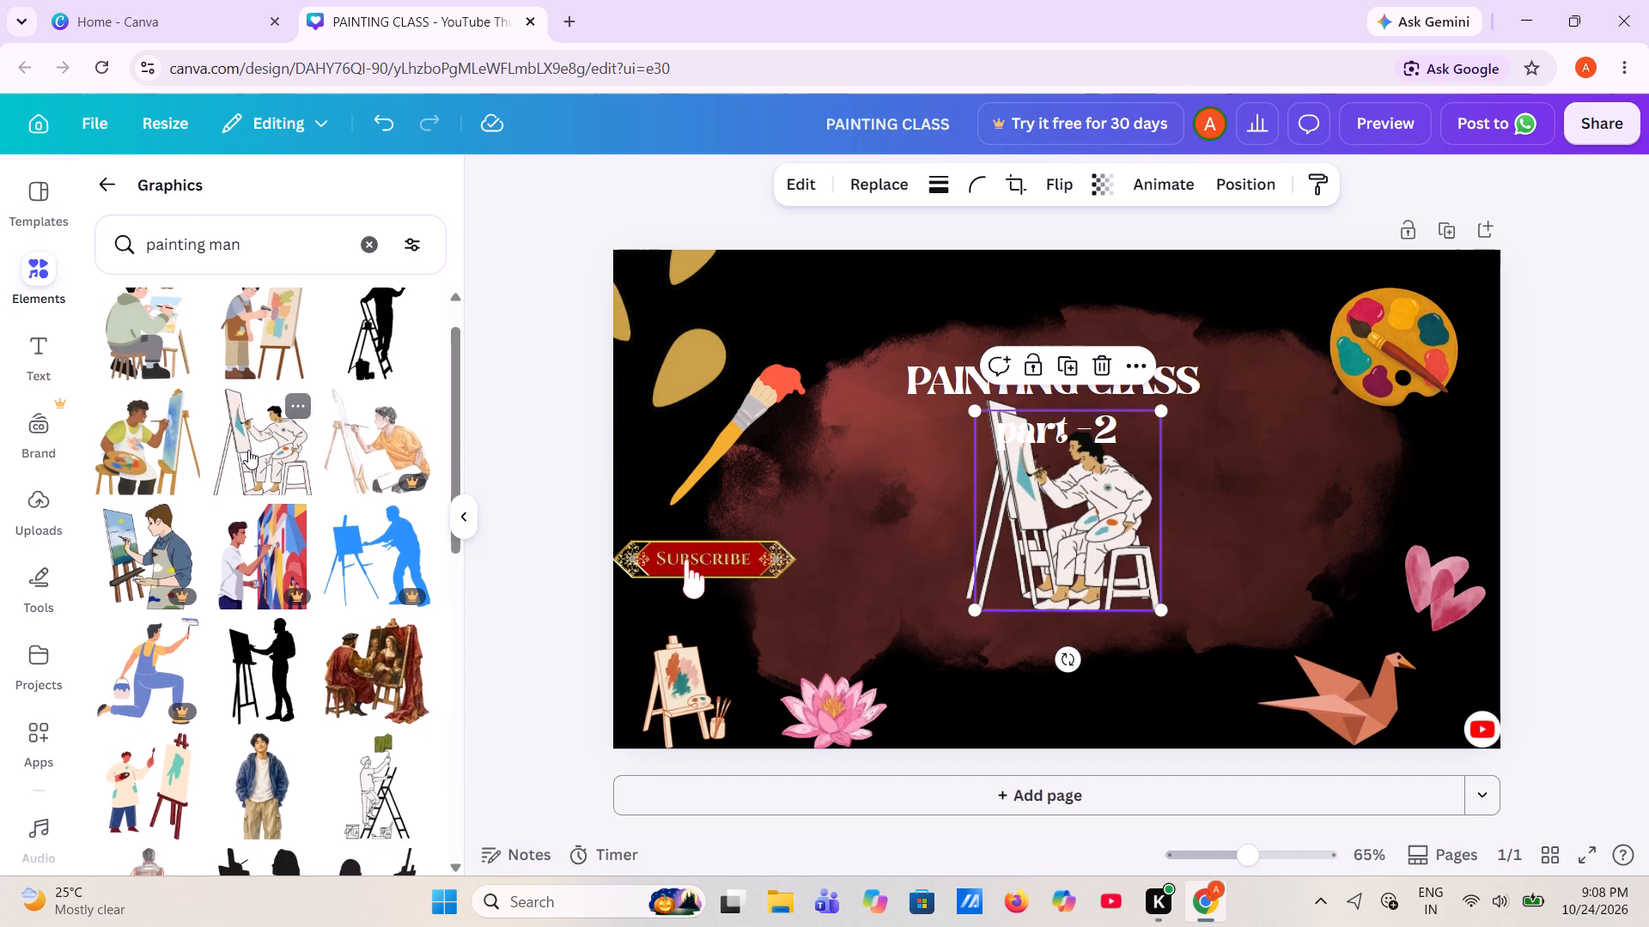
pyautogui.click(1041, 523)
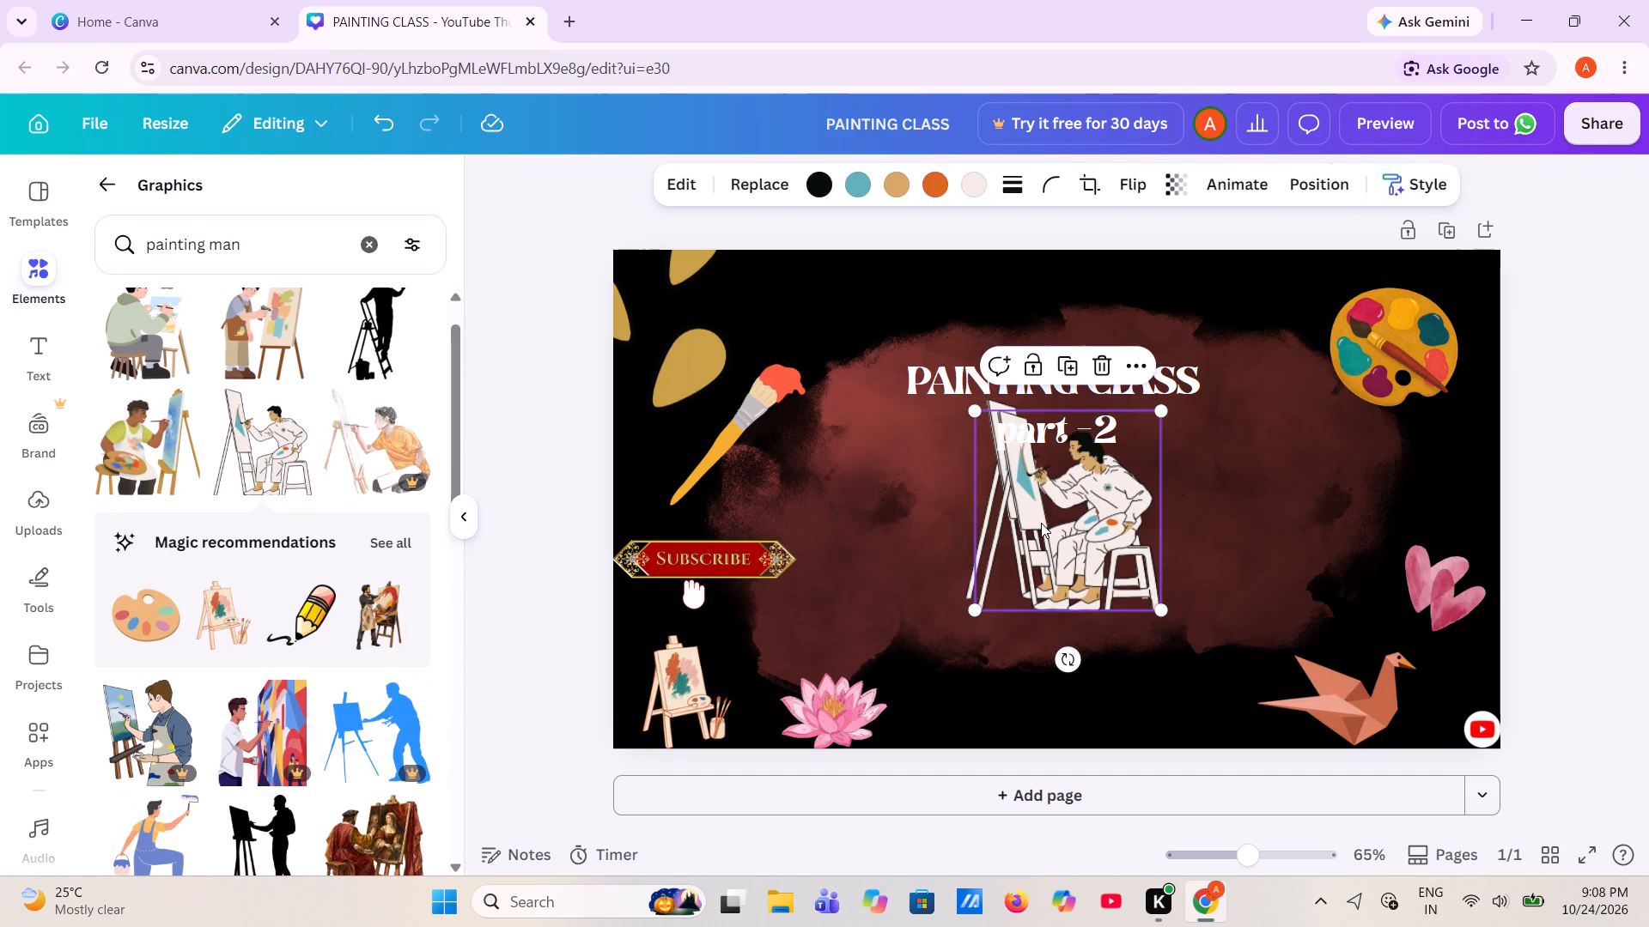
pyautogui.press('BackSpace')
pyautogui.click(1117, 570)
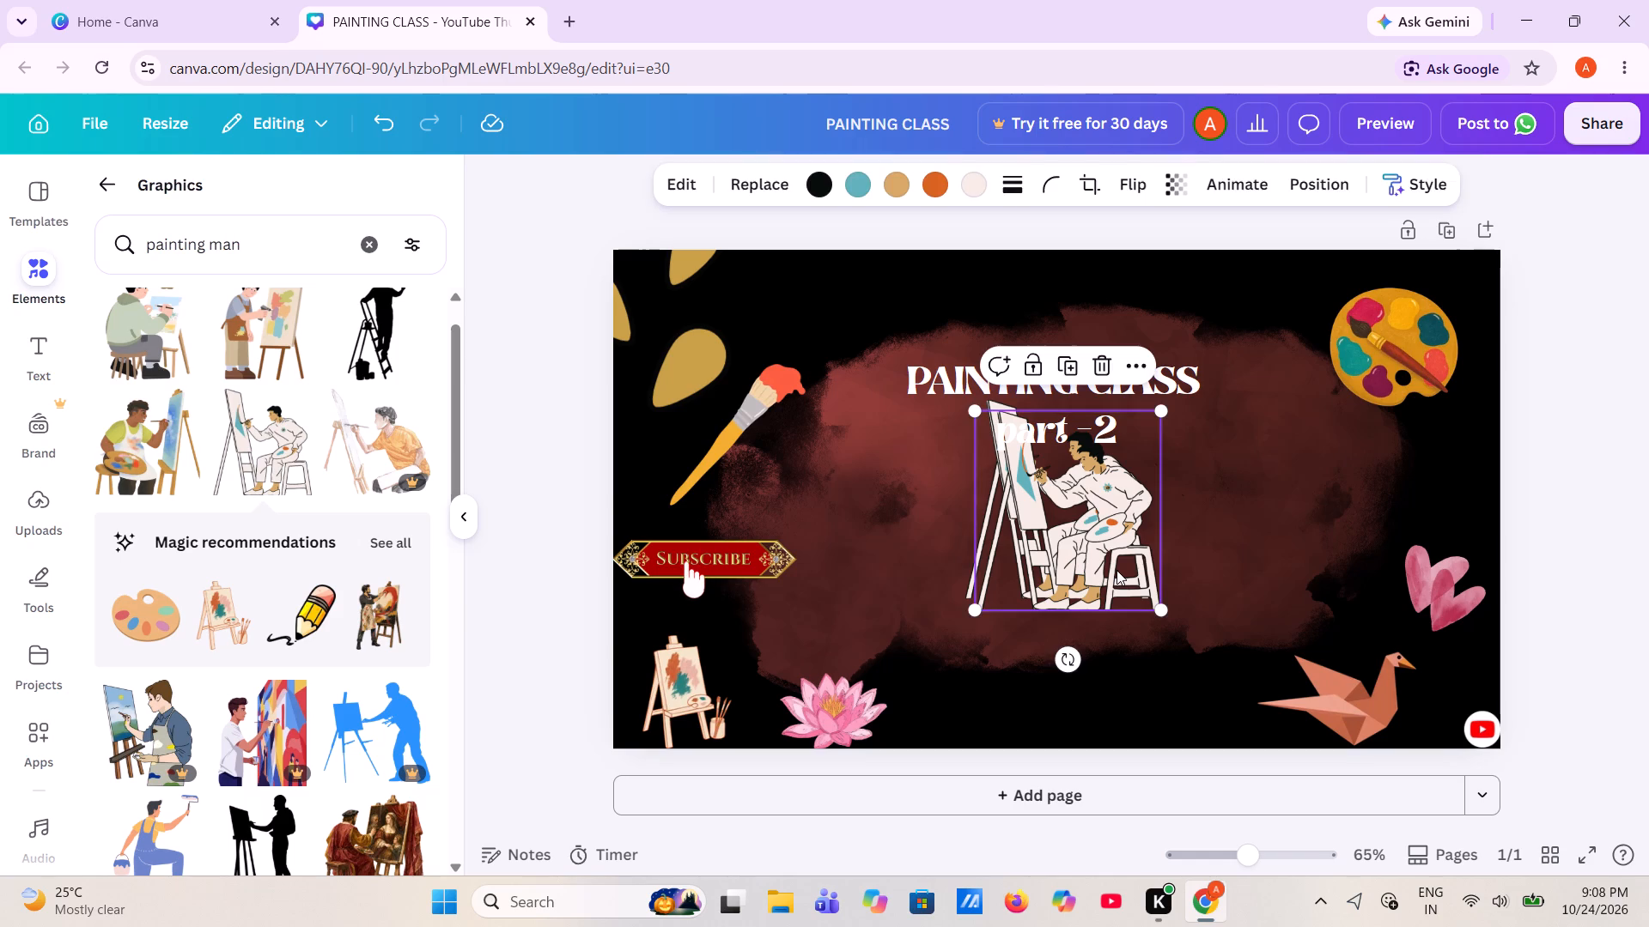
pyautogui.press('BackSpace')
# Move the seated painter graphic so it sits centred on the page beneath the part -2 text, and deselect it.
pyautogui.moveTo(1080, 524); pyautogui.dragTo(1110, 685)
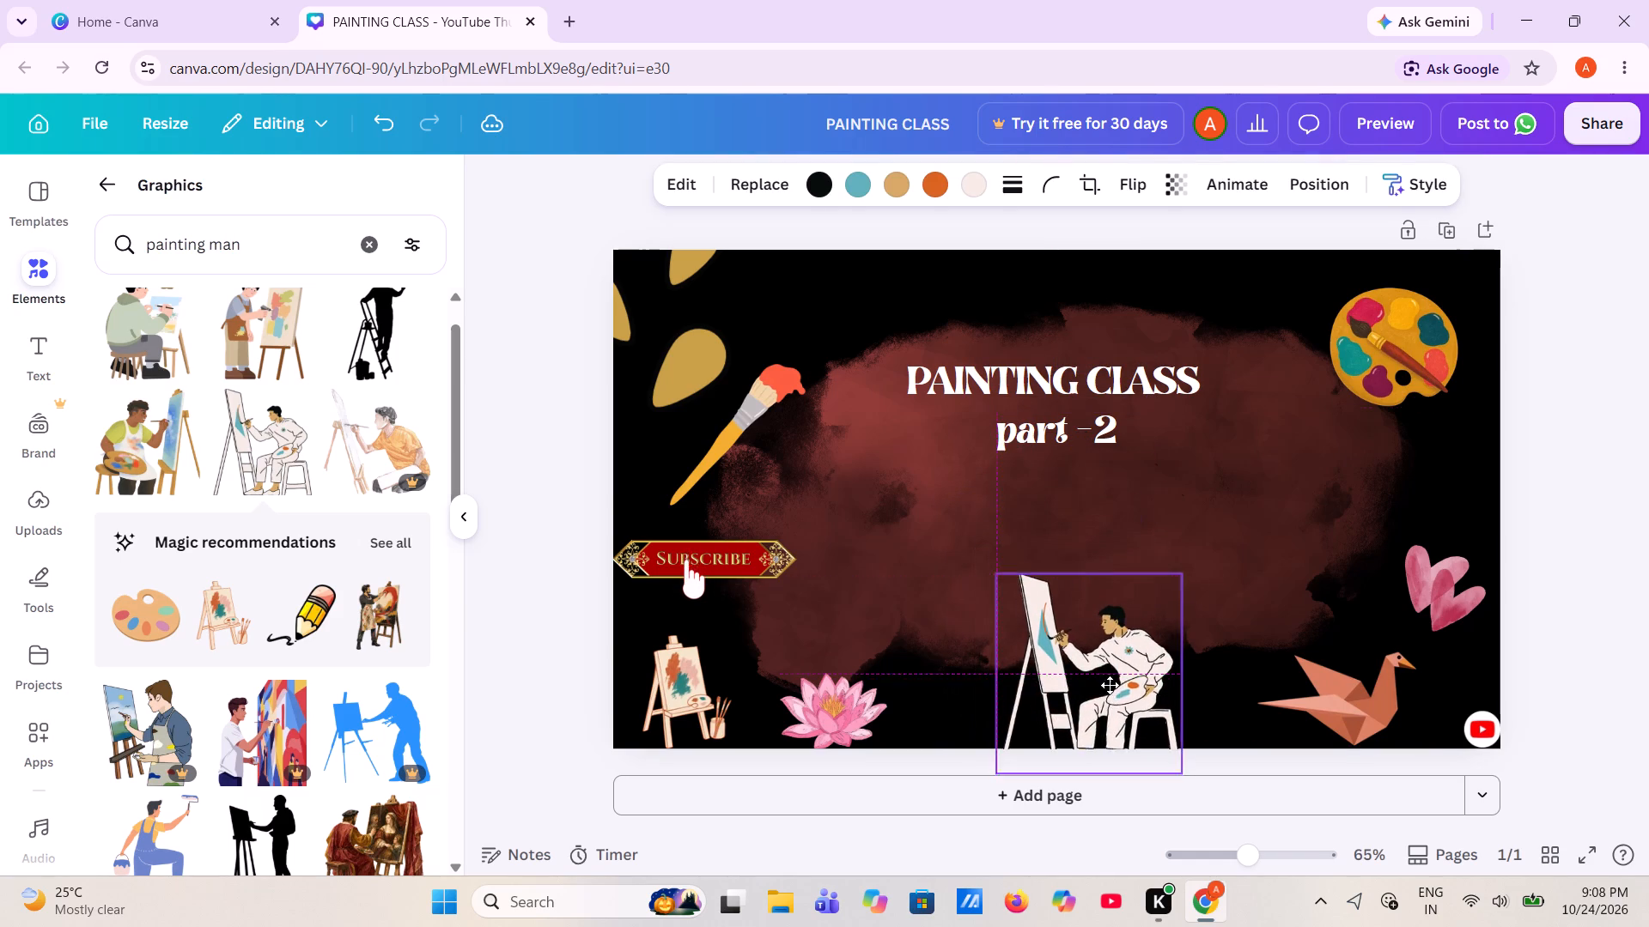
pyautogui.moveTo(1110, 685); pyautogui.dragTo(1066, 586)
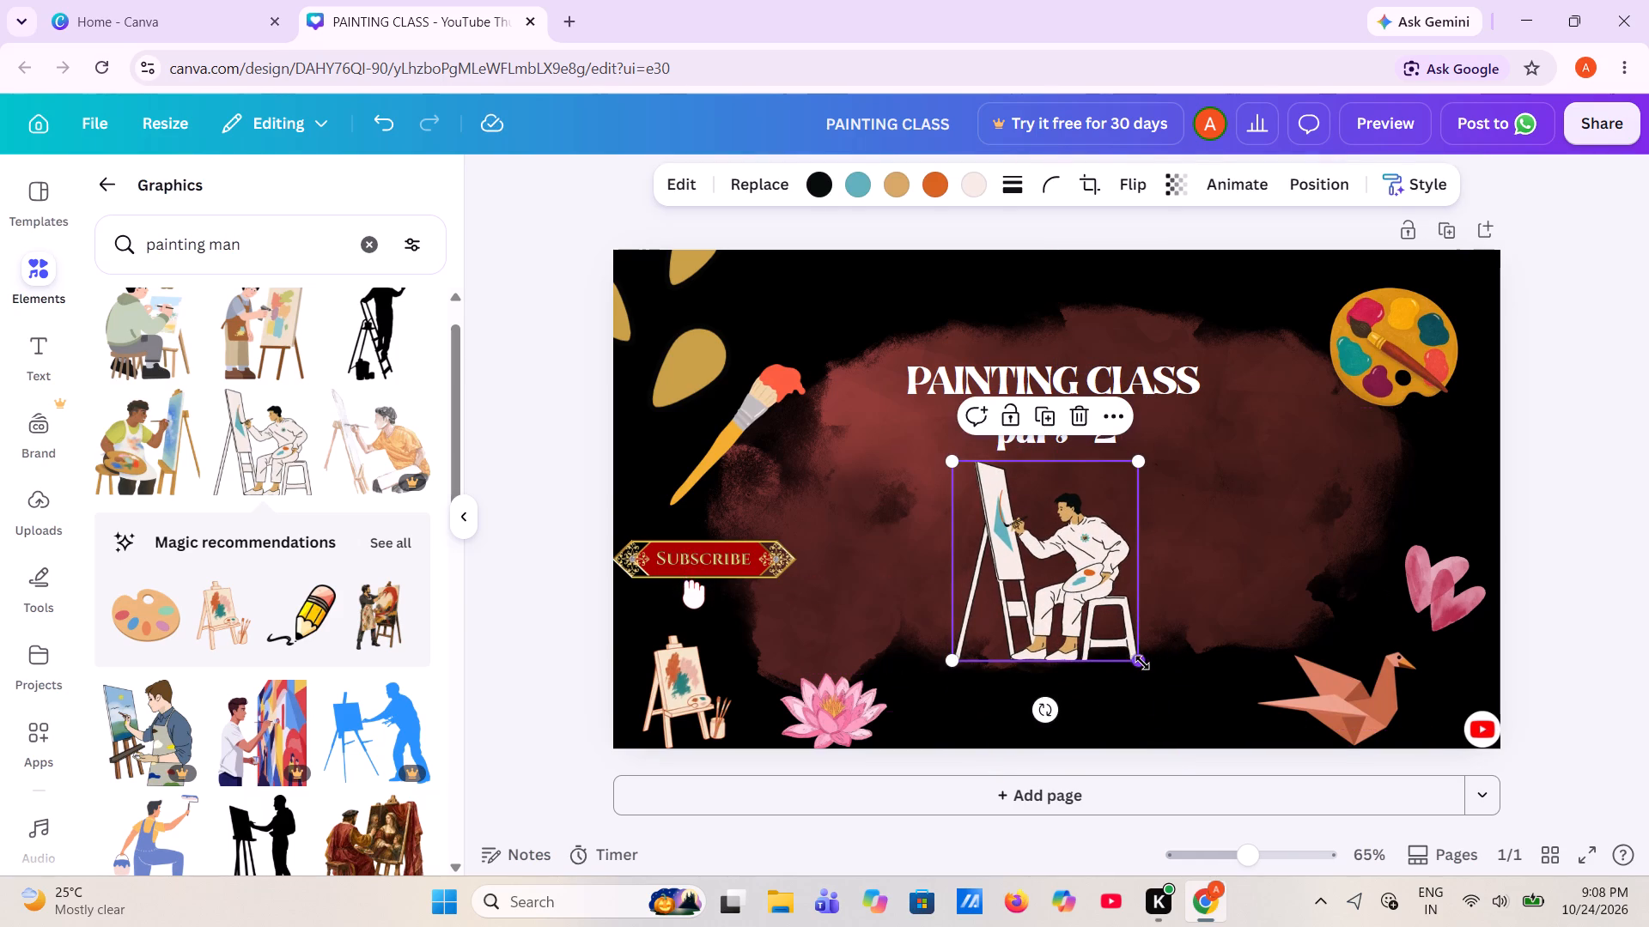
pyautogui.moveTo(1018, 520); pyautogui.dragTo(1020, 525)
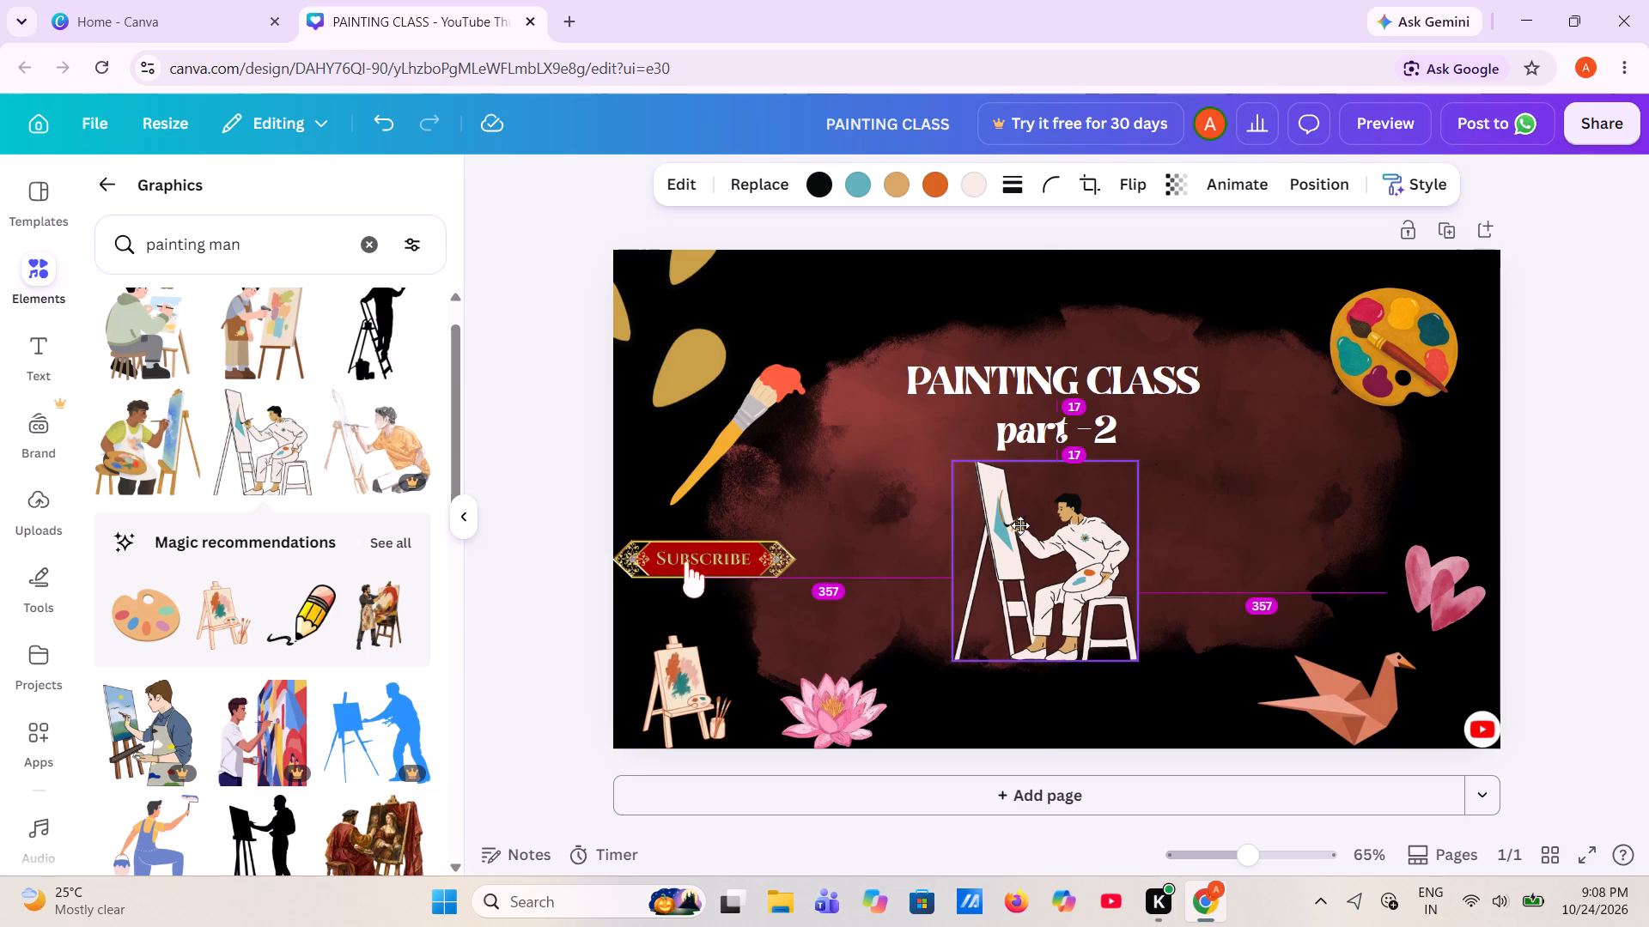
pyautogui.moveTo(1020, 525); pyautogui.dragTo(1030, 532)
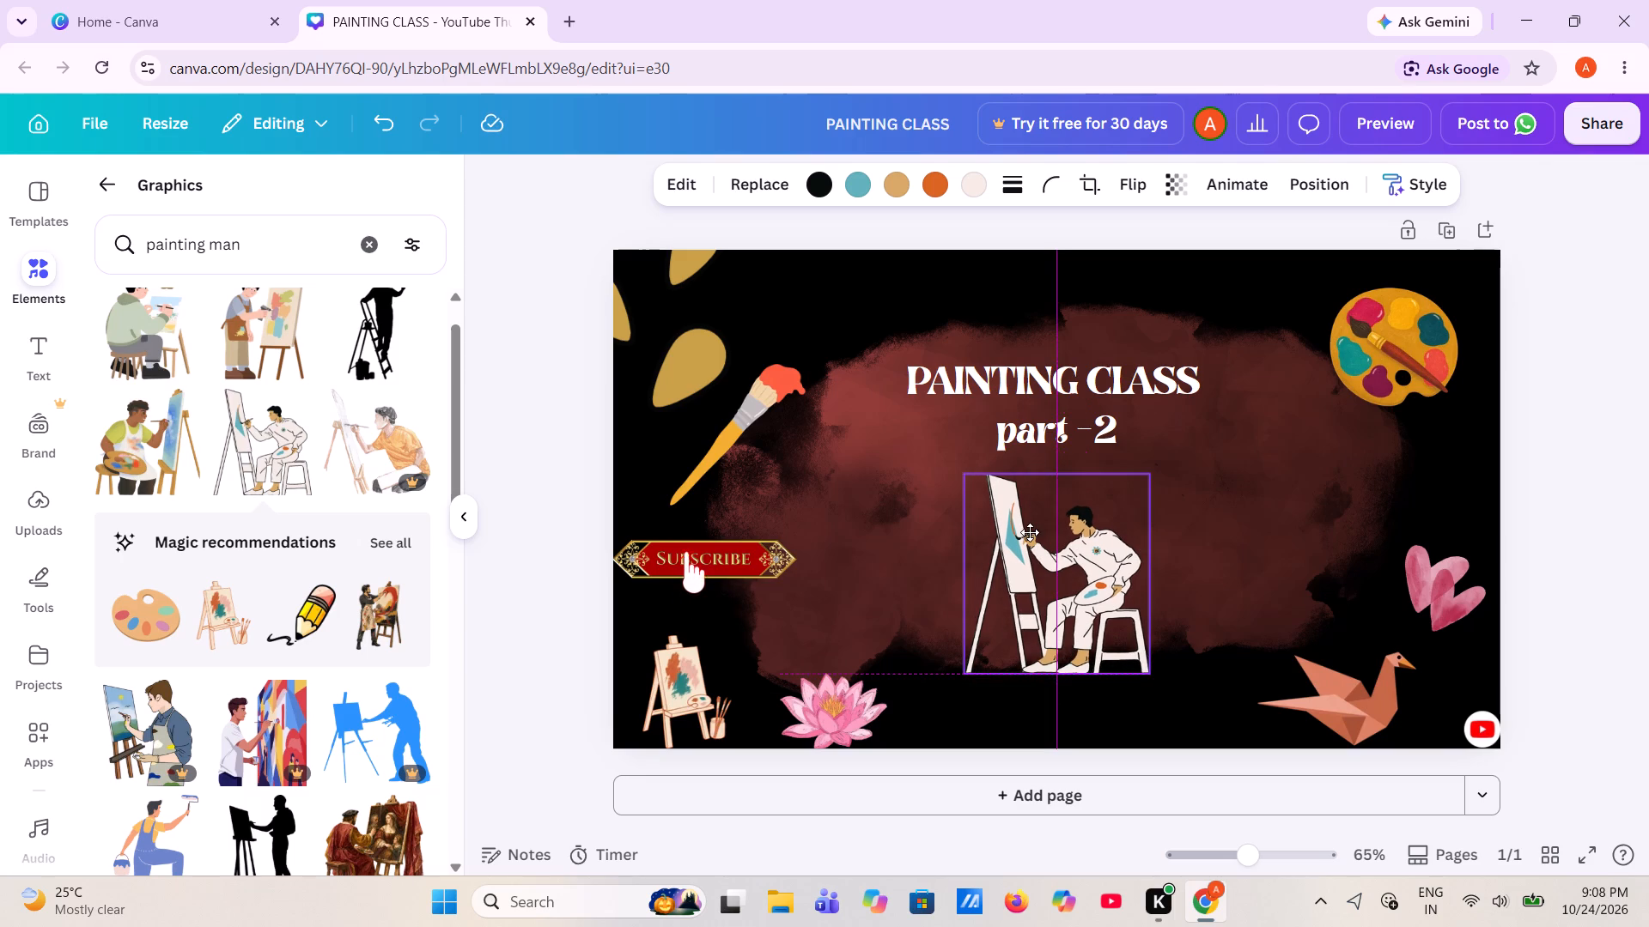
pyautogui.moveTo(1030, 532); pyautogui.dragTo(1030, 531)
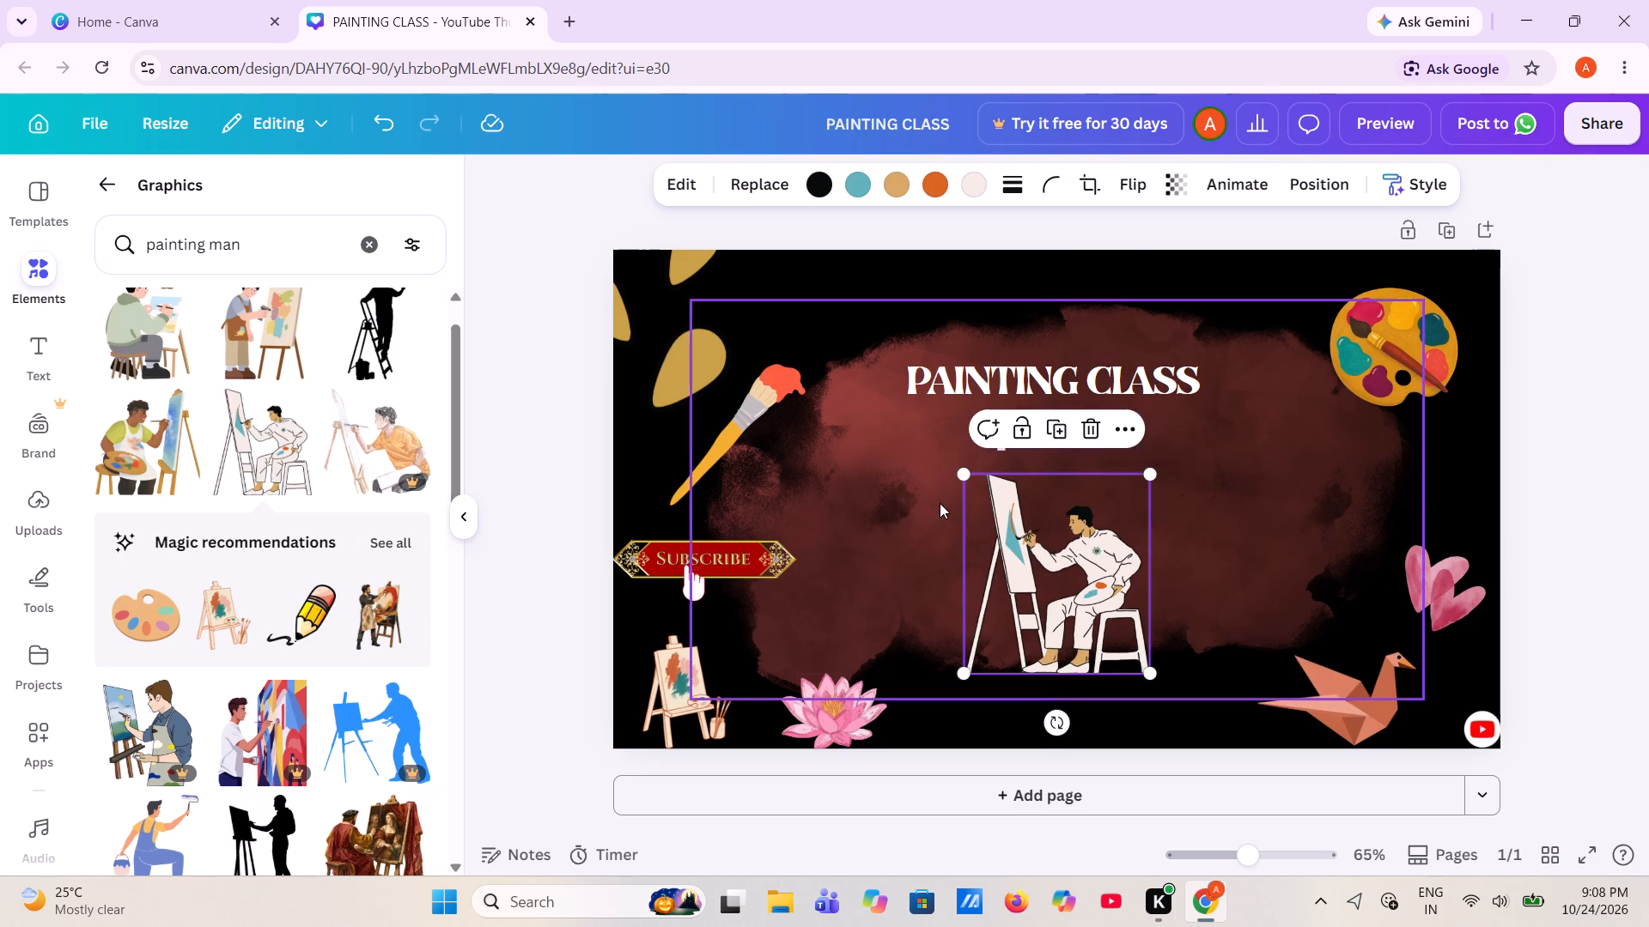
pyautogui.click(940, 503)
pyautogui.click(1162, 740)
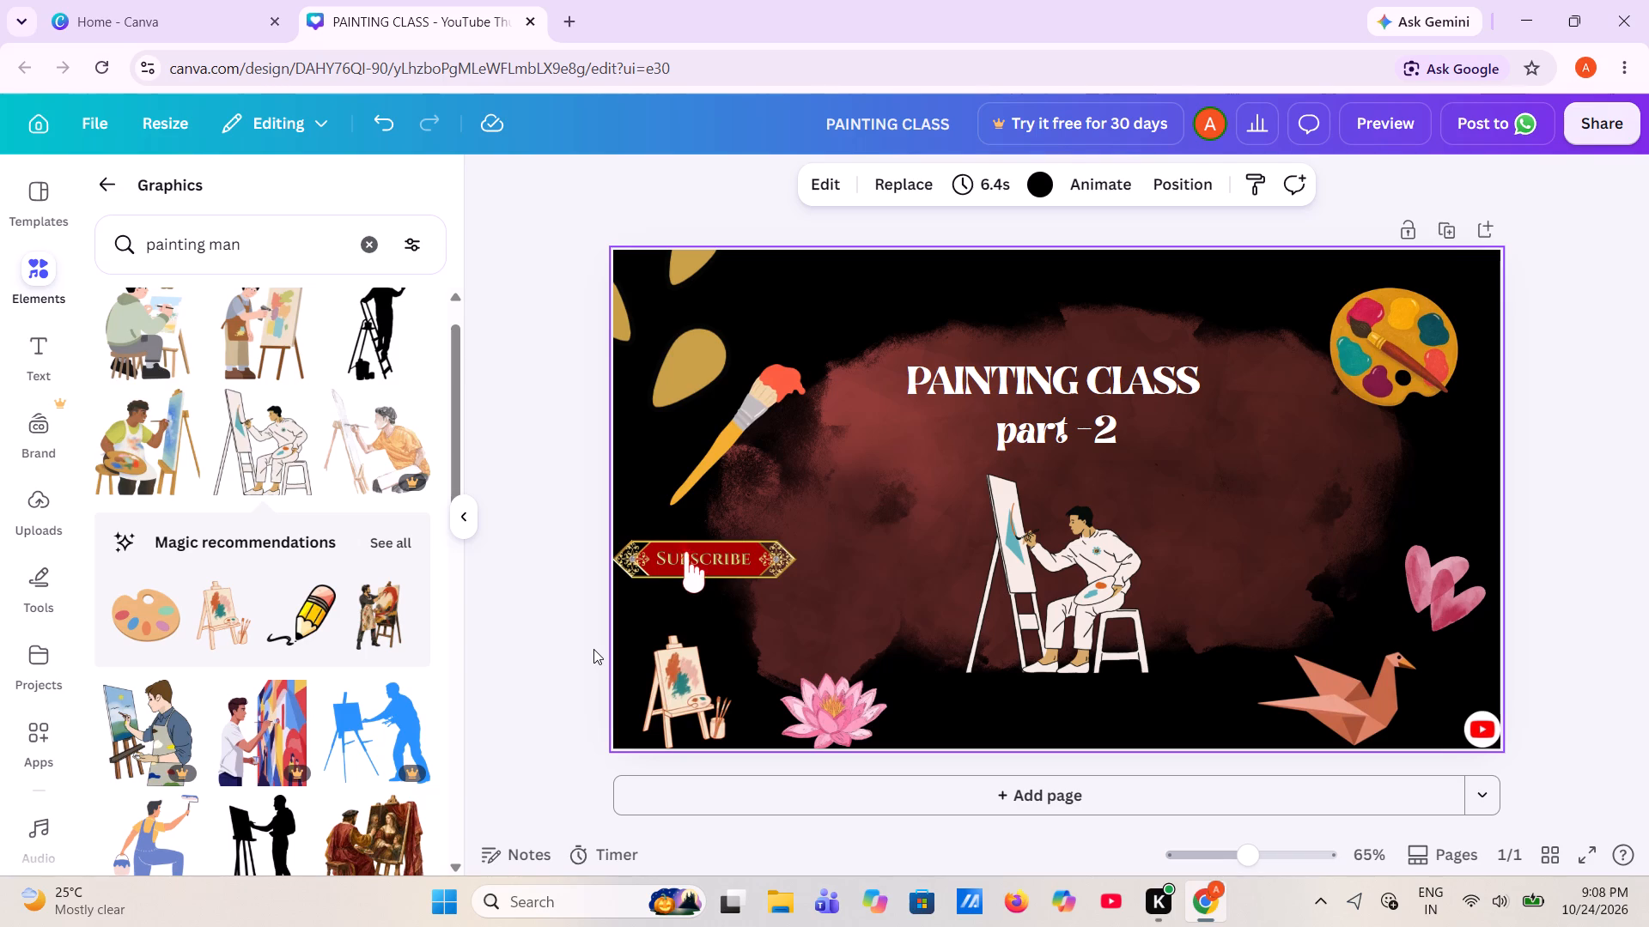
# Add a new text box to the page reading ayush classes.
pyautogui.click(54, 341)
pyautogui.click(256, 285)
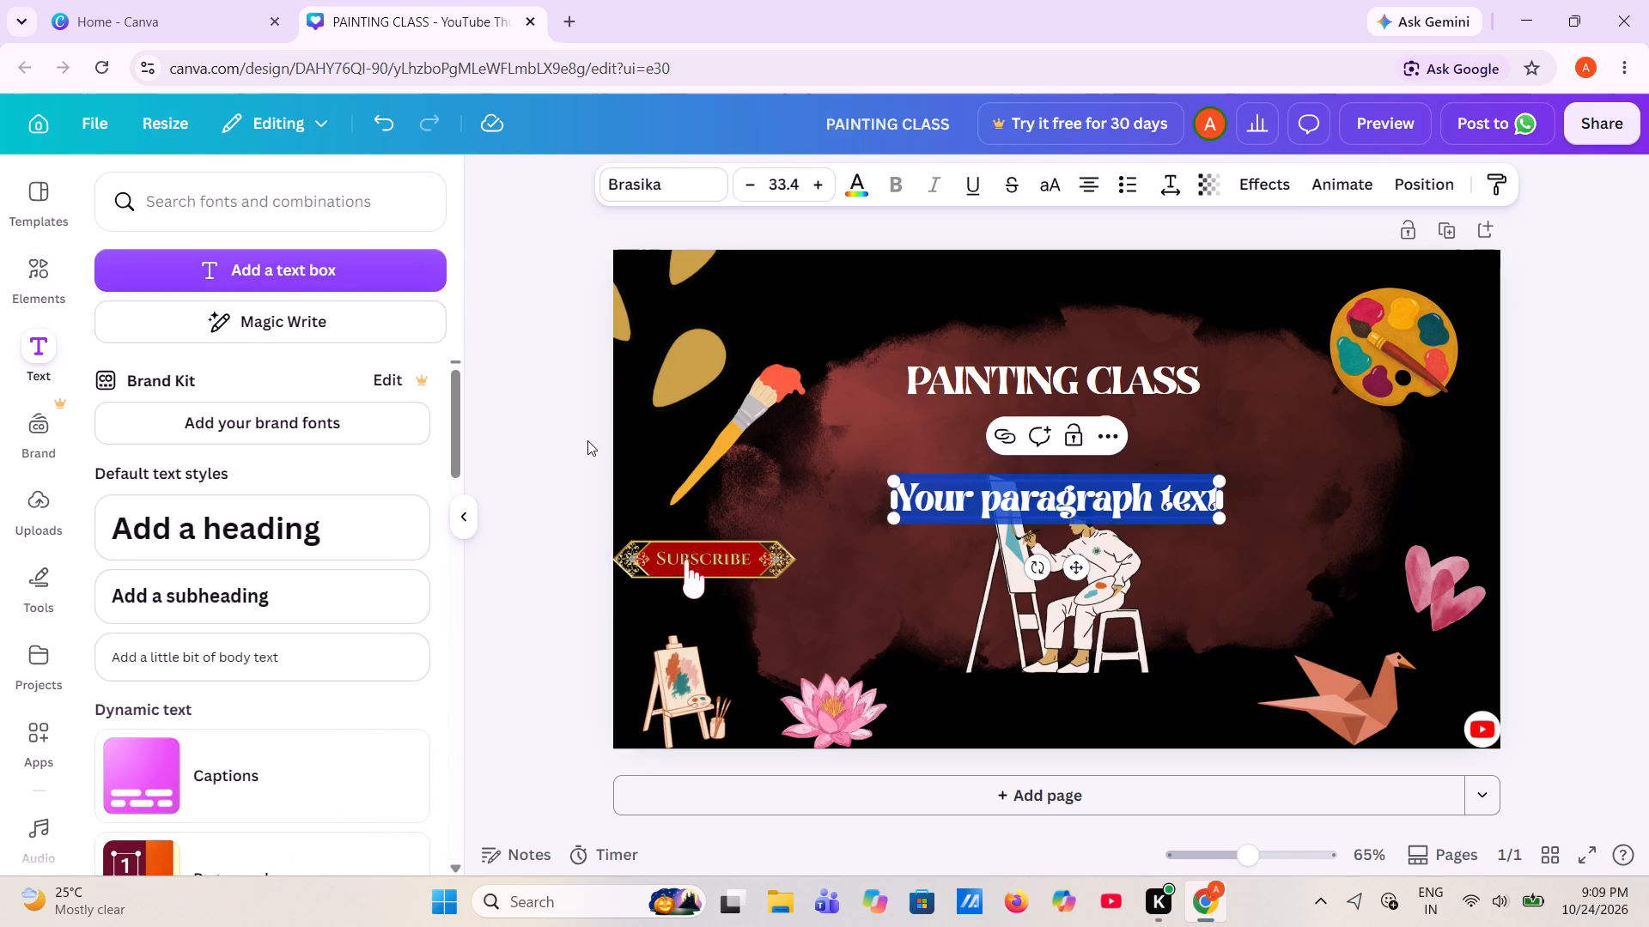
pyautogui.press('BackSpace')
pyautogui.write('ayush')
pyautogui.press('space')
pyautogui.write('classes')
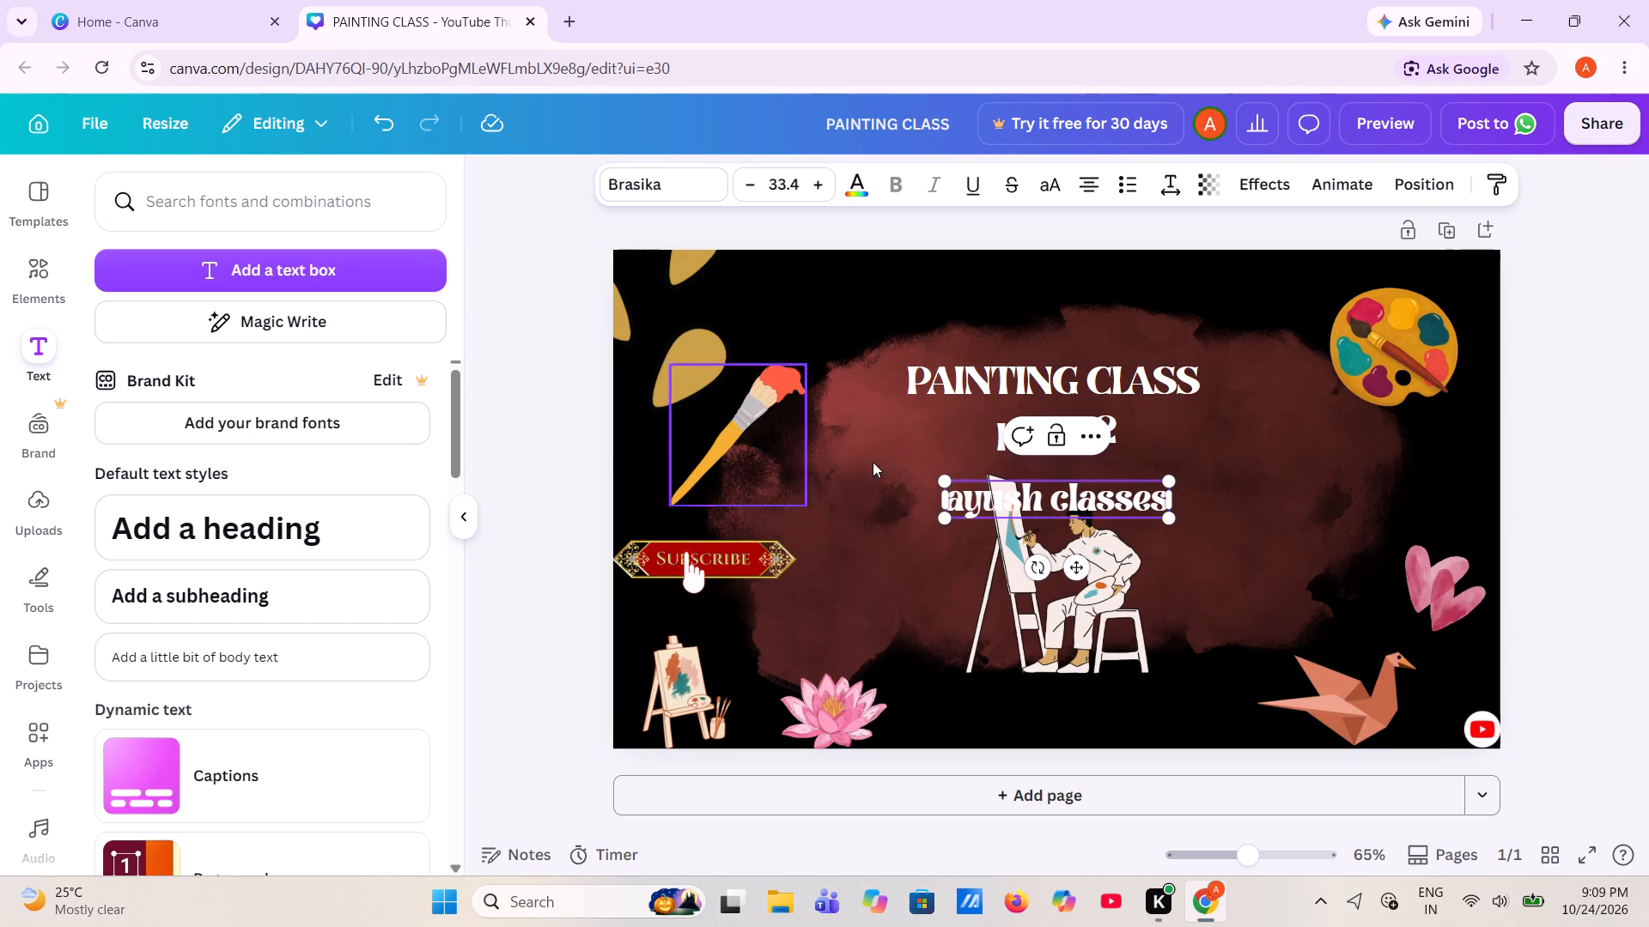
# Shrink the ayush classes text to size 27.3, align it beneath the painter graphic near the page's bottom edge, and deselect it.
pyautogui.moveTo(943, 518); pyautogui.dragTo(984, 511)
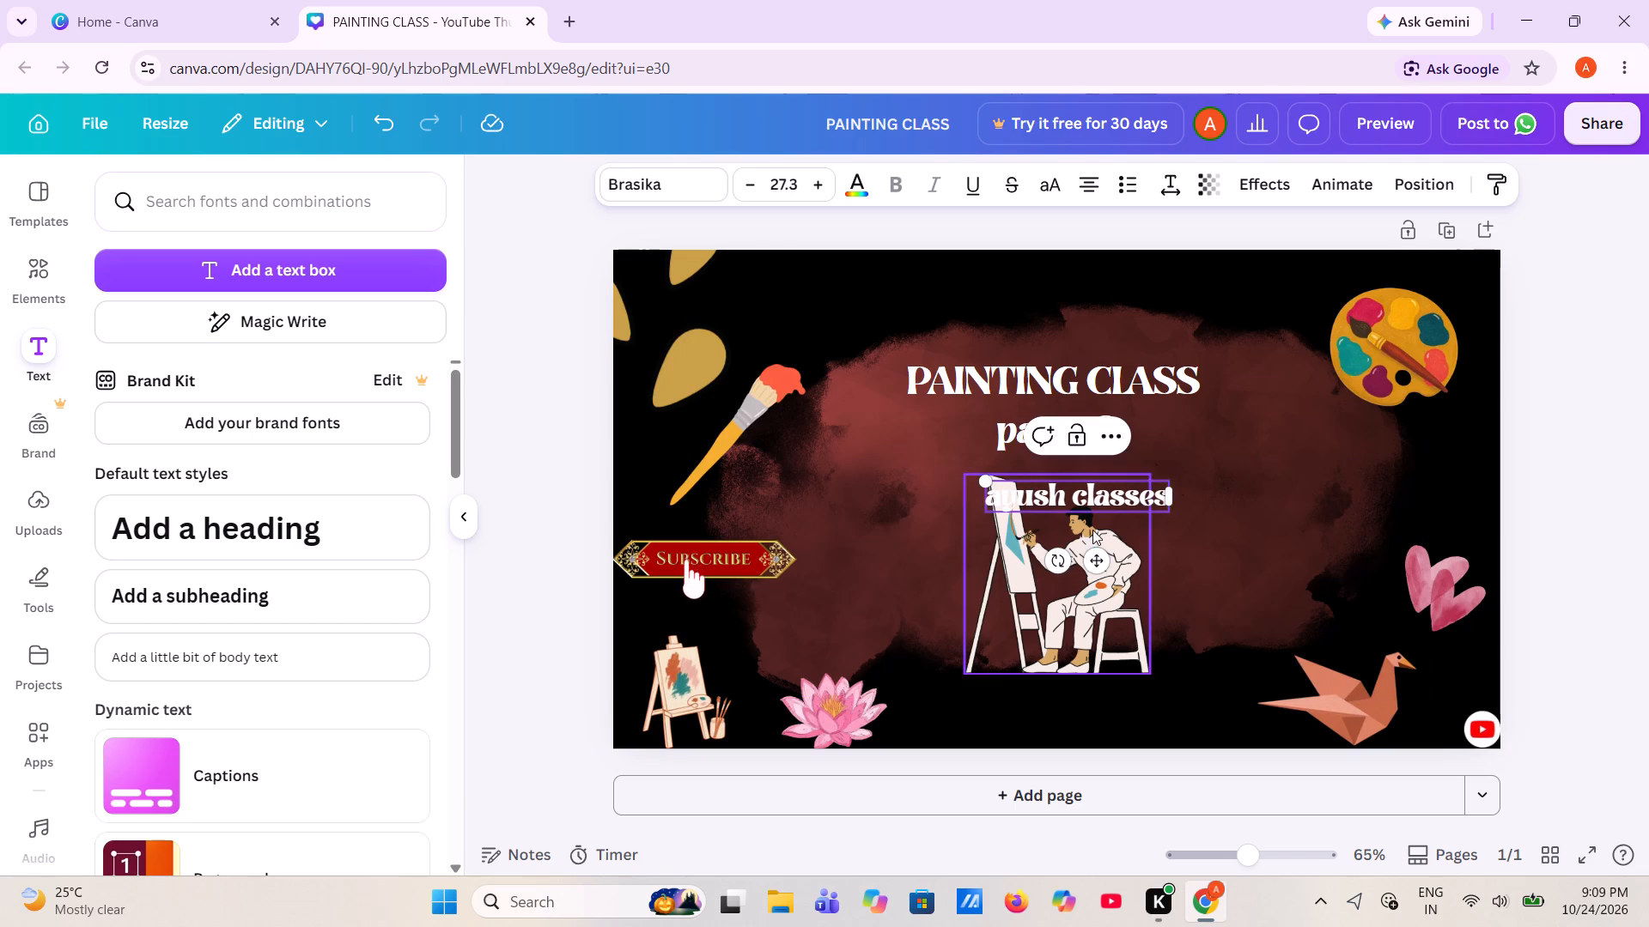
pyautogui.moveTo(1101, 563); pyautogui.dragTo(1070, 785)
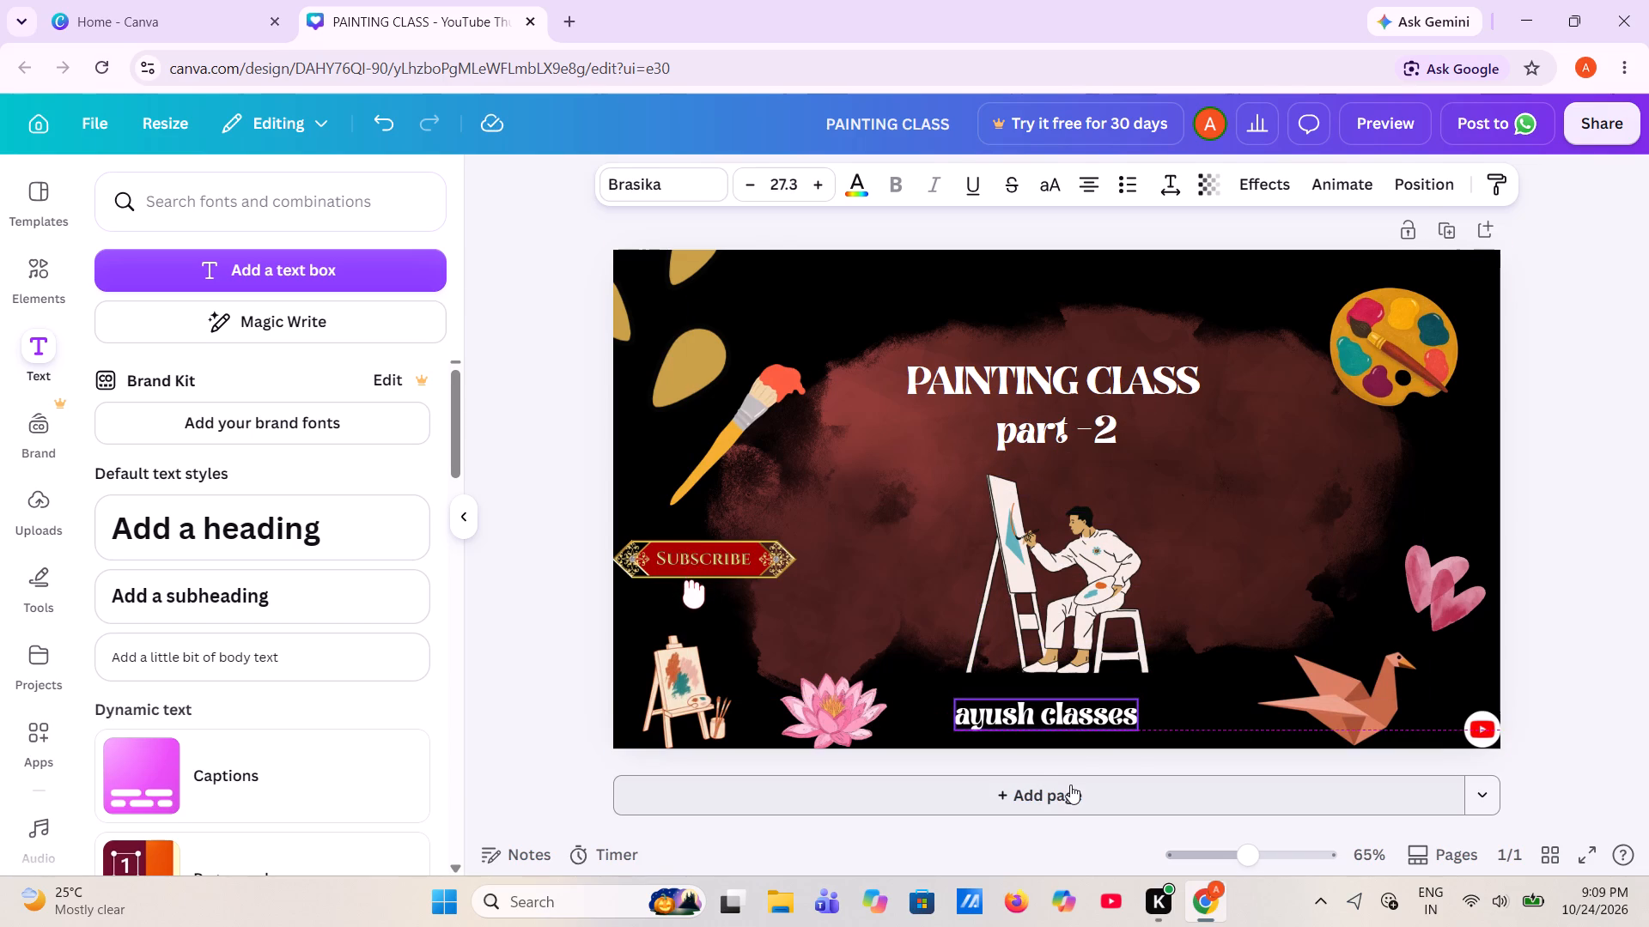
pyautogui.moveTo(1070, 785); pyautogui.dragTo(1061, 778)
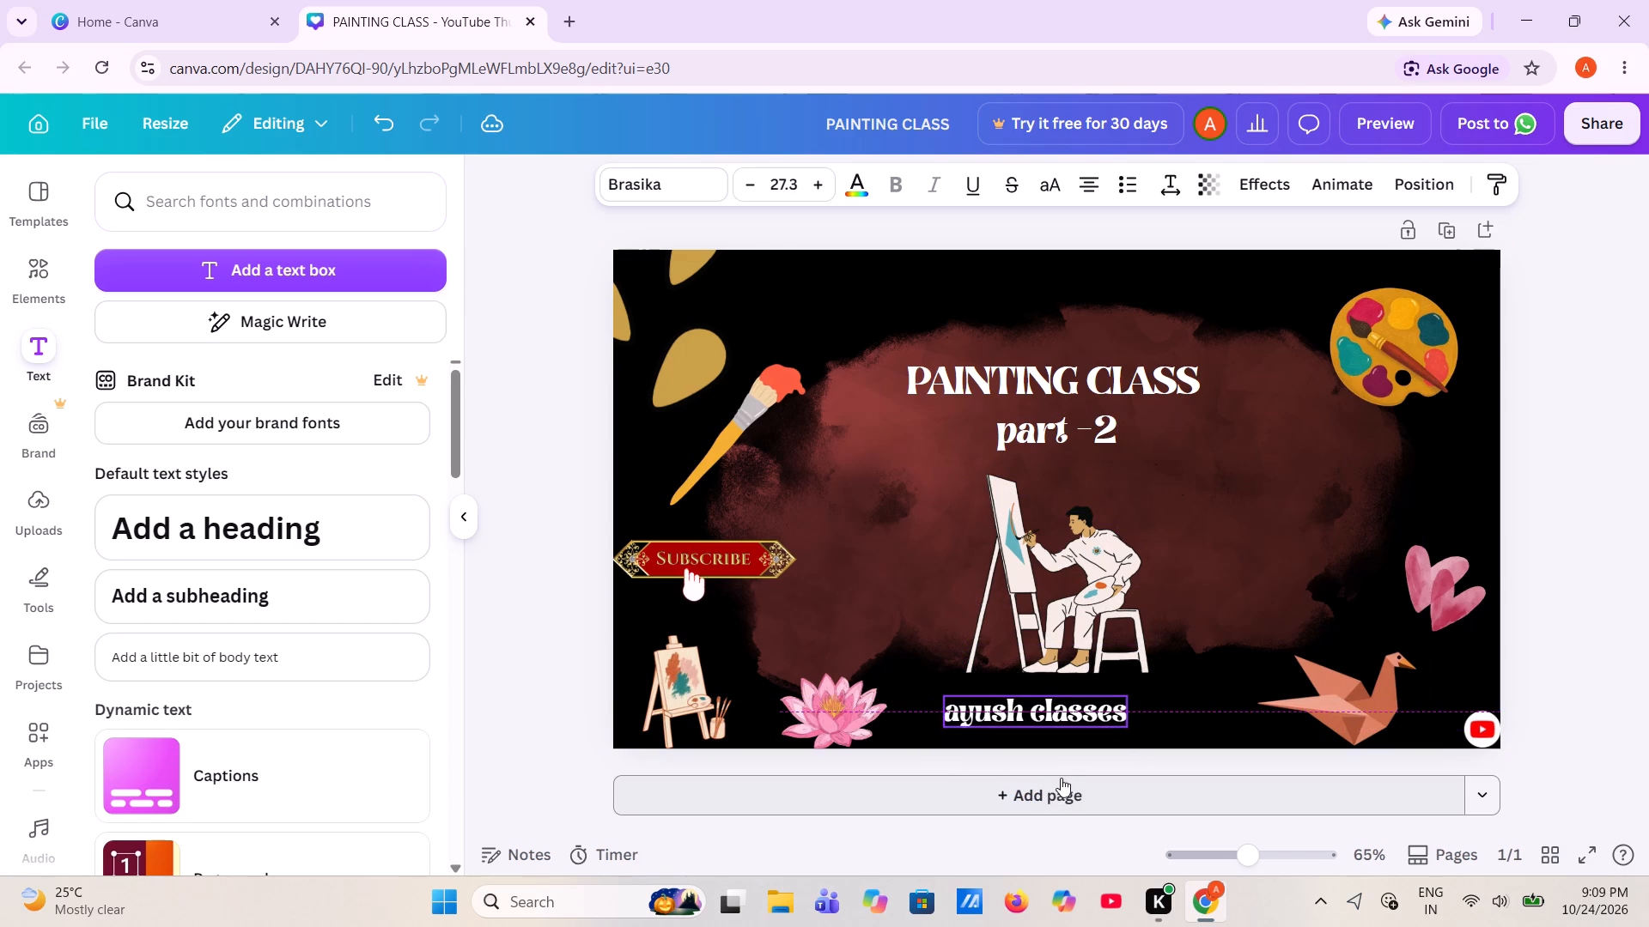
pyautogui.moveTo(1061, 778); pyautogui.dragTo(1069, 779)
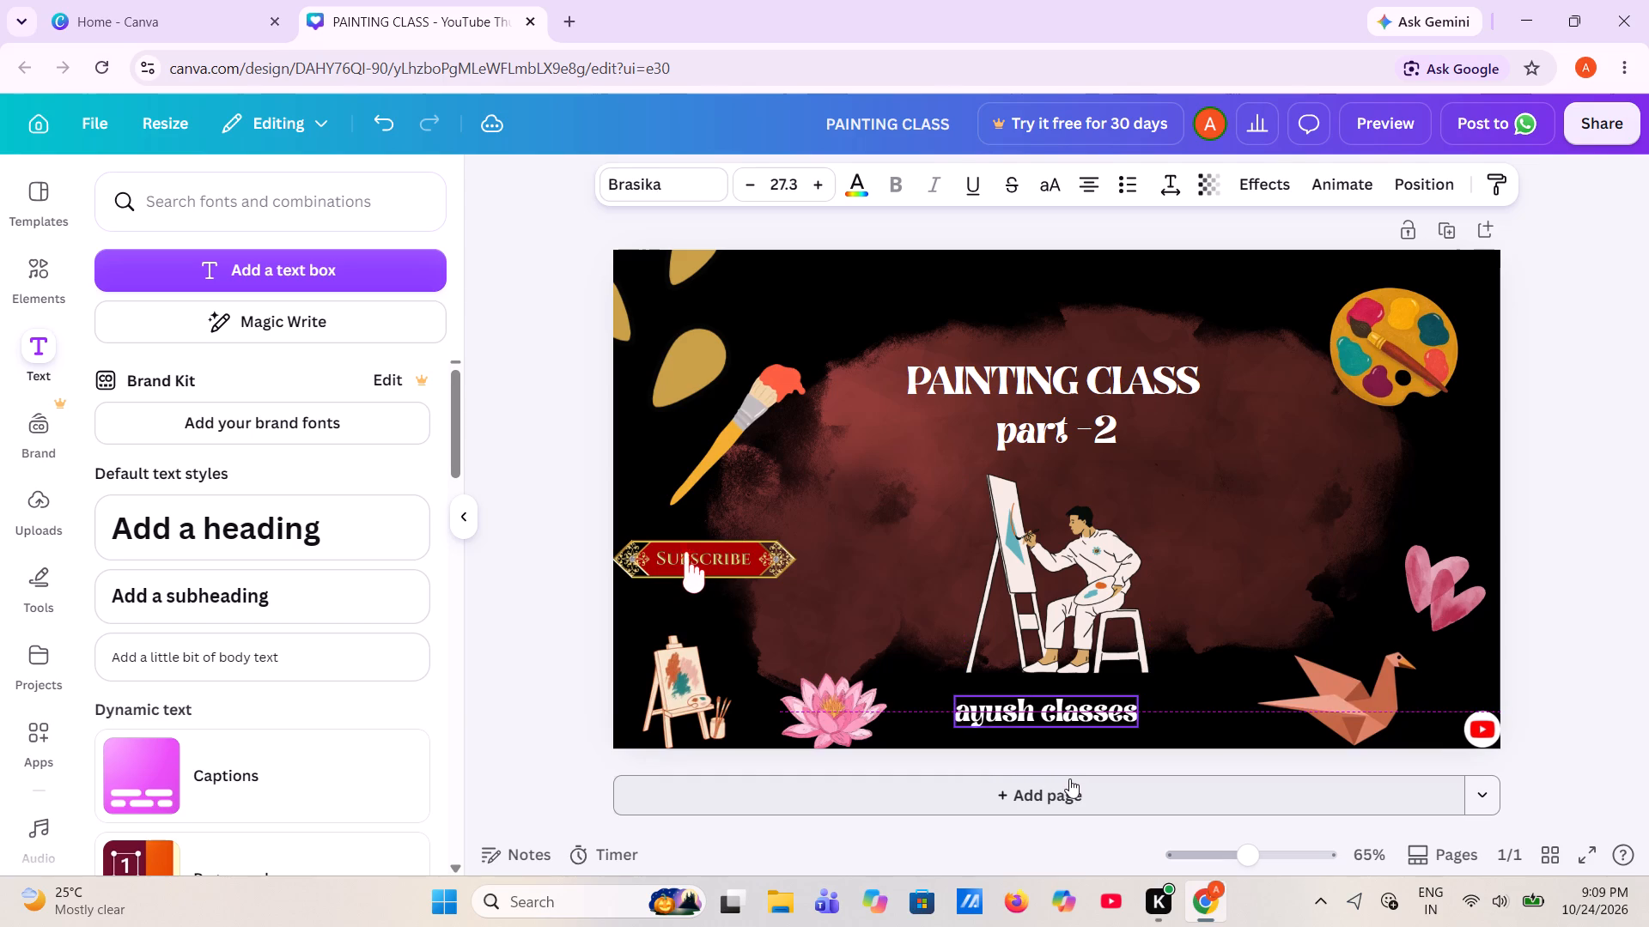
pyautogui.moveTo(1069, 779); pyautogui.dragTo(1079, 776)
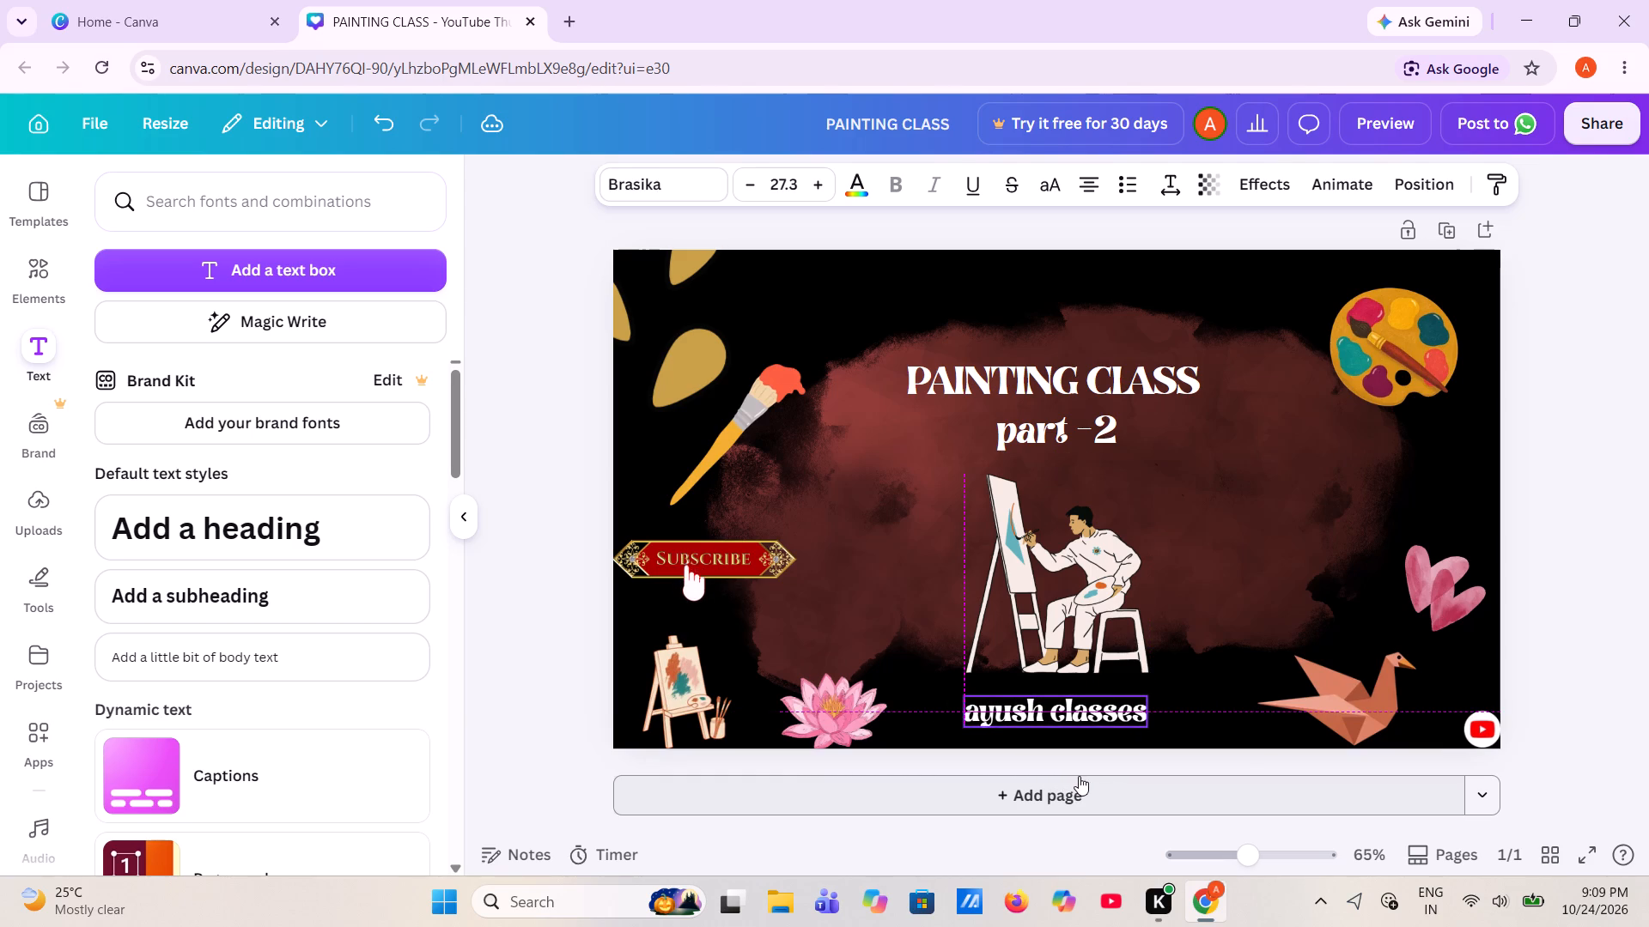
pyautogui.moveTo(1079, 776); pyautogui.dragTo(1074, 783)
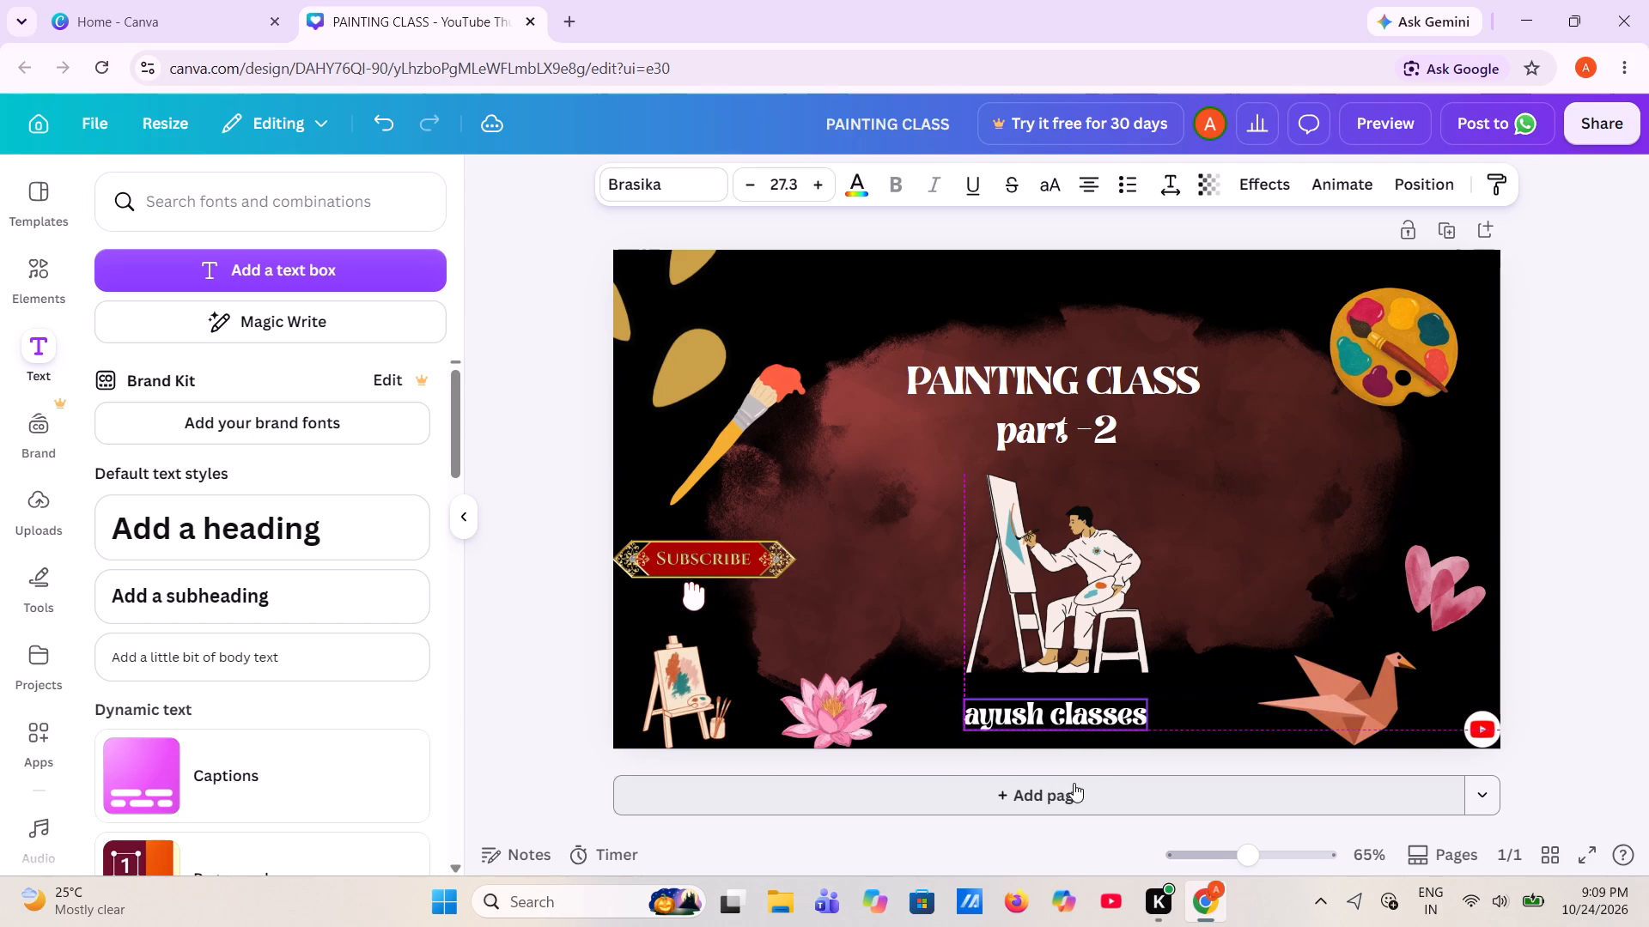
pyautogui.moveTo(1074, 783); pyautogui.dragTo(1081, 781)
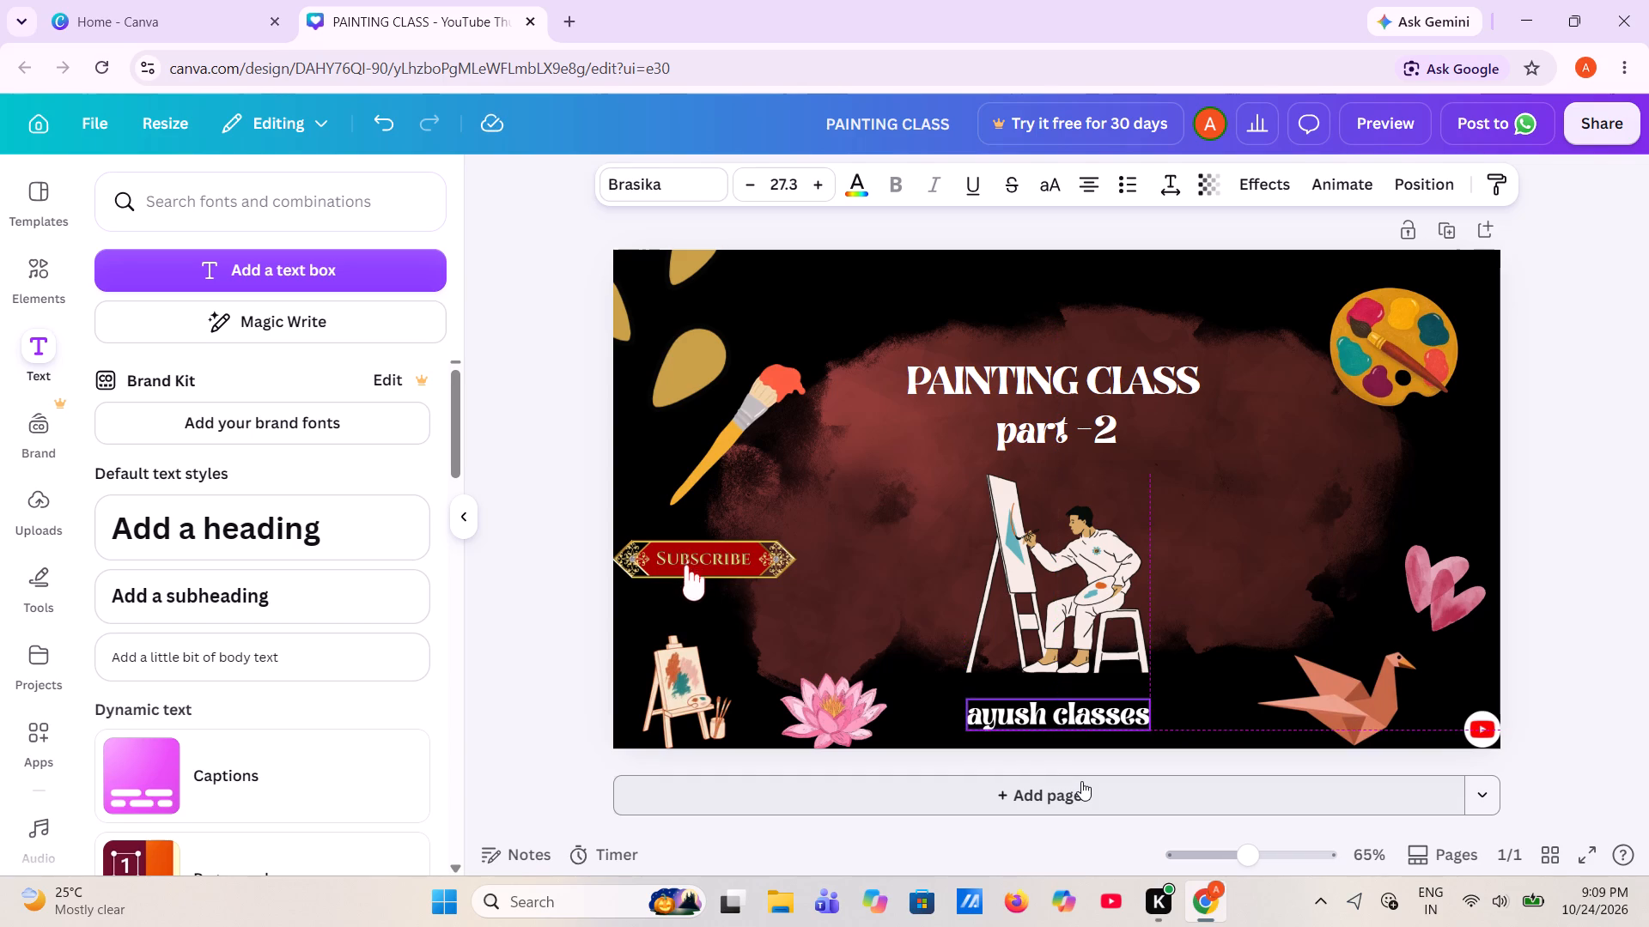
pyautogui.moveTo(1081, 781); pyautogui.dragTo(1080, 781)
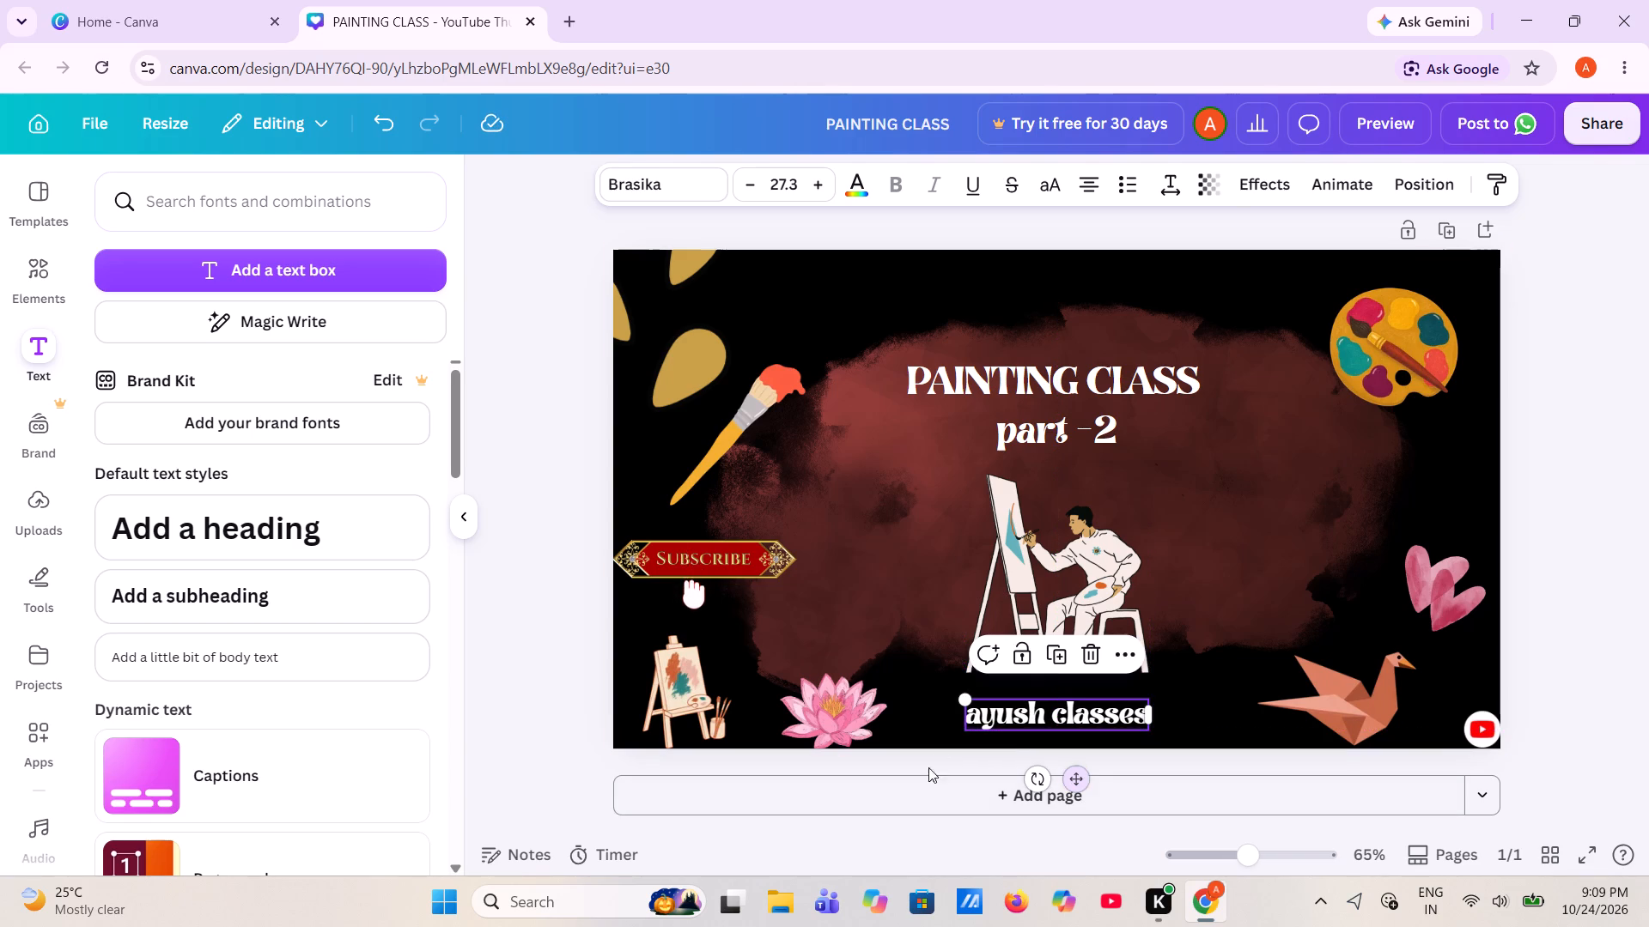
pyautogui.click(575, 670)
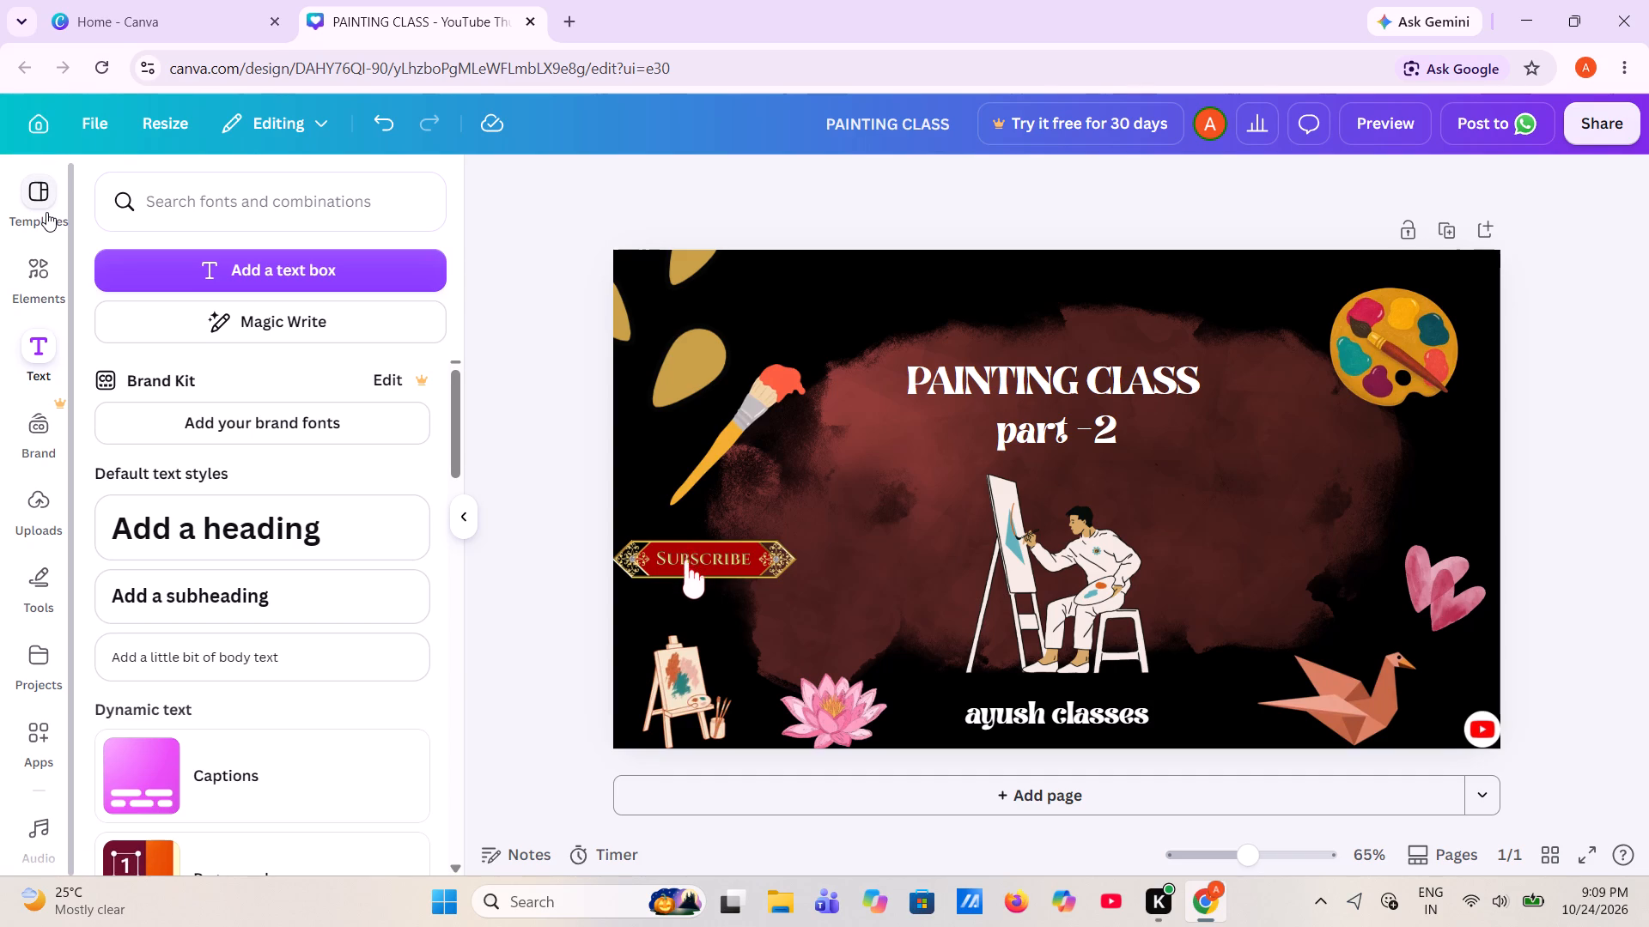
# Add a second page to the design.
pyautogui.scroll(-1, 28, 570)
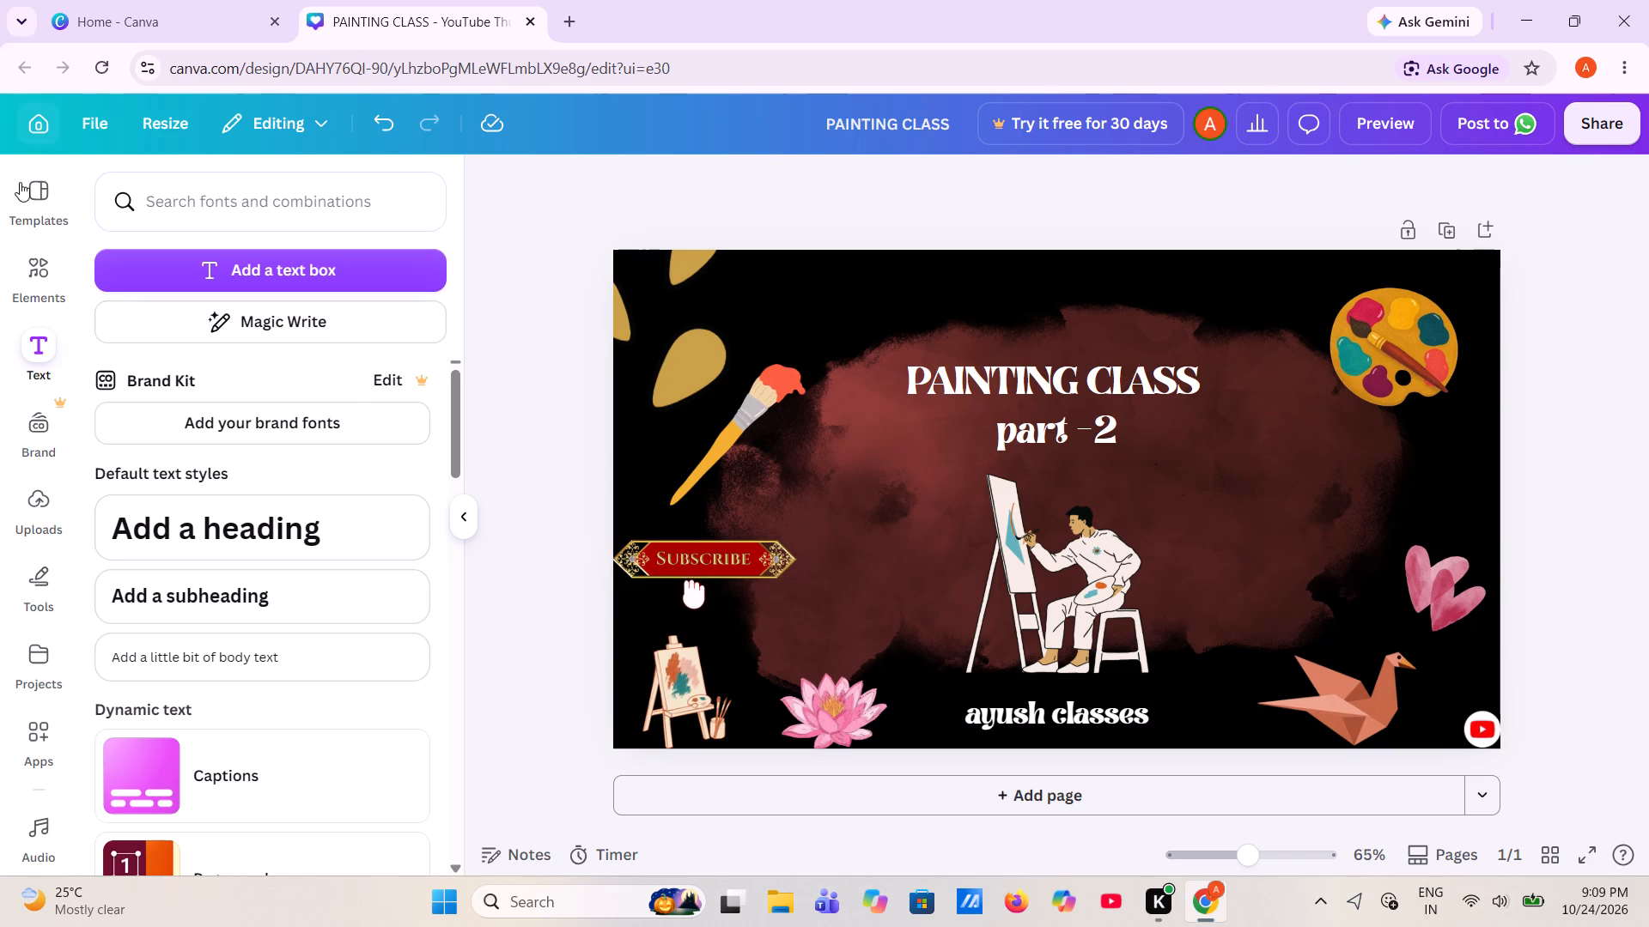
pyautogui.click(919, 805)
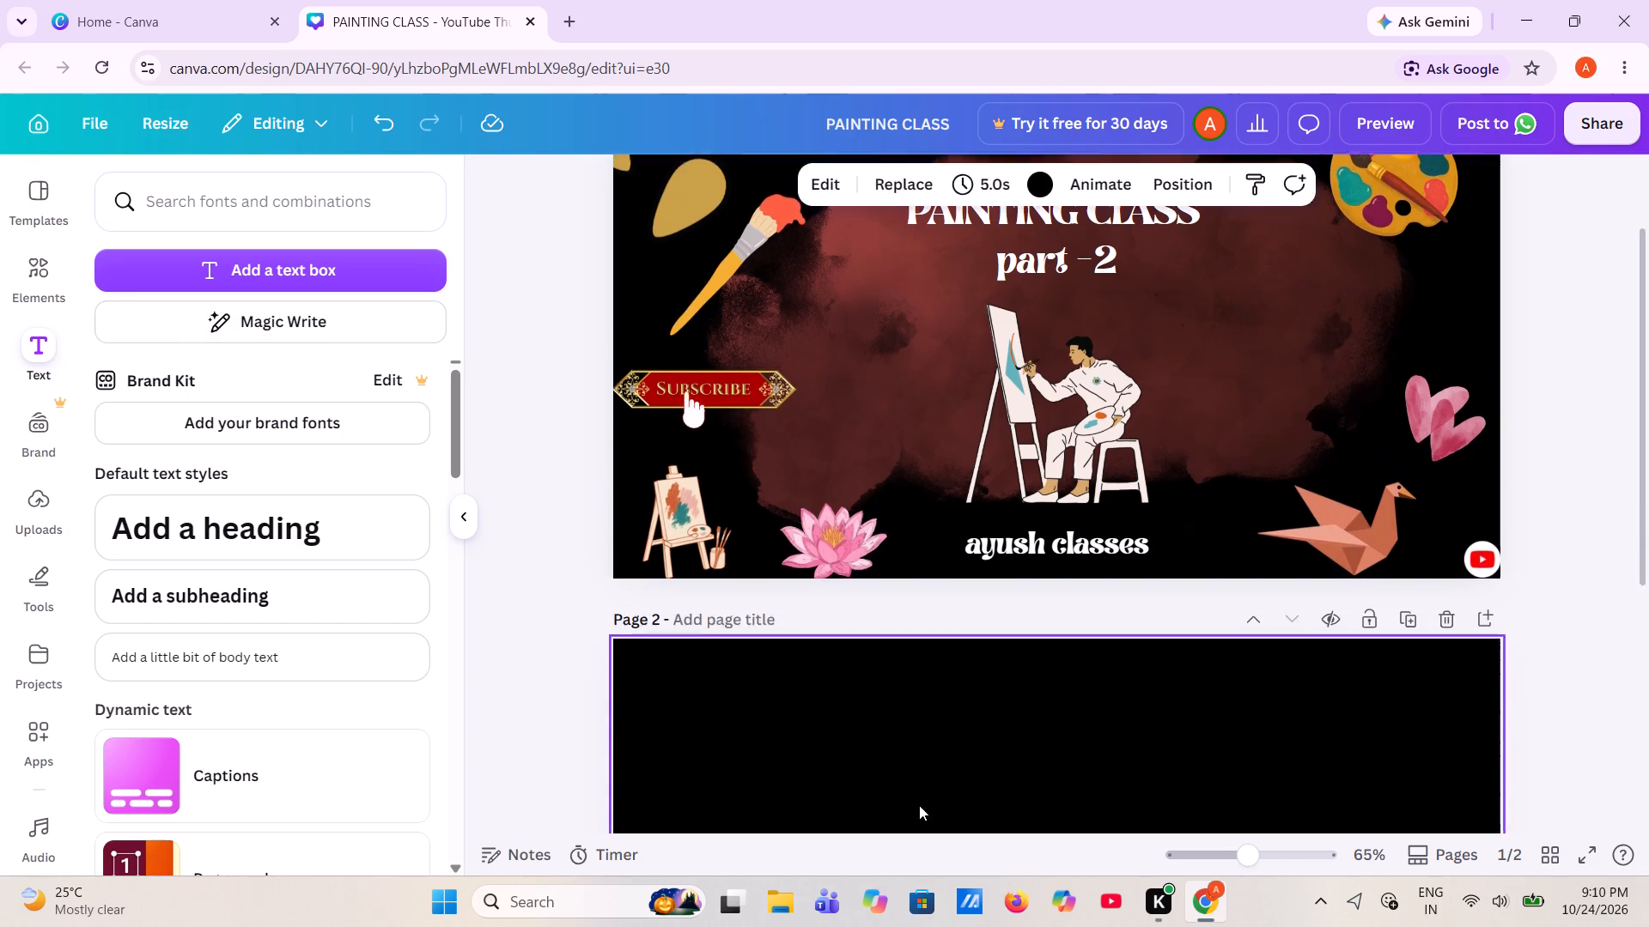
# Change page 2's background from black to the light yellow-orange among the colours already used in this design.
pyautogui.click(761, 537)
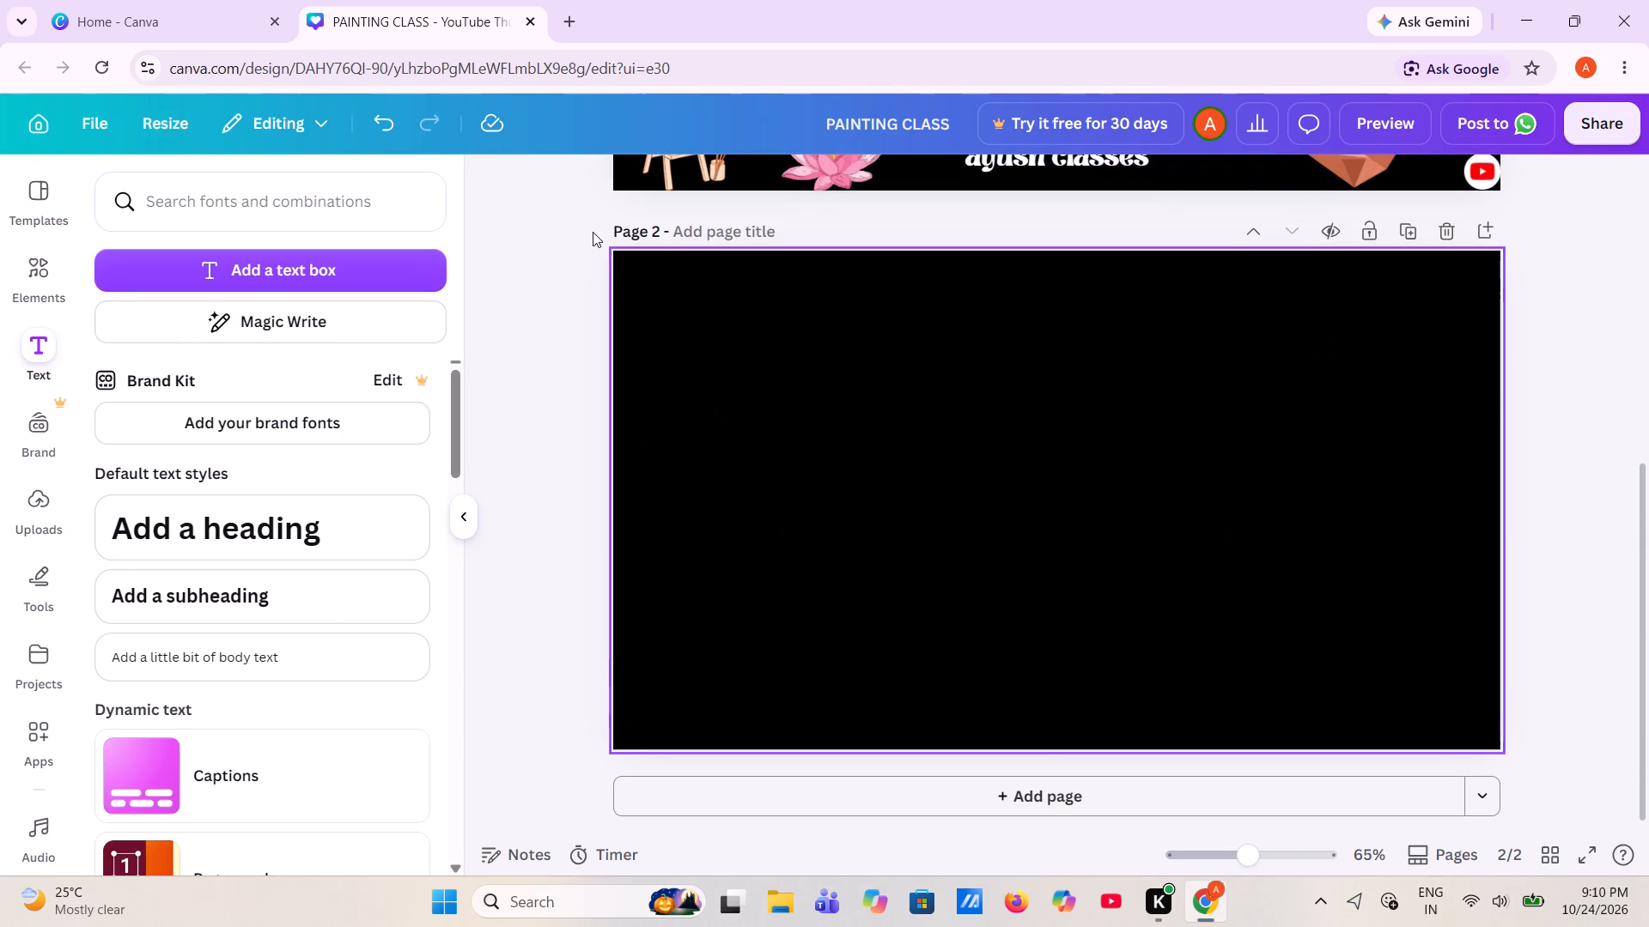
pyautogui.rightClick(685, 405)
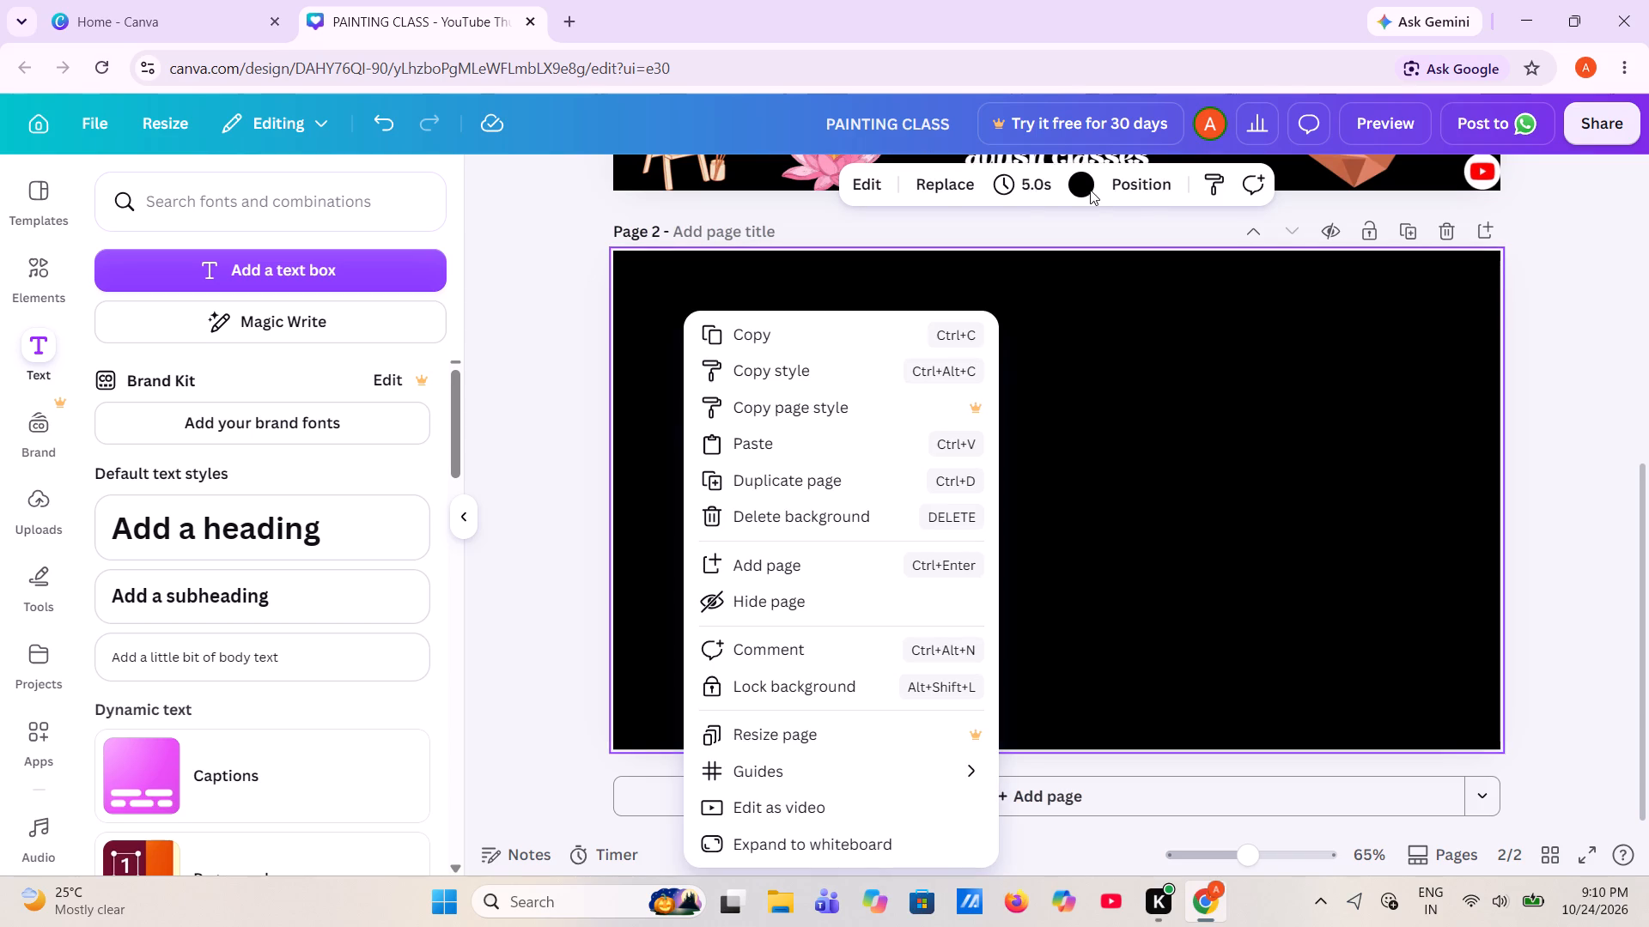
pyautogui.click(1090, 190)
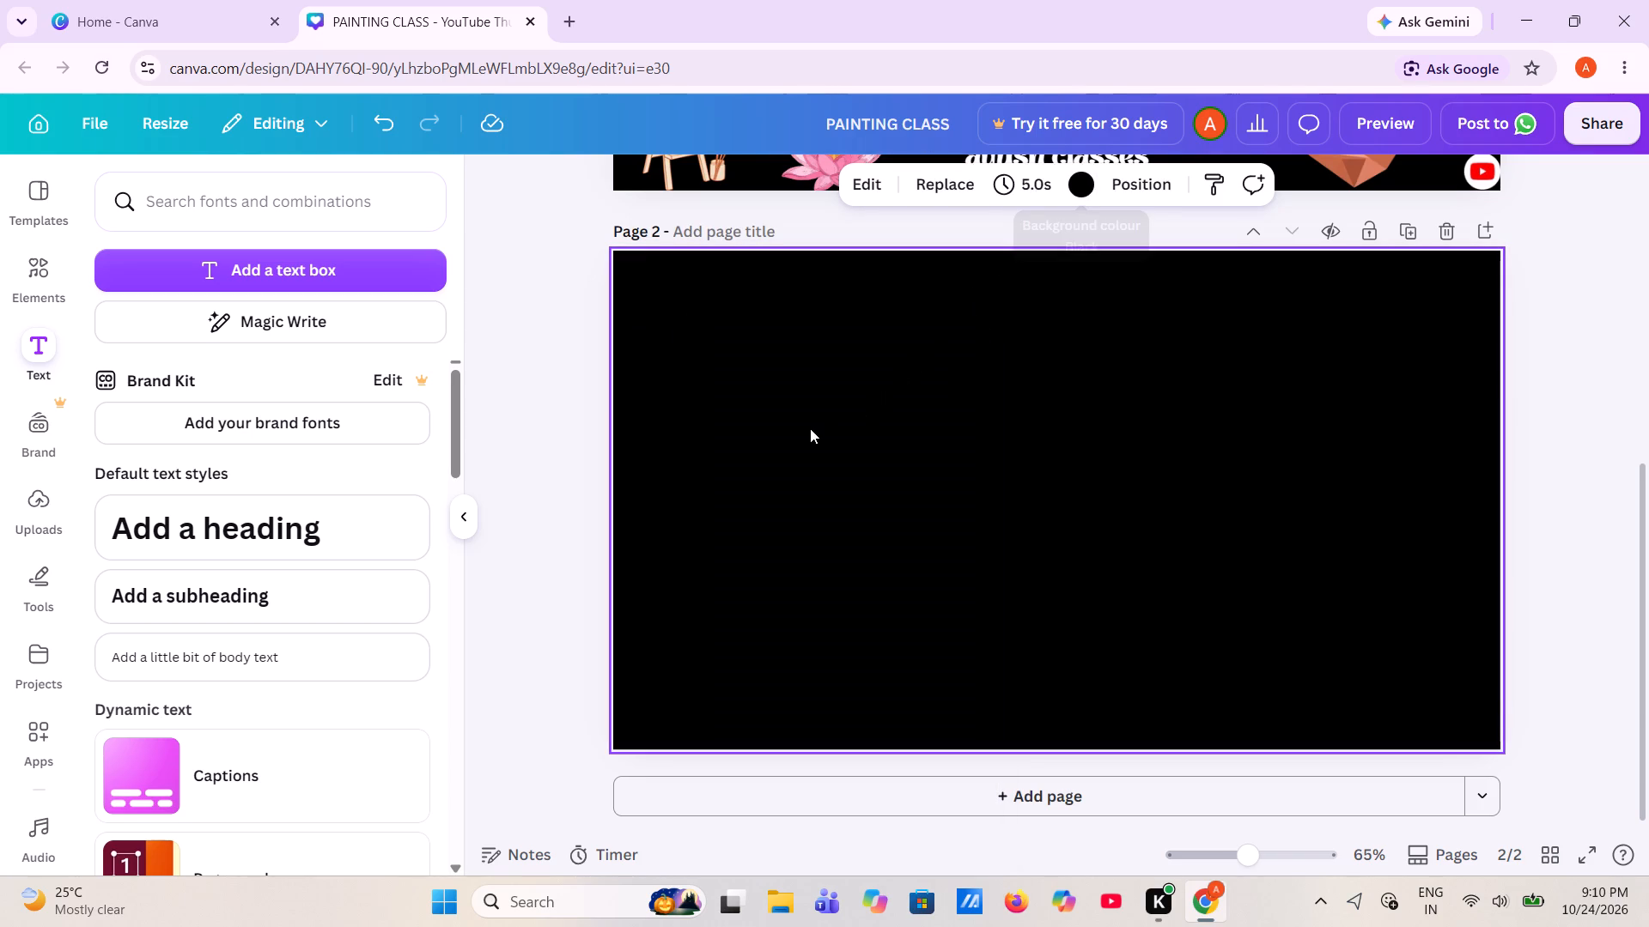
pyautogui.click(1077, 179)
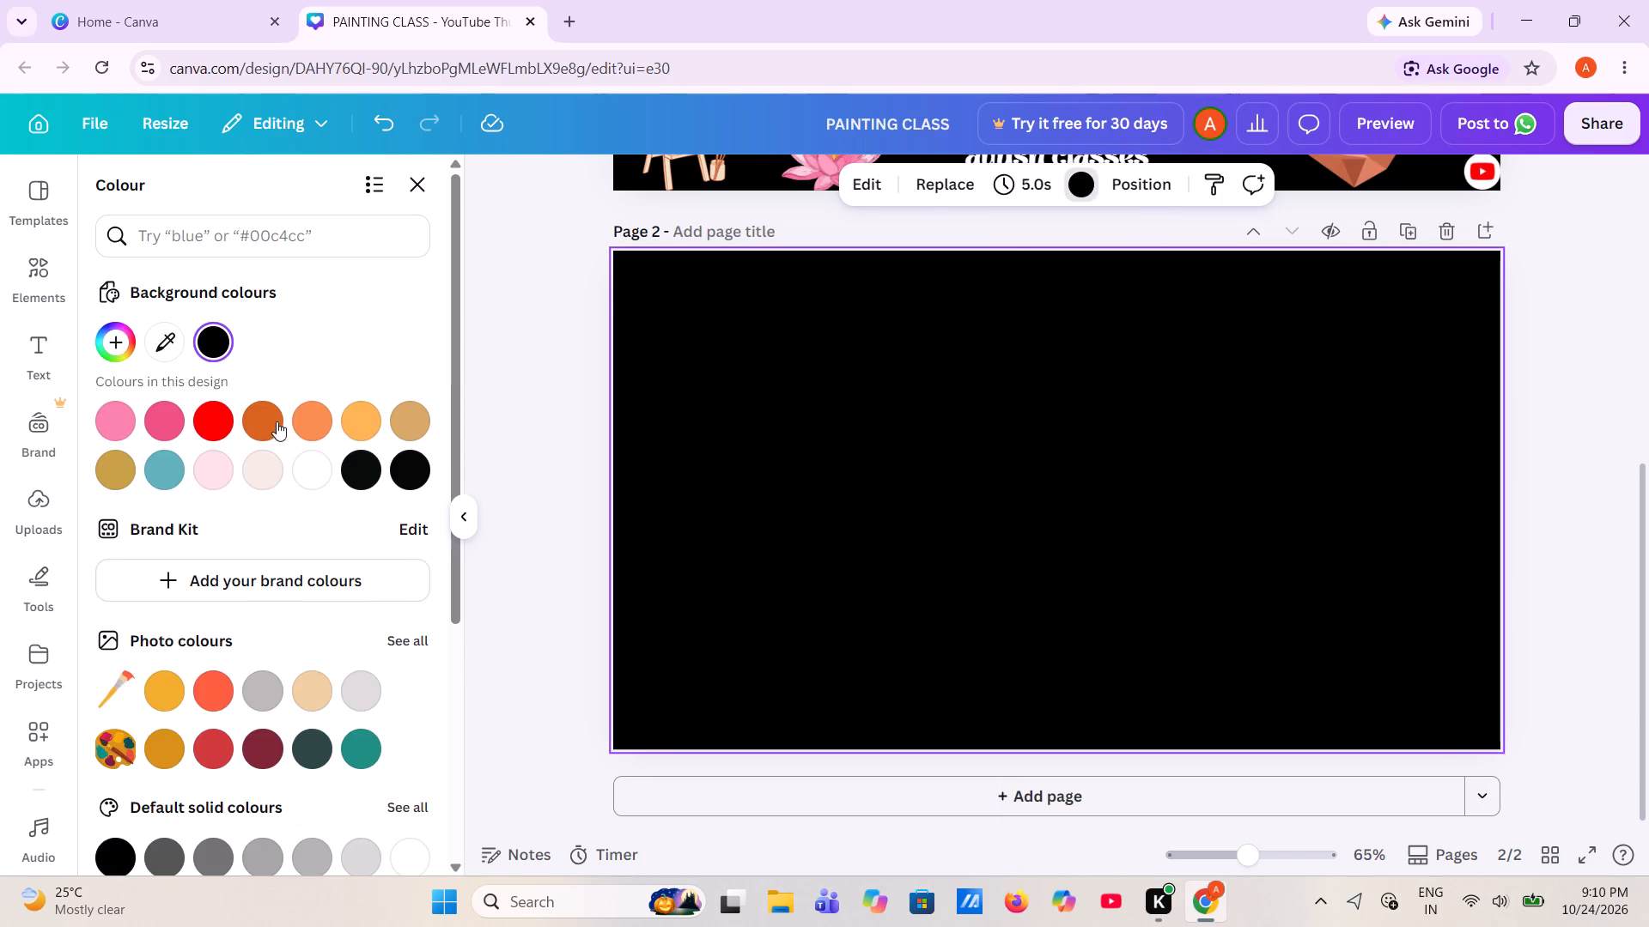
pyautogui.click(277, 423)
pyautogui.click(295, 423)
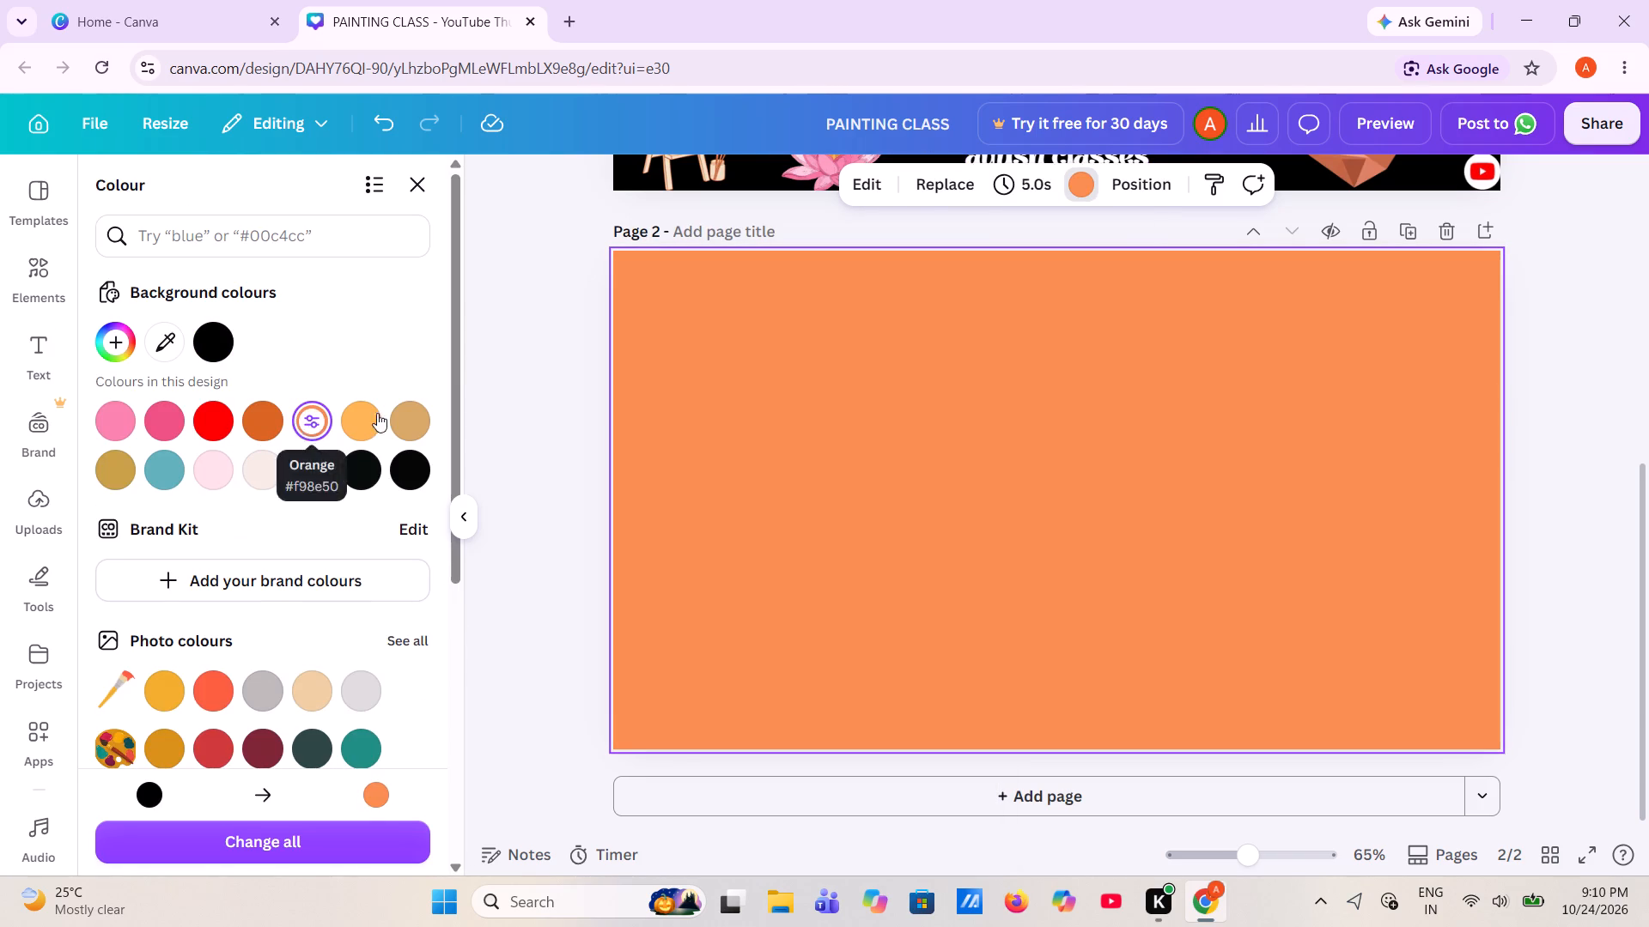
pyautogui.click(388, 419)
pyautogui.click(405, 420)
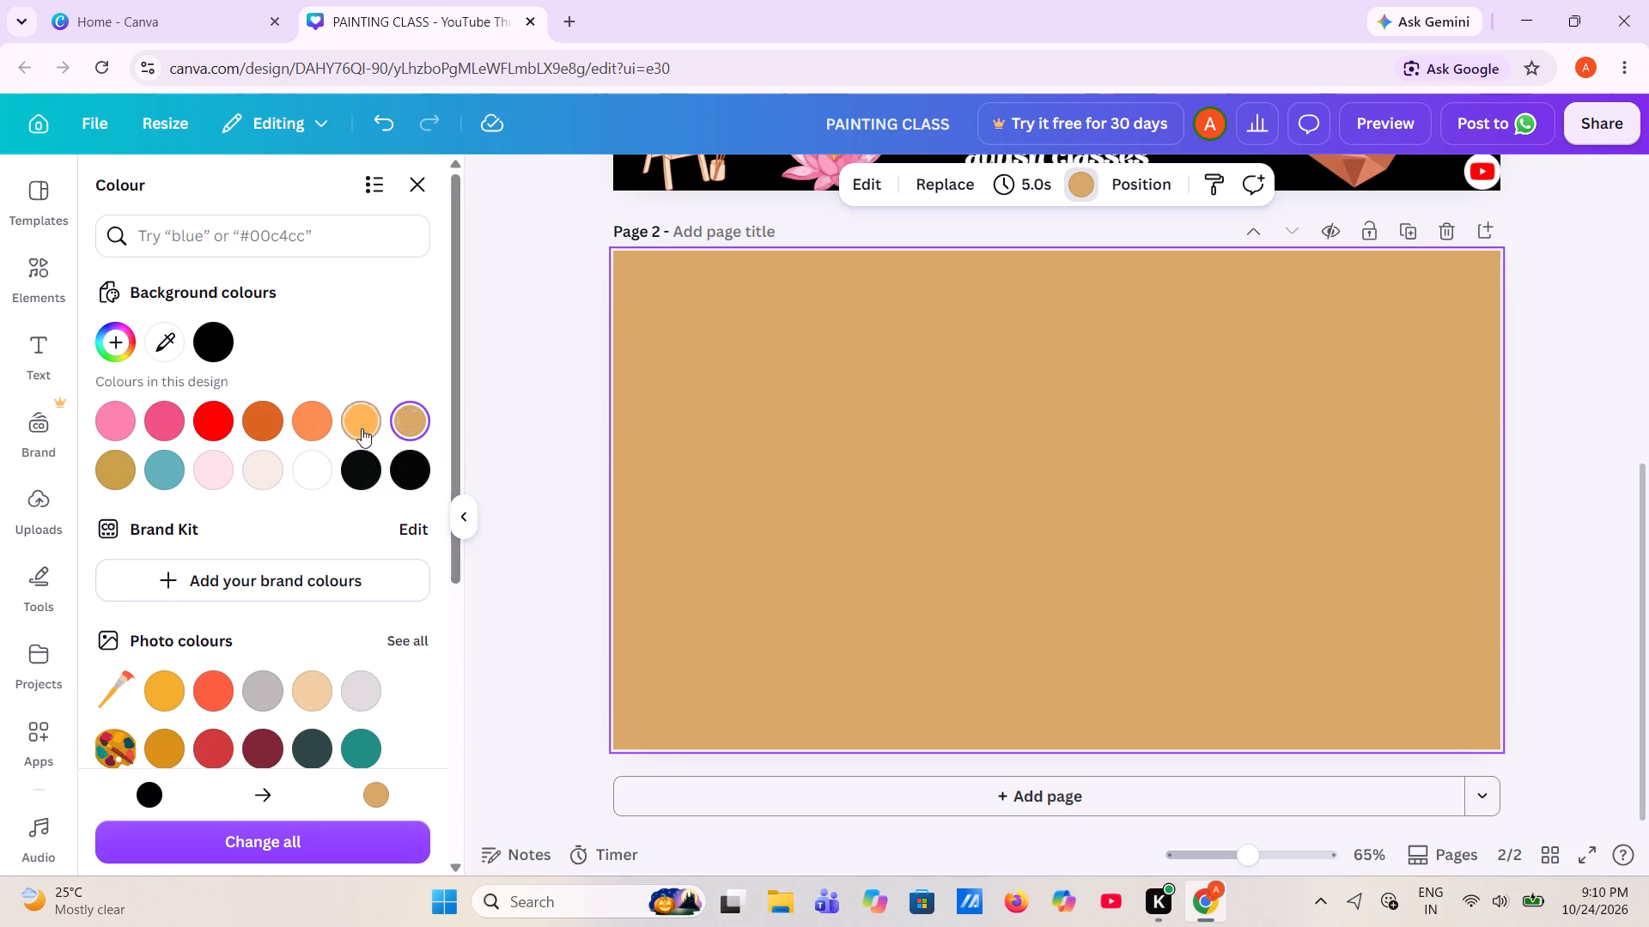
pyautogui.click(362, 428)
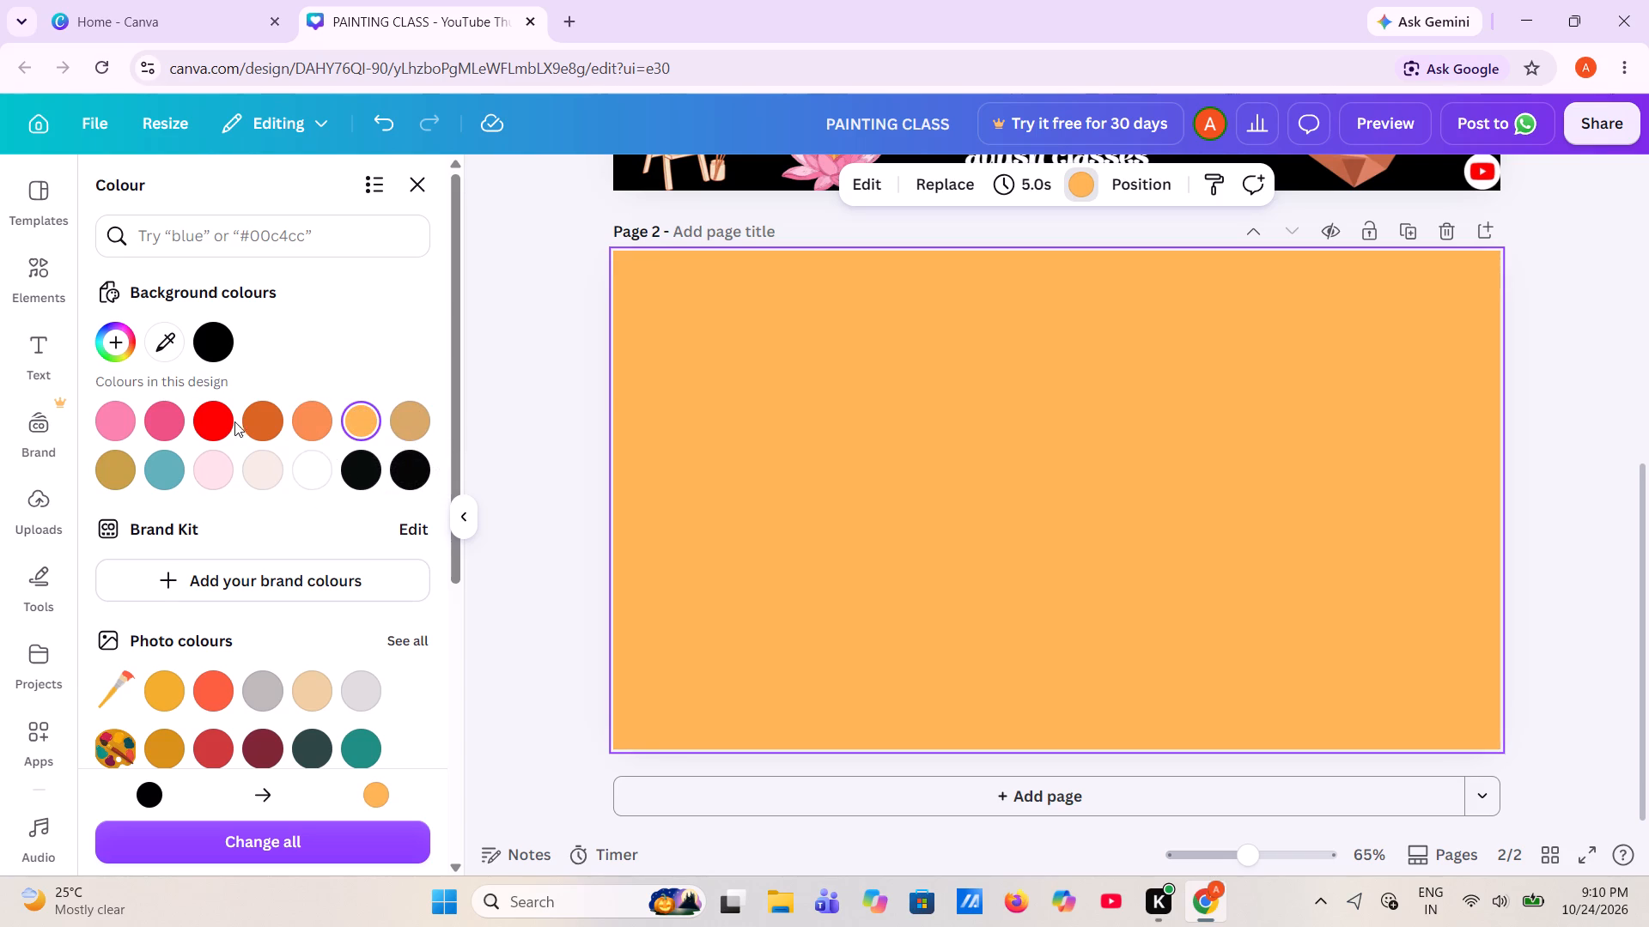
pyautogui.click(414, 190)
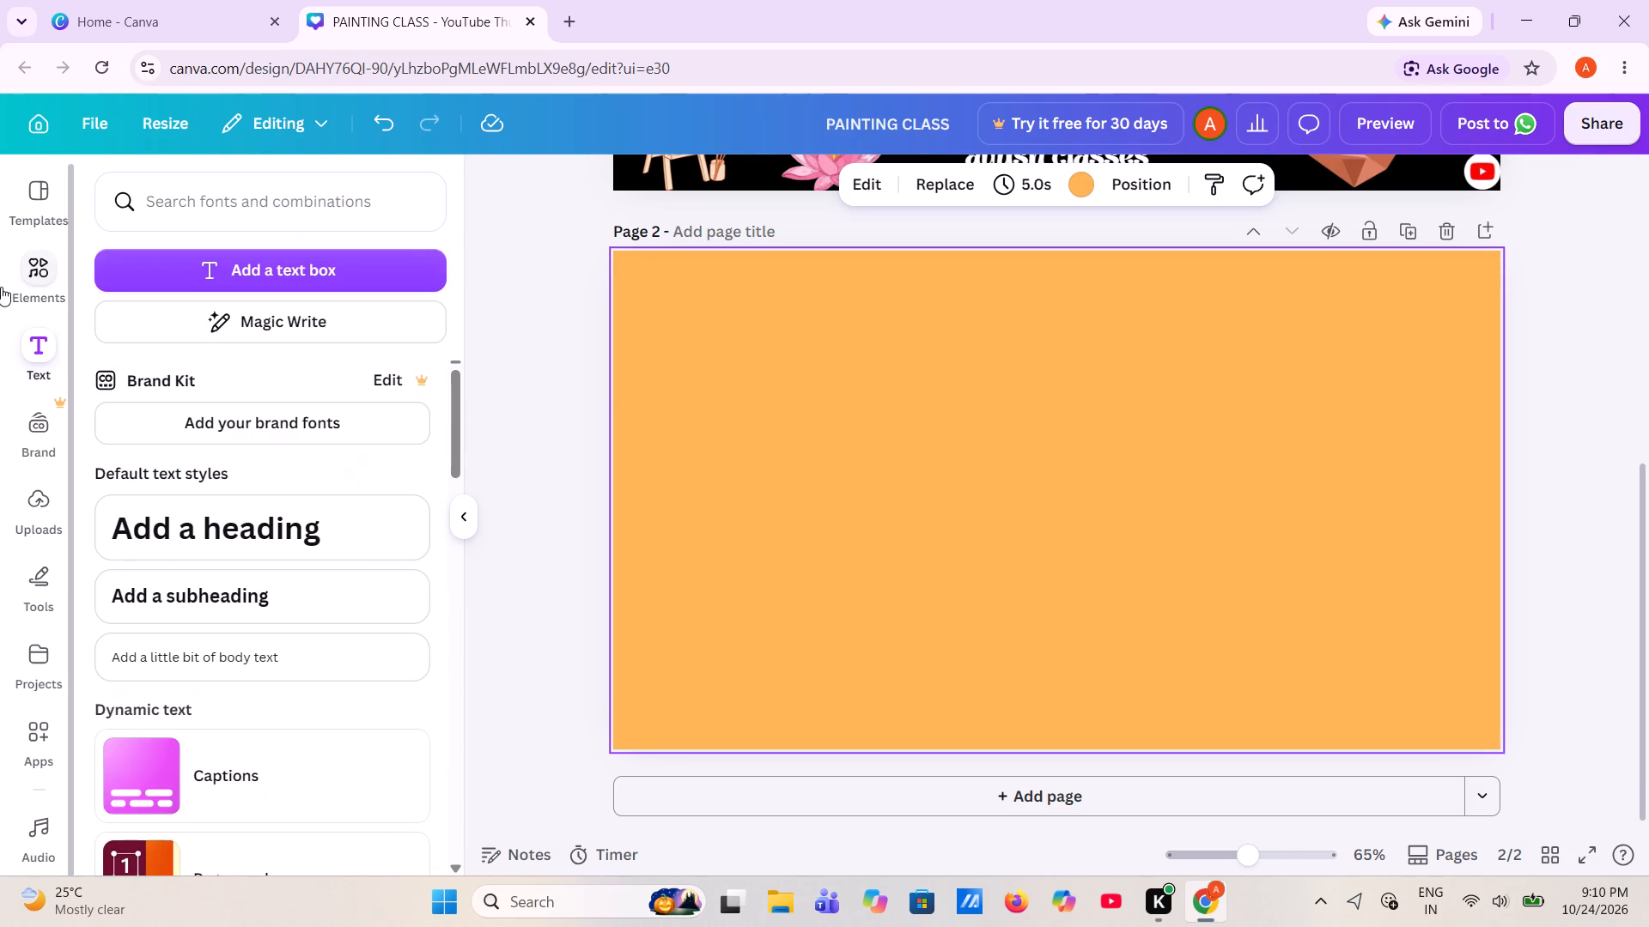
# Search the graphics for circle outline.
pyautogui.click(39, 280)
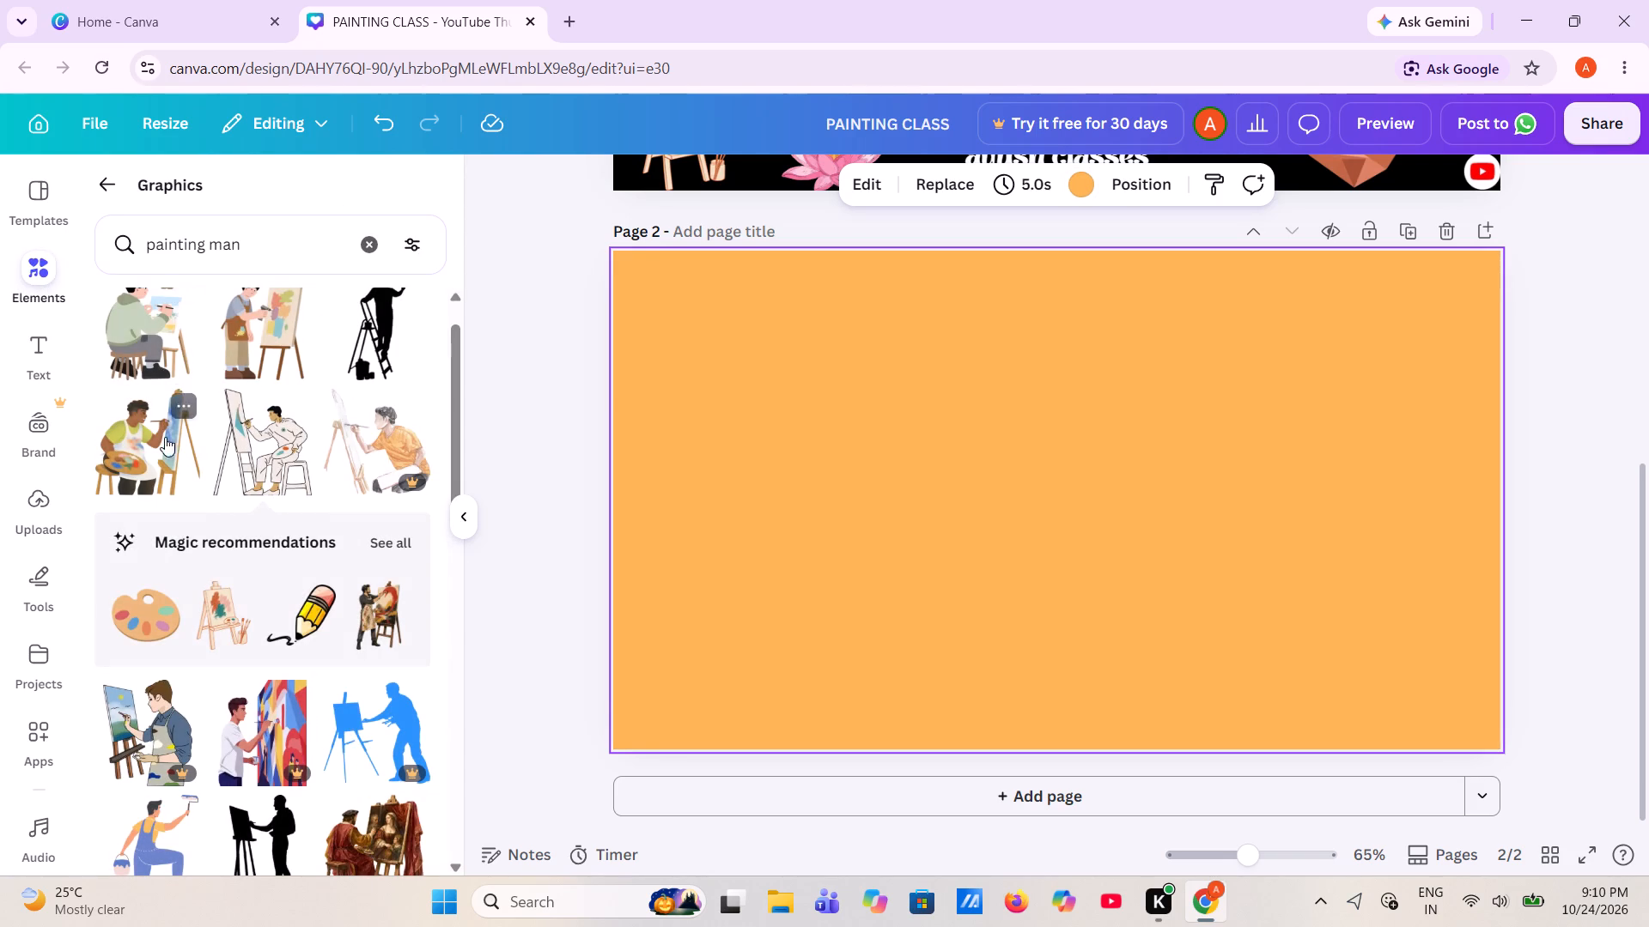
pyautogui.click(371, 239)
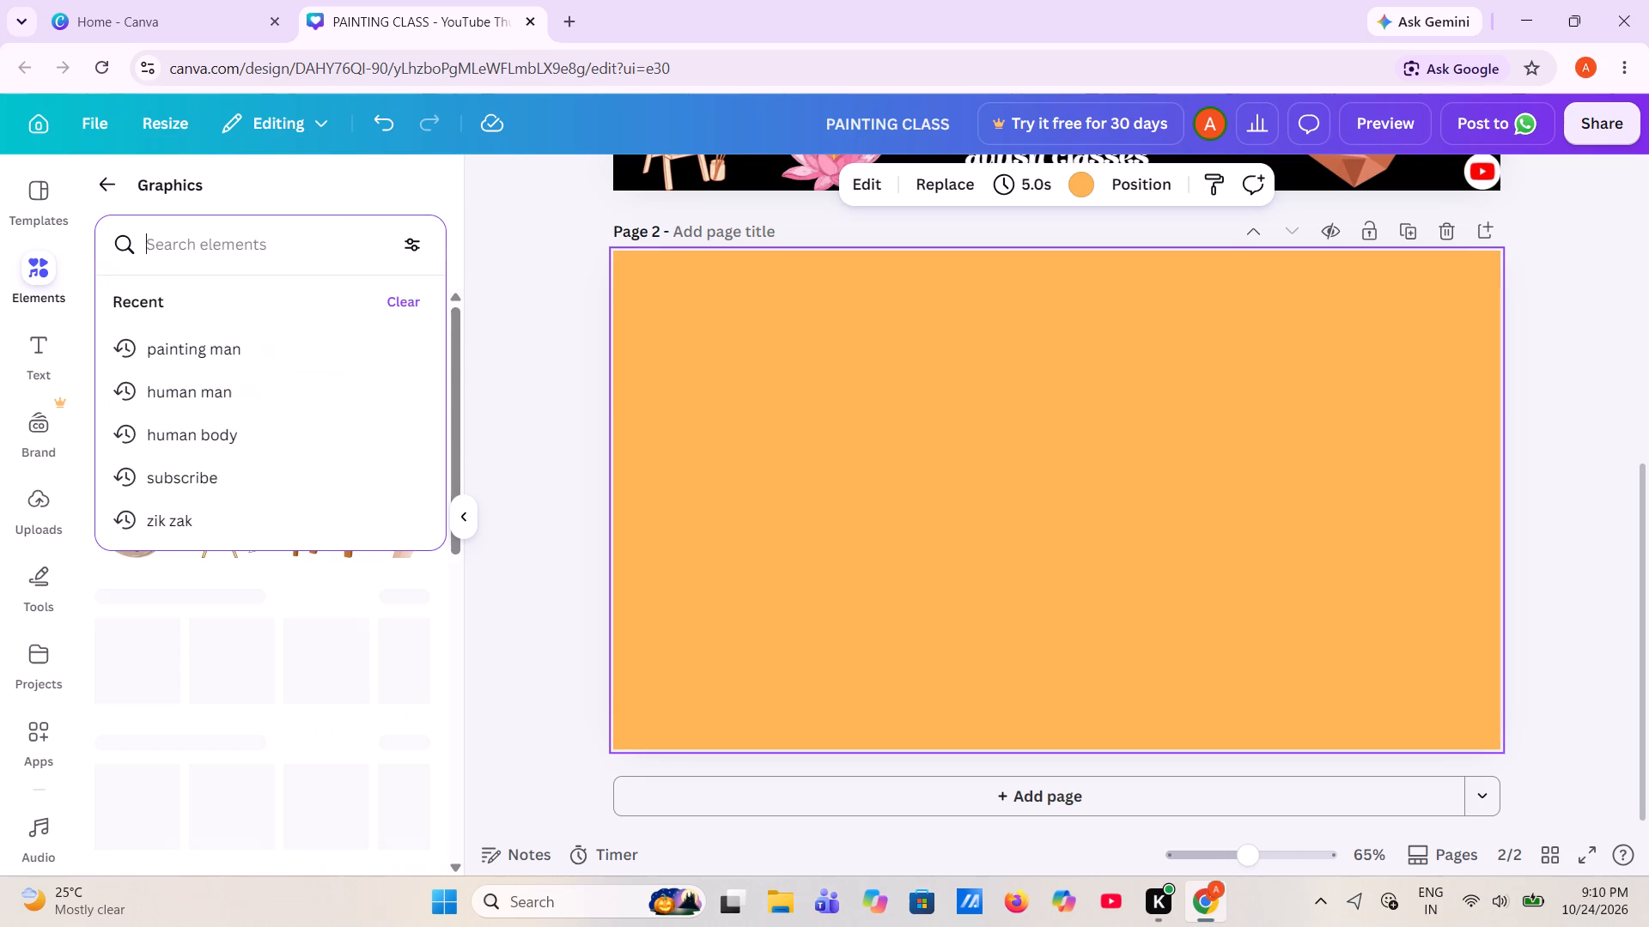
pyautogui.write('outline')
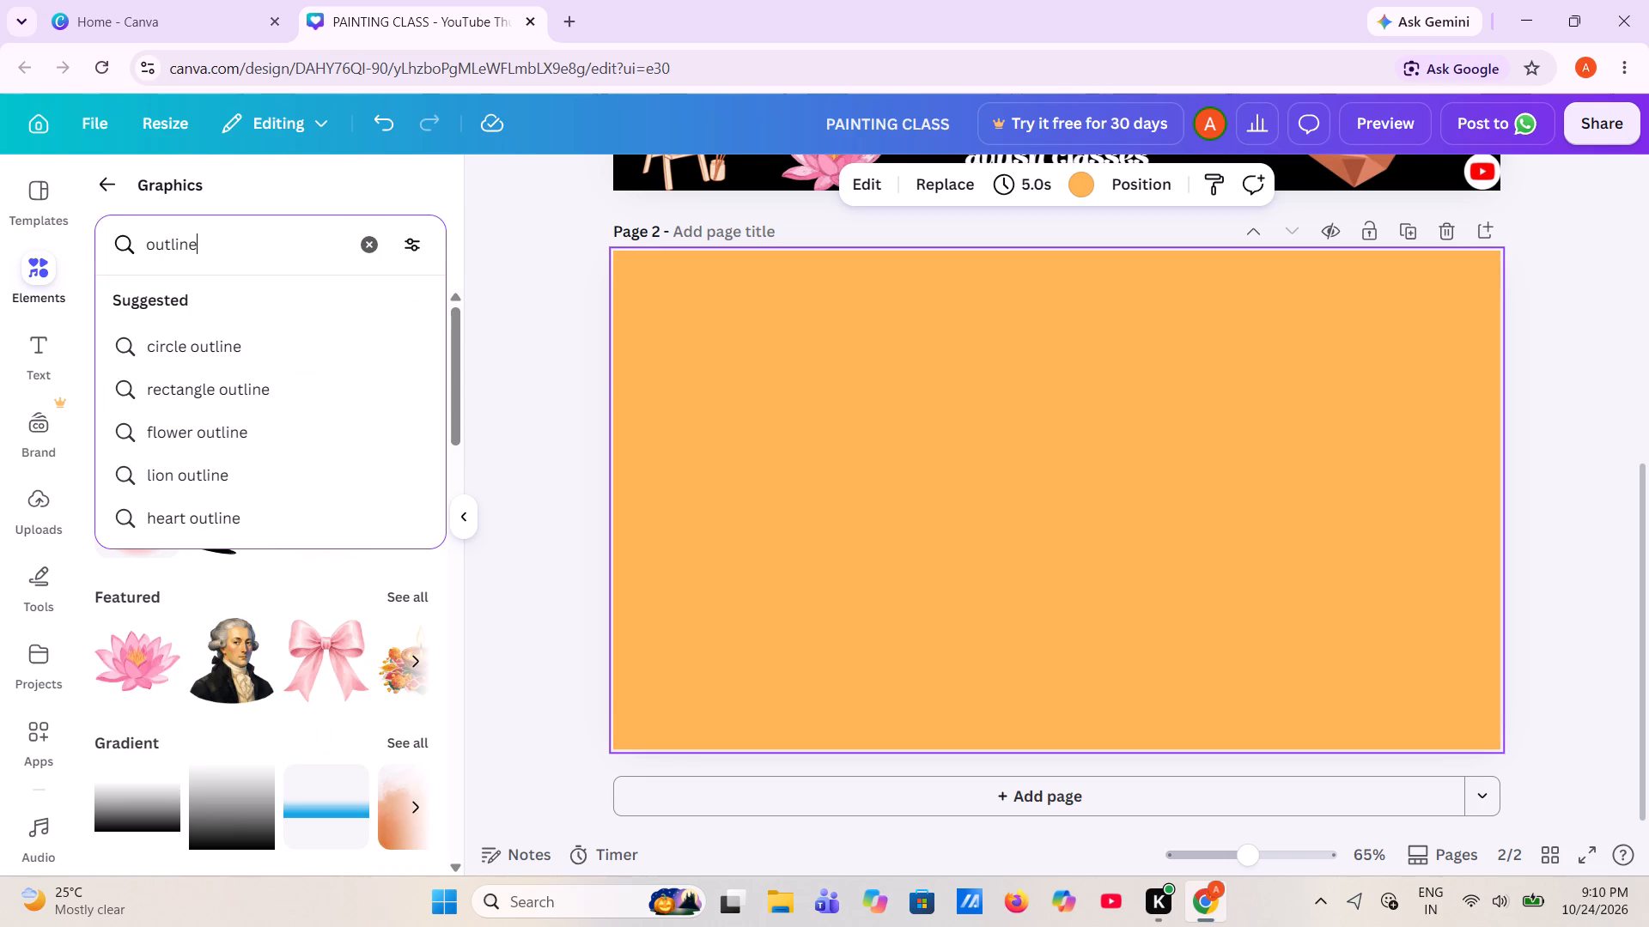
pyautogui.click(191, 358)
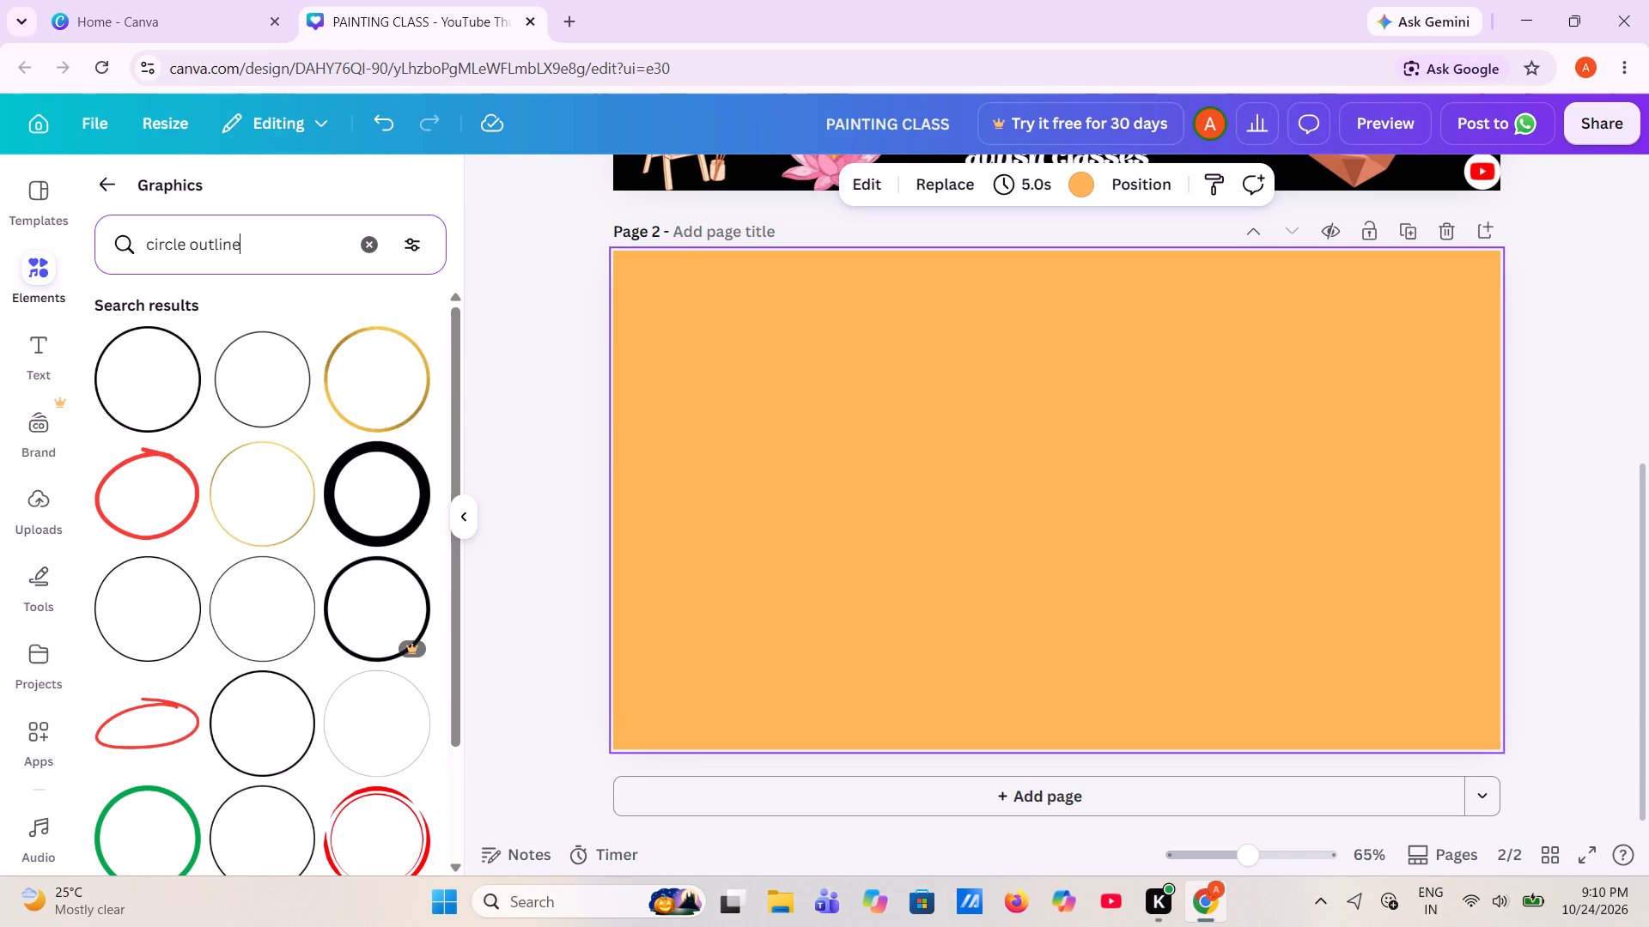
# Change the graphics search to outline.
pyautogui.click(181, 245)
pyautogui.click(183, 247)
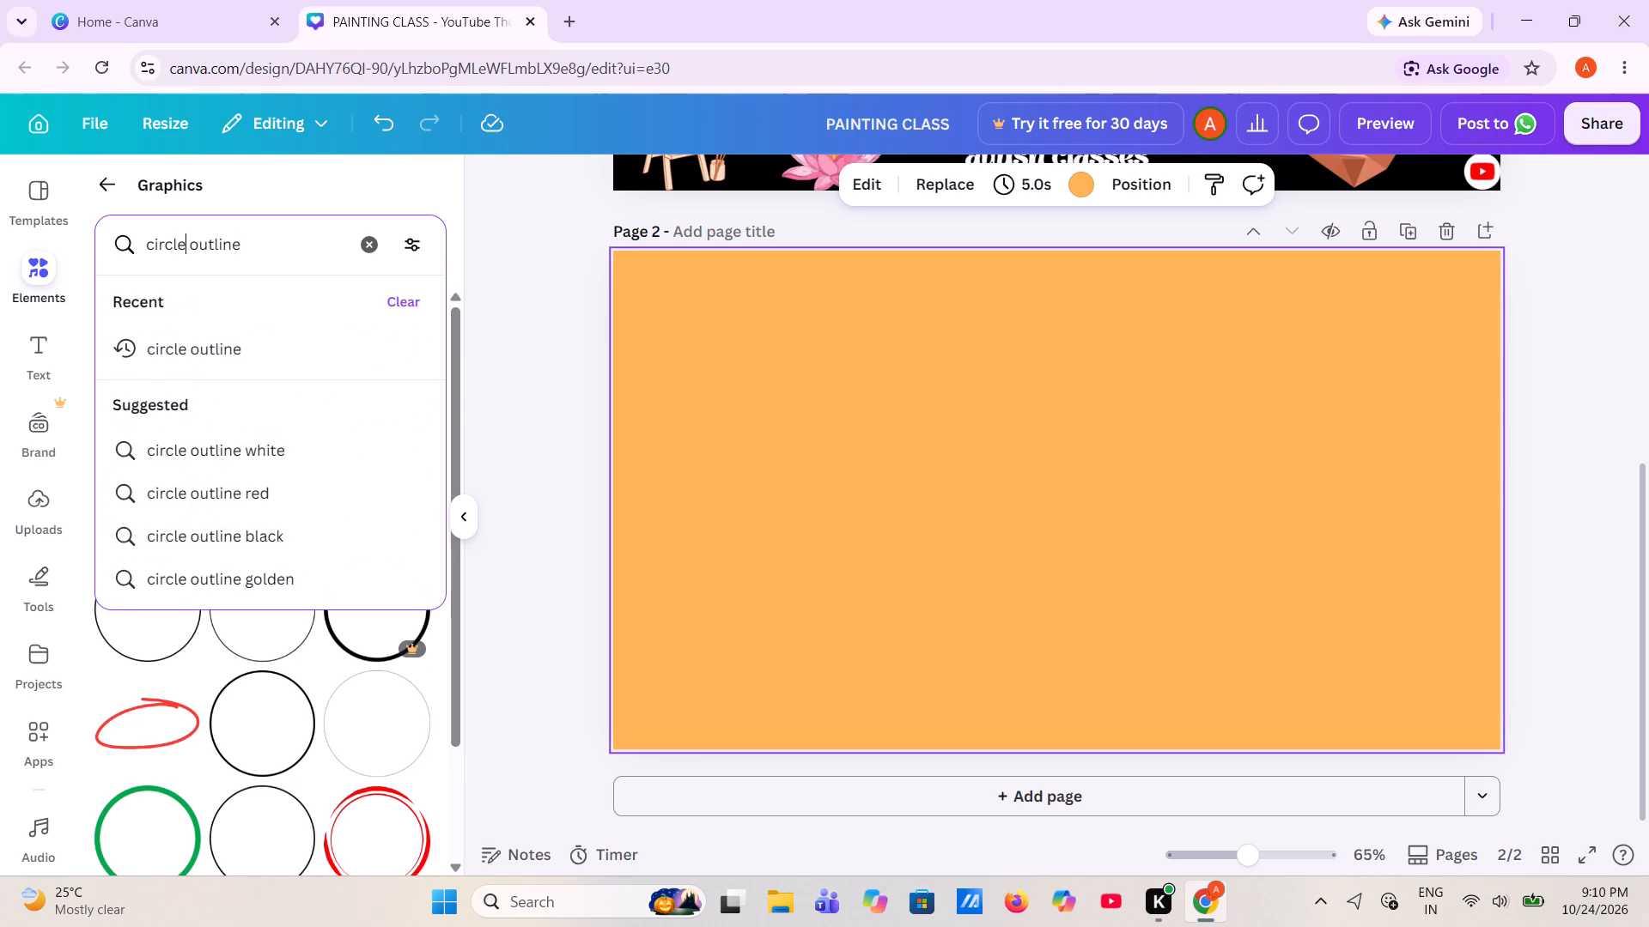
pyautogui.press('BackSpace')
pyautogui.press('BackSpace')
pyautogui.press('BackSpace')
pyautogui.press('BackSpace')
pyautogui.press('BackSpace')
pyautogui.press('BackSpace')
pyautogui.press('BackSpace')
pyautogui.press('BackSpace')
pyautogui.press('BackSpace')
pyautogui.press('BackSpace')
pyautogui.press('BackSpace')
pyautogui.press('BackSpace')
pyautogui.press('BackSpace')
pyautogui.press('BackSpace')
pyautogui.press('Return')
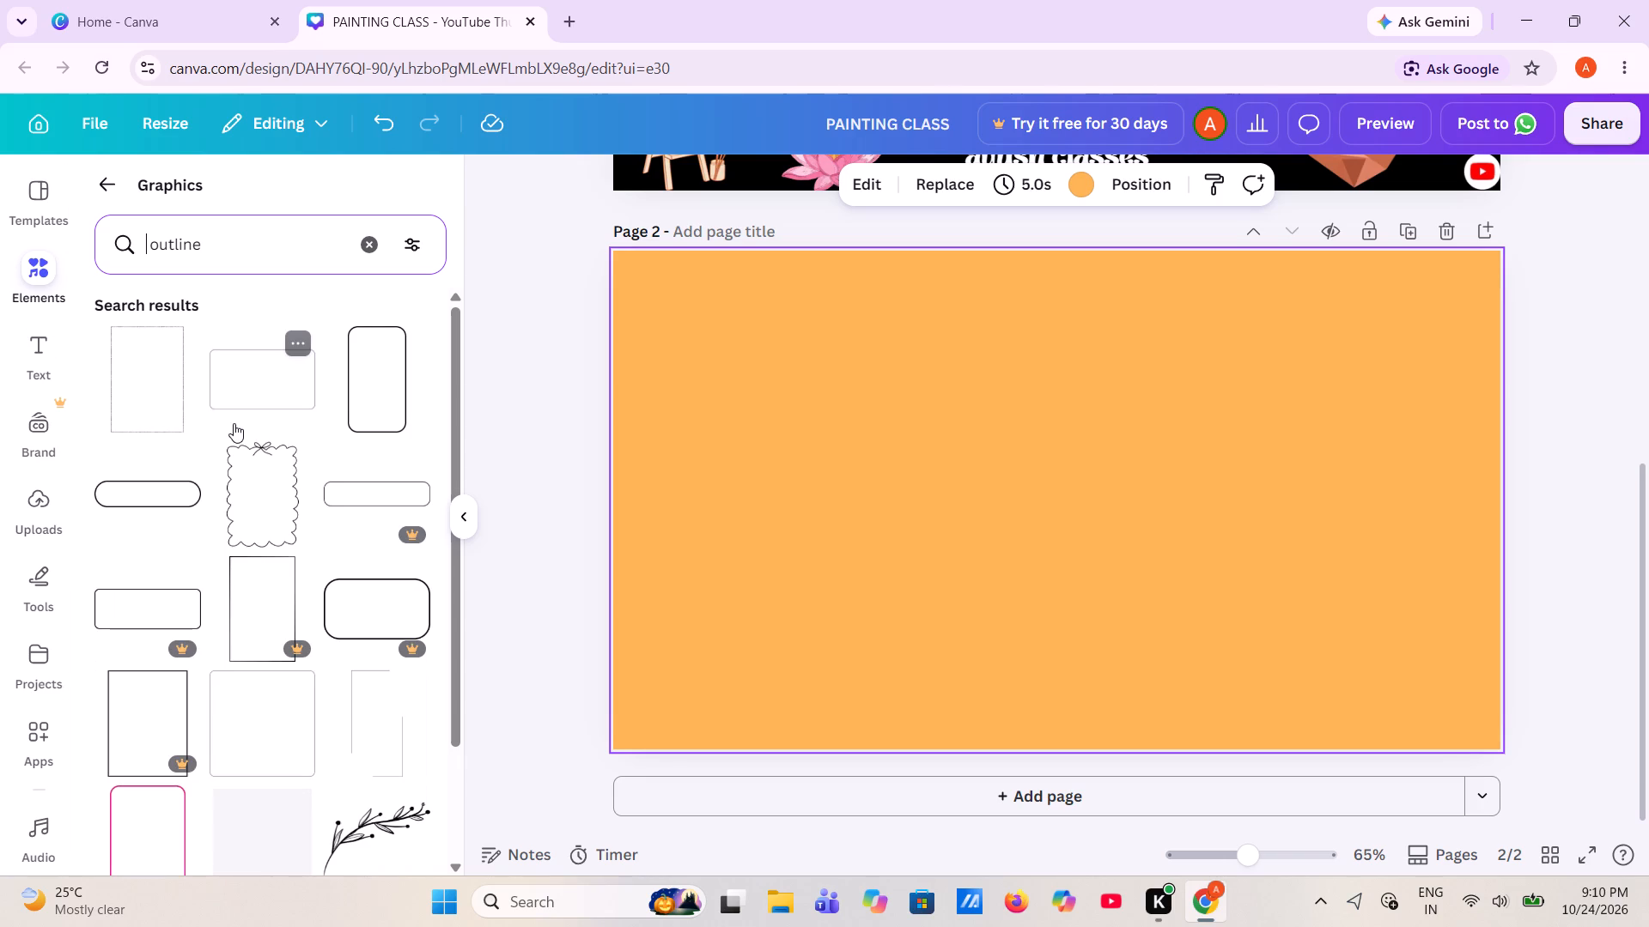
# Add the outlined sparkle-stars graphic to page 2, enlarge it, fit it into the page's top-left corner, and deselect it.
pyautogui.scroll(-2, 177, 514)
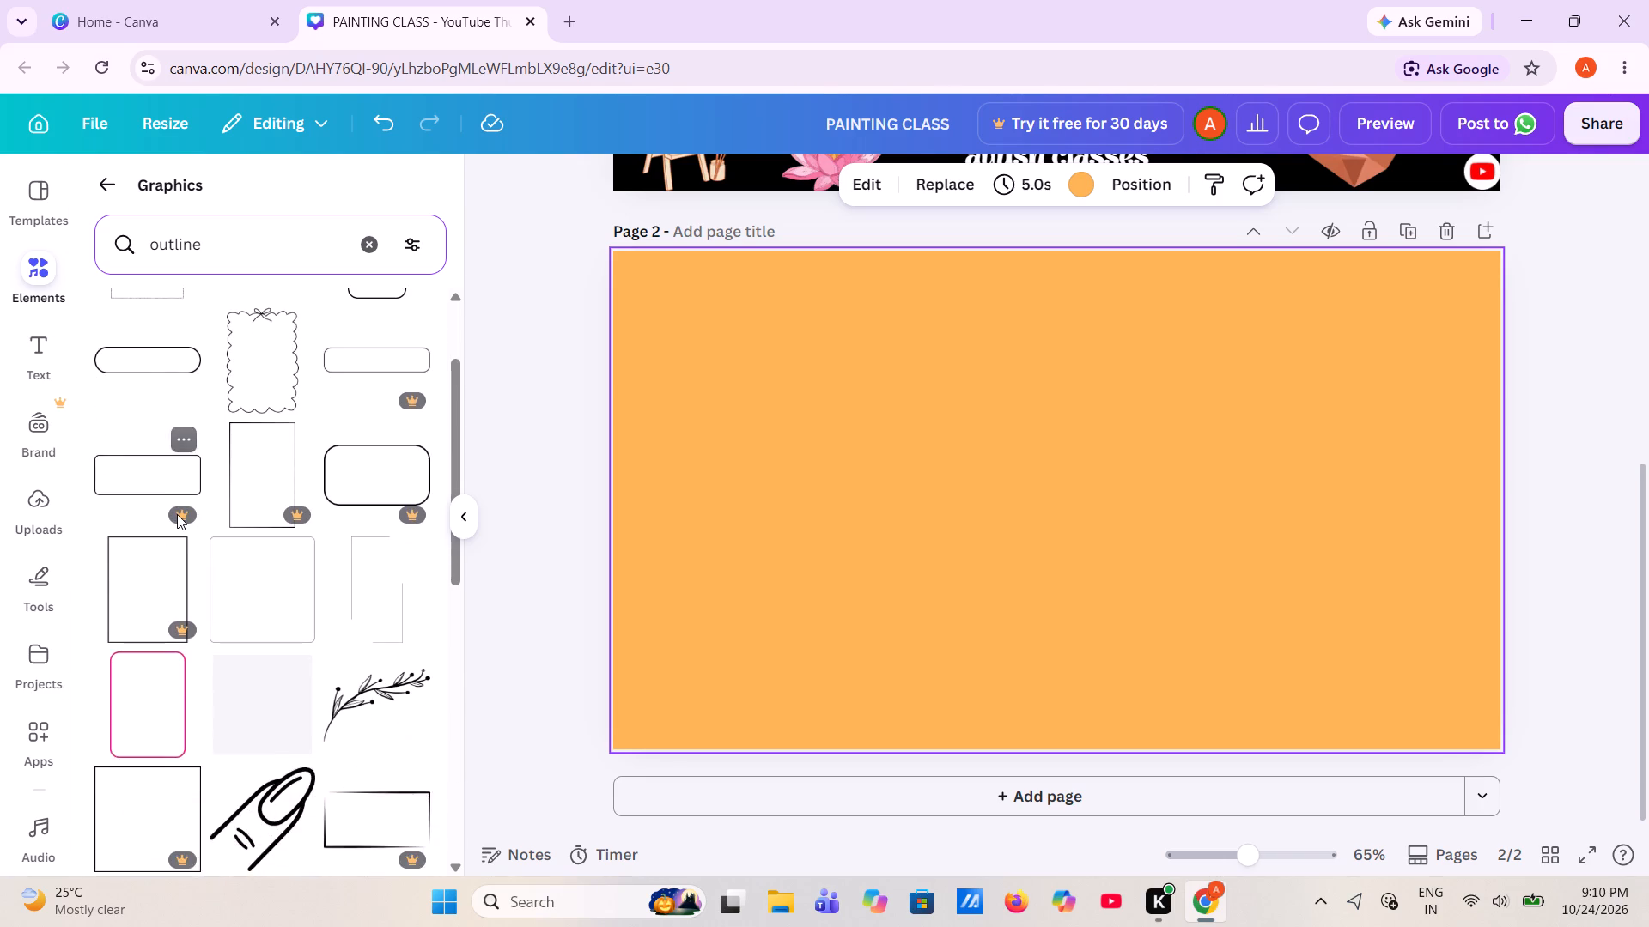
pyautogui.scroll(-3, 177, 514)
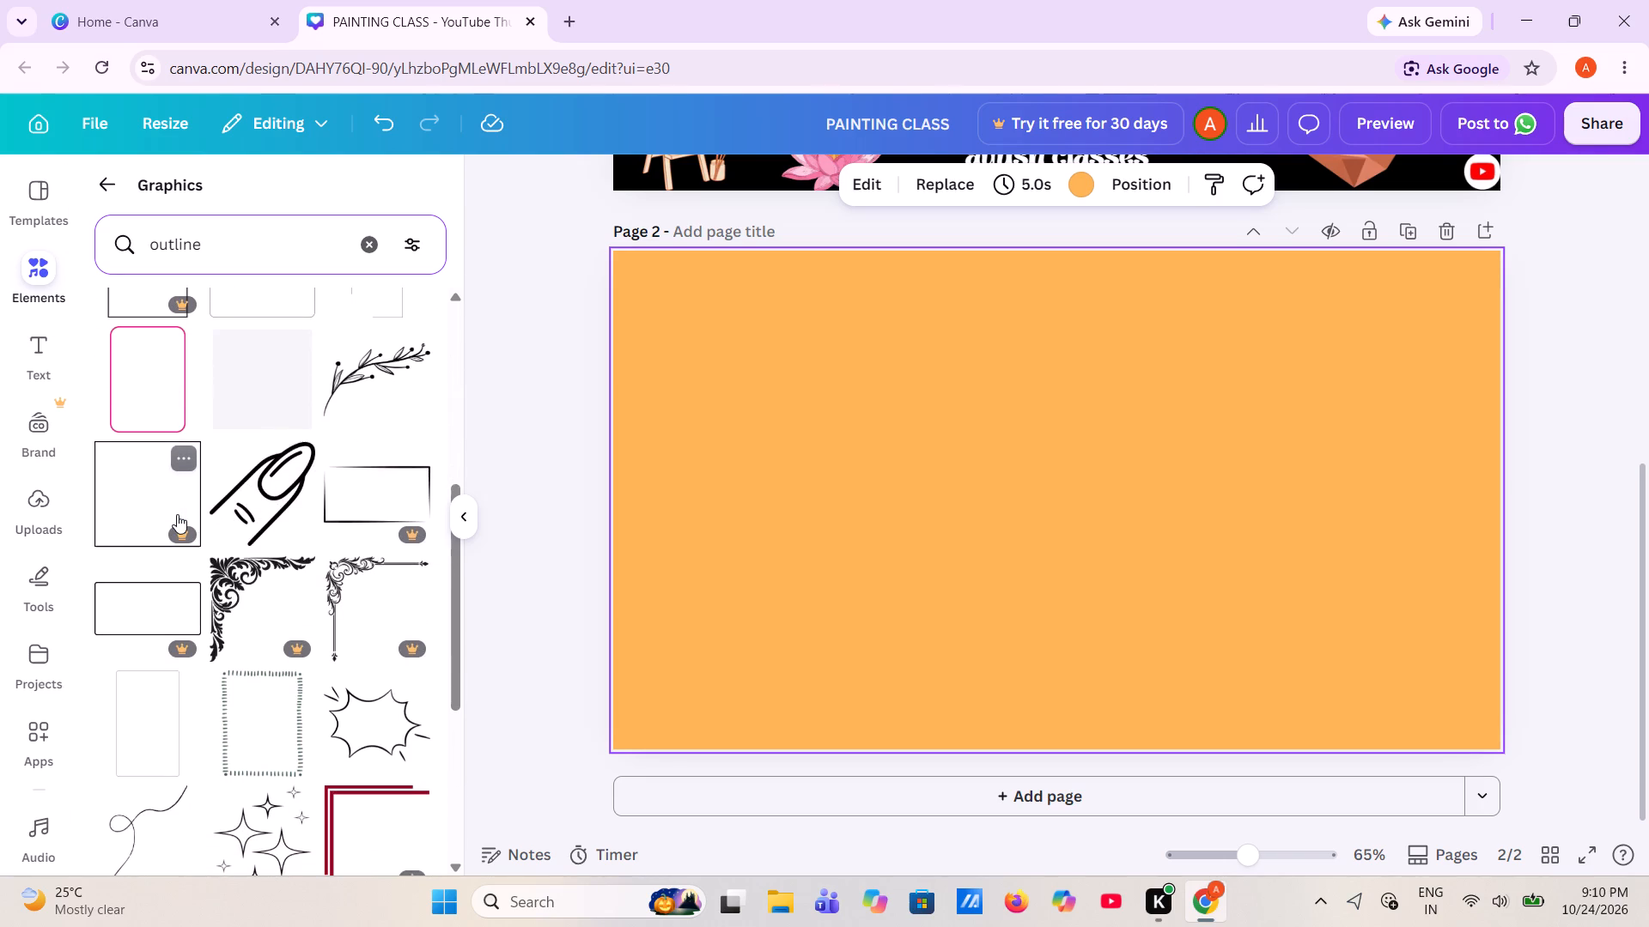
pyautogui.scroll(-1, 177, 514)
pyautogui.scroll(-1, 186, 647)
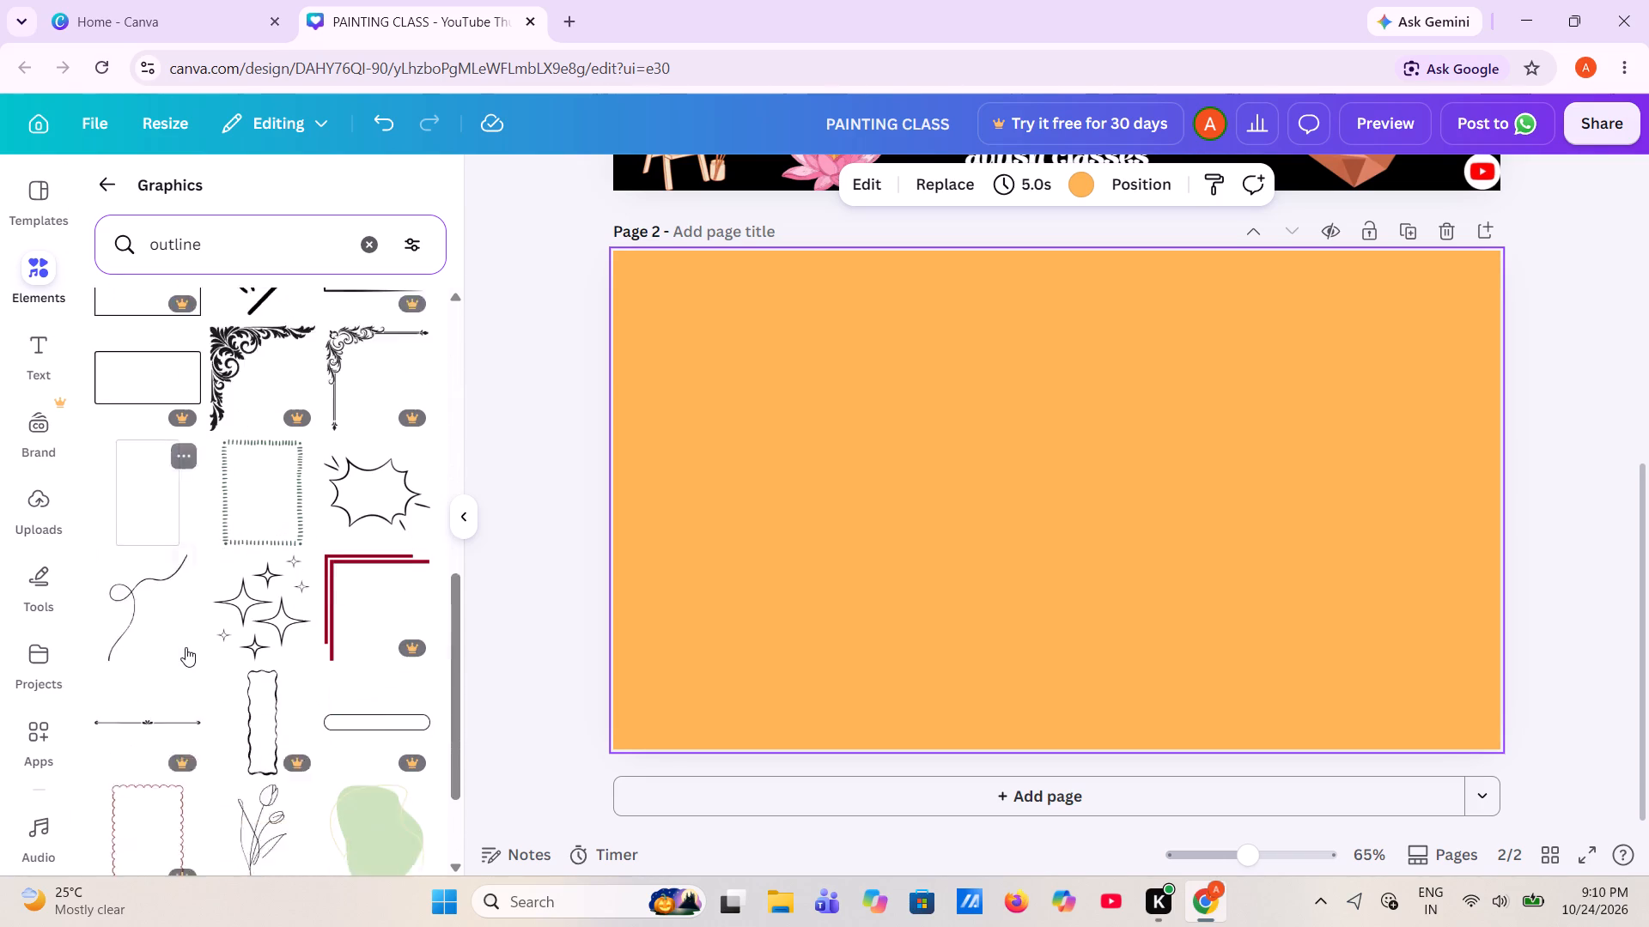
pyautogui.scroll(-1, 186, 647)
pyautogui.scroll(-1, 296, 596)
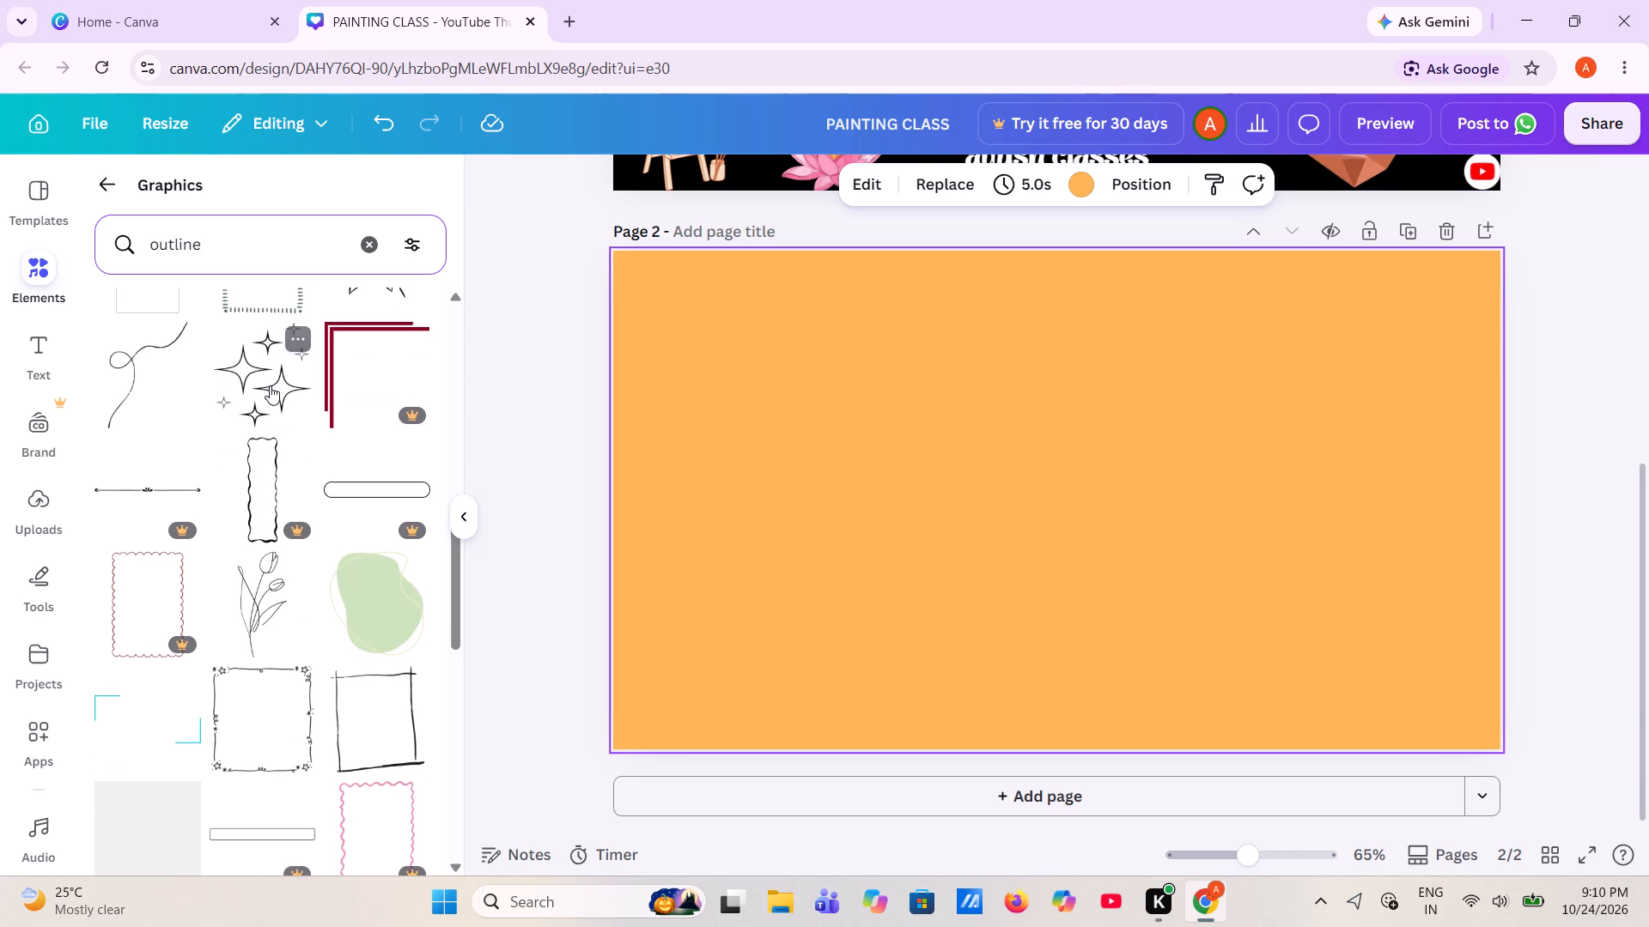
pyautogui.moveTo(270, 385); pyautogui.dragTo(763, 427)
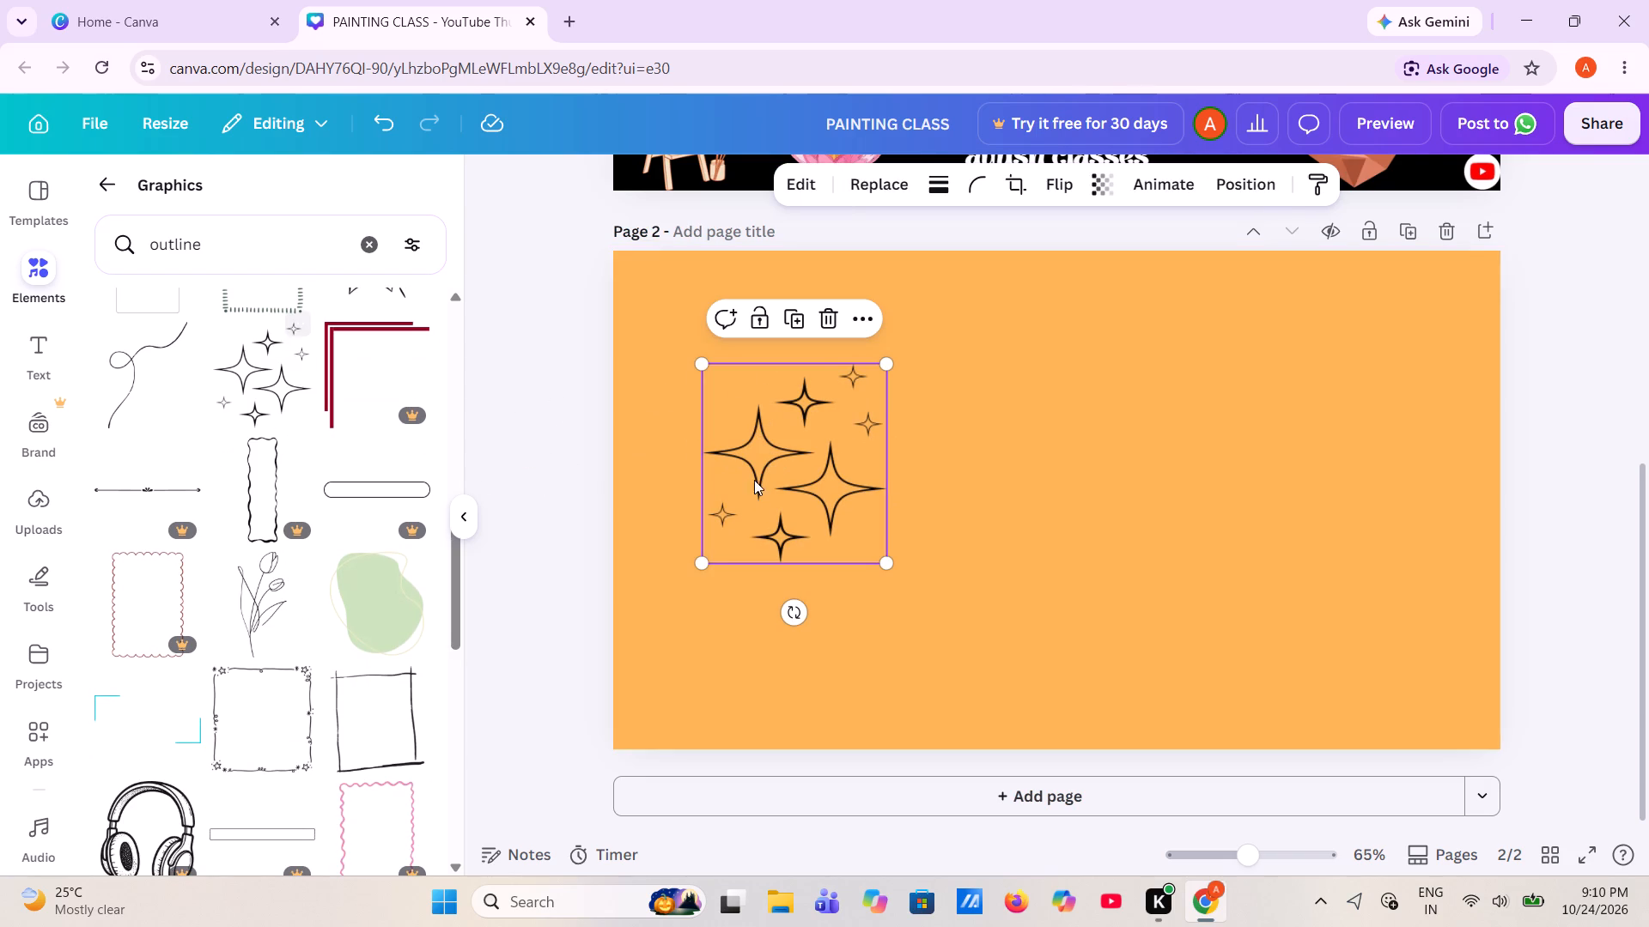
pyautogui.moveTo(705, 559); pyautogui.dragTo(620, 597)
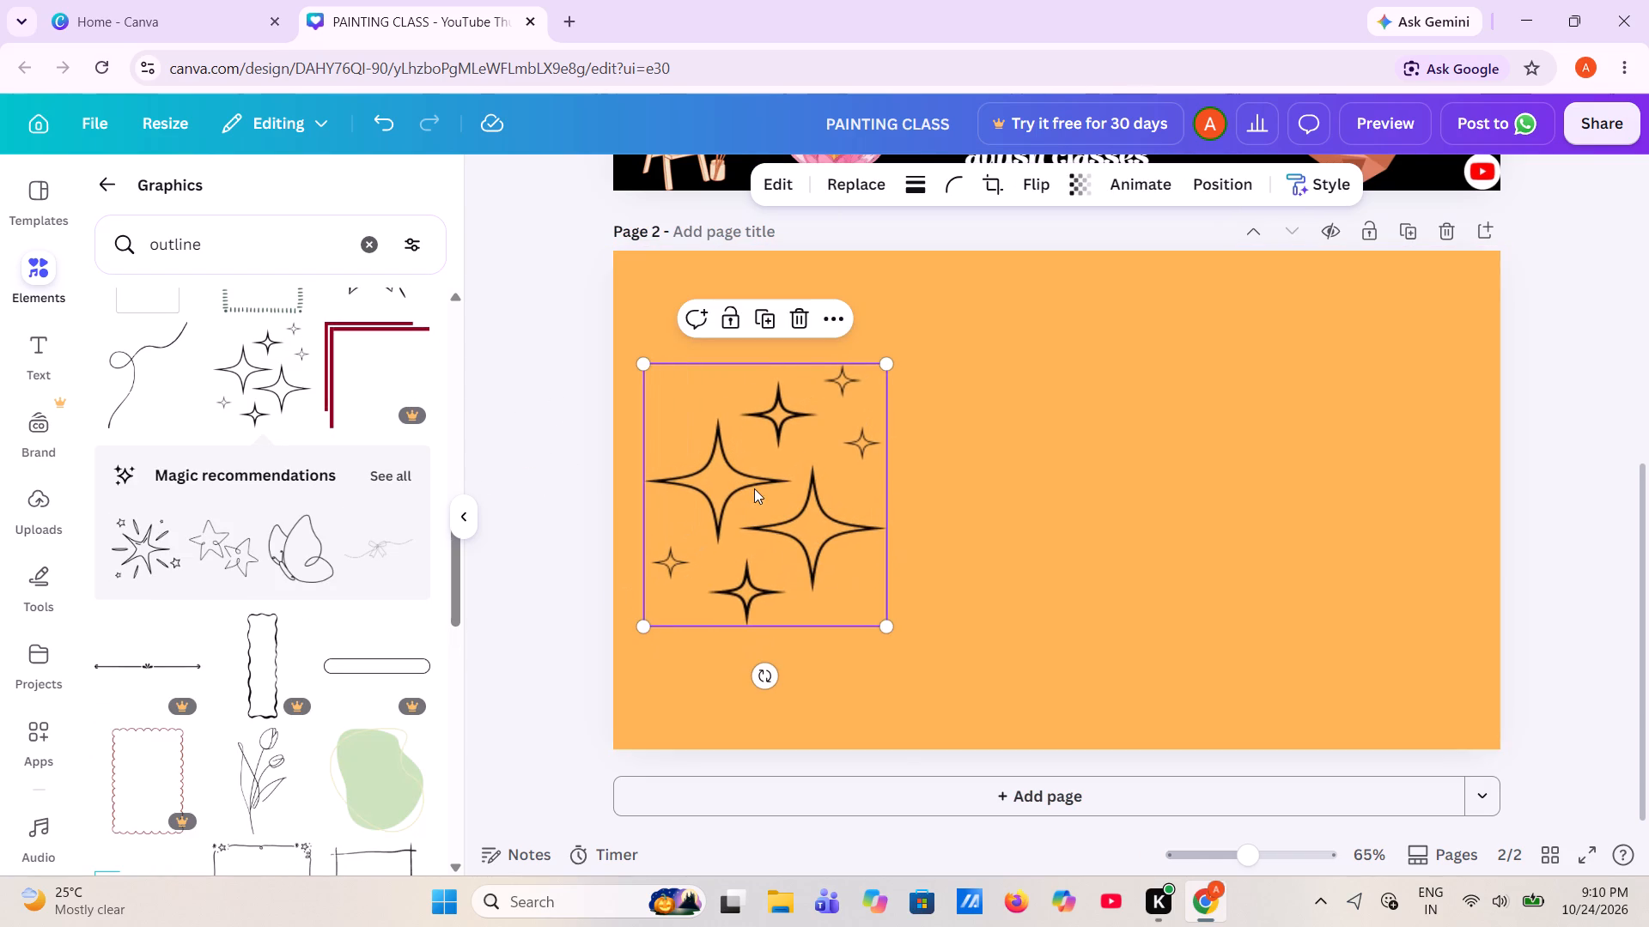
pyautogui.moveTo(754, 488); pyautogui.dragTo(721, 373)
pyautogui.click(570, 496)
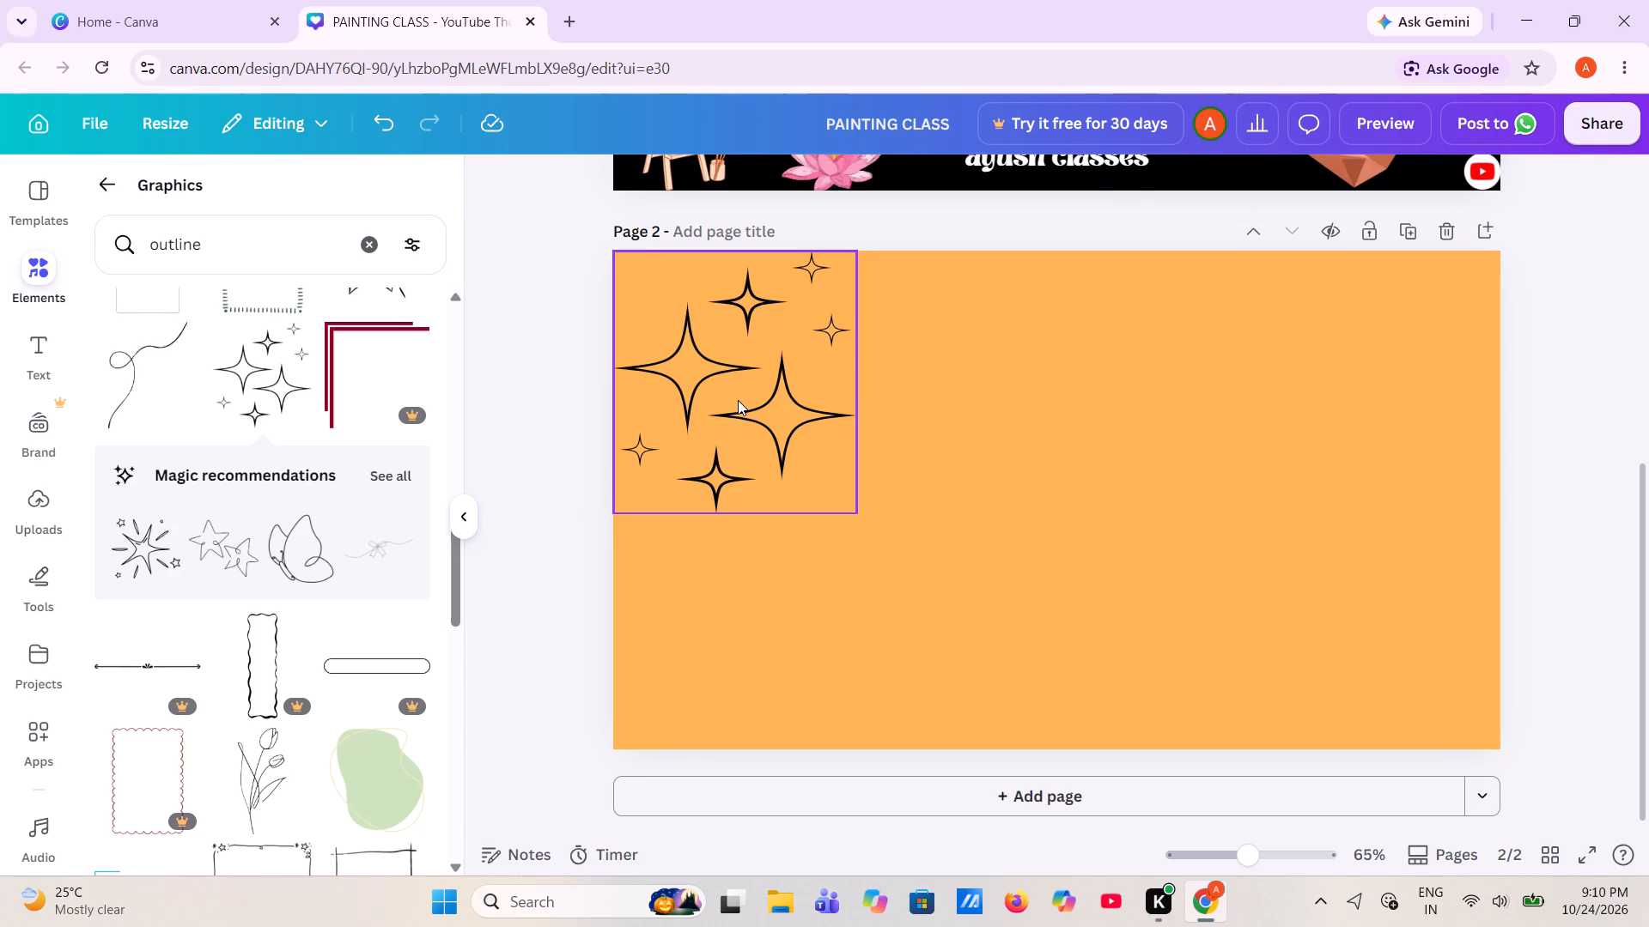
# Copy the sparkle-stars graphic and paste three duplicates of it onto page 2.
pyautogui.hotkey('ctrl', 'c')
pyautogui.hotkey('ctrl', 'v')
pyautogui.hotkey('ctrl', 'v')
pyautogui.click(772, 410)
pyautogui.hotkey('ctrl', 'c')
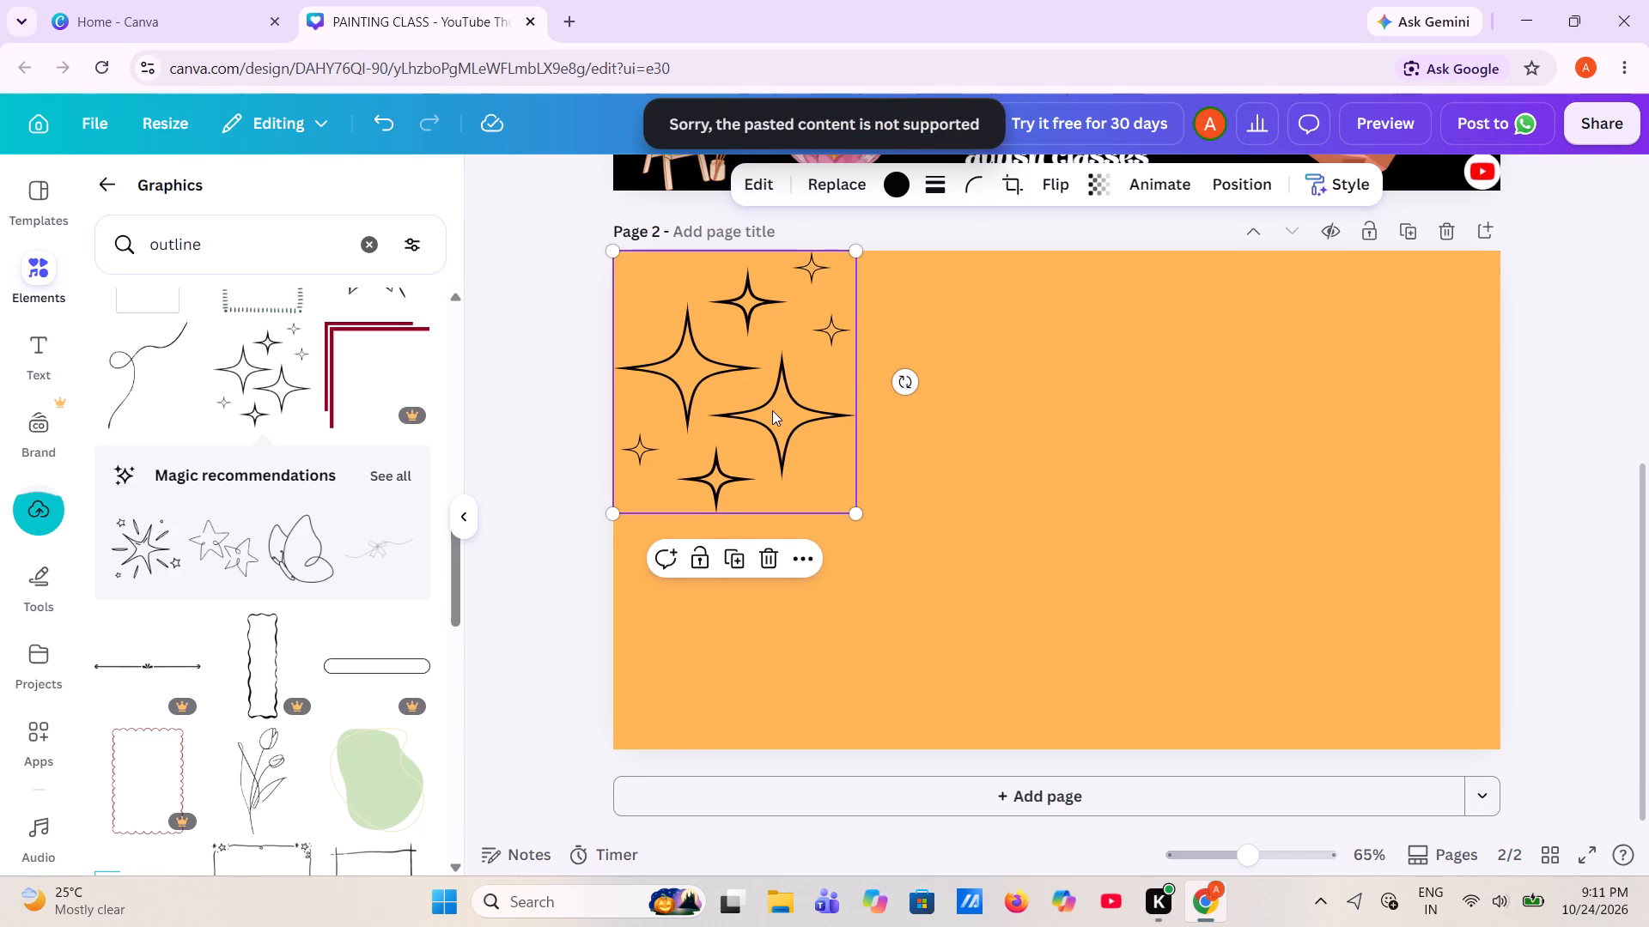
pyautogui.hotkey('ctrl', 'v')
pyautogui.hotkey('ctrl', 'v')
pyautogui.hotkey('ctrl', 'v')
# Move the three sparkle-stars duplicates into page 2's bottom-left, top-right and bottom-right corners, aligned with the page edges.
pyautogui.moveTo(779, 401); pyautogui.dragTo(738, 597)
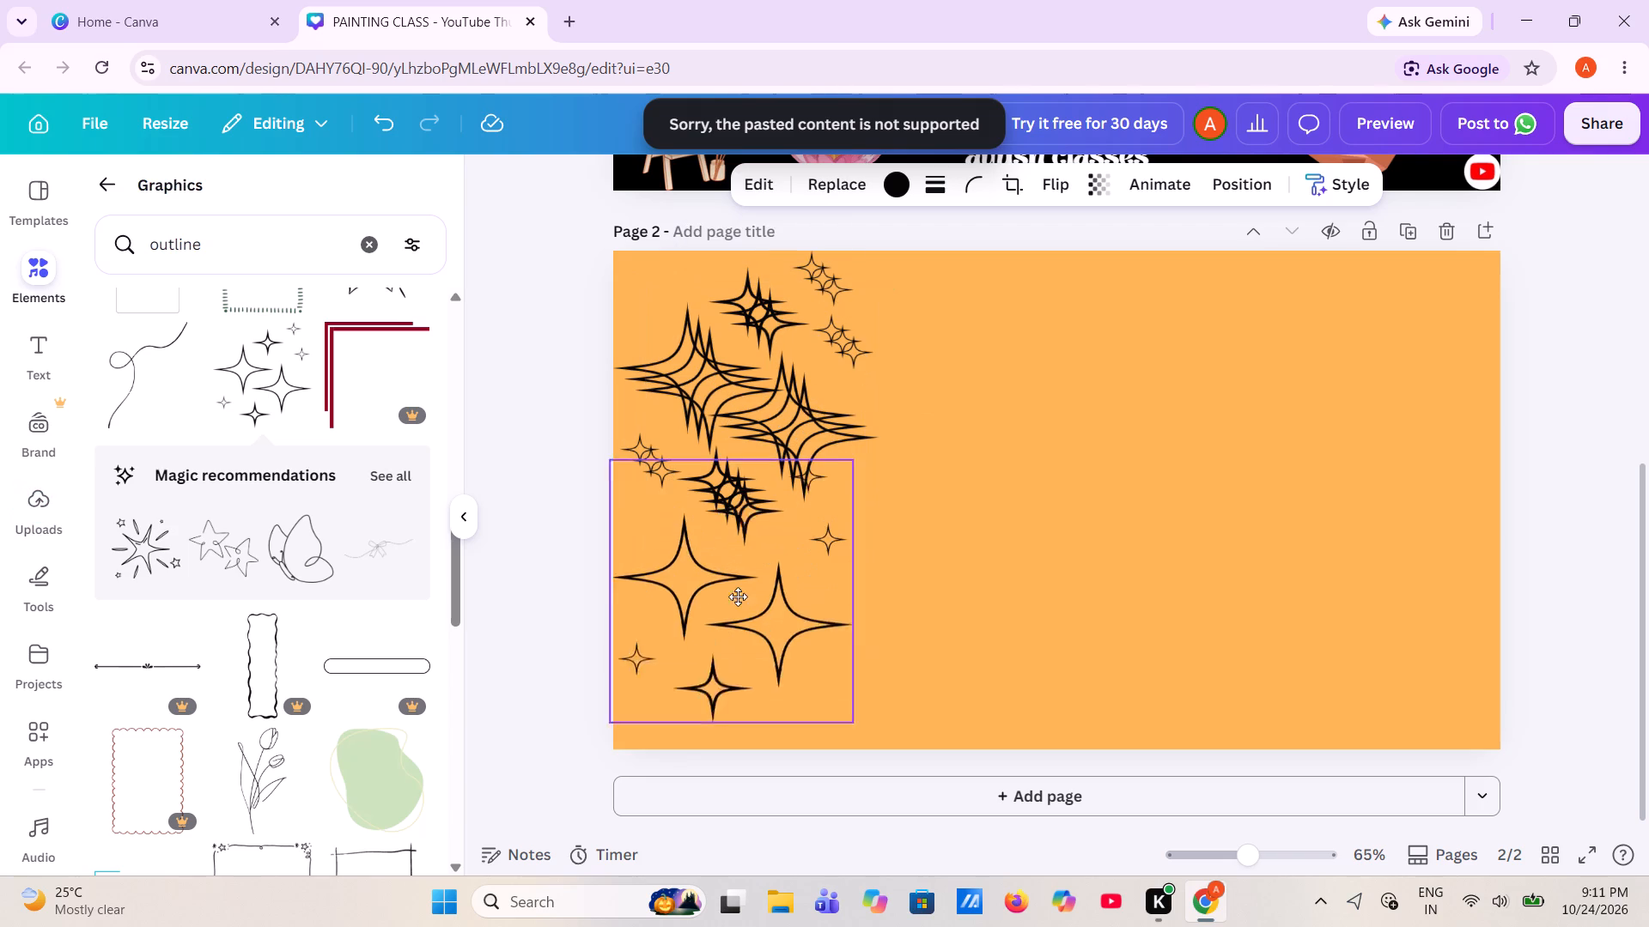
pyautogui.moveTo(738, 597); pyautogui.dragTo(744, 609)
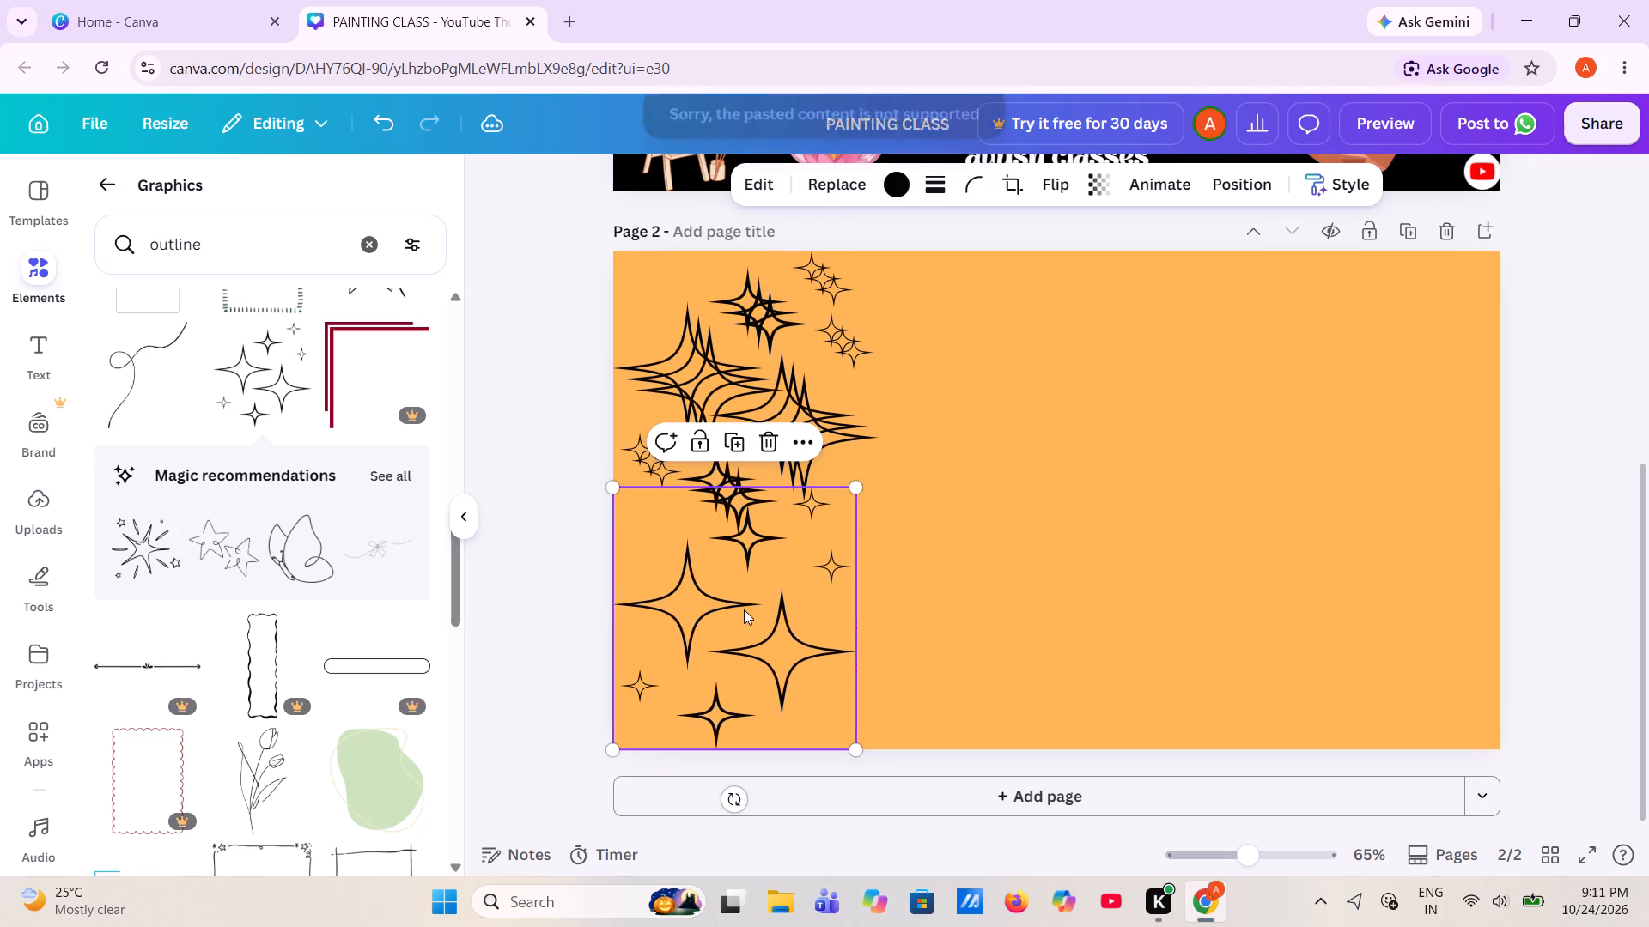
pyautogui.click(740, 618)
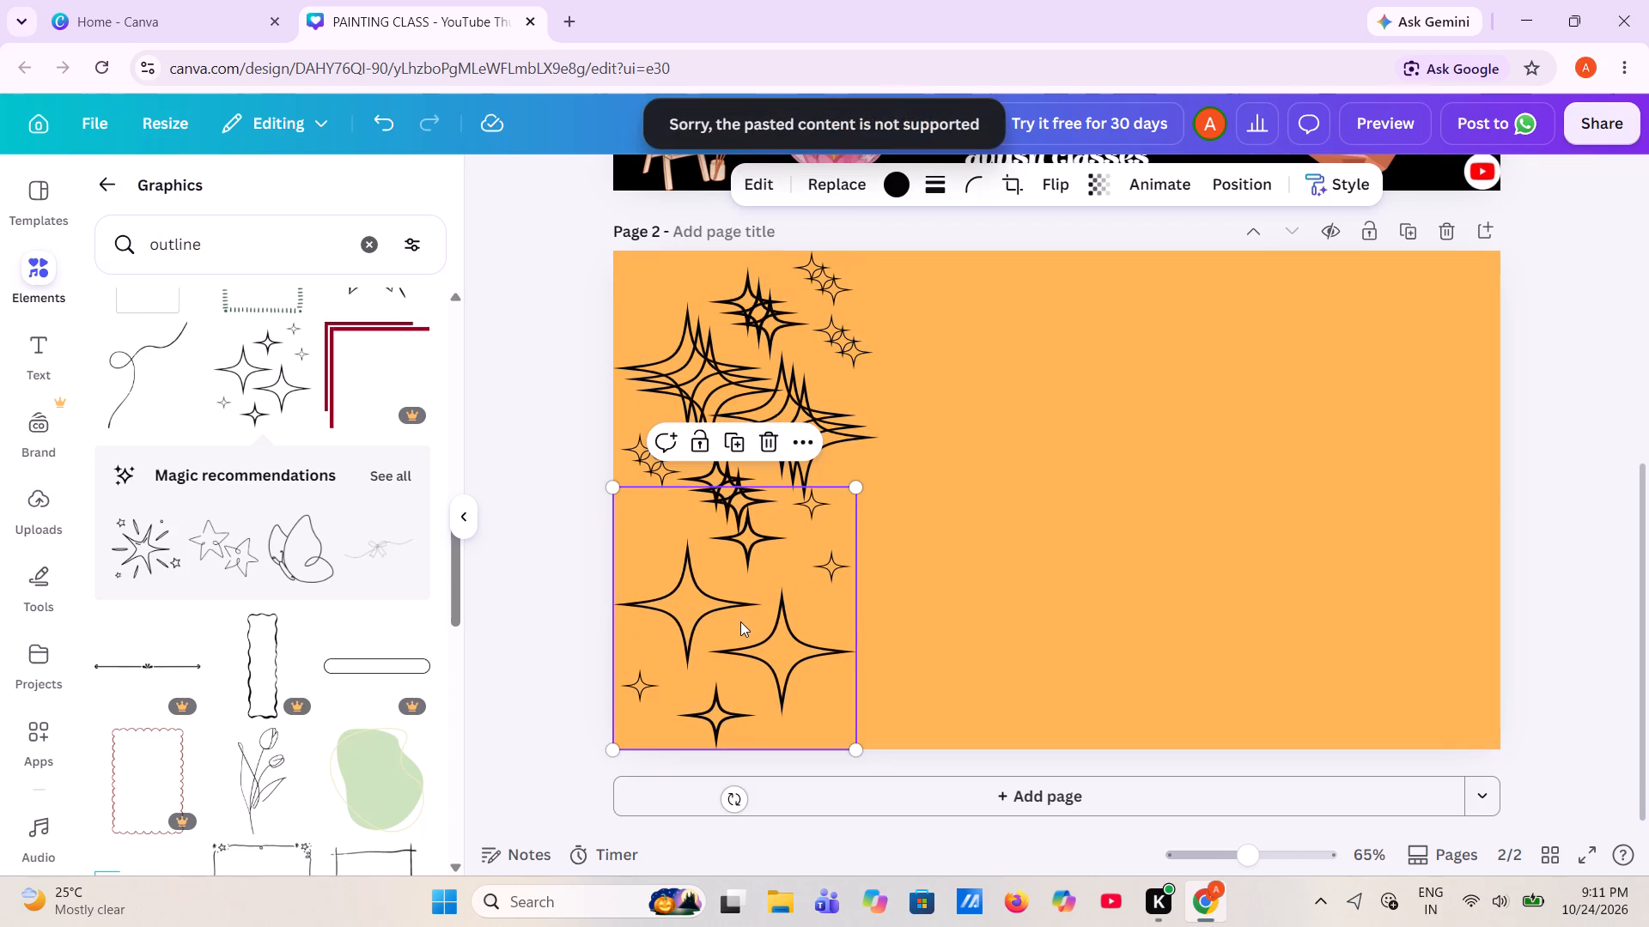
pyautogui.moveTo(796, 353); pyautogui.dragTo(1394, 336)
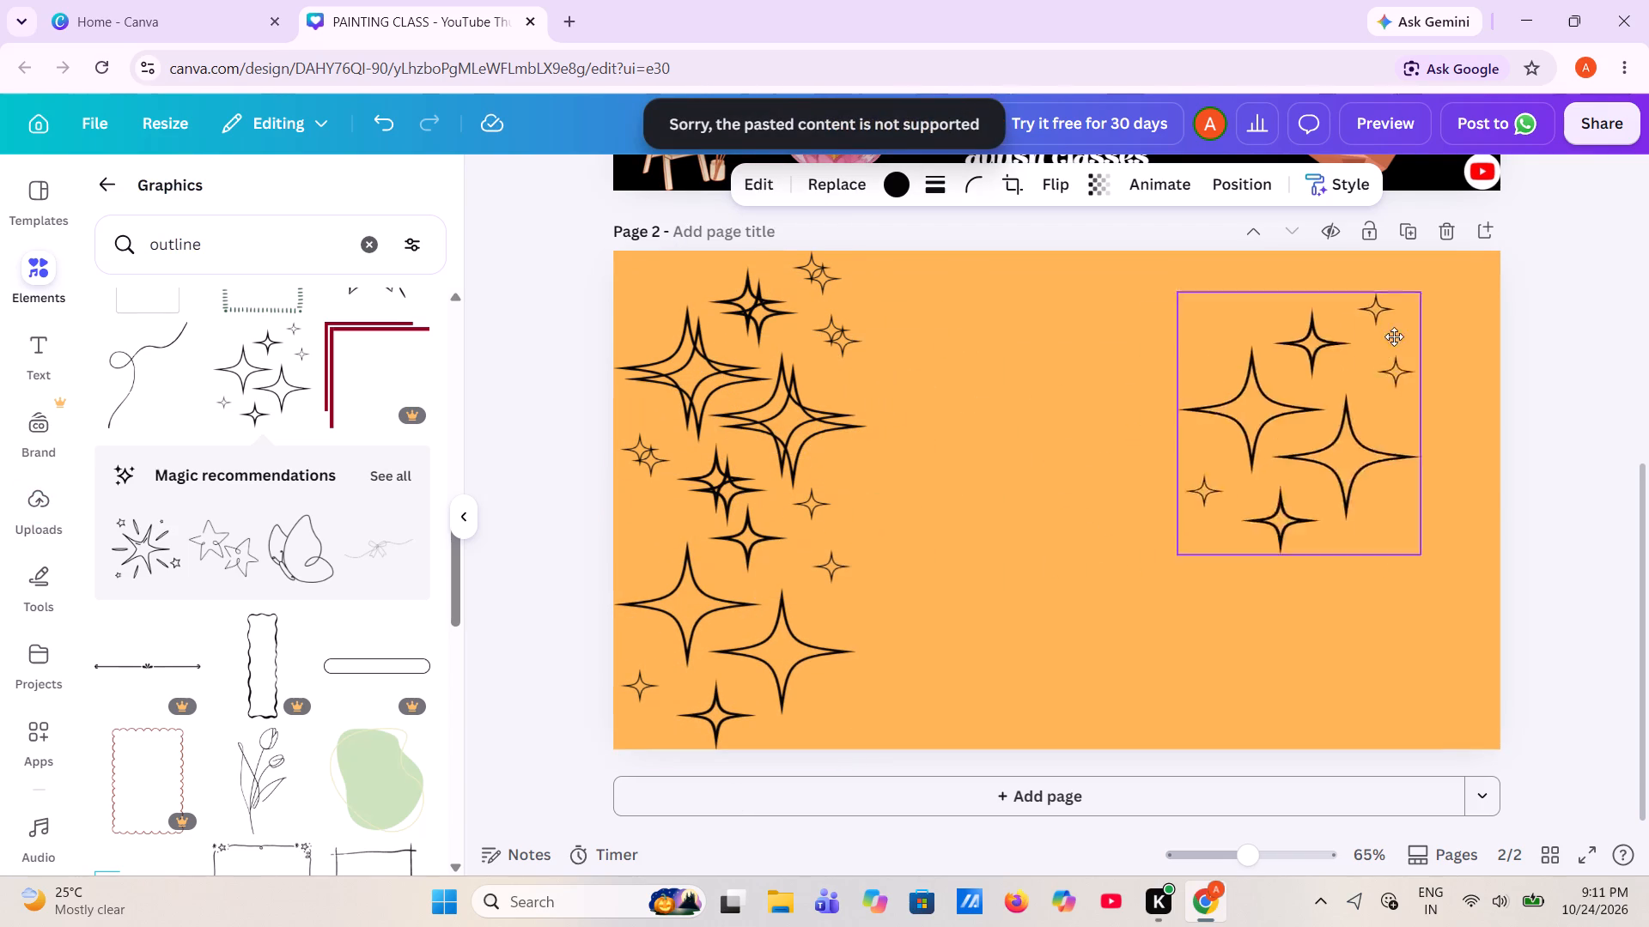
pyautogui.moveTo(1394, 336); pyautogui.dragTo(1413, 334)
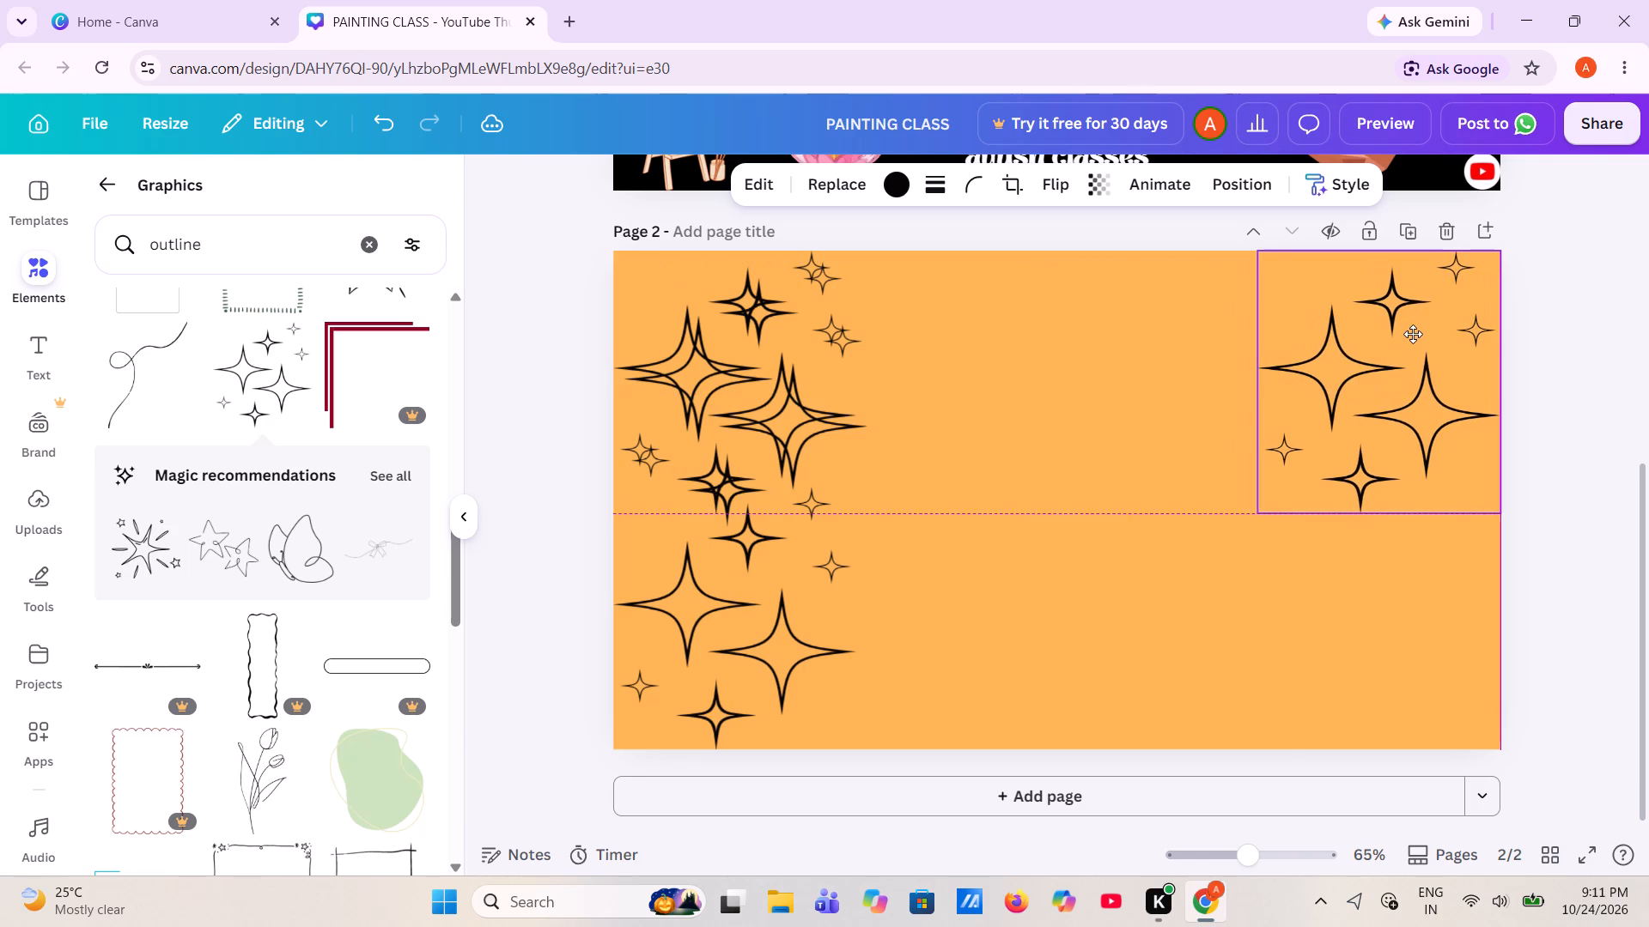
pyautogui.moveTo(1413, 334); pyautogui.dragTo(1414, 334)
pyautogui.moveTo(806, 401); pyautogui.dragTo(1101, 541)
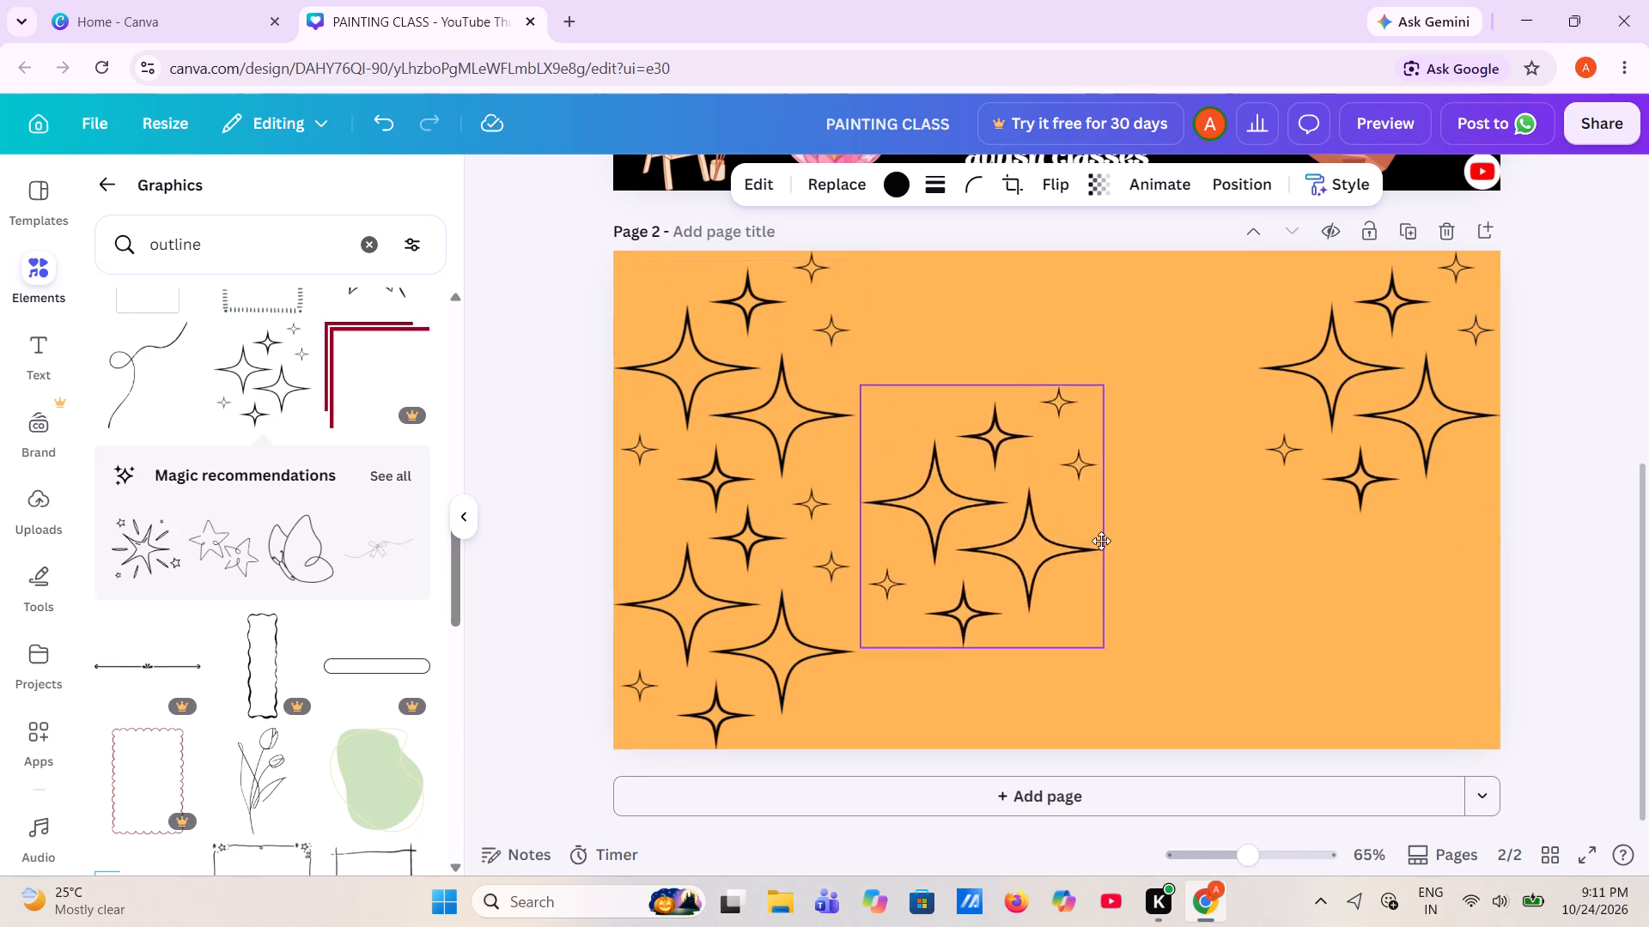
pyautogui.moveTo(1101, 541); pyautogui.dragTo(1442, 624)
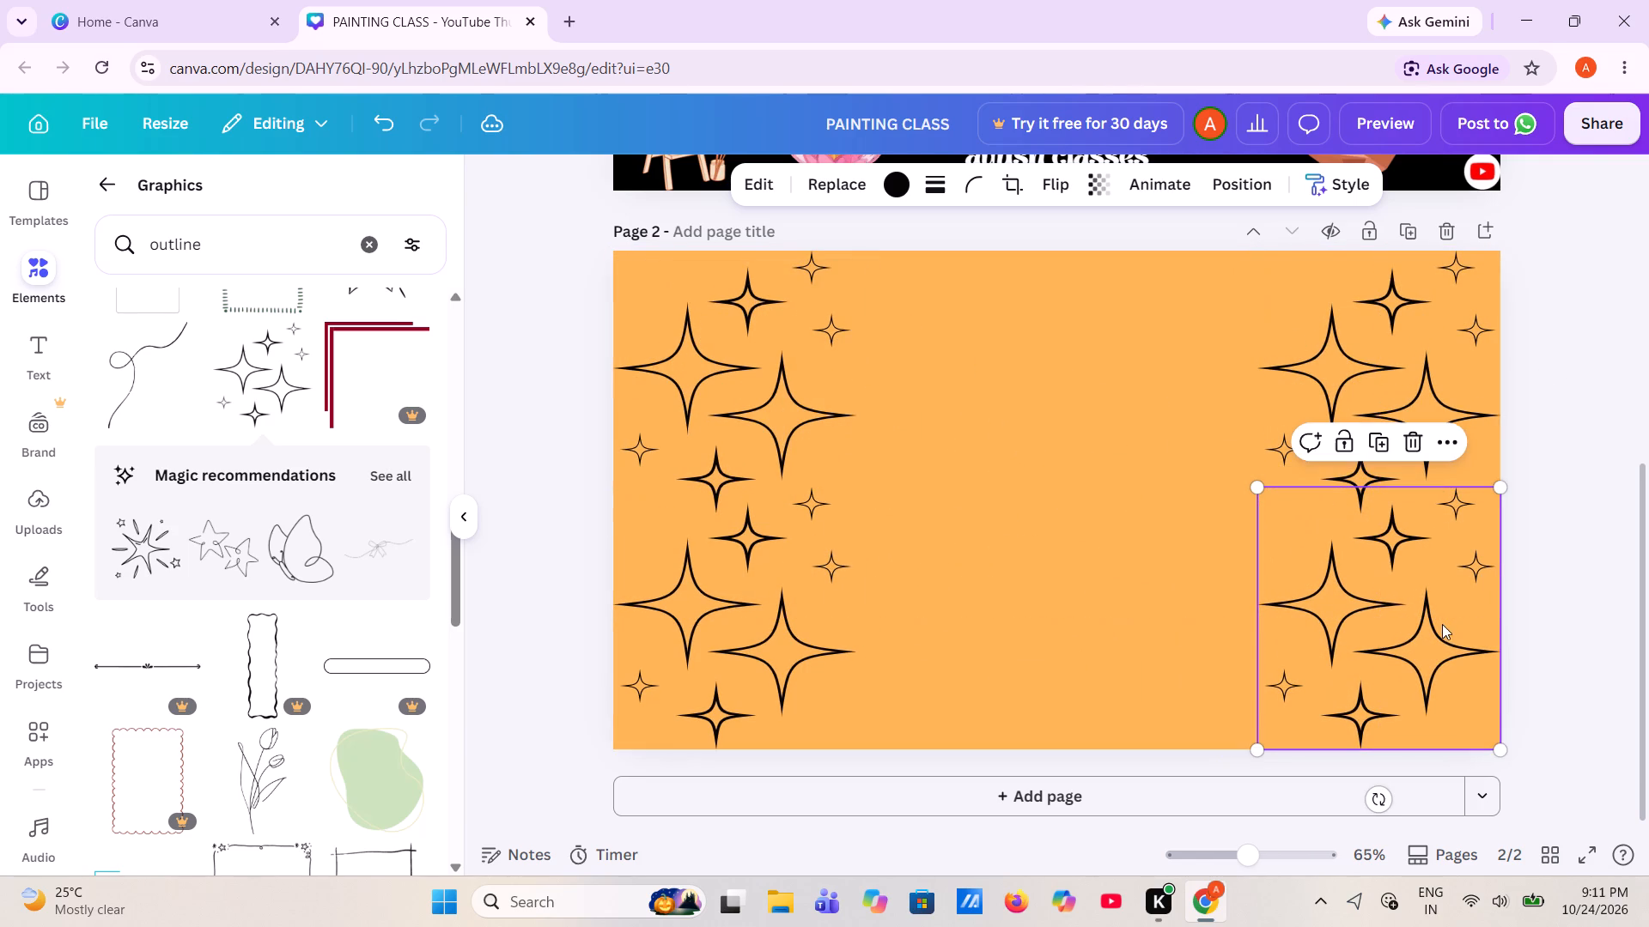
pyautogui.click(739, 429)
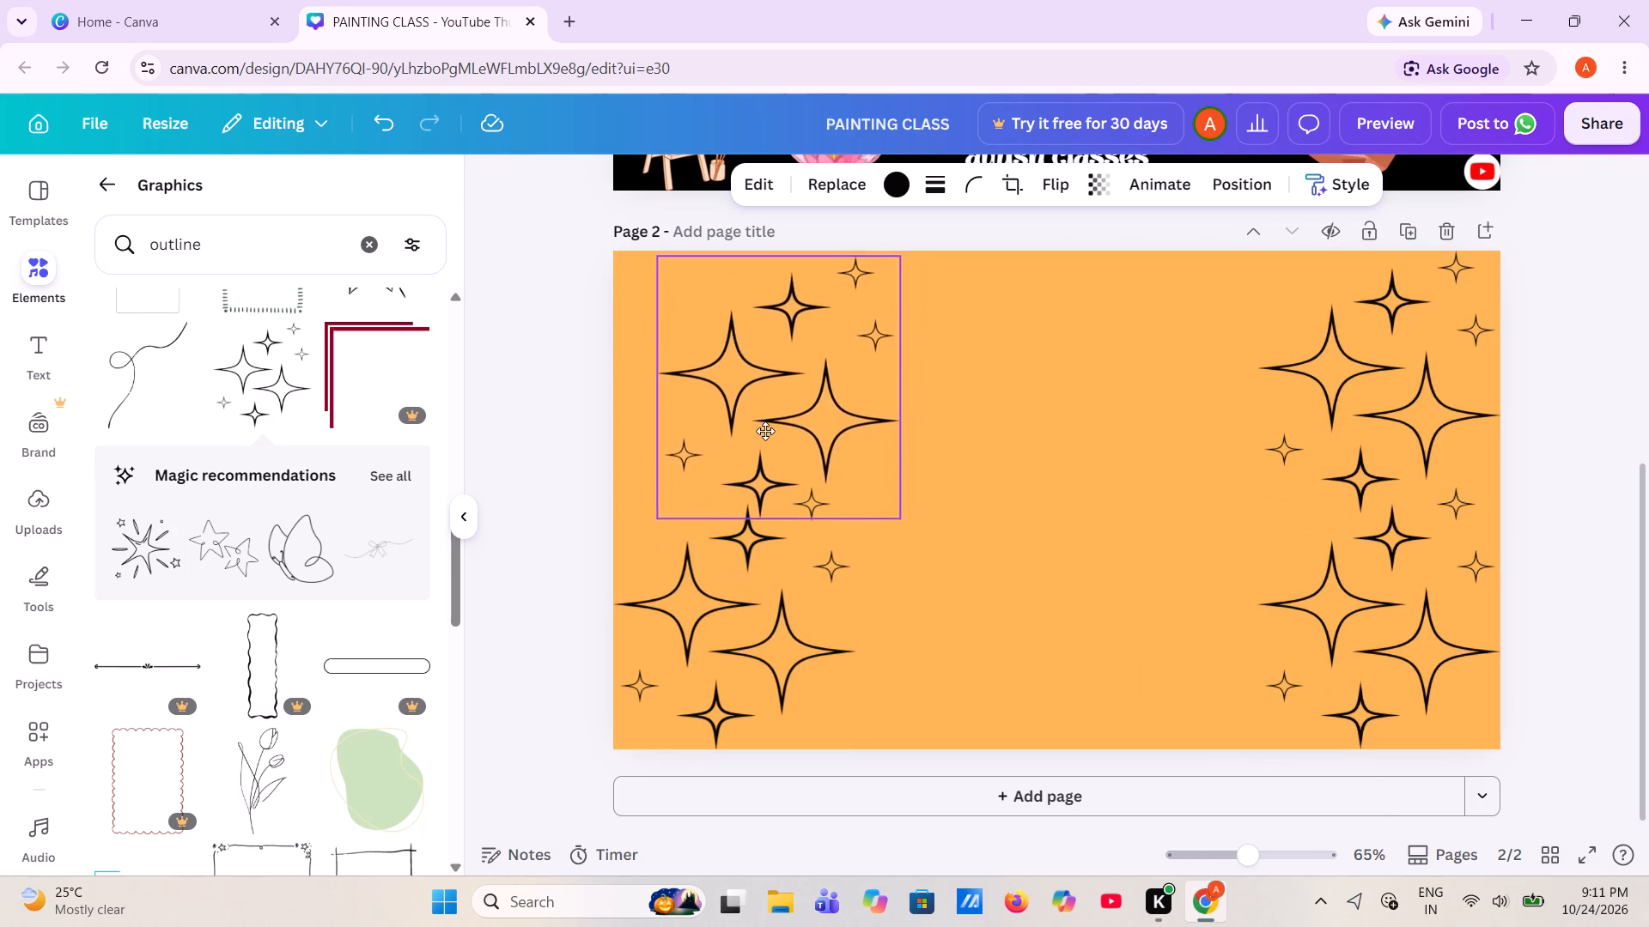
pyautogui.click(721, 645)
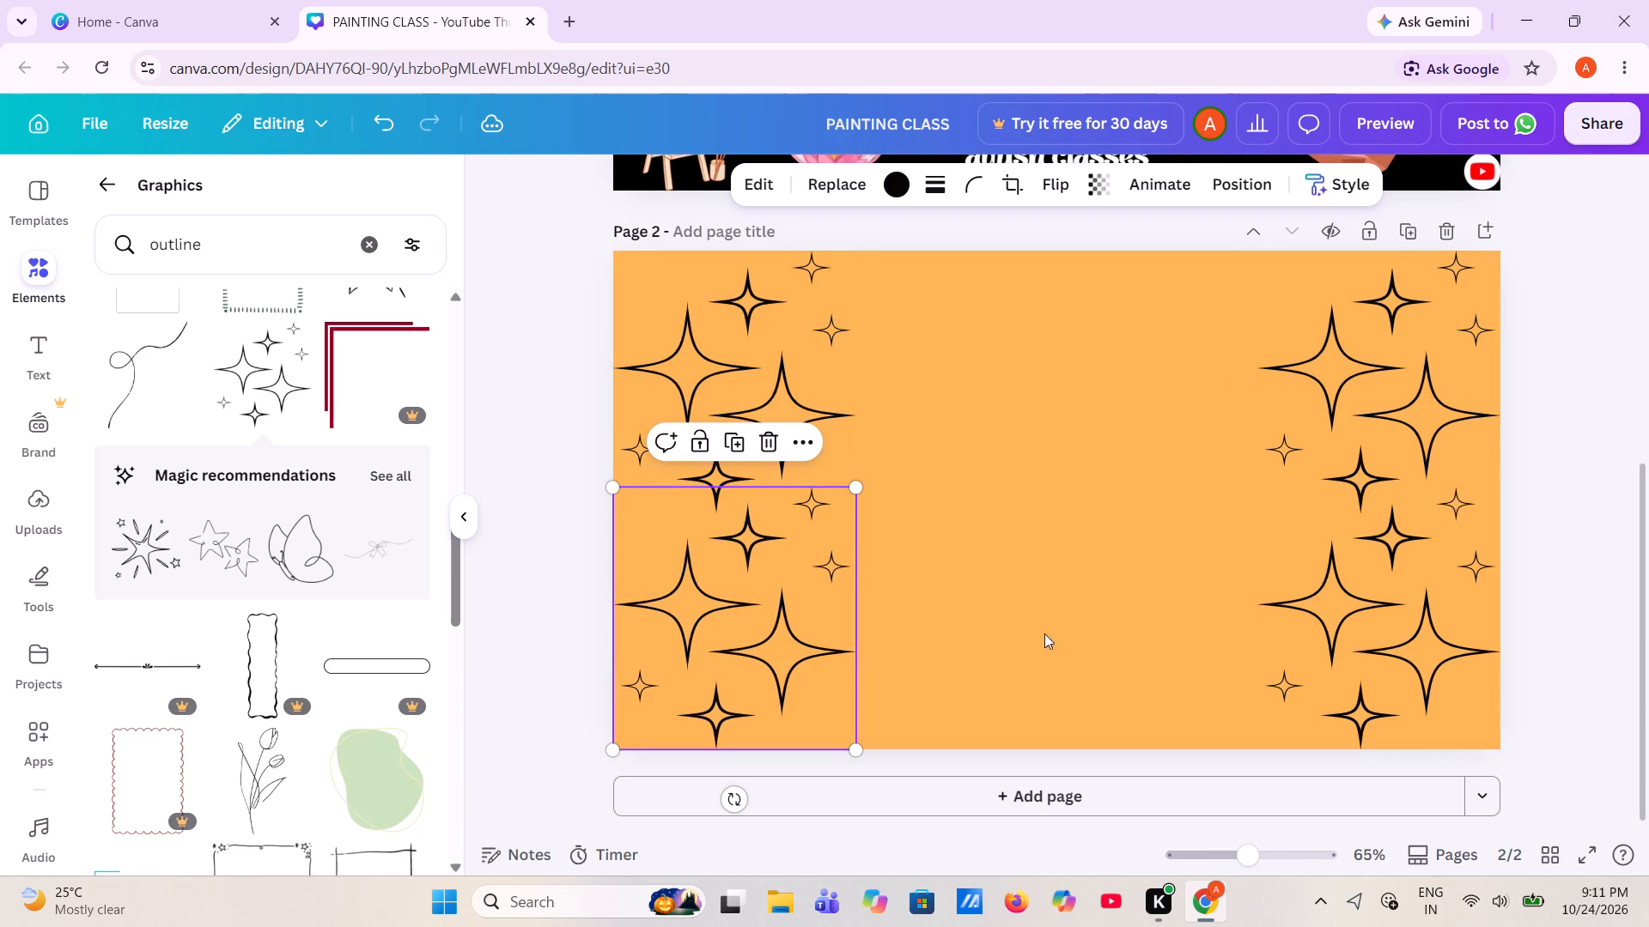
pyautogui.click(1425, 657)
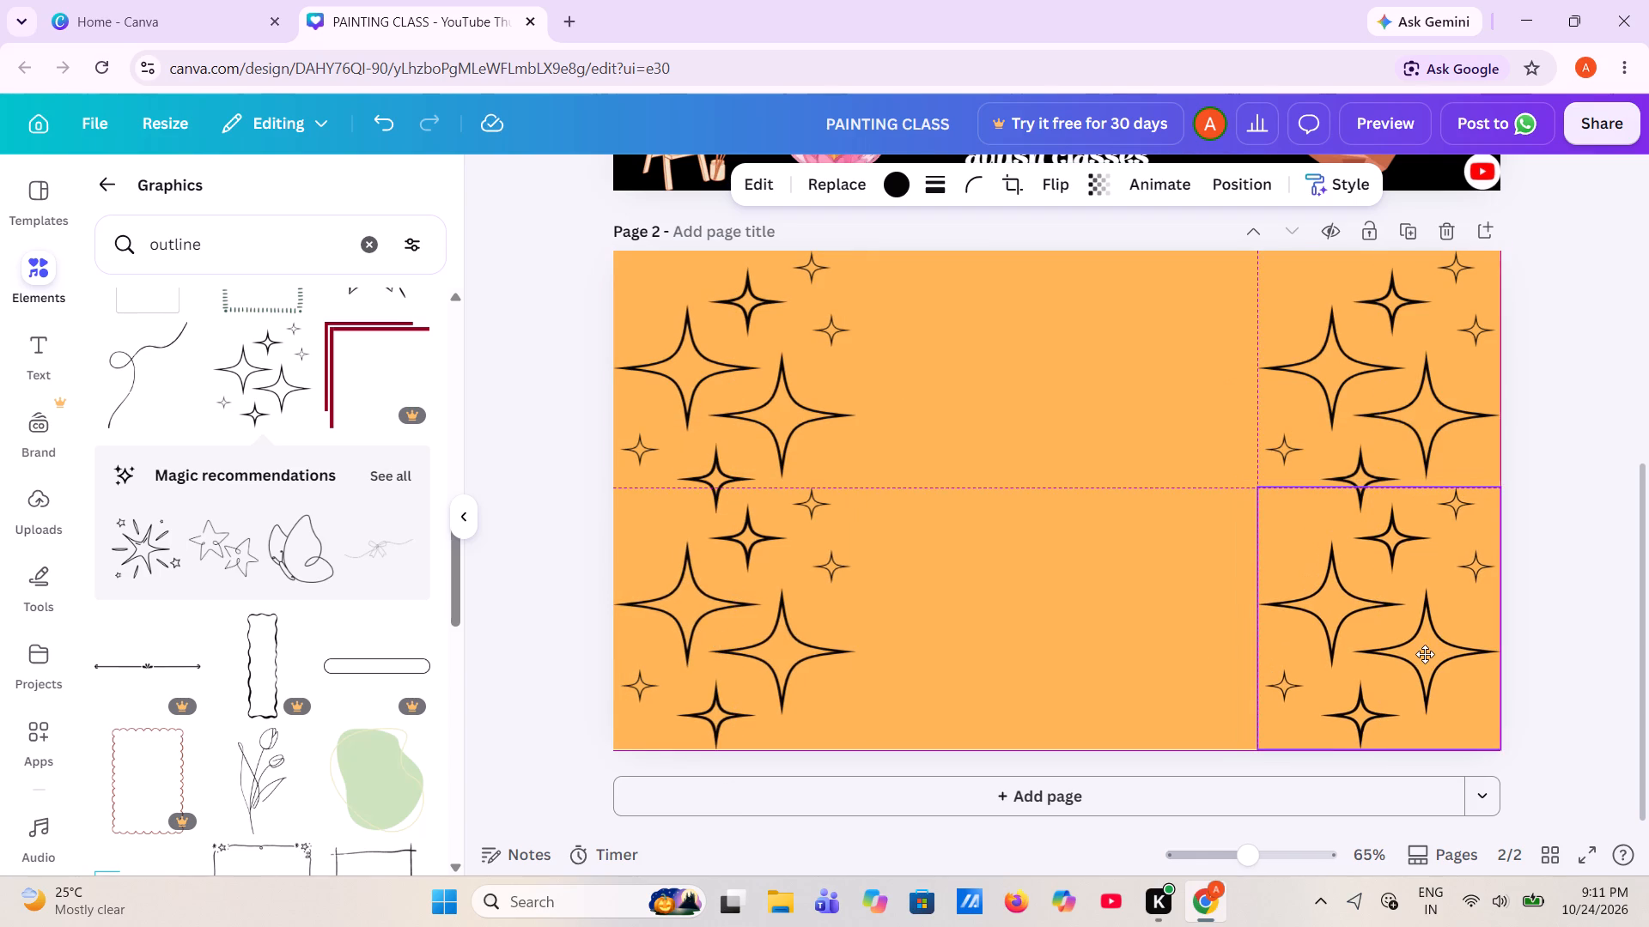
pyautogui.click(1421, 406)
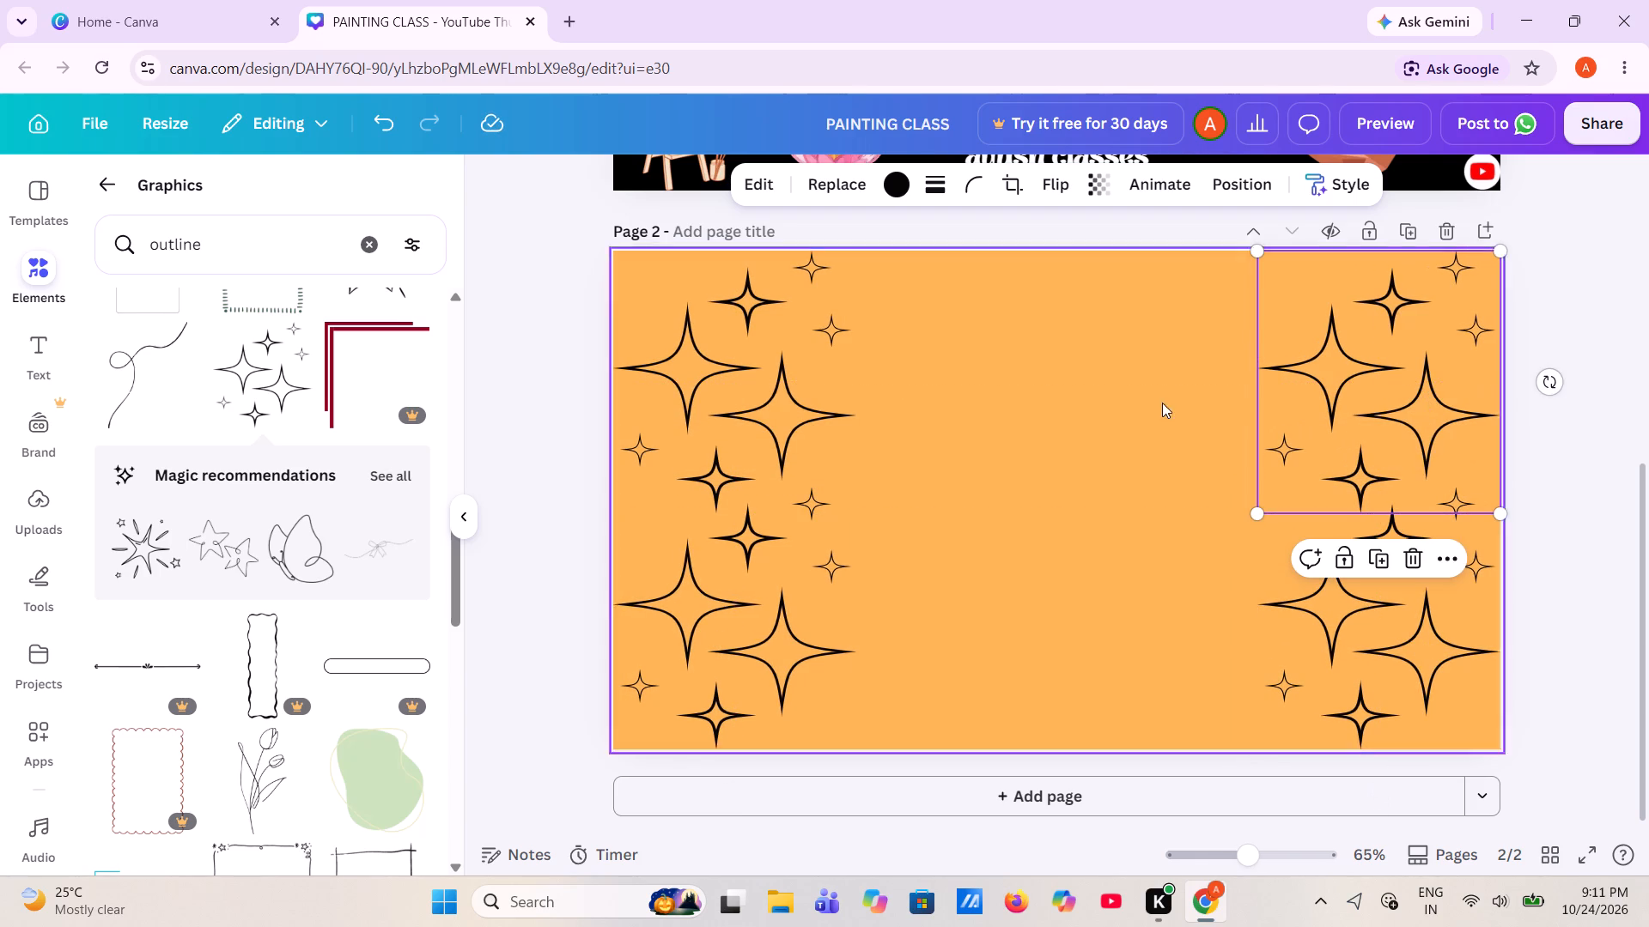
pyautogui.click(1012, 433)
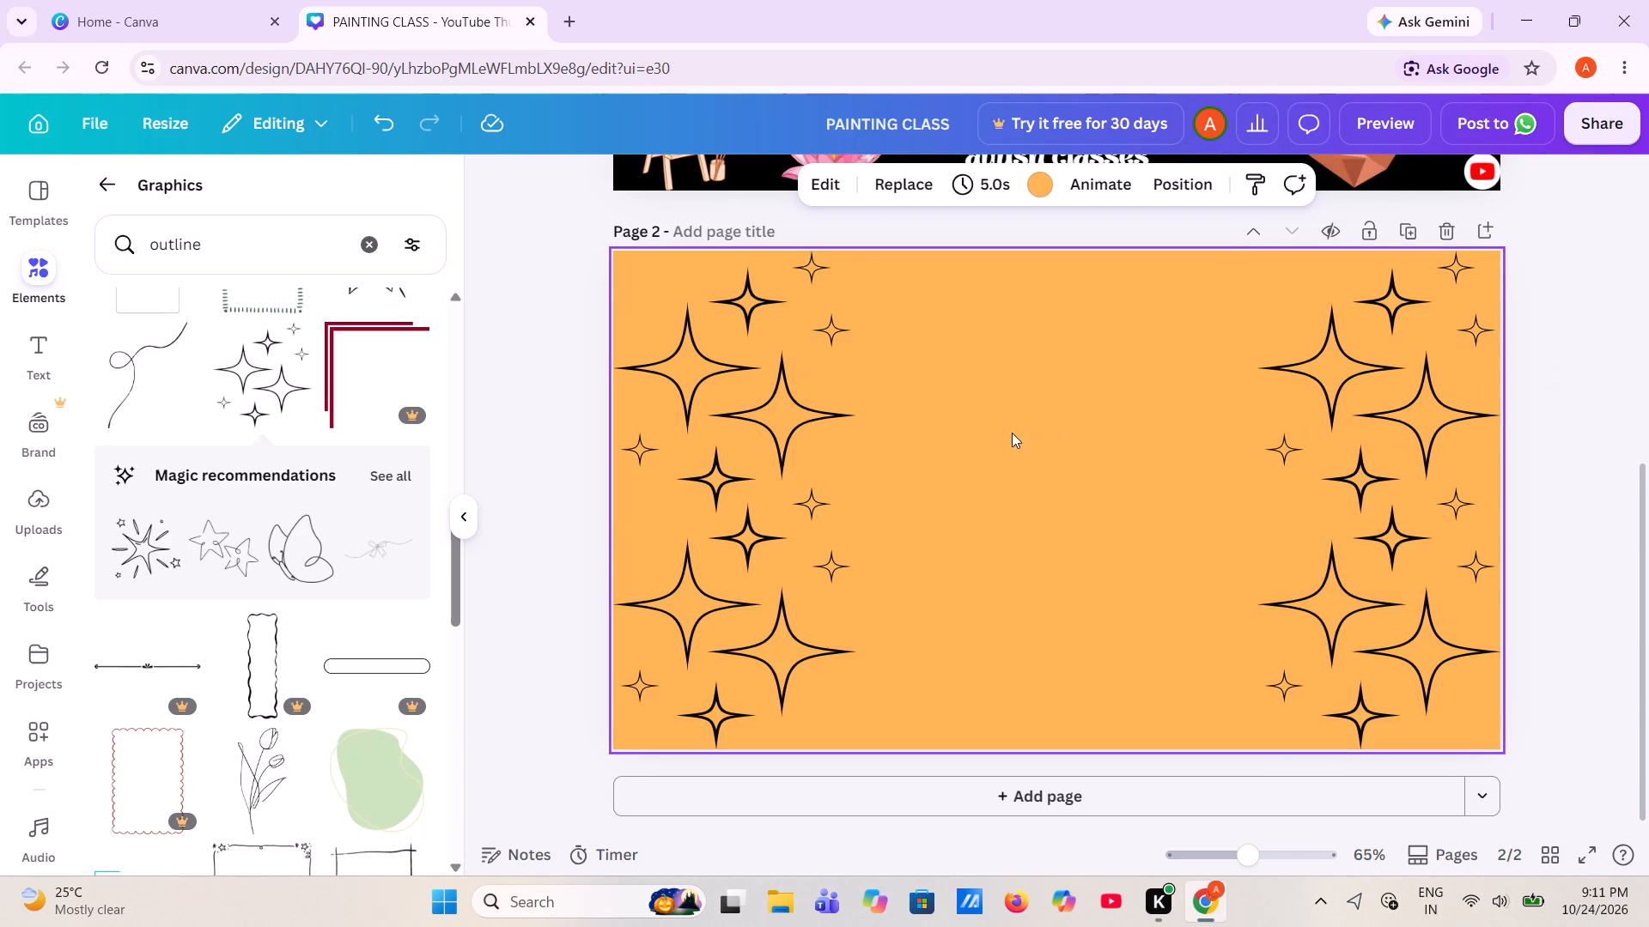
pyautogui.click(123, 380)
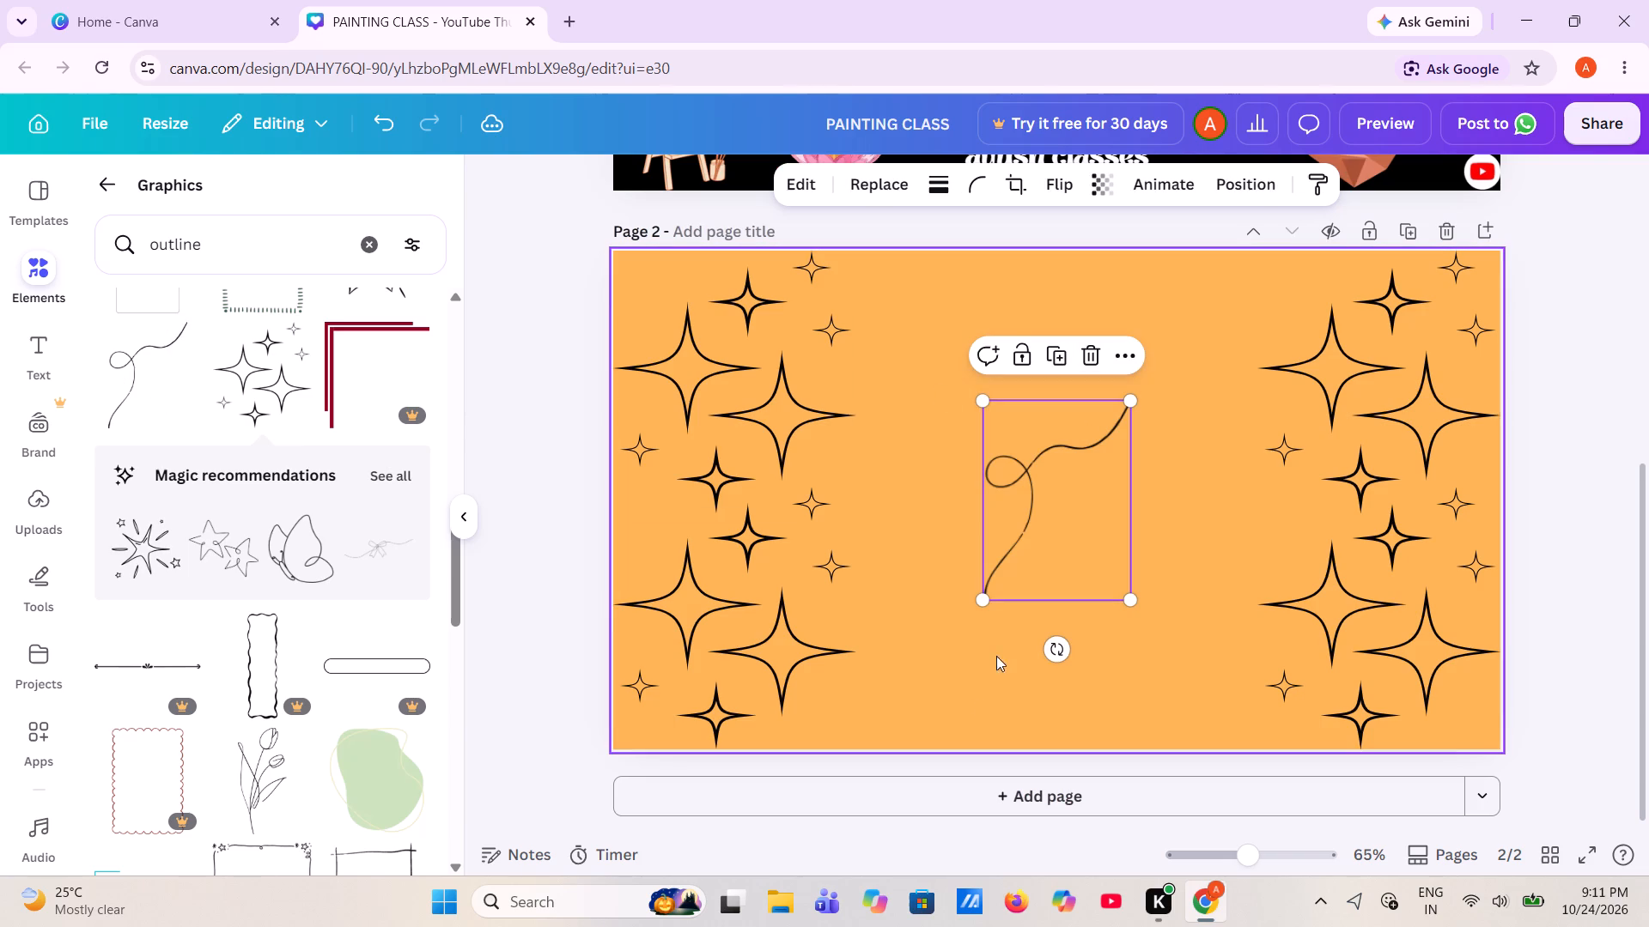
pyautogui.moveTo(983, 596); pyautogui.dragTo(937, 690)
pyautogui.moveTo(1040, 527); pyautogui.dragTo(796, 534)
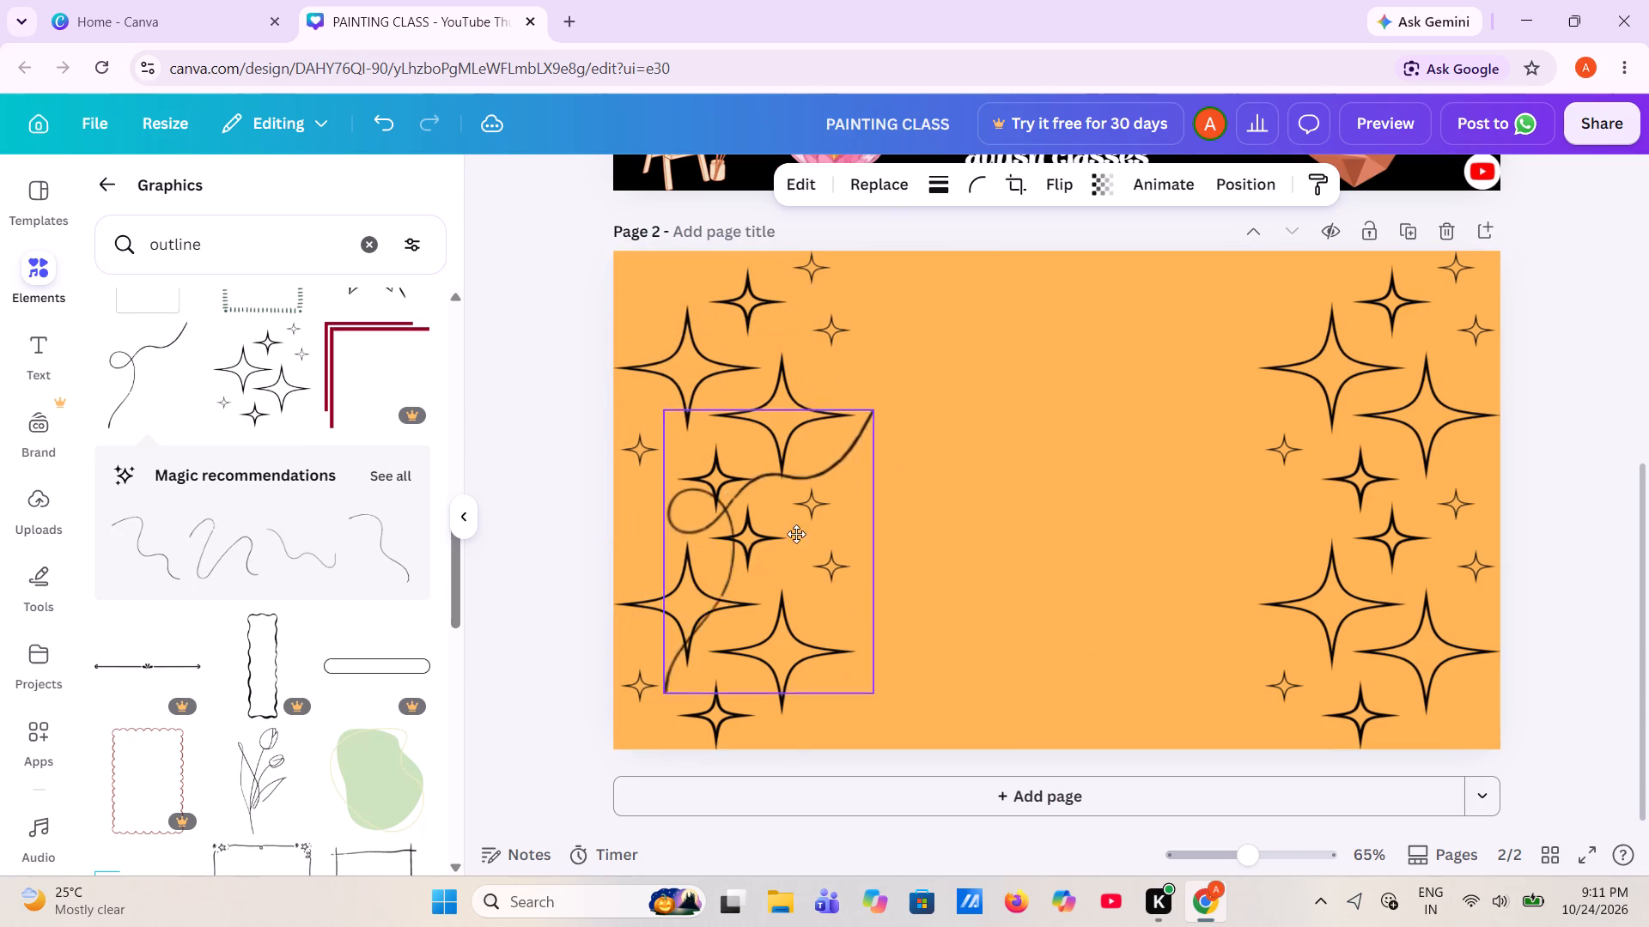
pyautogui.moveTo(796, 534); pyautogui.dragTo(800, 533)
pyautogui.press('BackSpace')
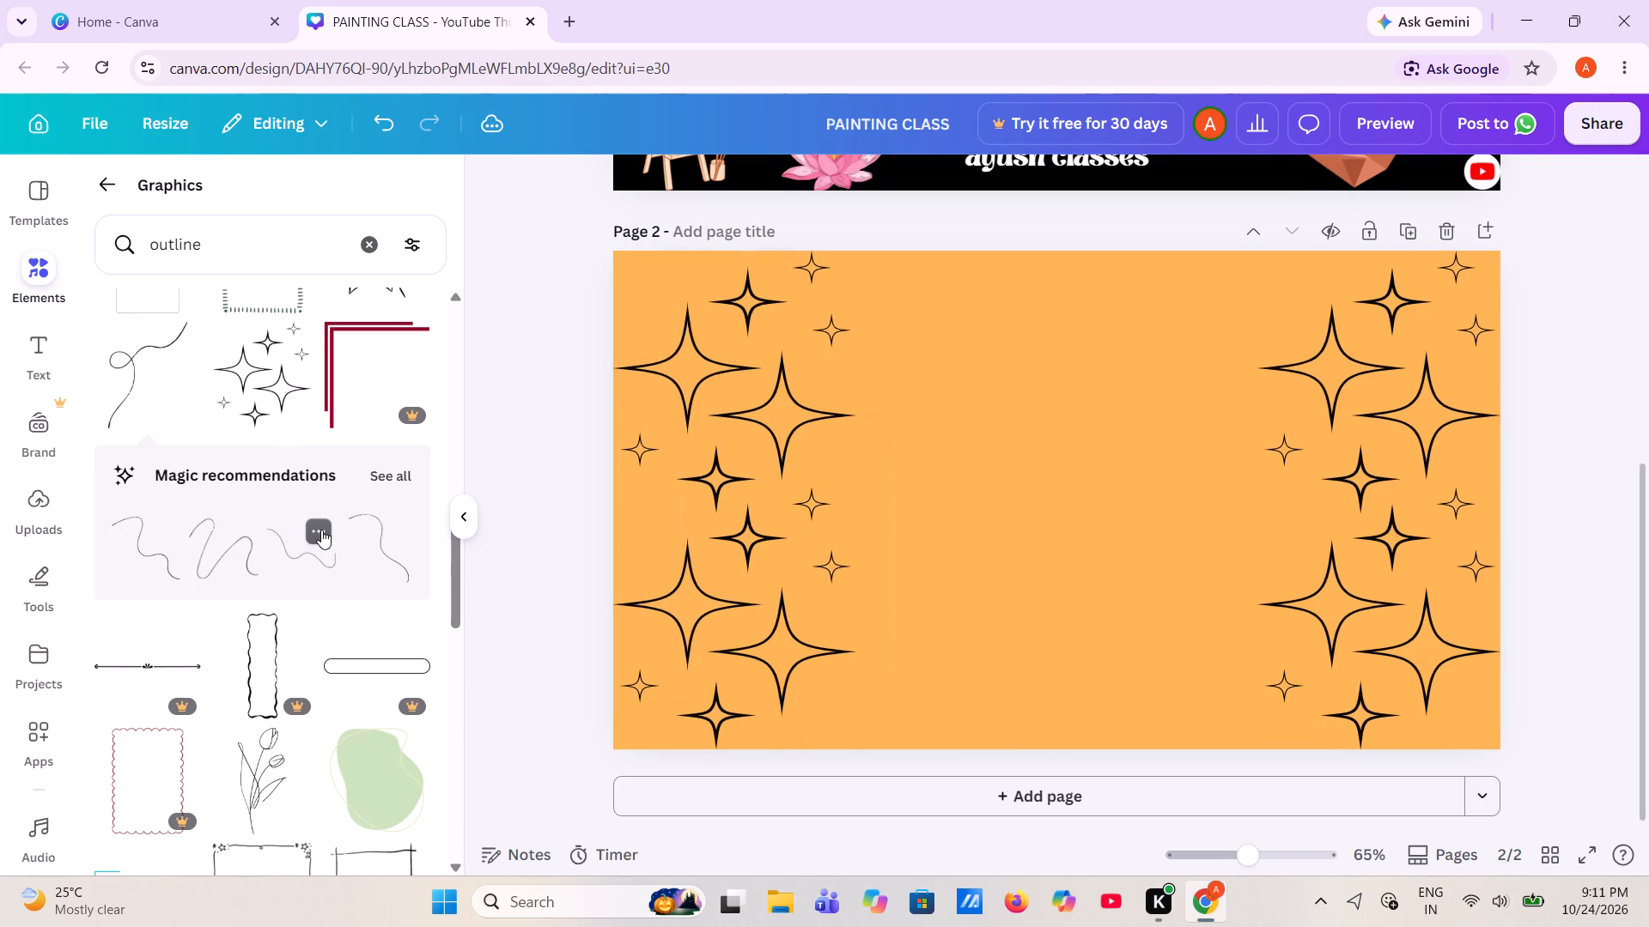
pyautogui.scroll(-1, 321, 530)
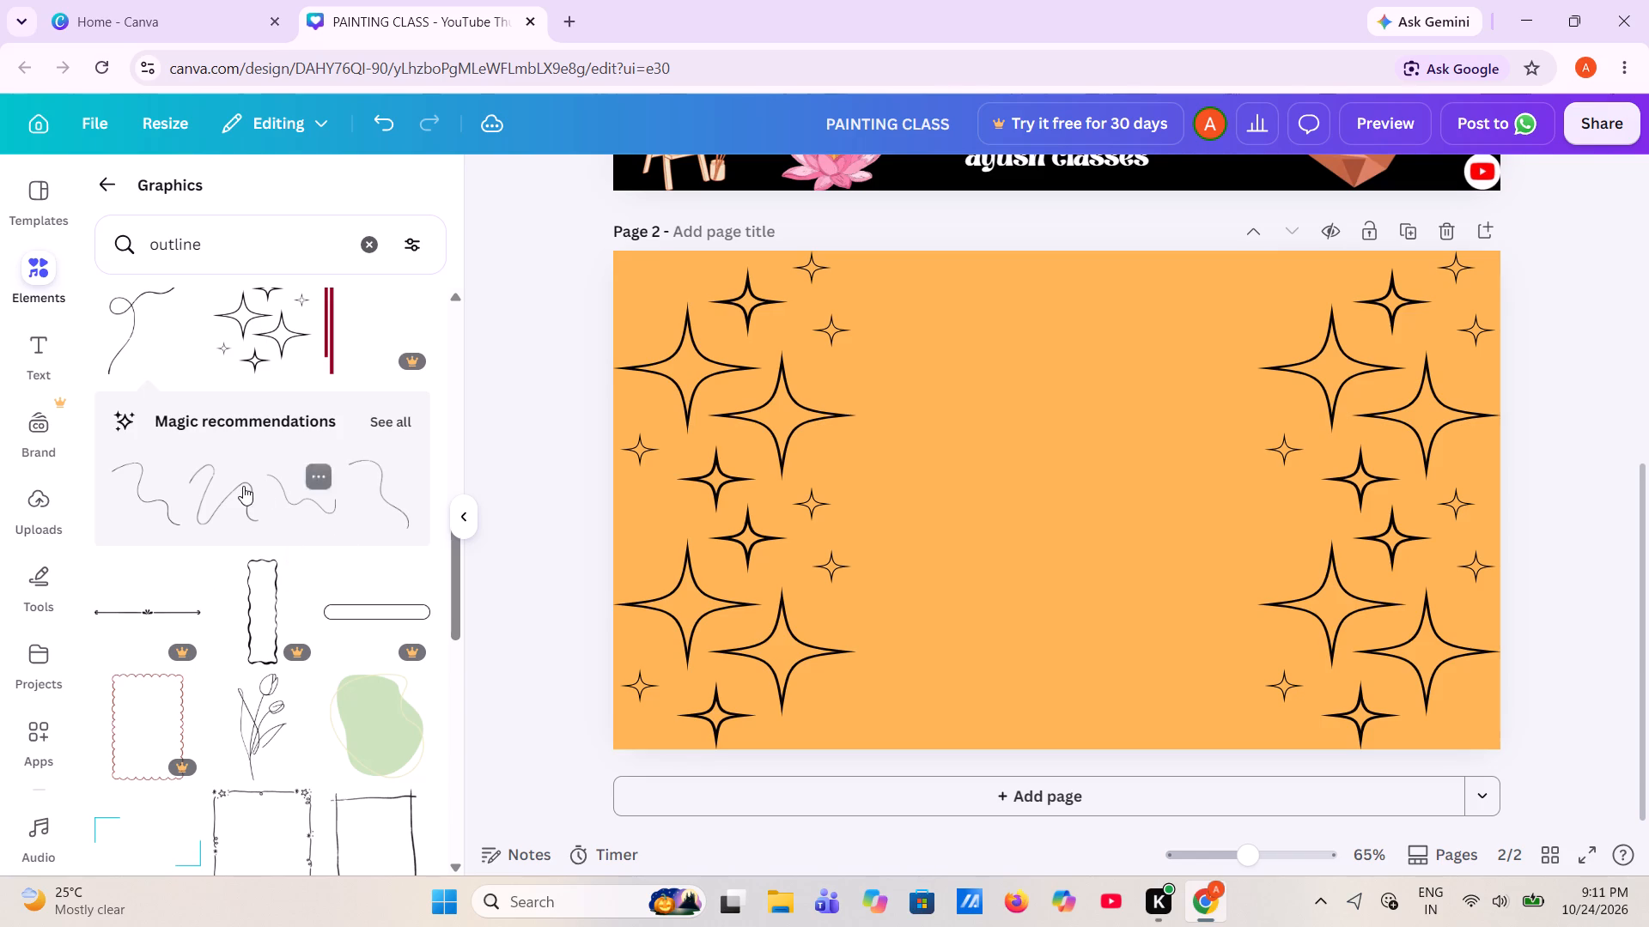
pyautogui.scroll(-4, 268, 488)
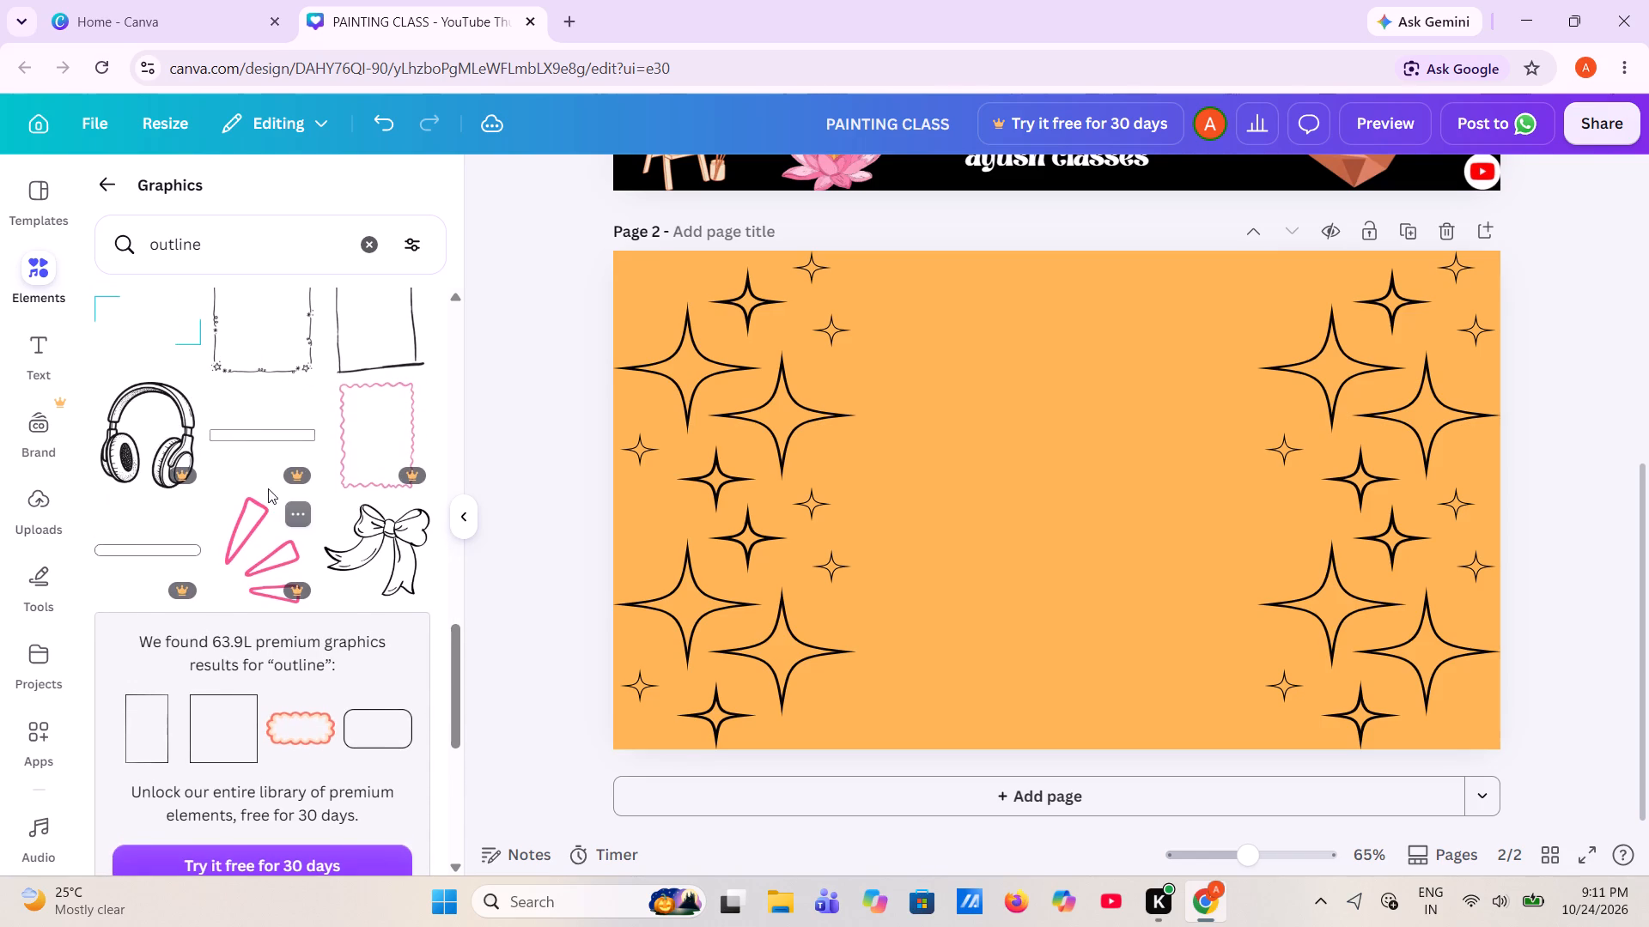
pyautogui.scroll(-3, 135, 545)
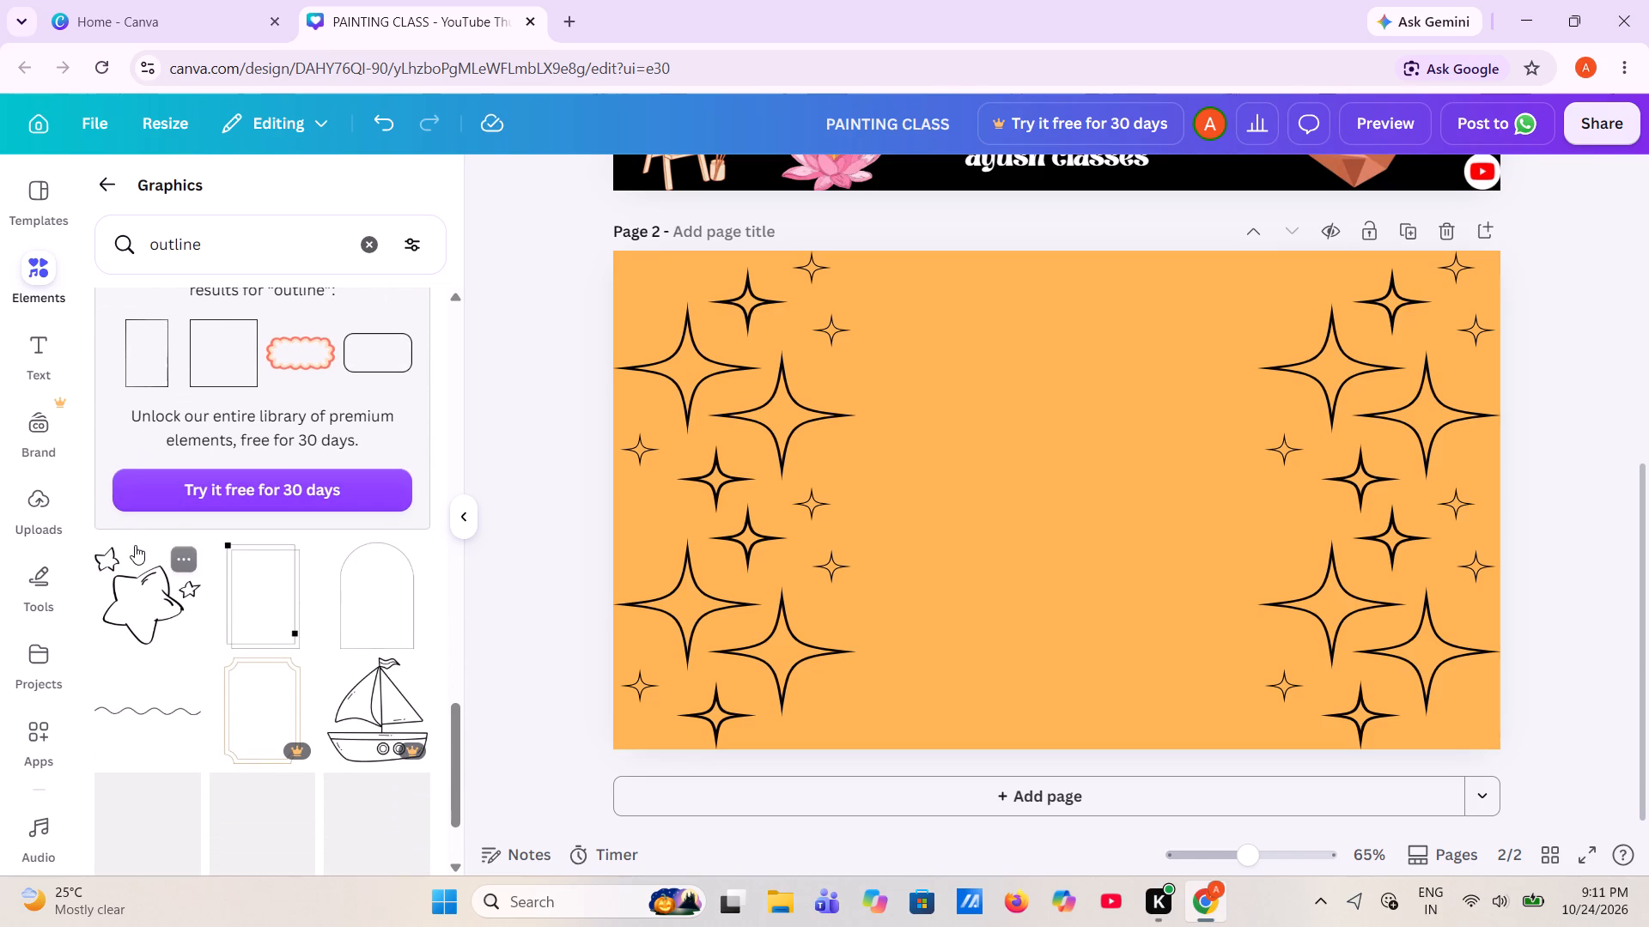
# Add a text box reading "ayush" to page 2, place it at the page's top edge near the centre, and deselect it.
pyautogui.click(40, 337)
pyautogui.click(173, 285)
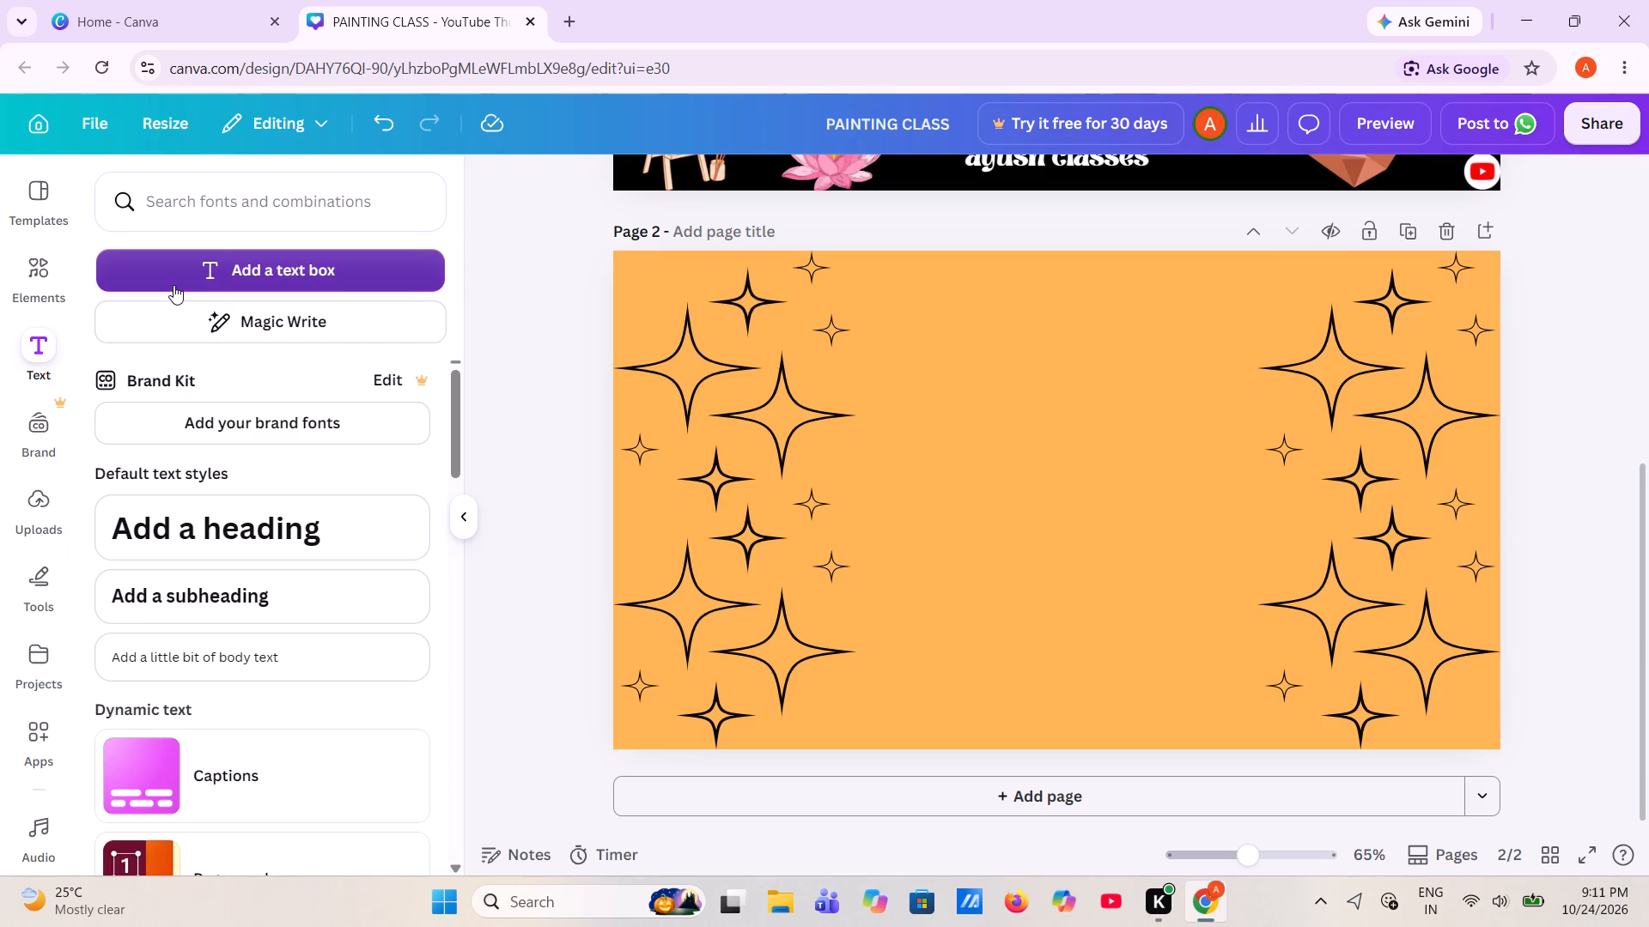
pyautogui.write('ayush')
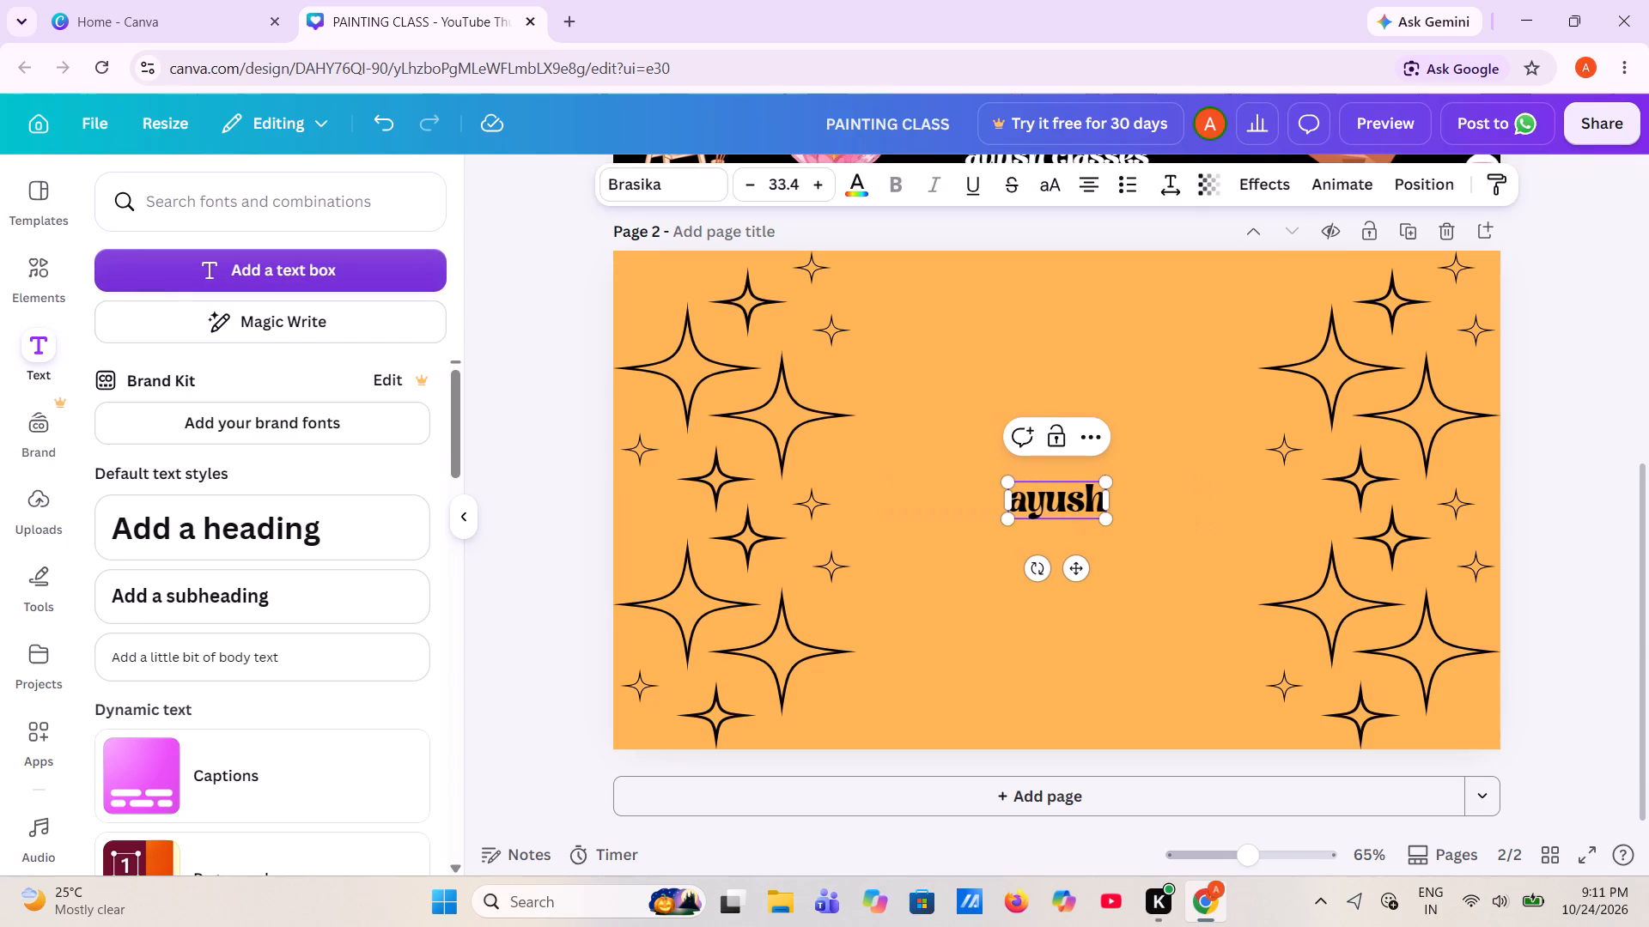
pyautogui.press('space')
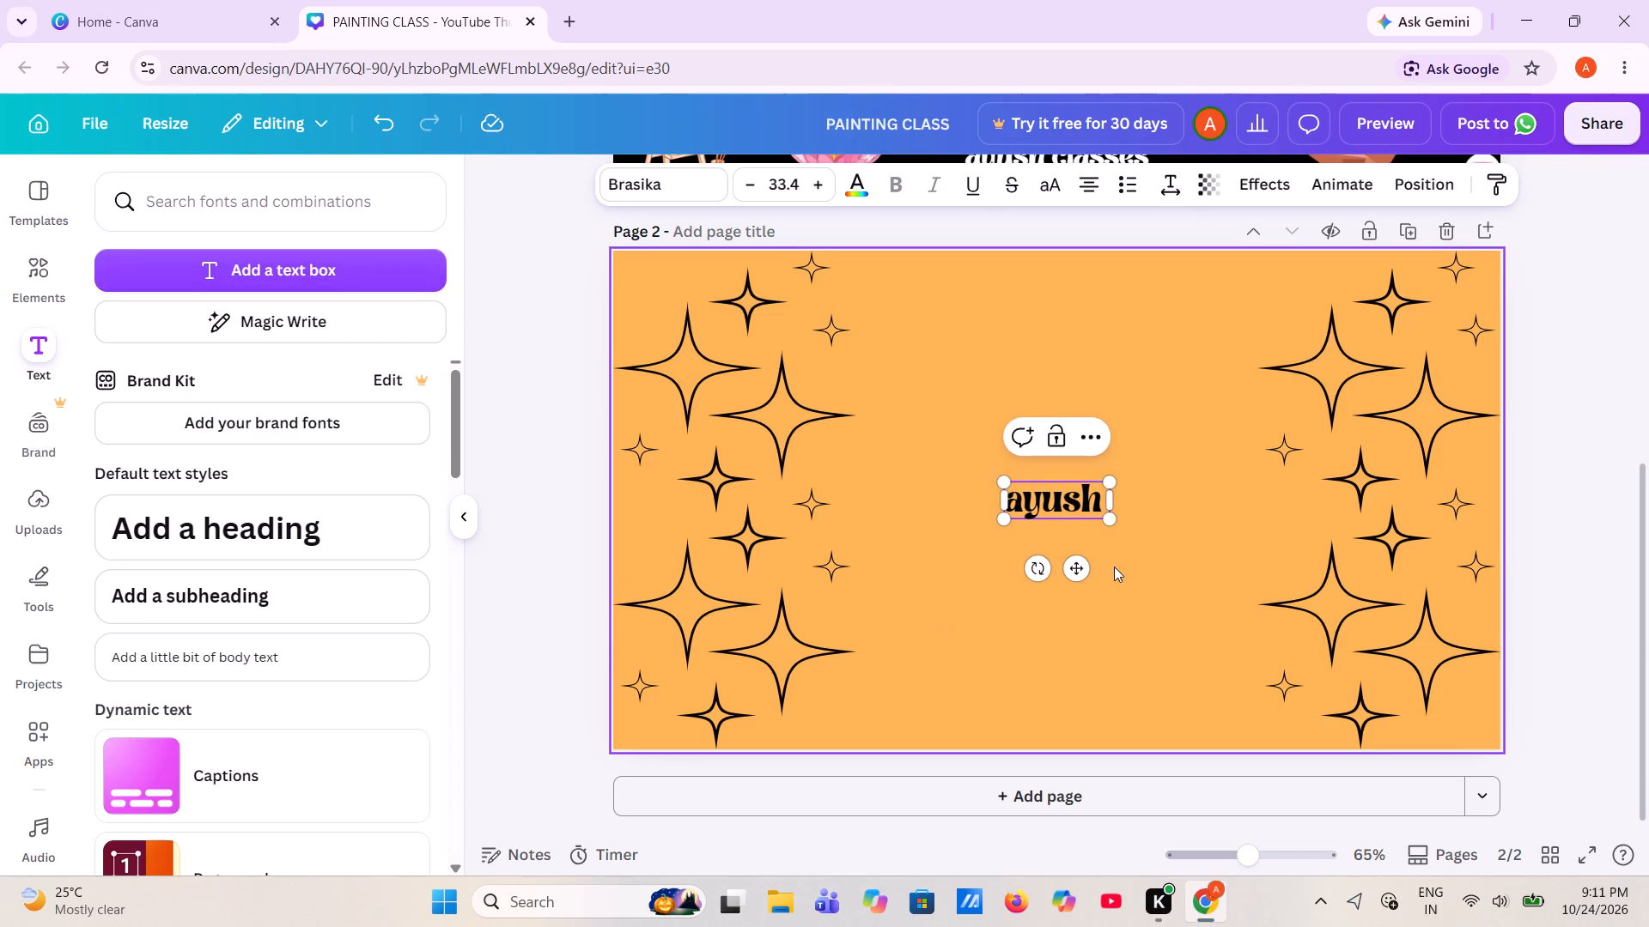
pyautogui.moveTo(1066, 573); pyautogui.dragTo(949, 343)
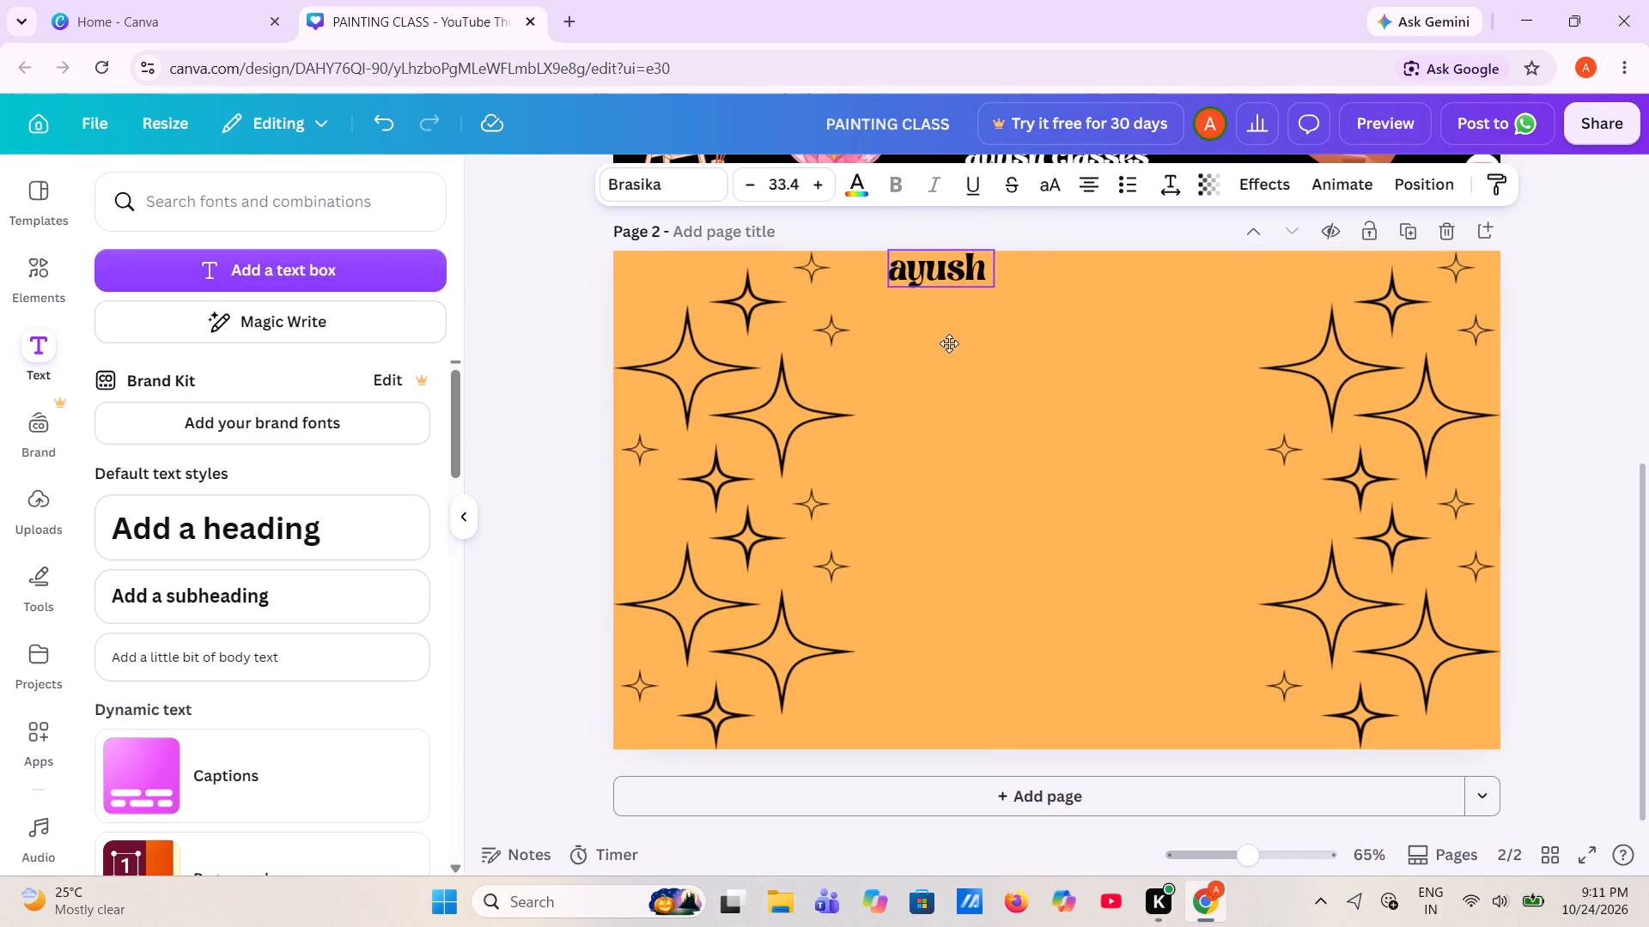
pyautogui.moveTo(949, 343); pyautogui.dragTo(1028, 339)
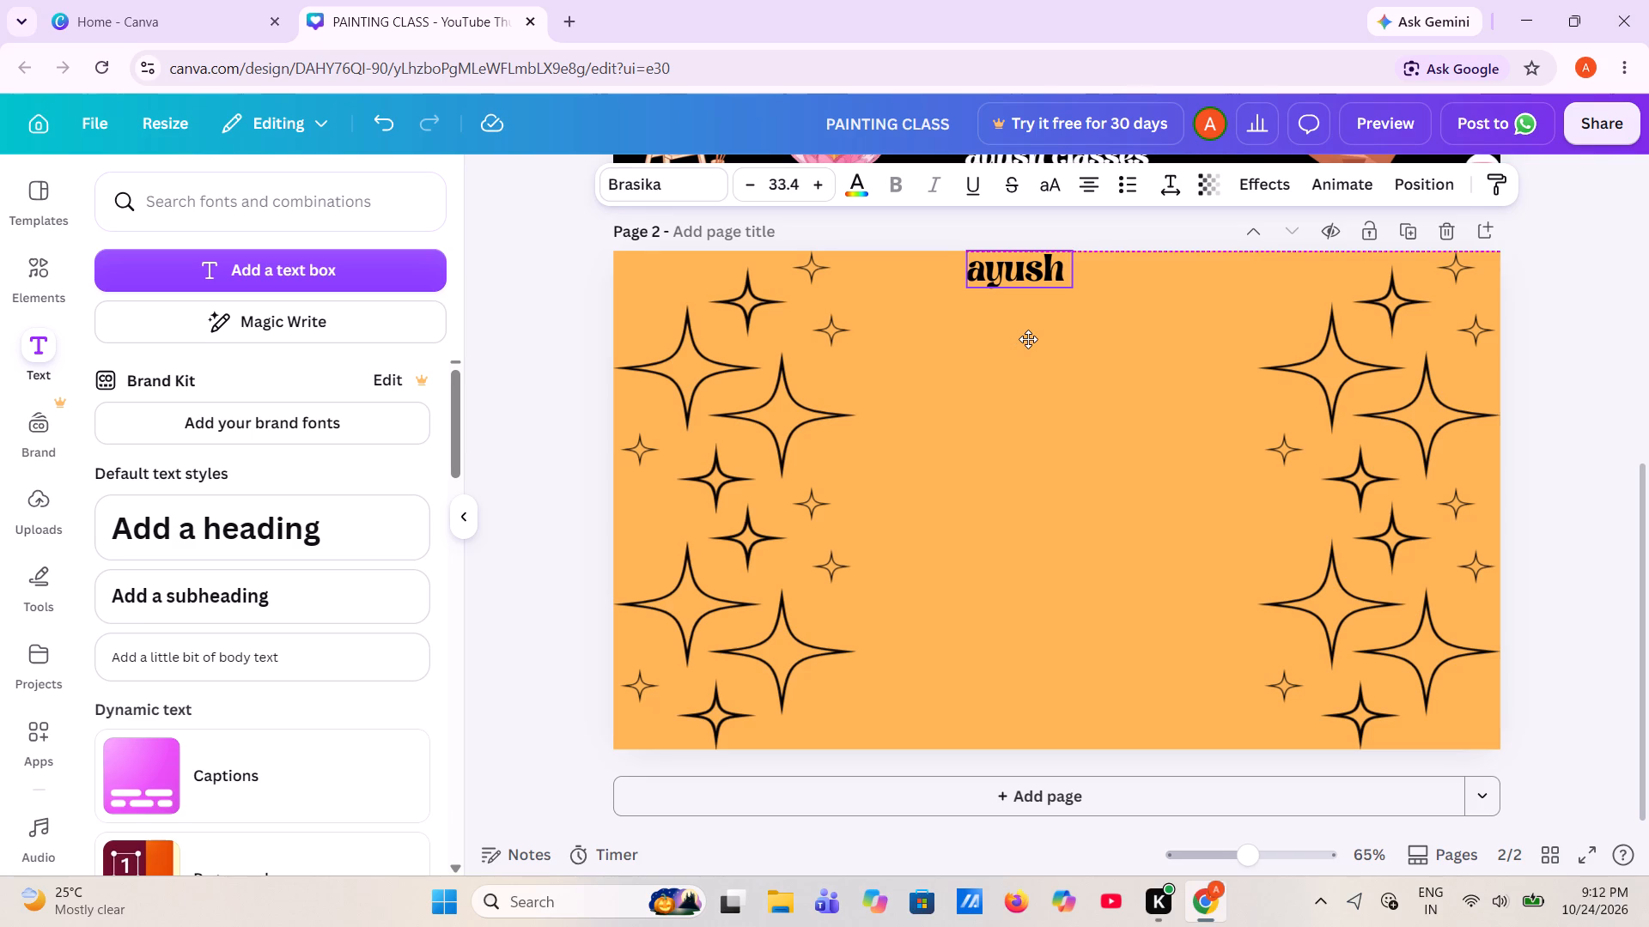
pyautogui.moveTo(1028, 339); pyautogui.dragTo(1035, 341)
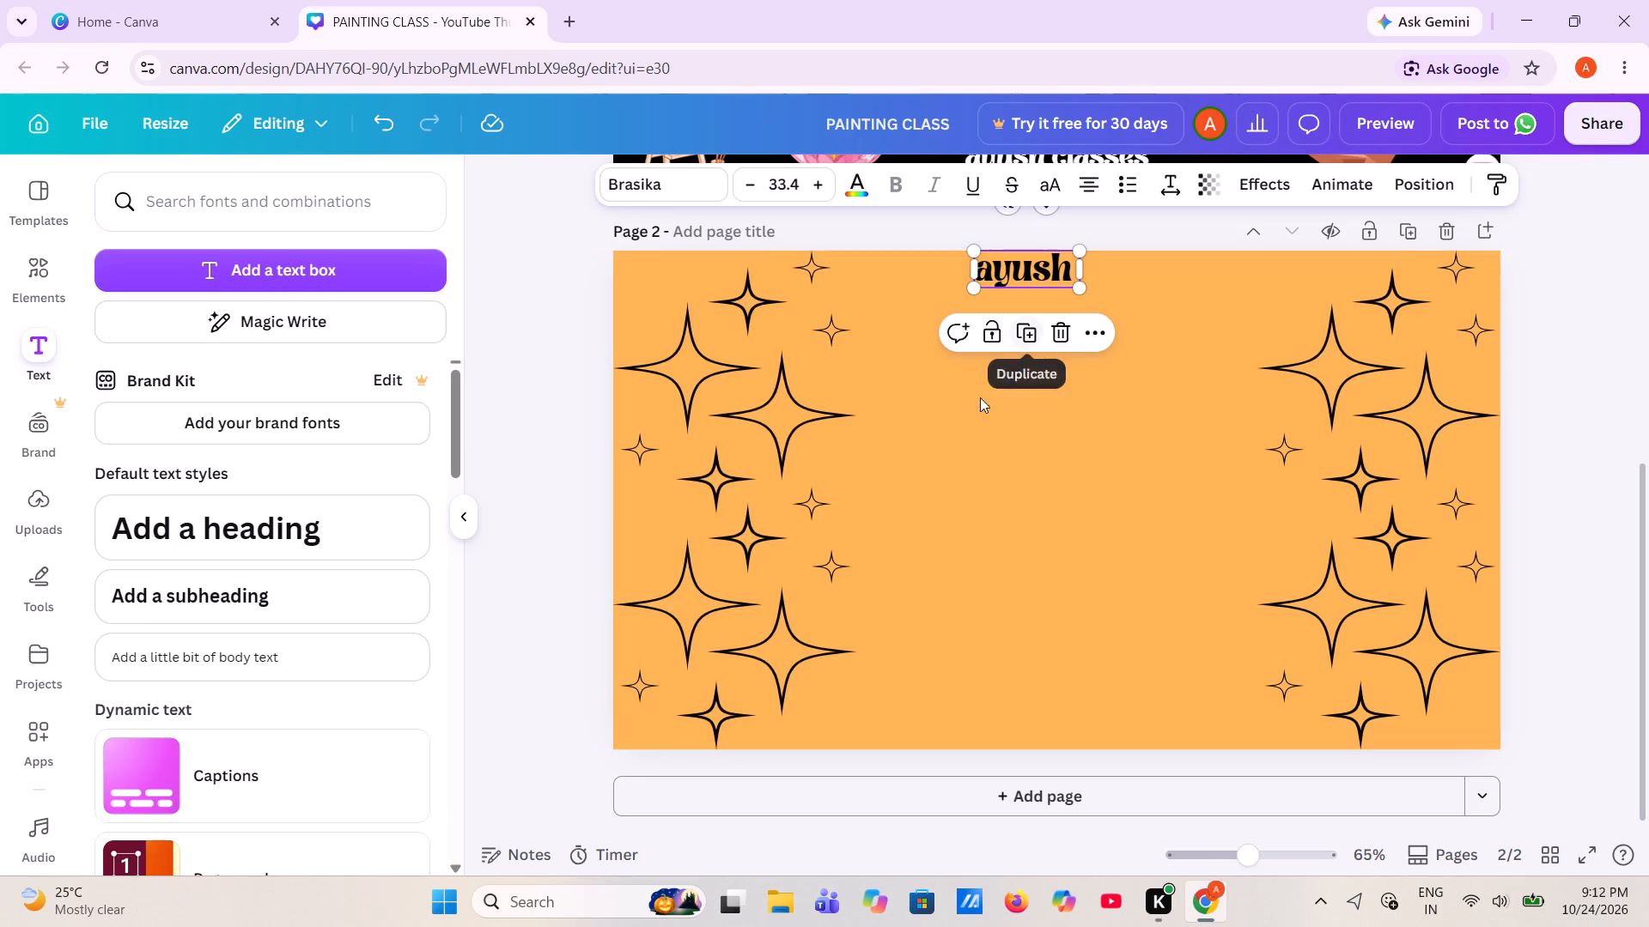
pyautogui.click(968, 425)
# Add a text box reading "ultratech cement" to page 2 and place it below the ayush text.
pyautogui.click(323, 264)
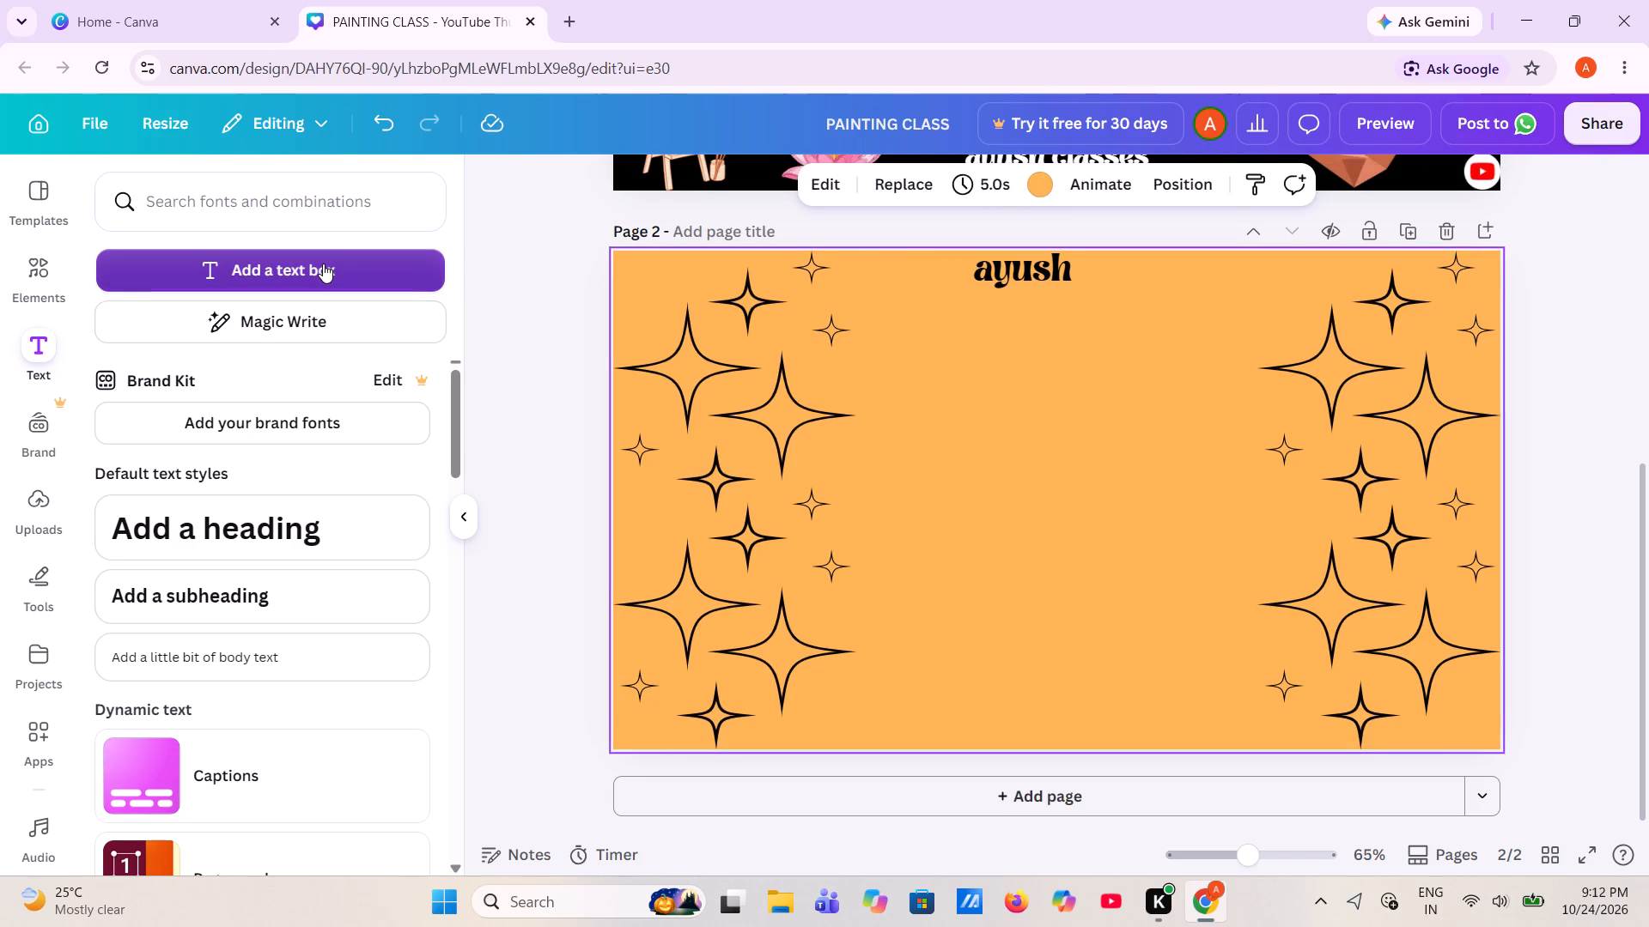
pyautogui.write('ultratech')
pyautogui.press('space')
pyautogui.write('cement')
pyautogui.press('space')
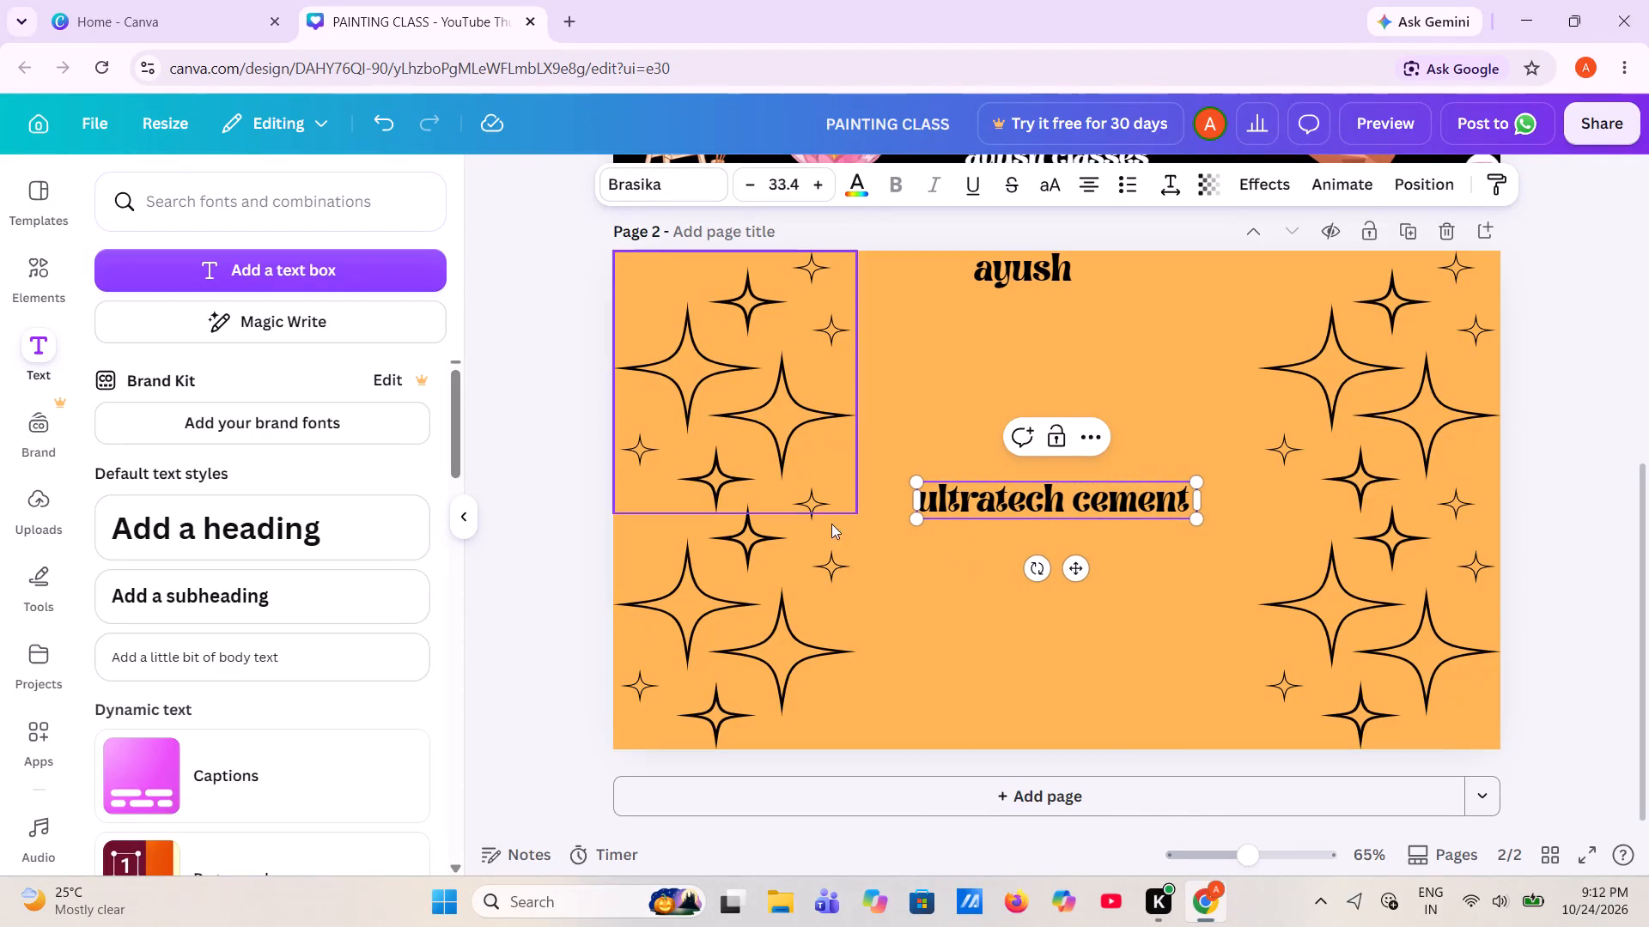
pyautogui.moveTo(1073, 578); pyautogui.dragTo(1061, 453)
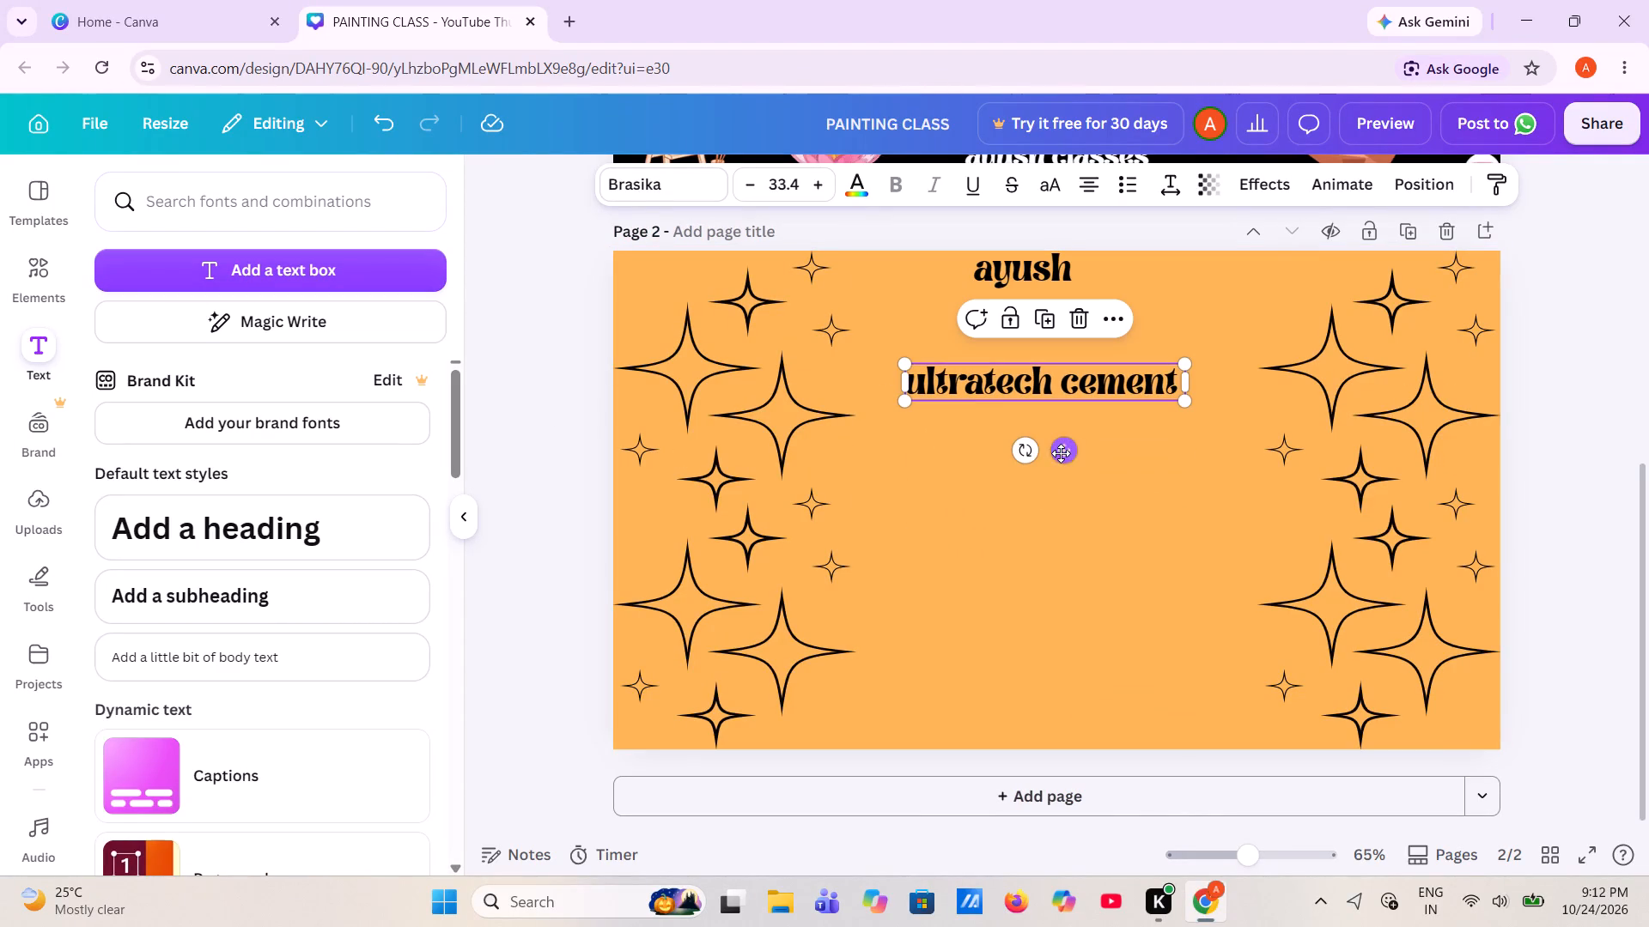
# Set the ultratech cement text colour to red #FF0000, trying other red shades along the way.
pyautogui.click(855, 179)
pyautogui.click(193, 423)
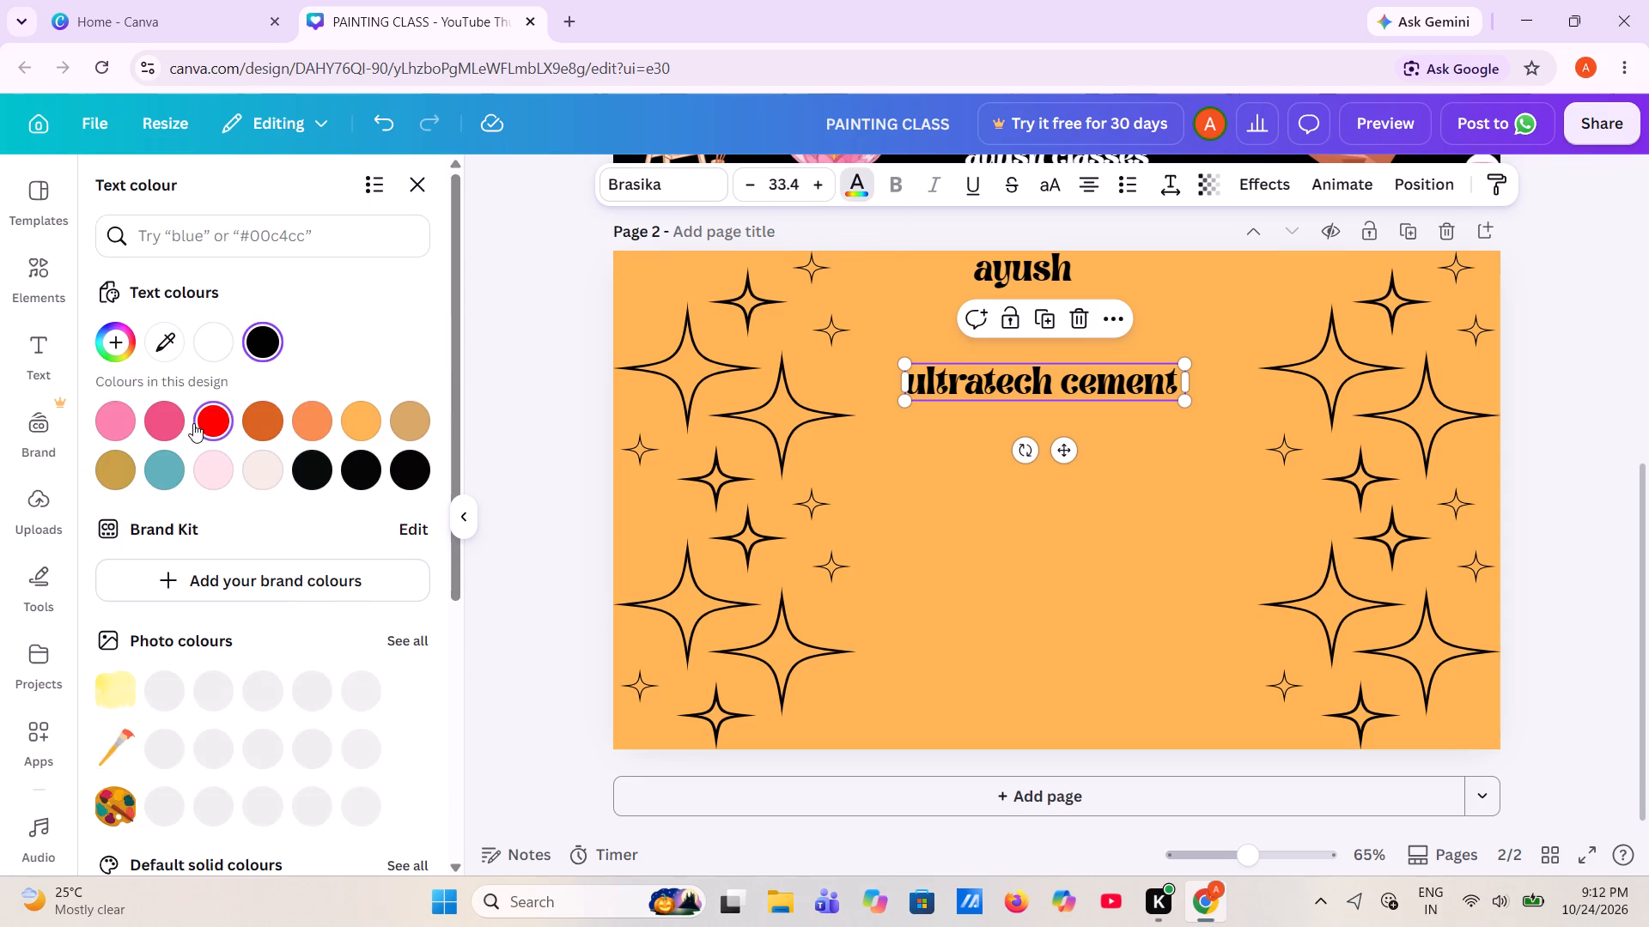
pyautogui.click(117, 346)
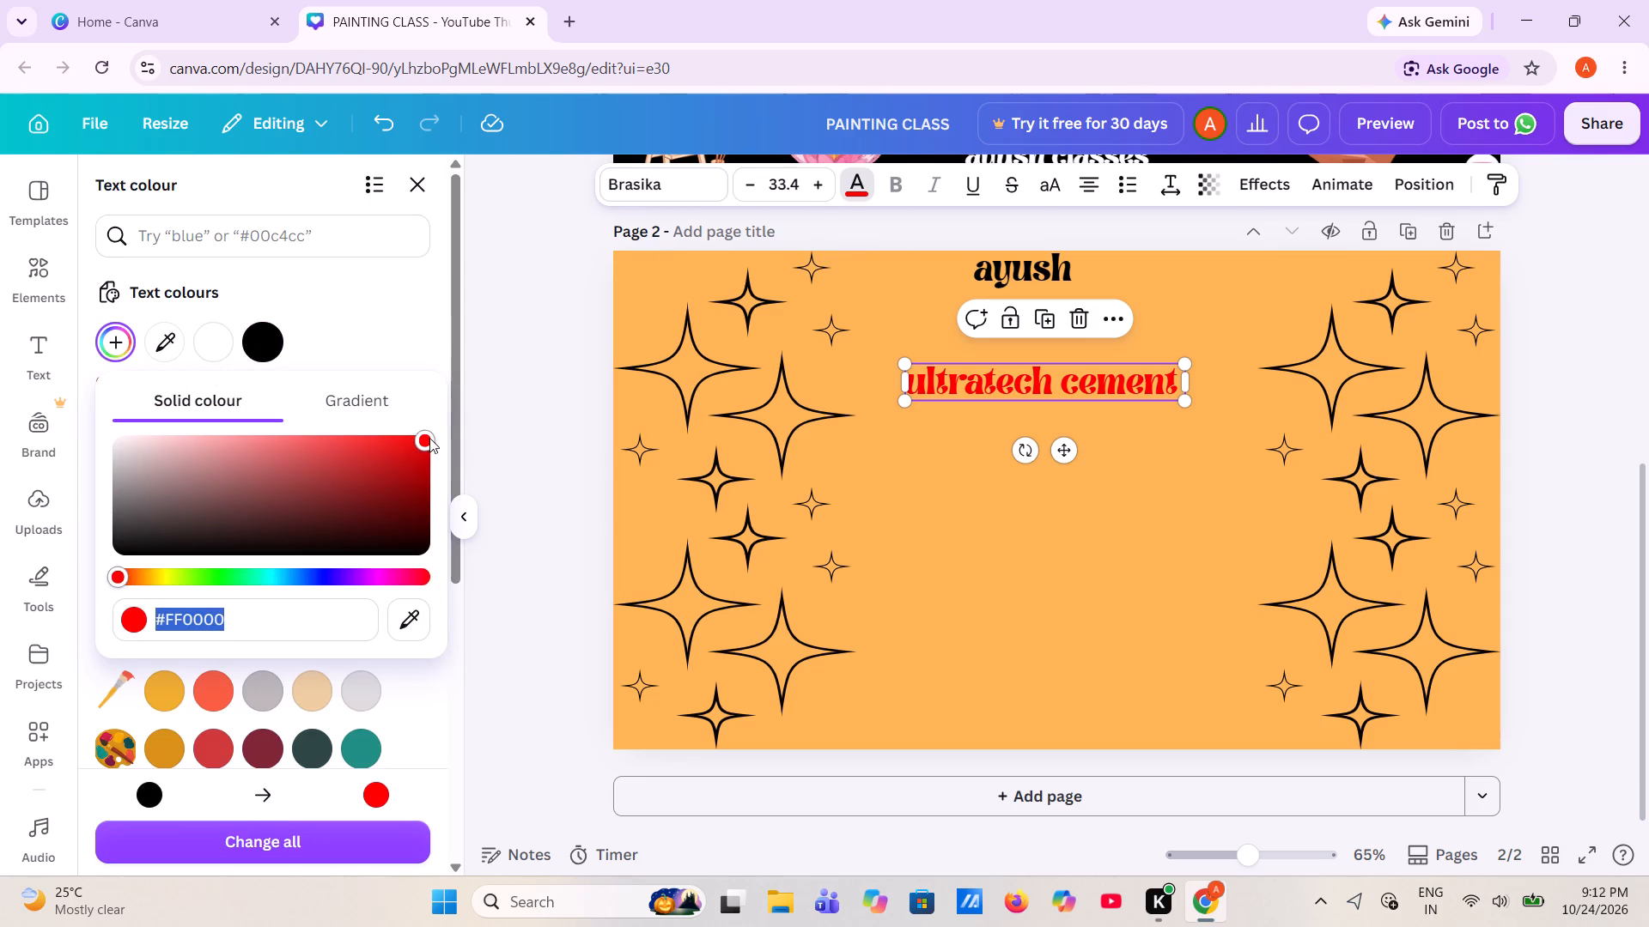
pyautogui.moveTo(429, 438); pyautogui.dragTo(417, 449)
pyautogui.moveTo(423, 436); pyautogui.dragTo(421, 447)
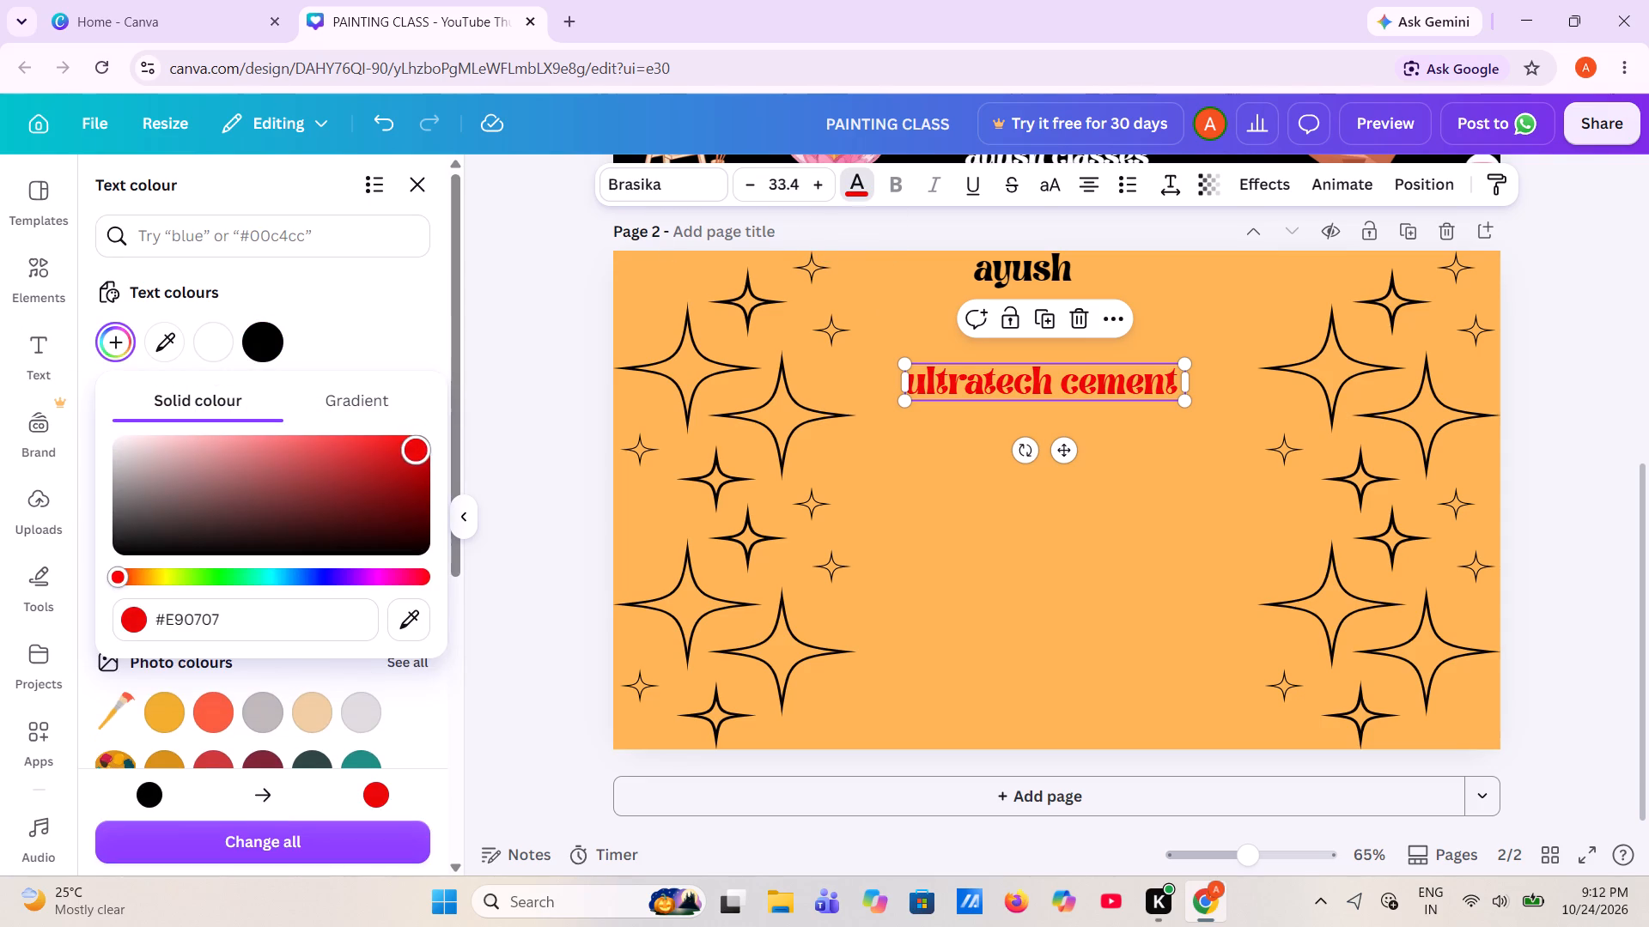
pyautogui.moveTo(421, 447); pyautogui.dragTo(345, 428)
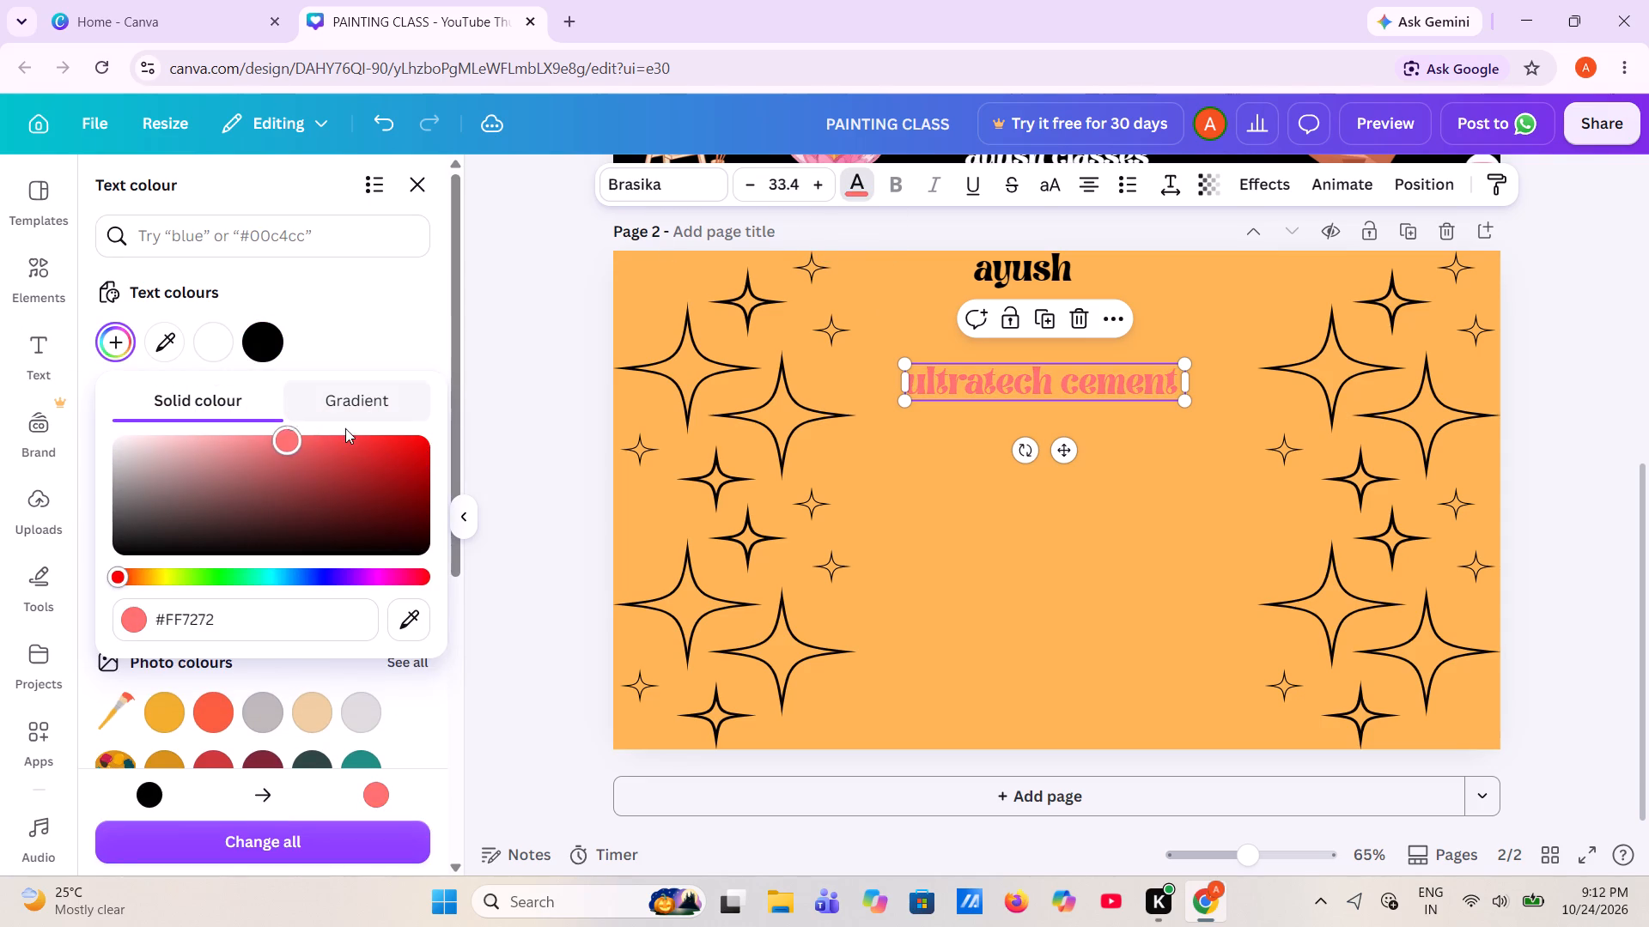
pyautogui.moveTo(345, 428); pyautogui.dragTo(432, 433)
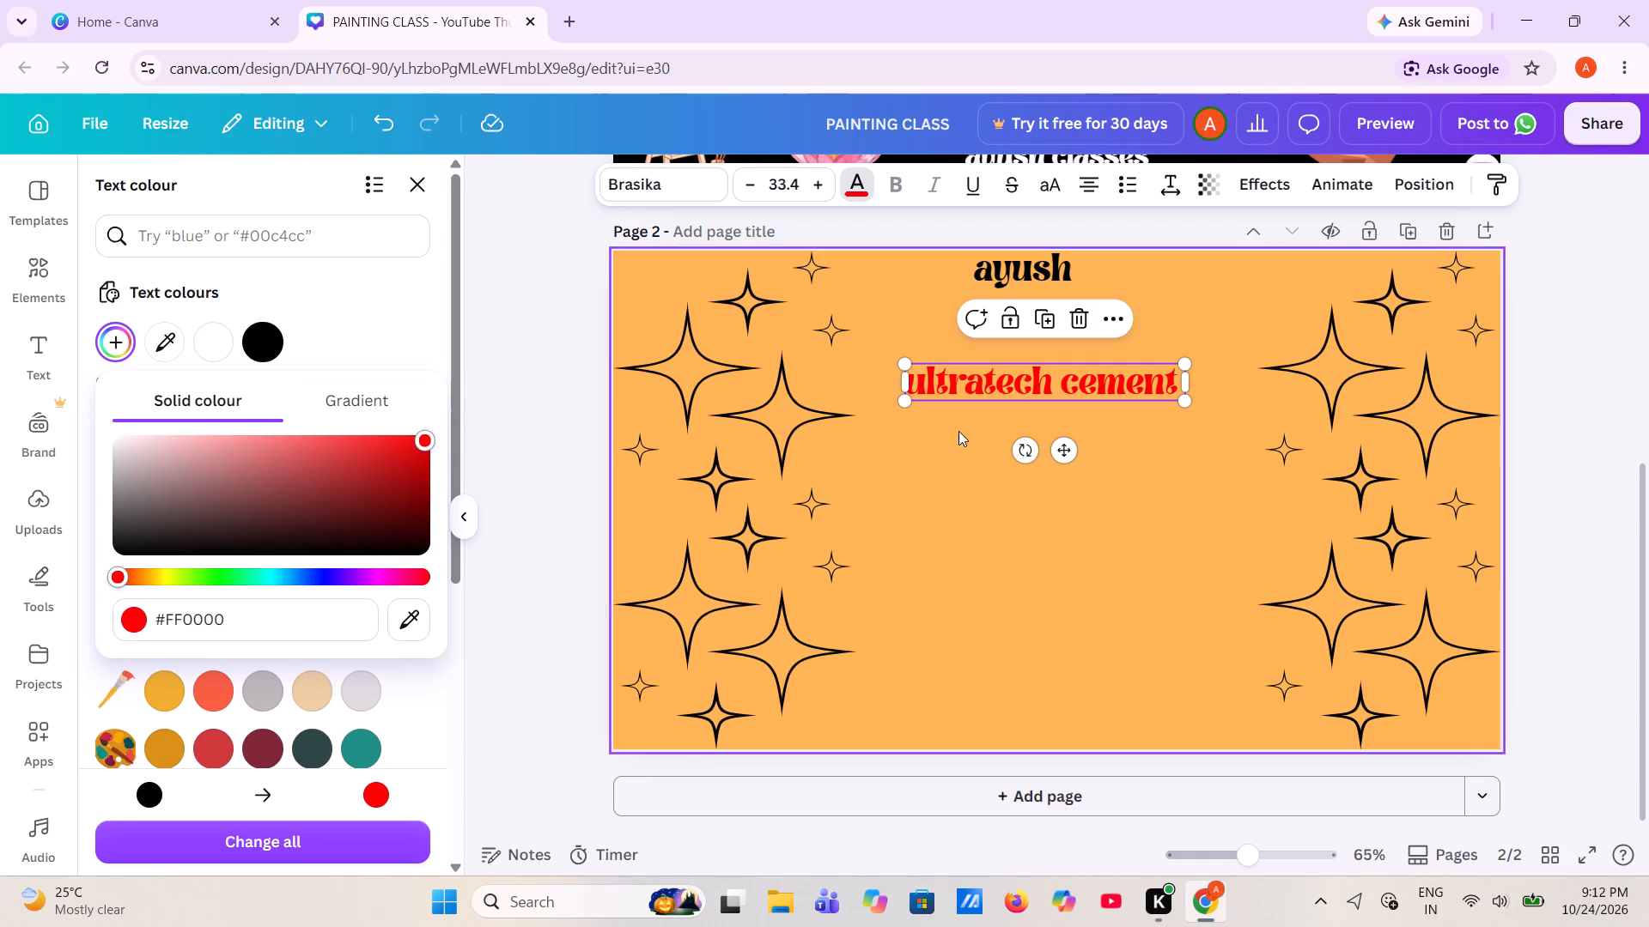
# Increase the ultratech cement text to size 51.4, move it up closer beneath the ayush text, and deselect it.
pyautogui.tripleClick(824, 191)
pyautogui.tripleClick(824, 191)
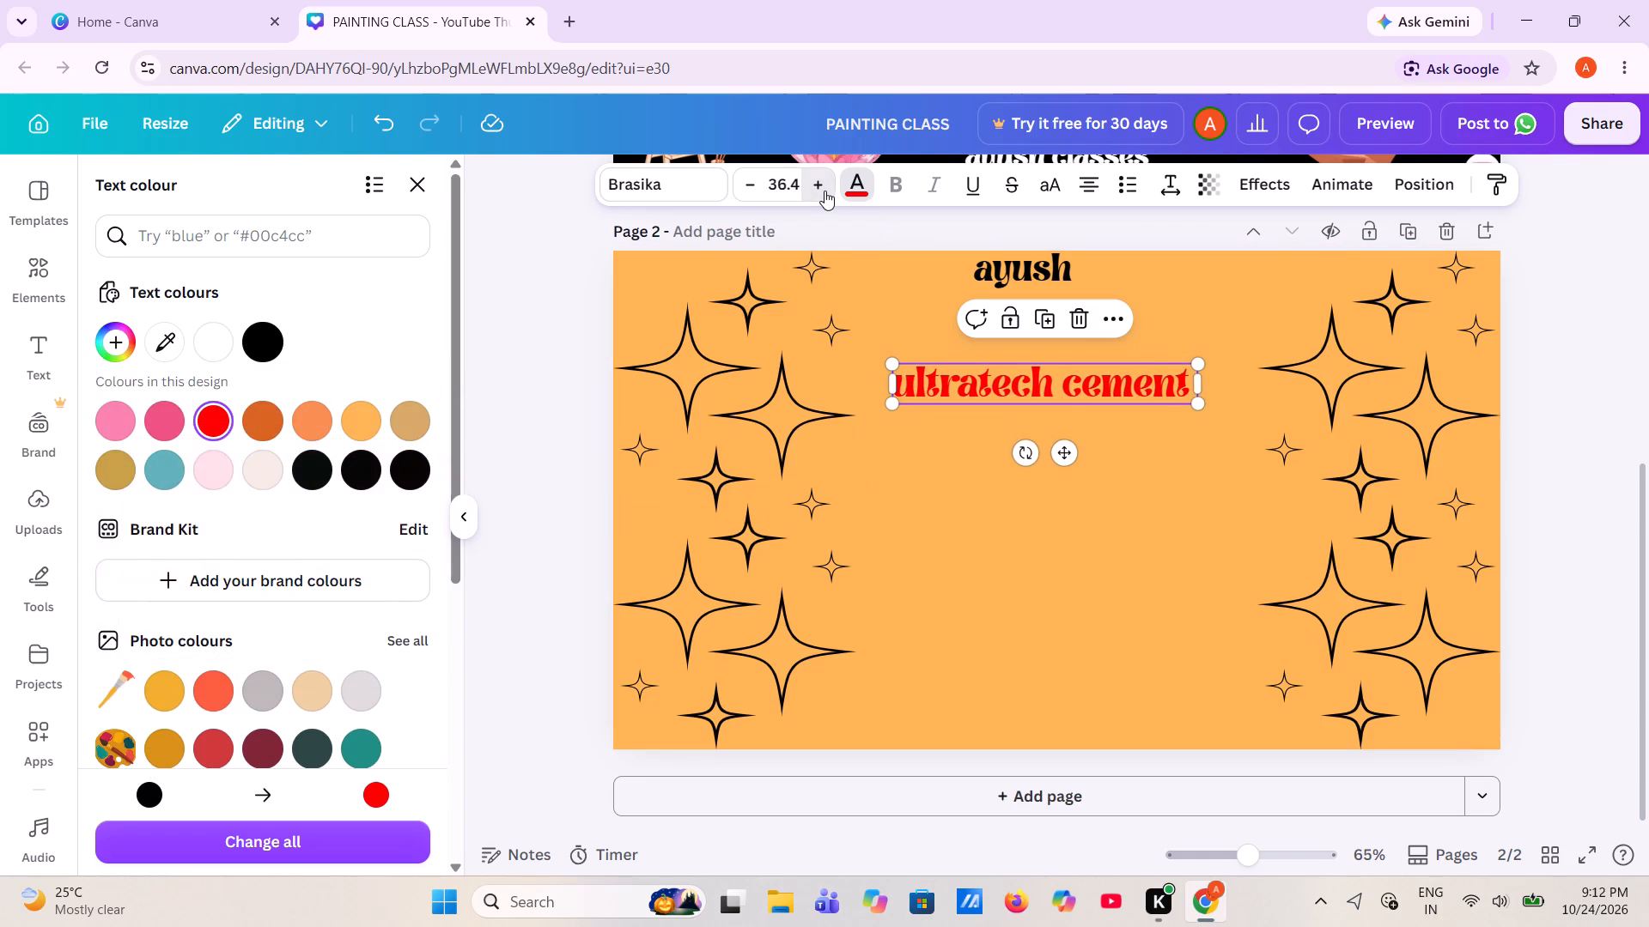
pyautogui.tripleClick(824, 191)
pyautogui.tripleClick(824, 191)
pyautogui.tripleClick(824, 191)
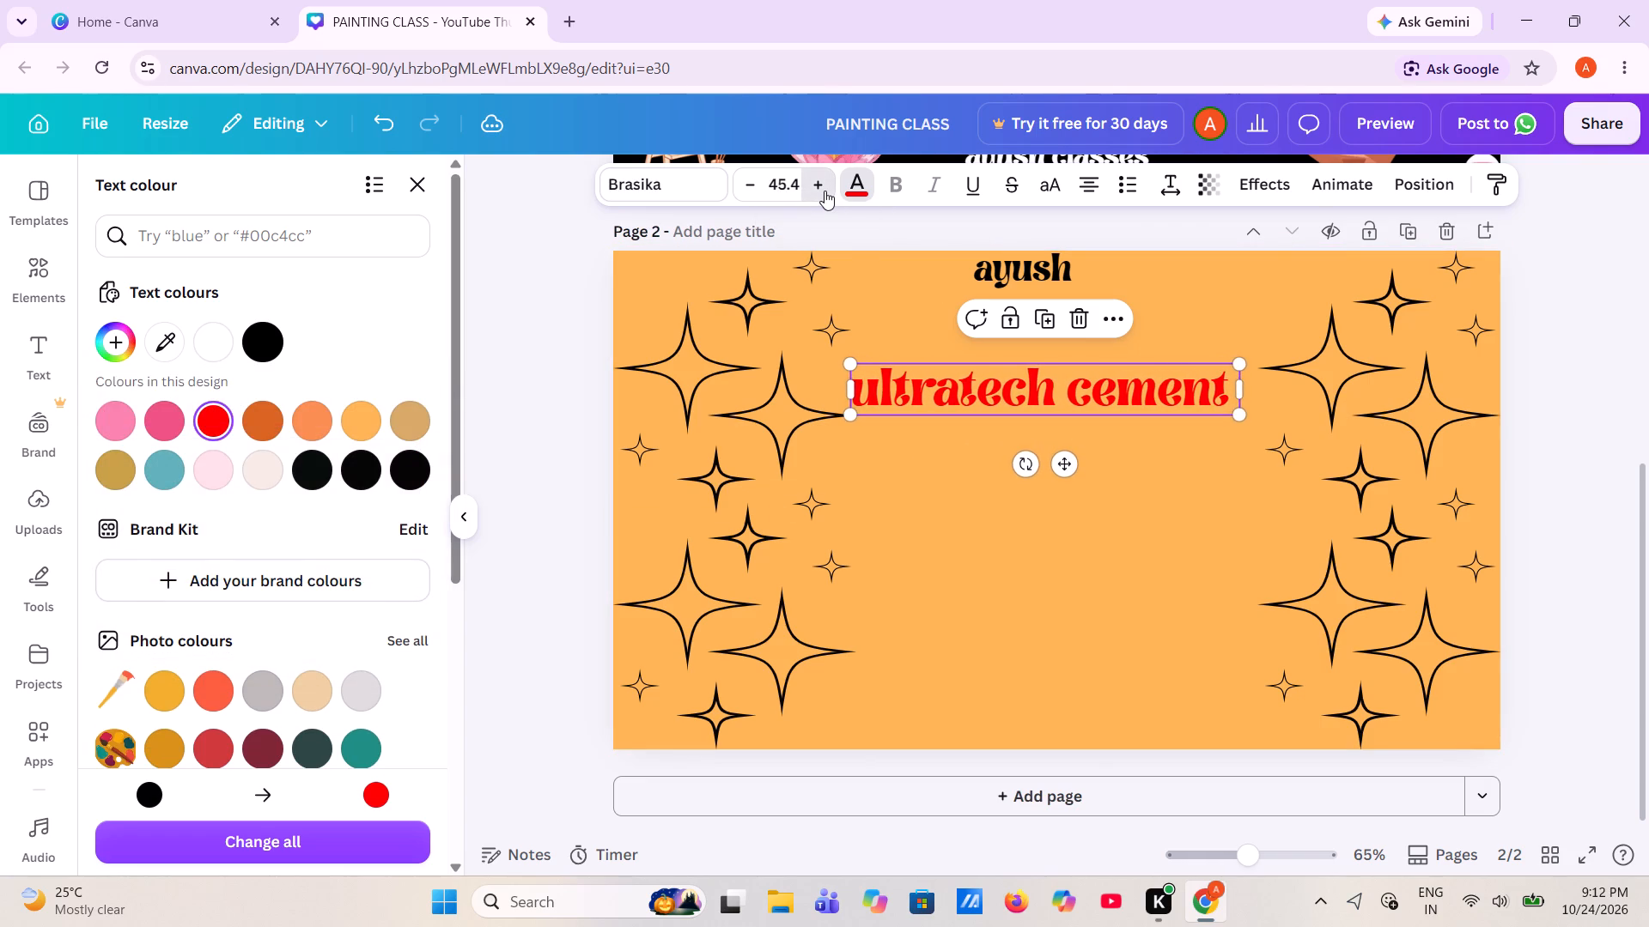
pyautogui.tripleClick(824, 191)
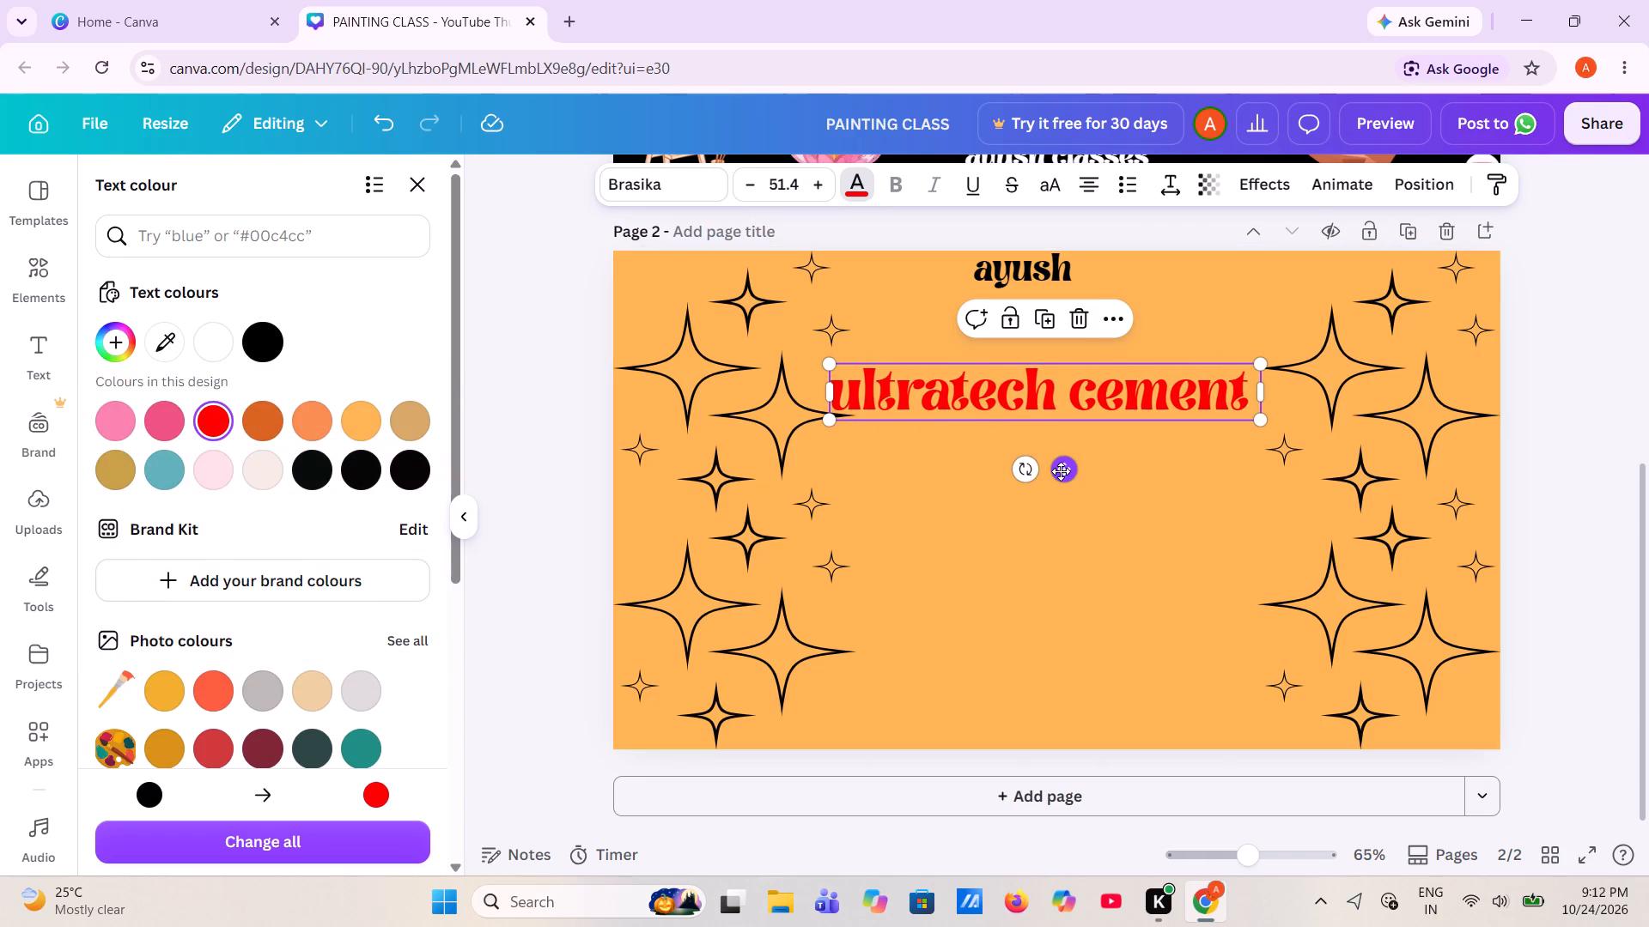
pyautogui.moveTo(1061, 471); pyautogui.dragTo(1074, 436)
pyautogui.click(1004, 472)
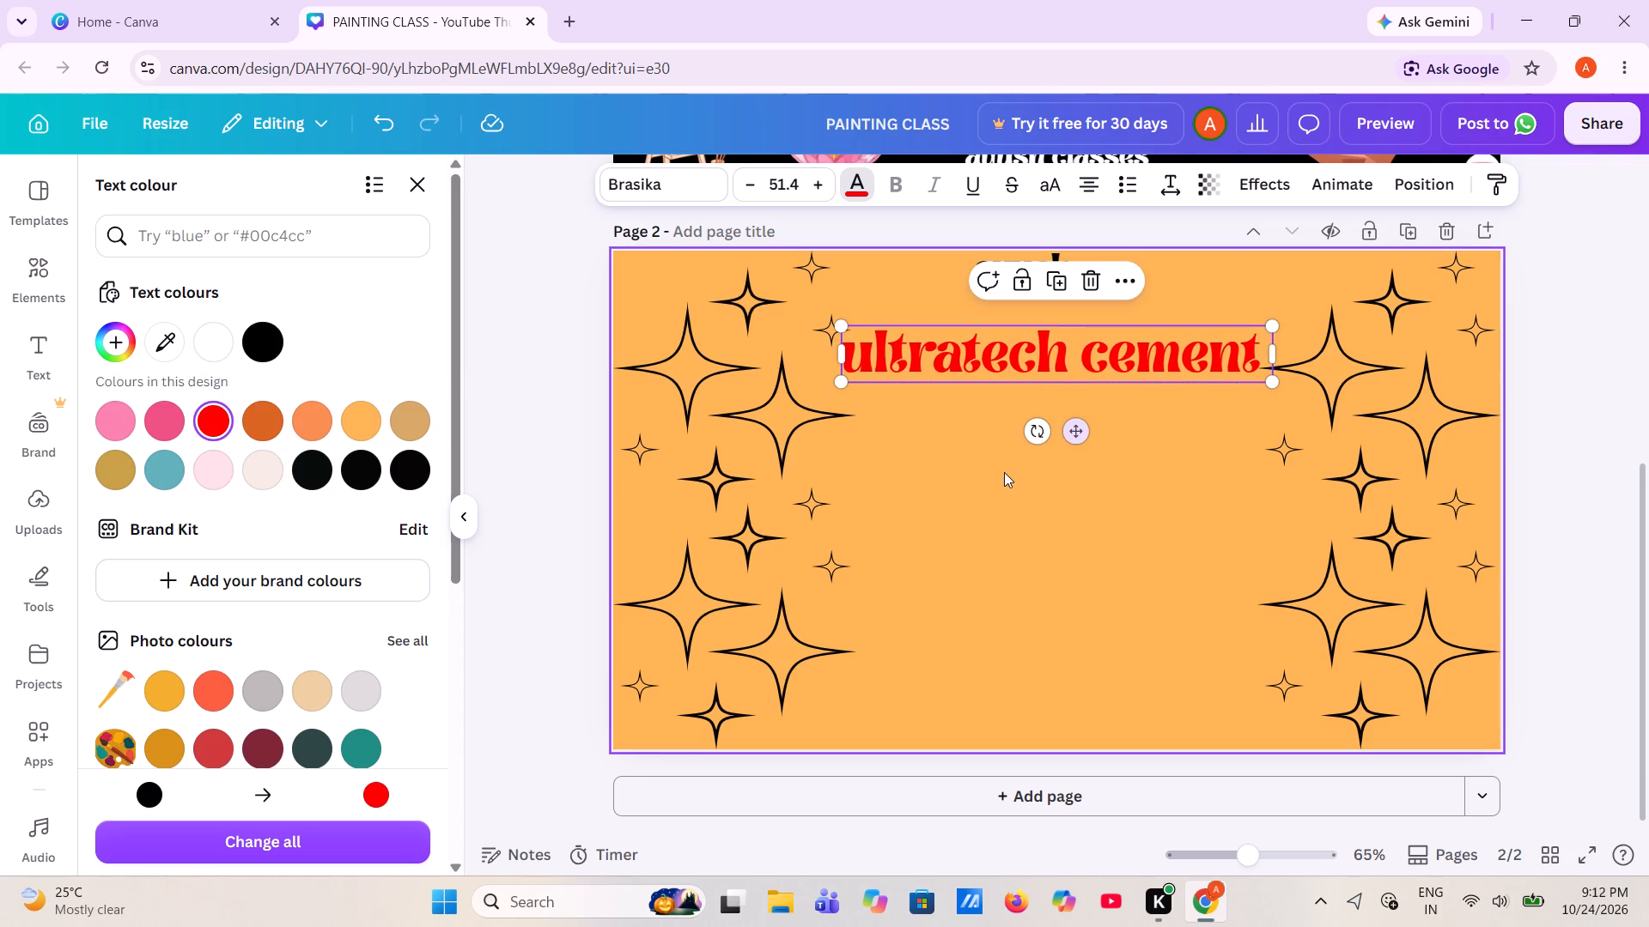
# Add a text box reading "DESH KA CEMENT" in capitals at the centre of page 2.
pyautogui.click(340, 269)
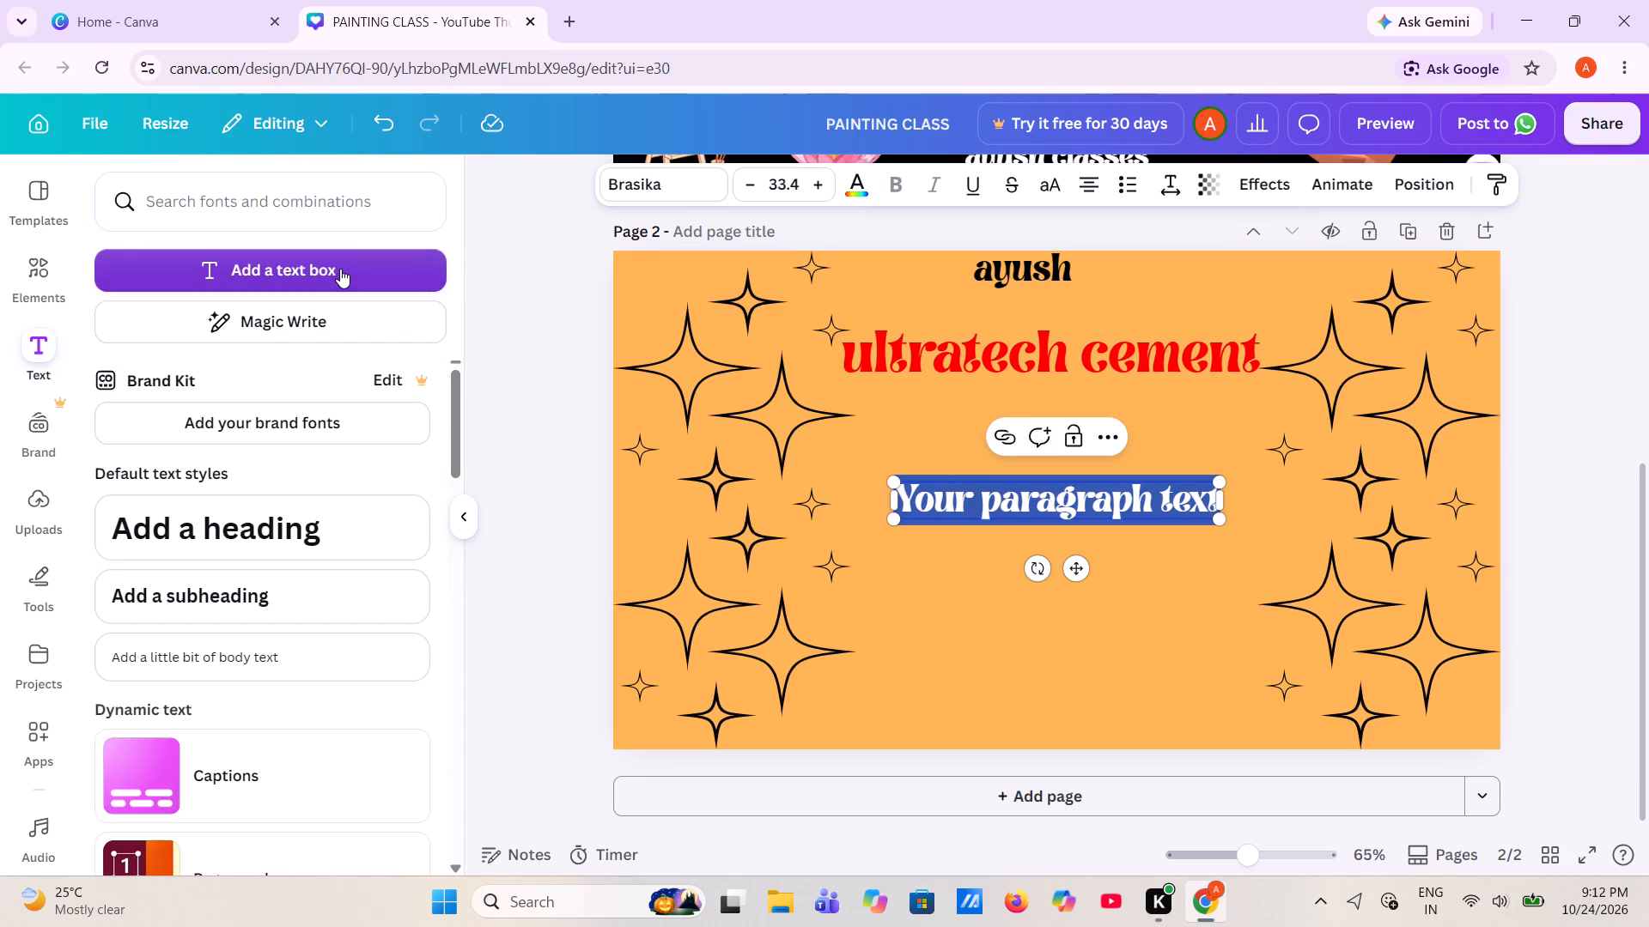
pyautogui.write('de')
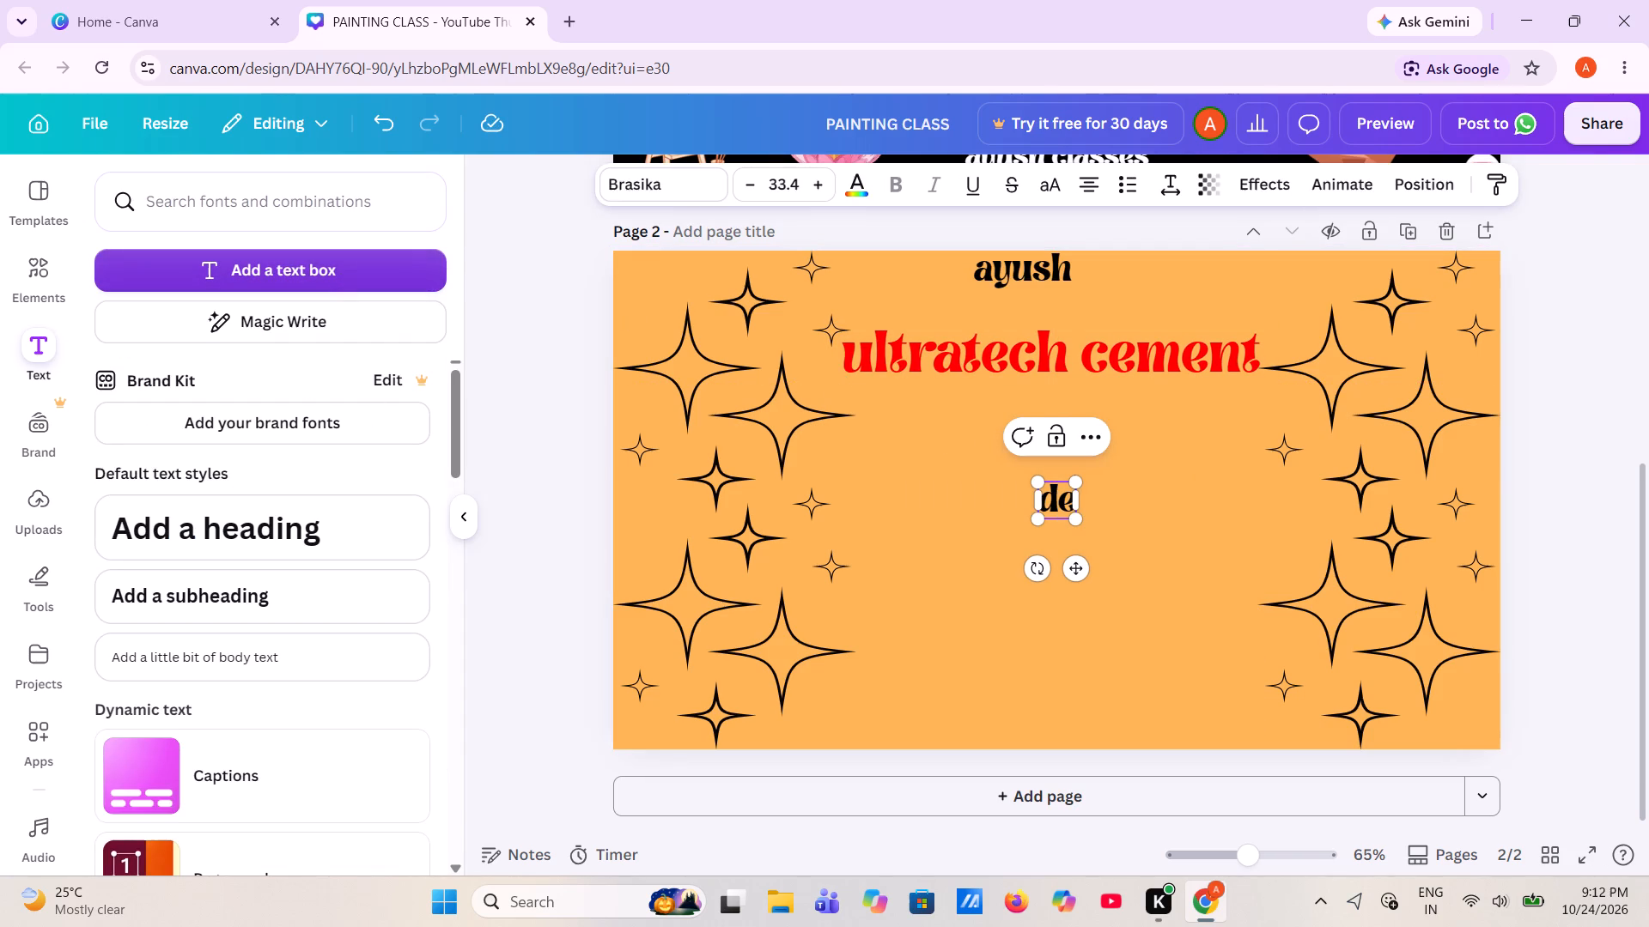
pyautogui.press('BackSpace')
pyautogui.press('BackSpace')
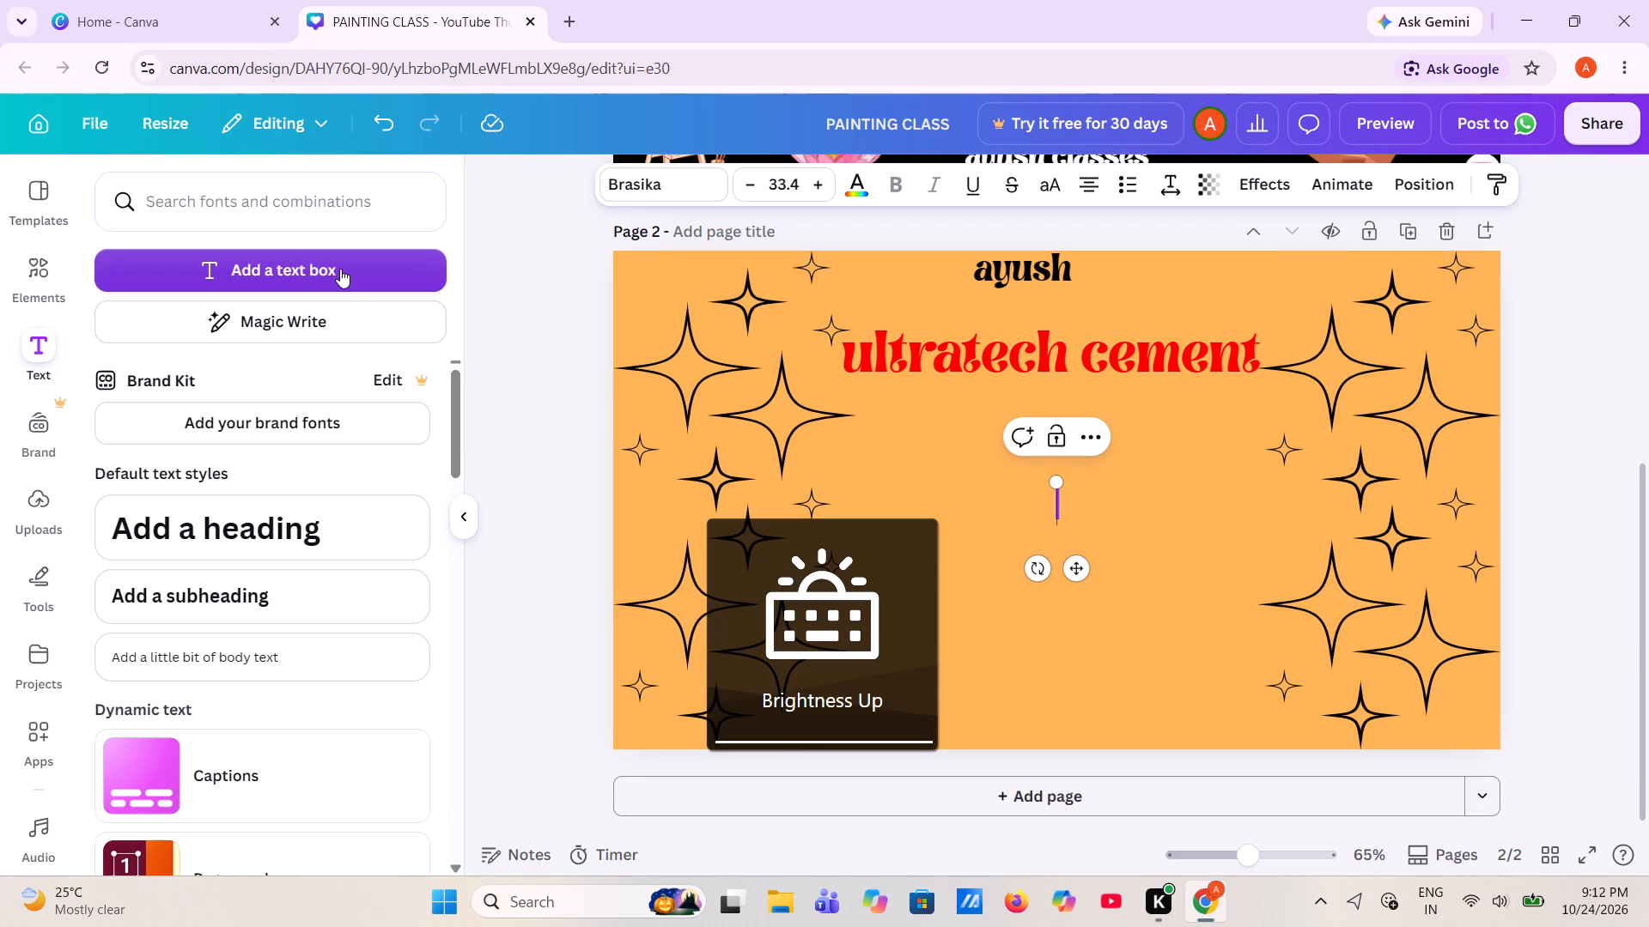
pyautogui.write('DESH KA')
pyautogui.press('space')
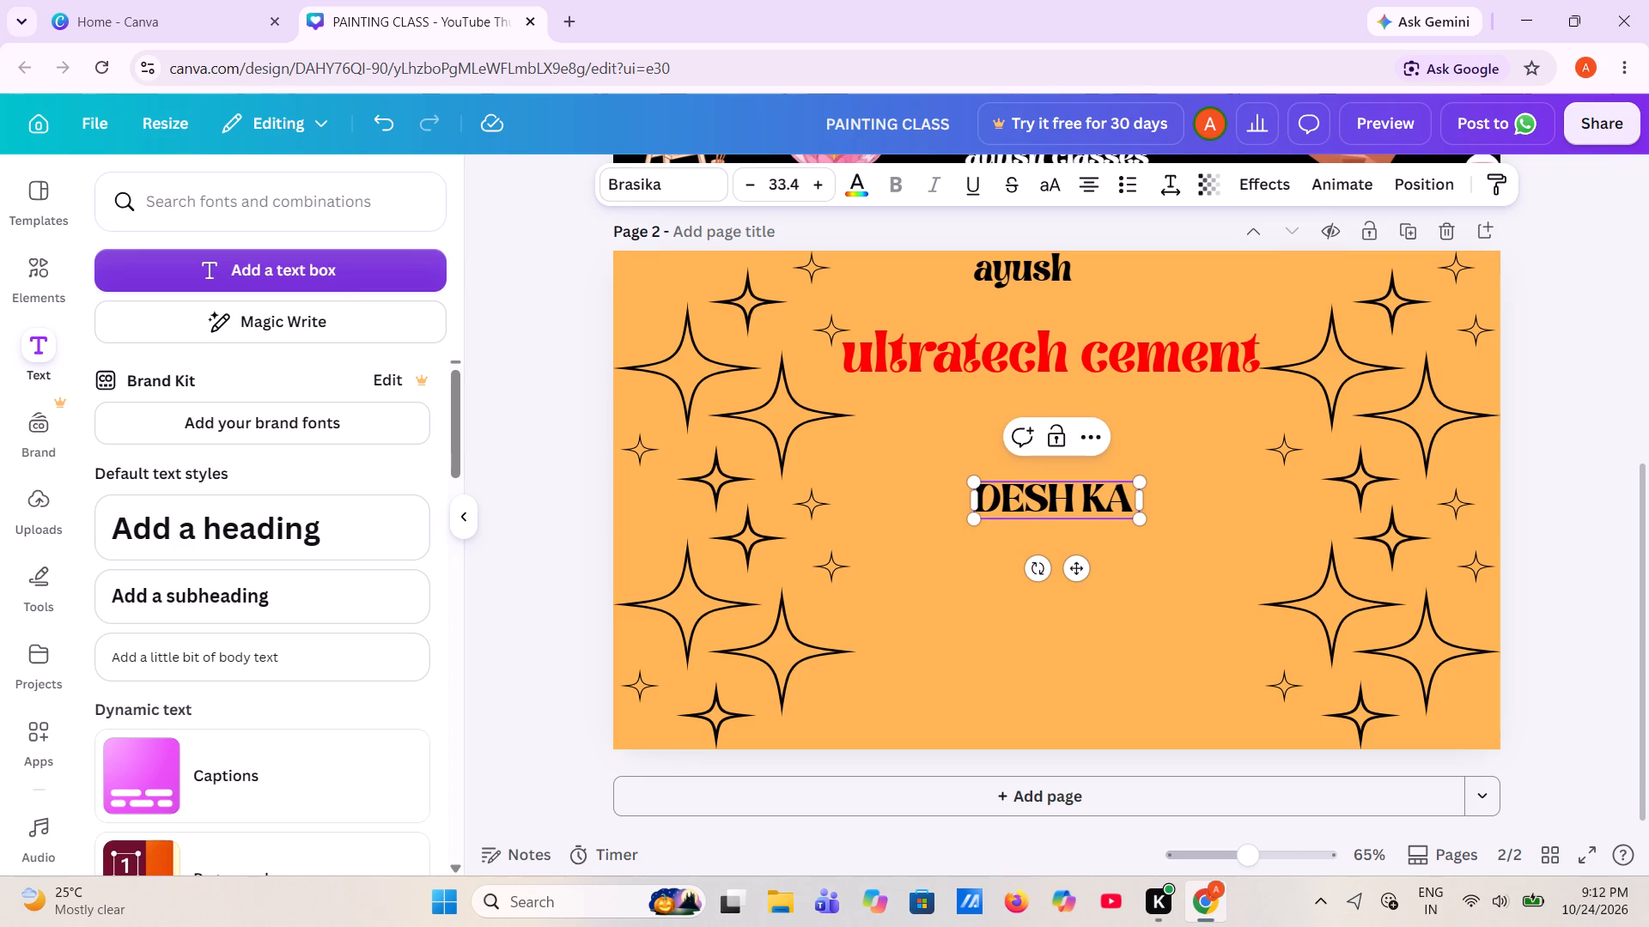
pyautogui.write('CM')
pyautogui.hotkey('shift', 'BackSpace')
pyautogui.write('EMNE')
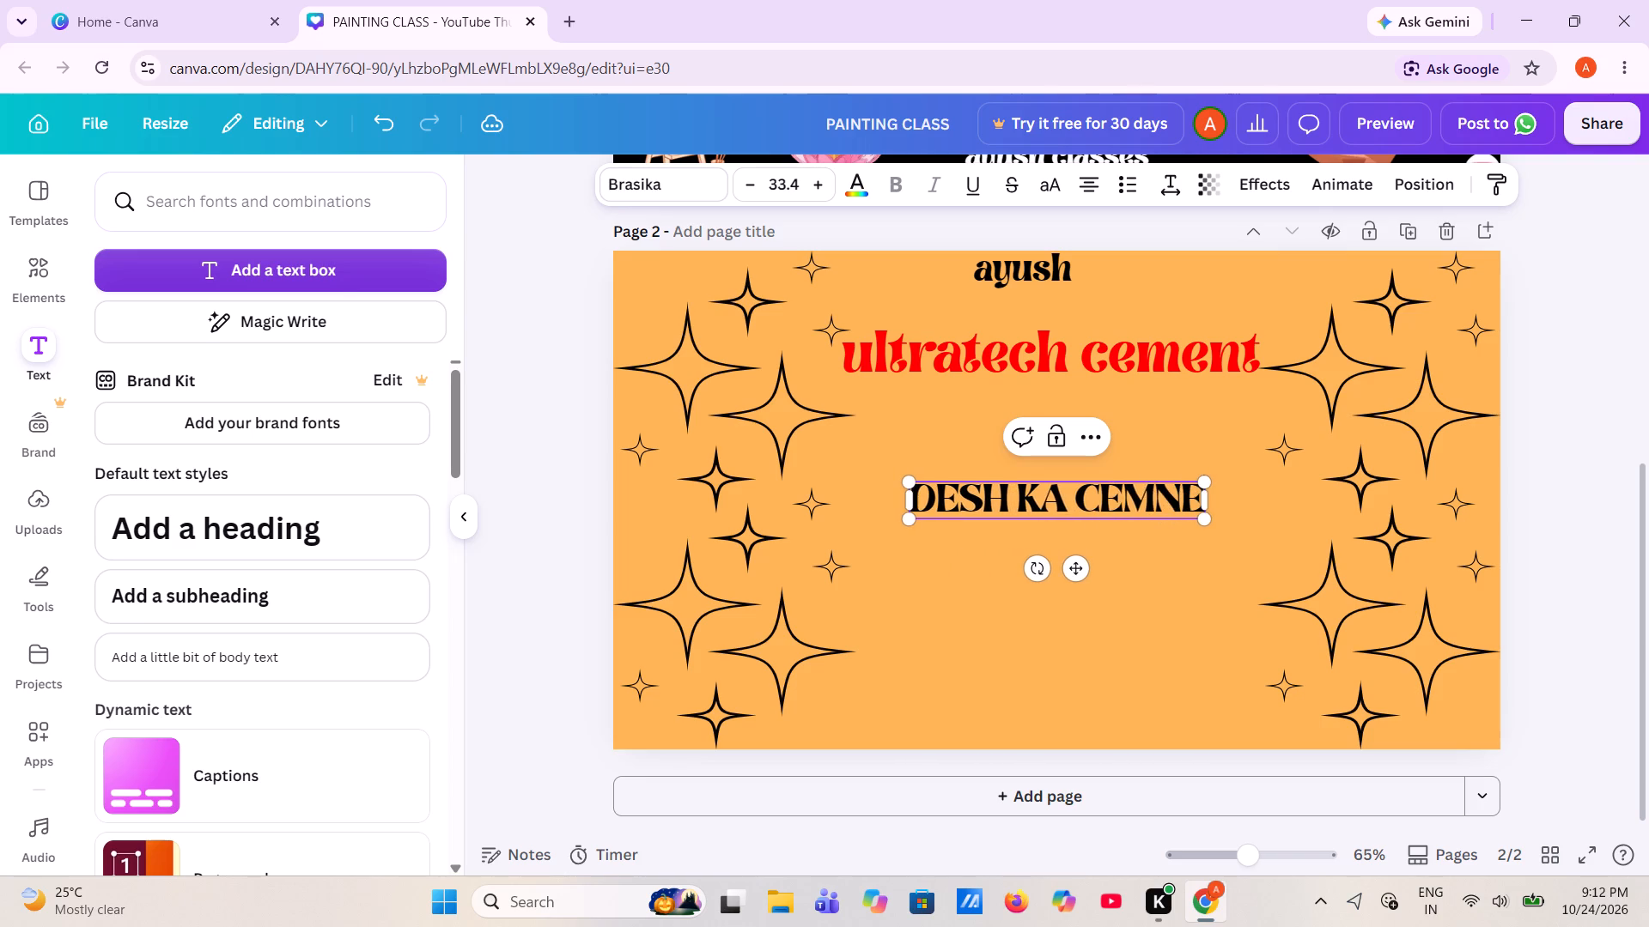
pyautogui.hotkey('shift', 'BackSpace')
pyautogui.hotkey('shift', 'BackSpace')
pyautogui.write('EN')
pyautogui.hotkey('shift', 't')
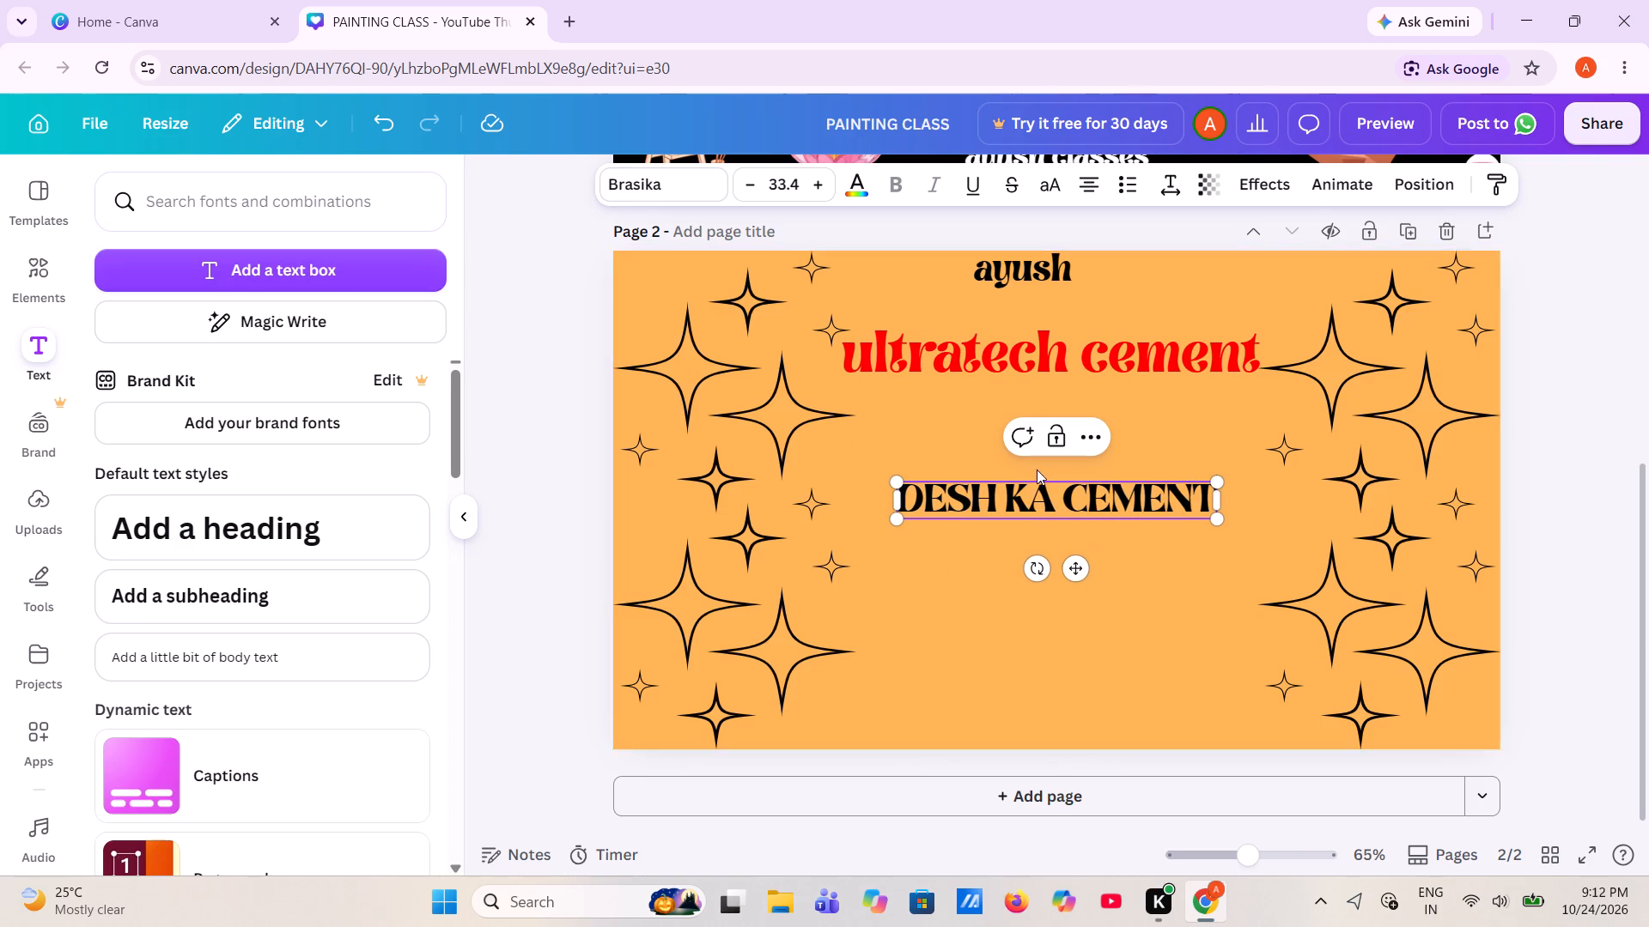
# Set the whole DESH KA CEMENT text to red #FF0000, matching the ultratech cement text.
pyautogui.click(861, 188)
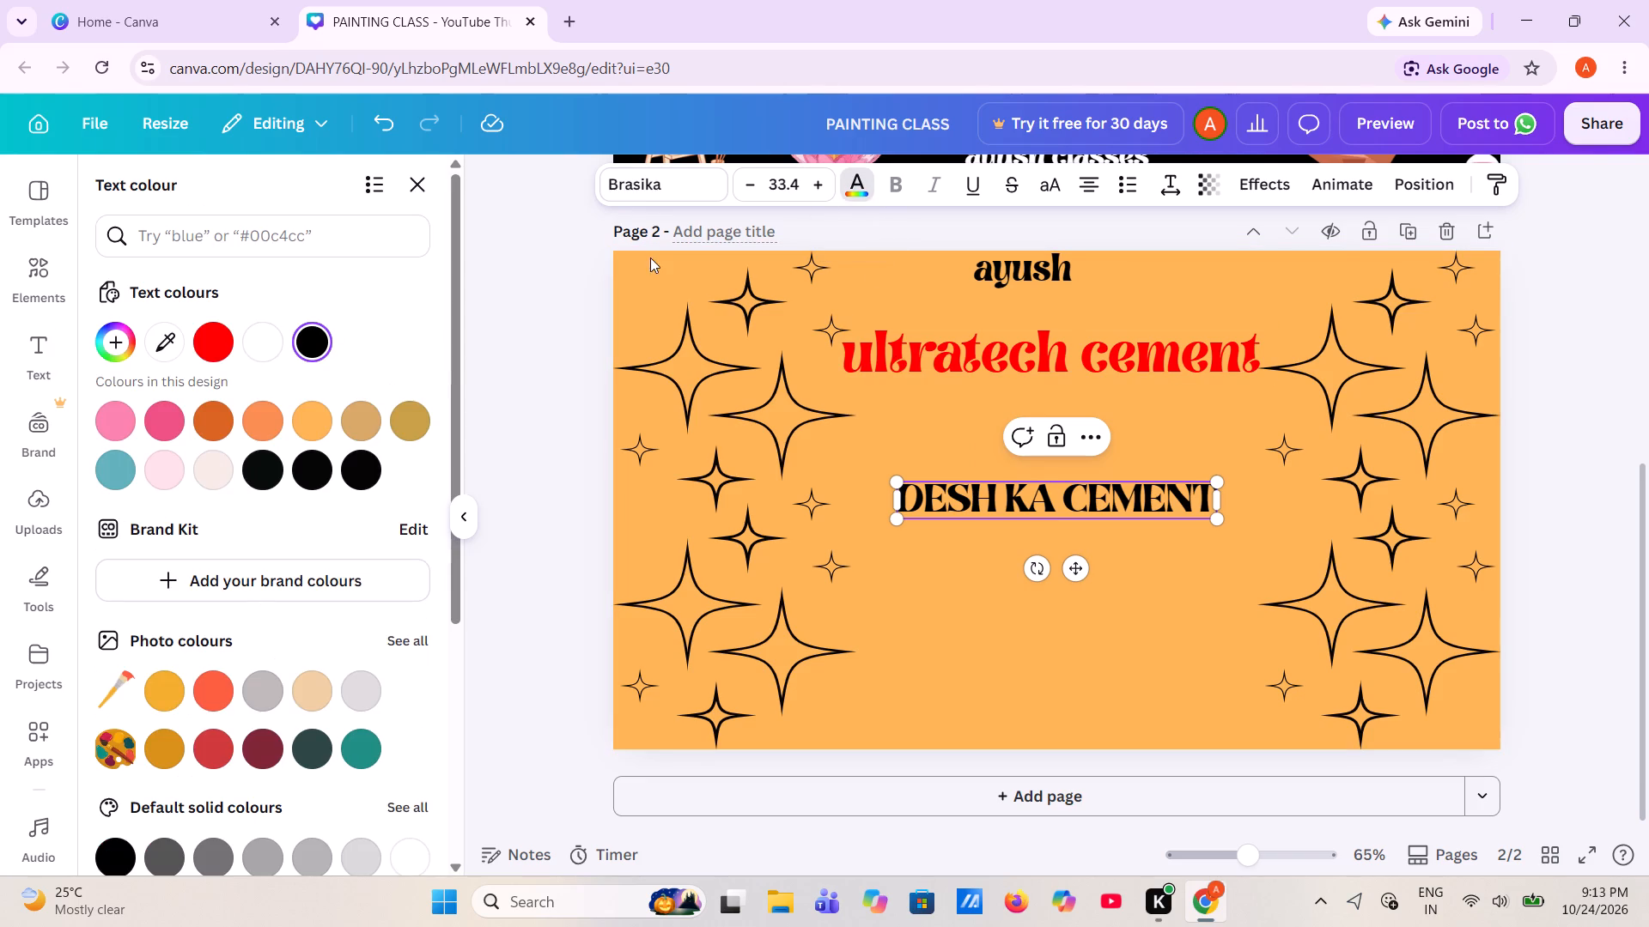
pyautogui.click(242, 355)
pyautogui.click(210, 349)
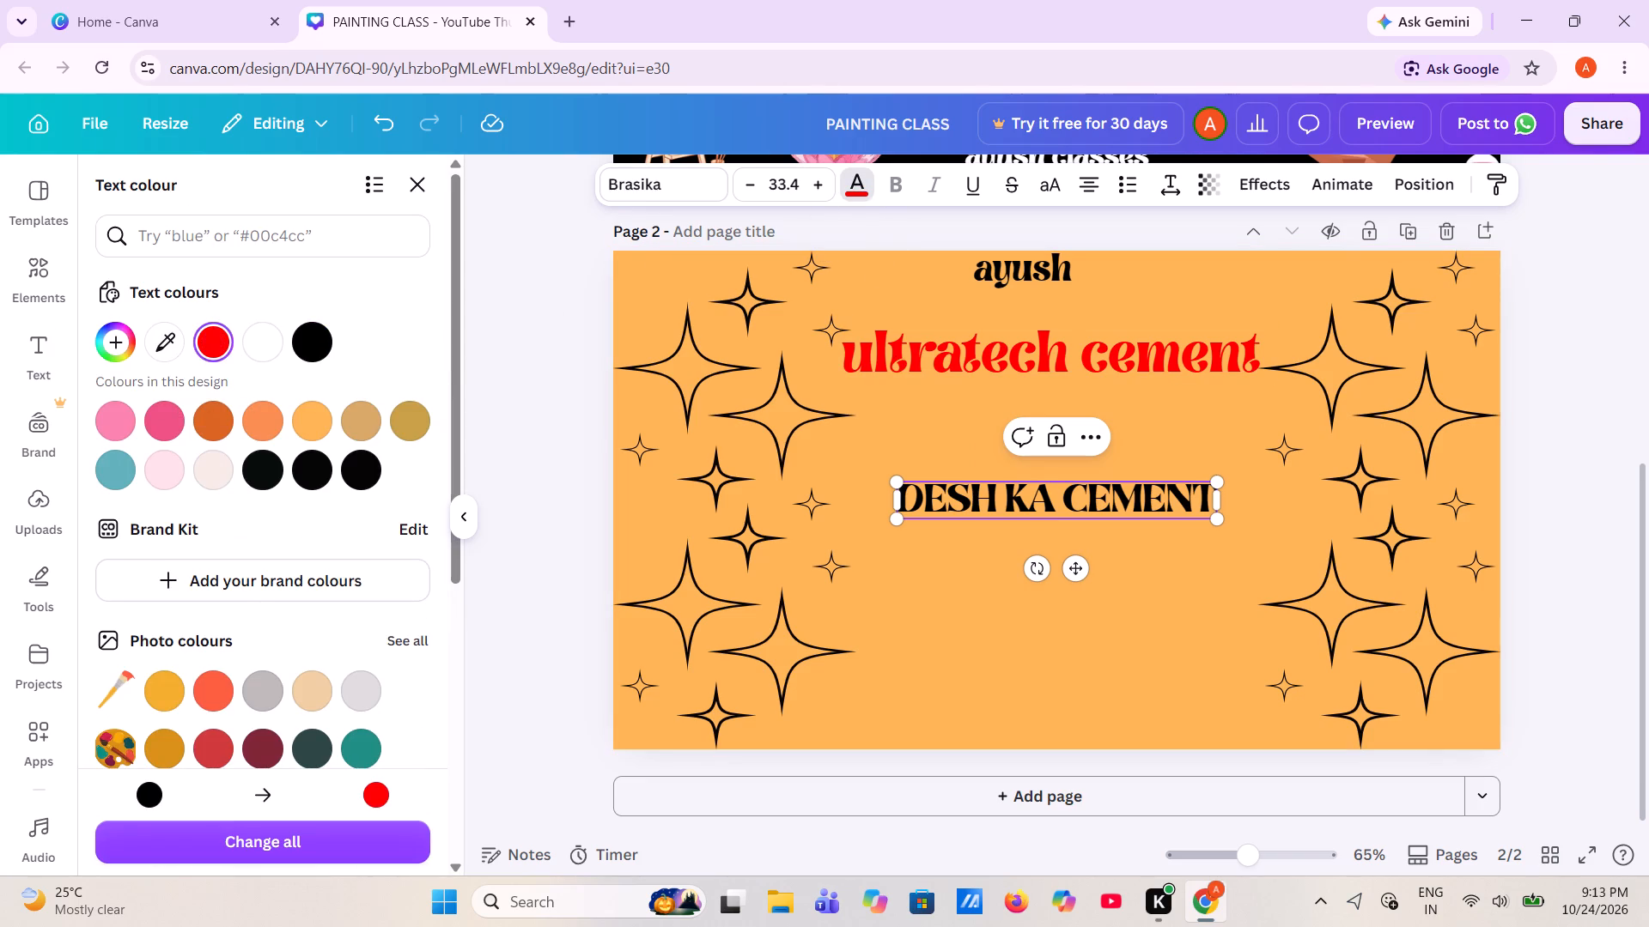
pyautogui.click(1060, 508)
pyautogui.click(1080, 568)
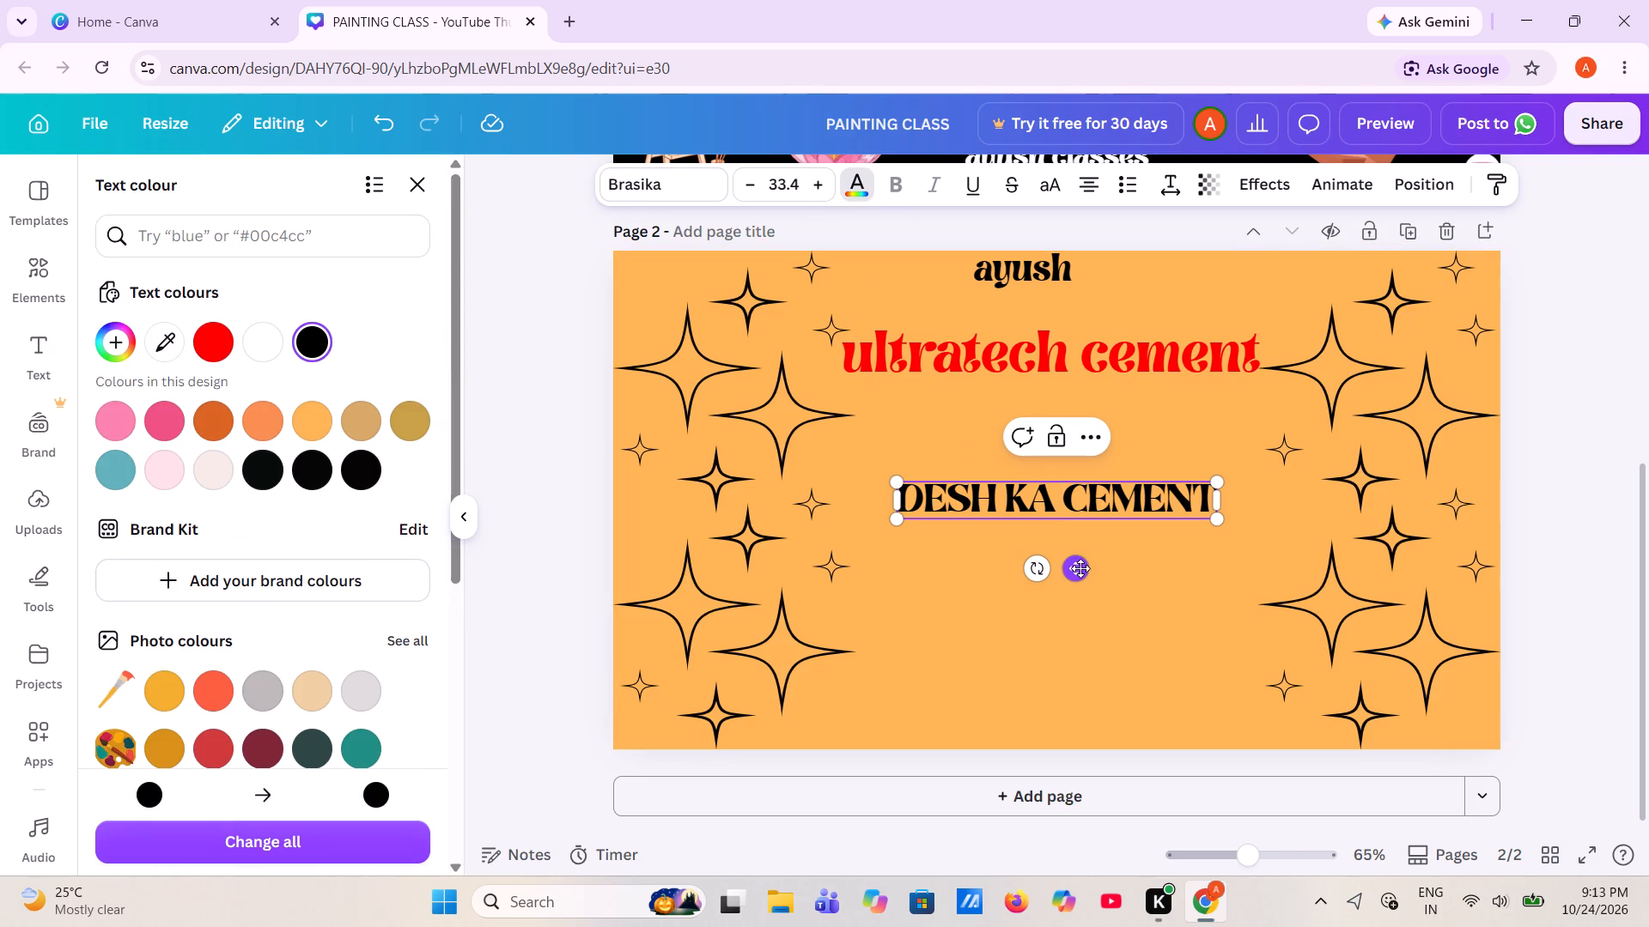
pyautogui.click(211, 356)
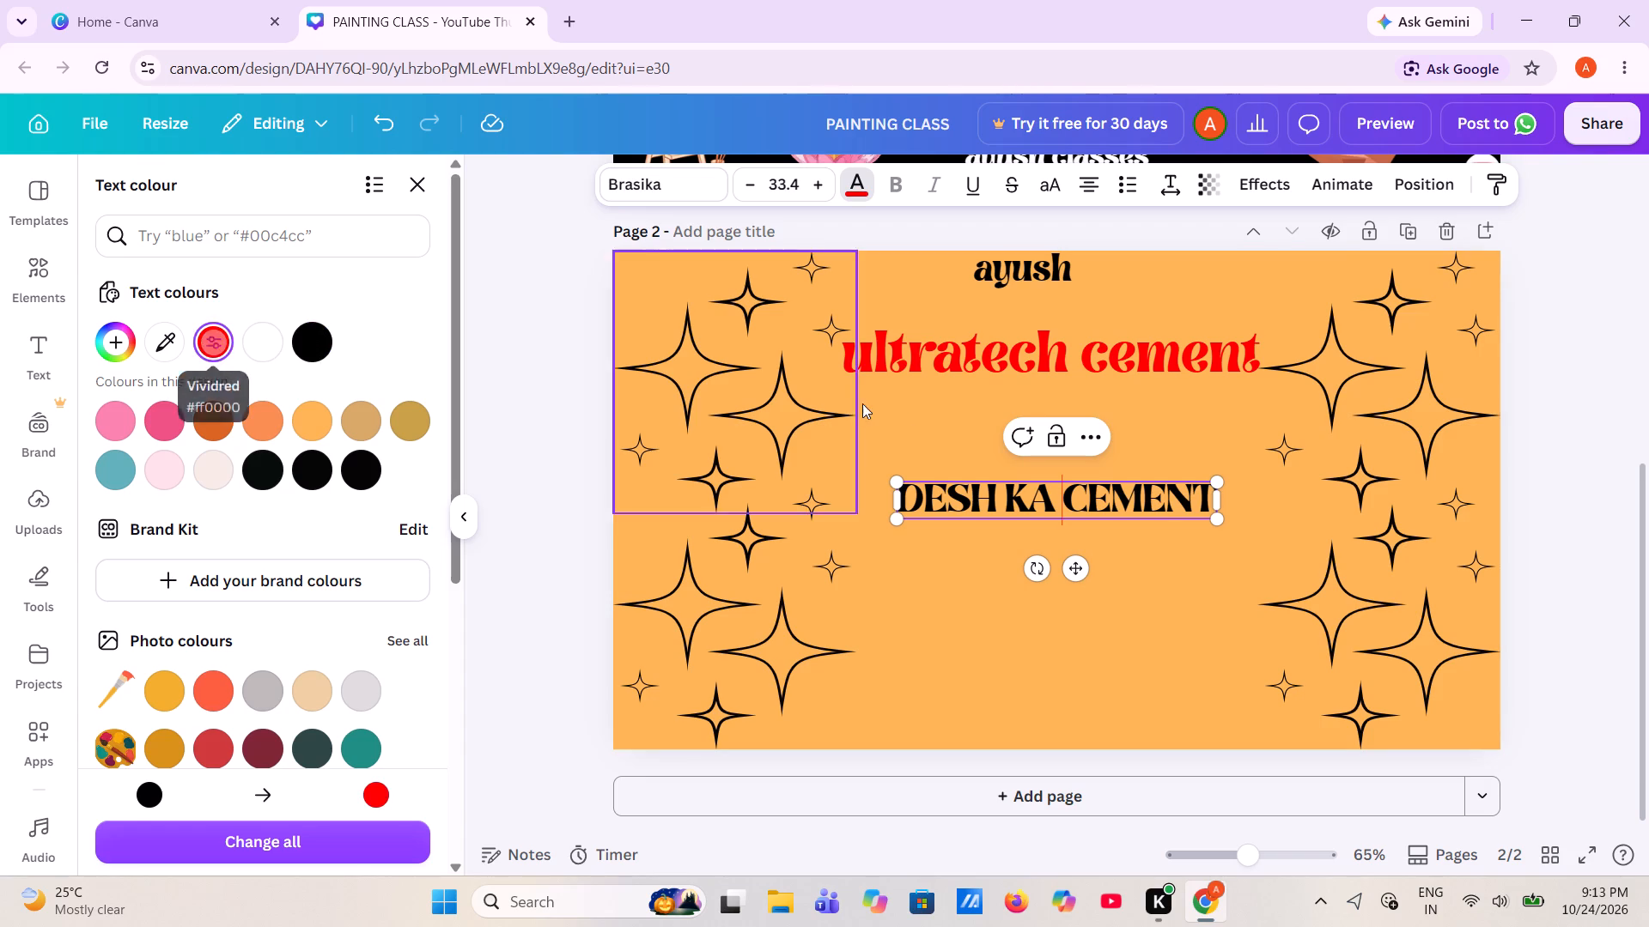
pyautogui.moveTo(922, 493); pyautogui.dragTo(1194, 488)
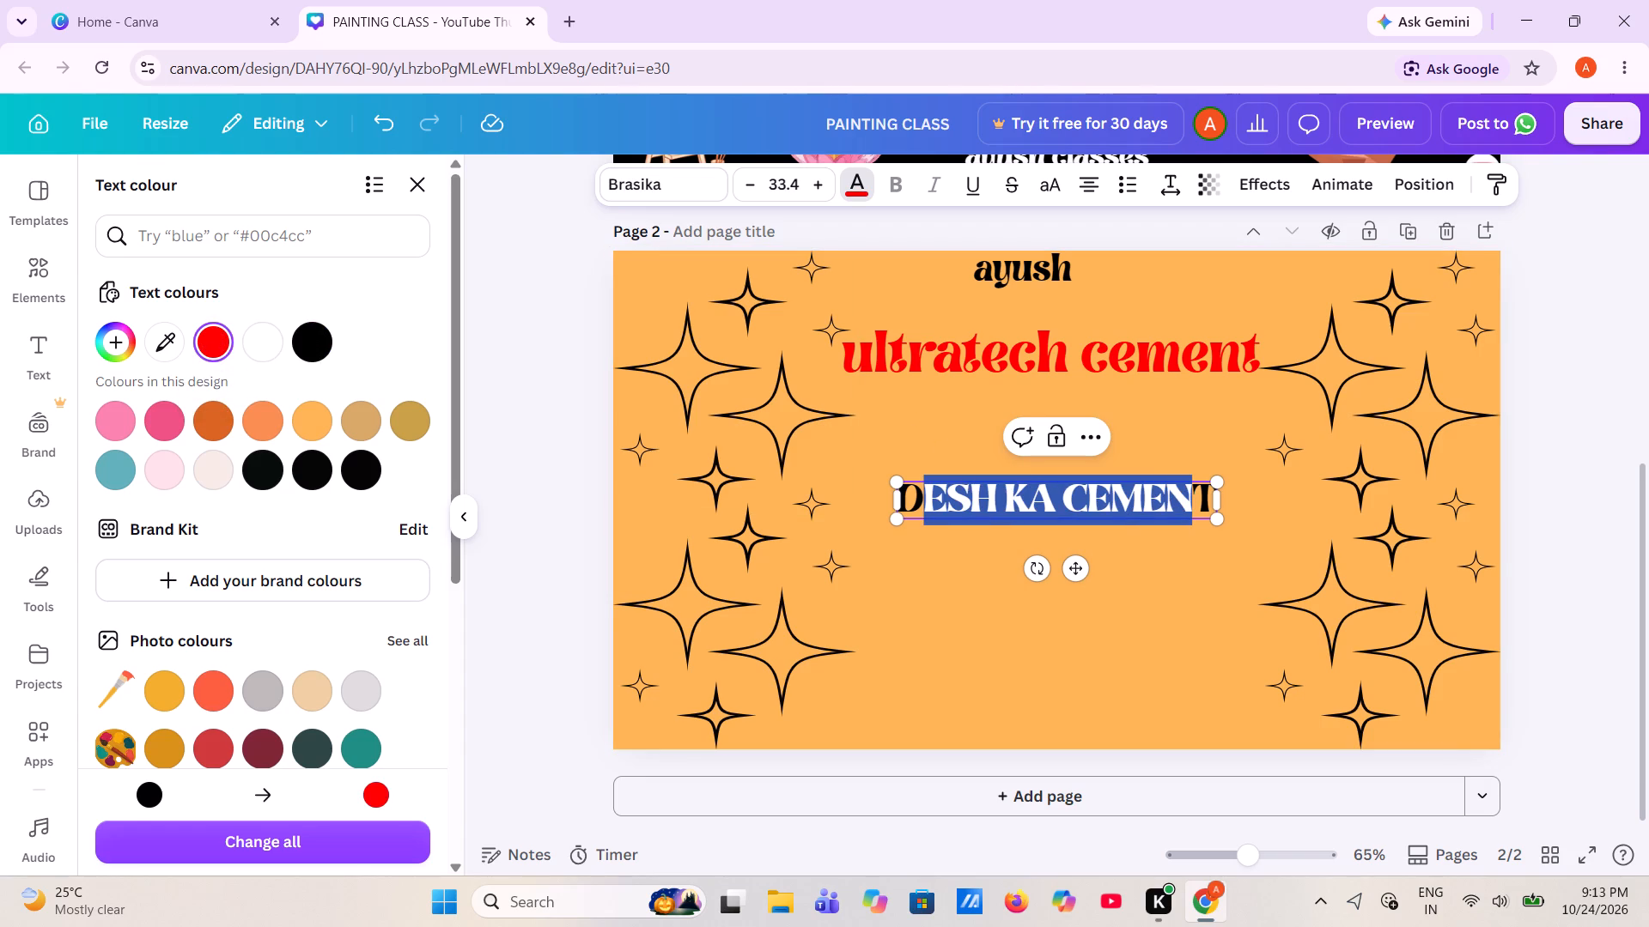
pyautogui.moveTo(1194, 488); pyautogui.dragTo(1192, 486)
pyautogui.moveTo(902, 505); pyautogui.dragTo(1189, 522)
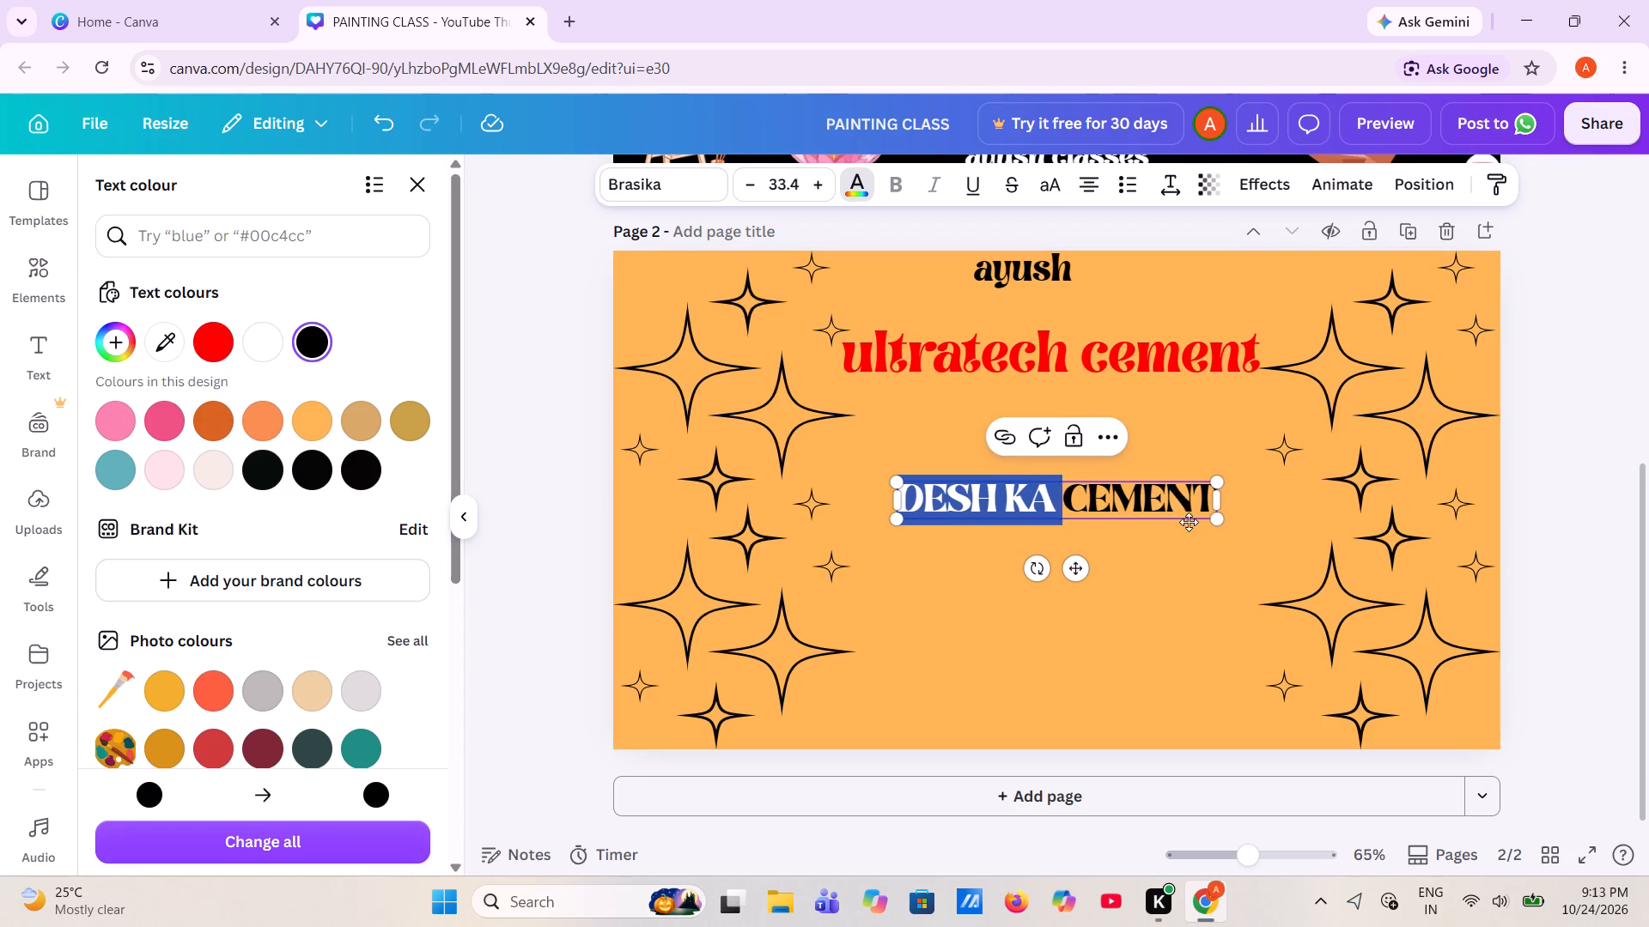
pyautogui.moveTo(1189, 522); pyautogui.dragTo(1232, 523)
pyautogui.click(216, 359)
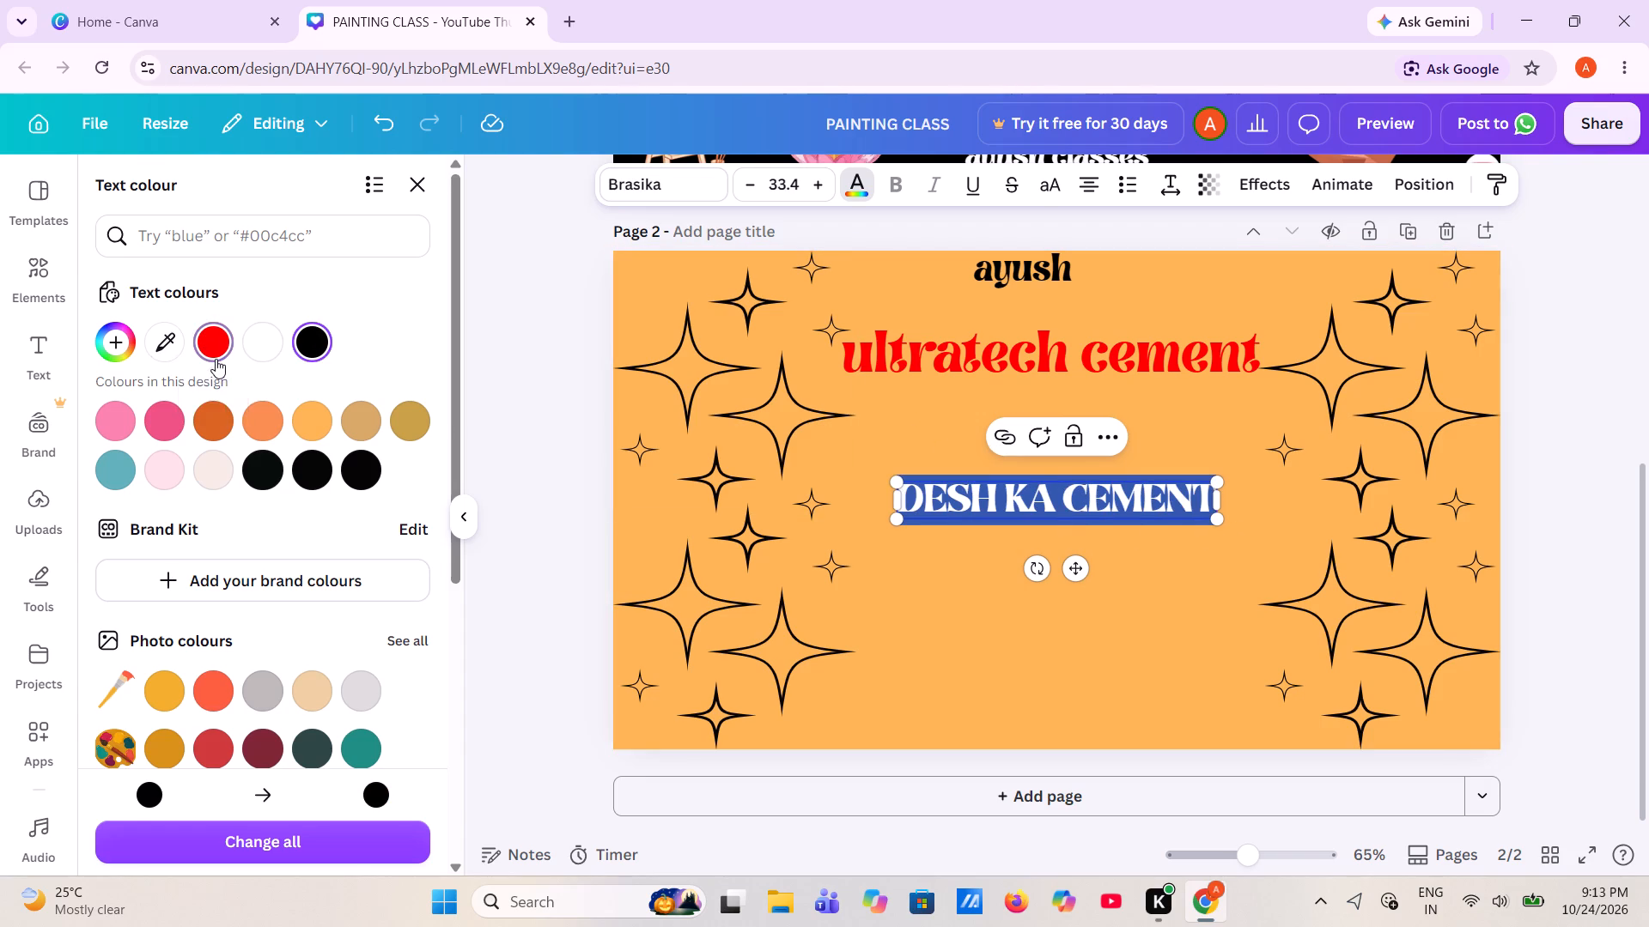
pyautogui.click(974, 577)
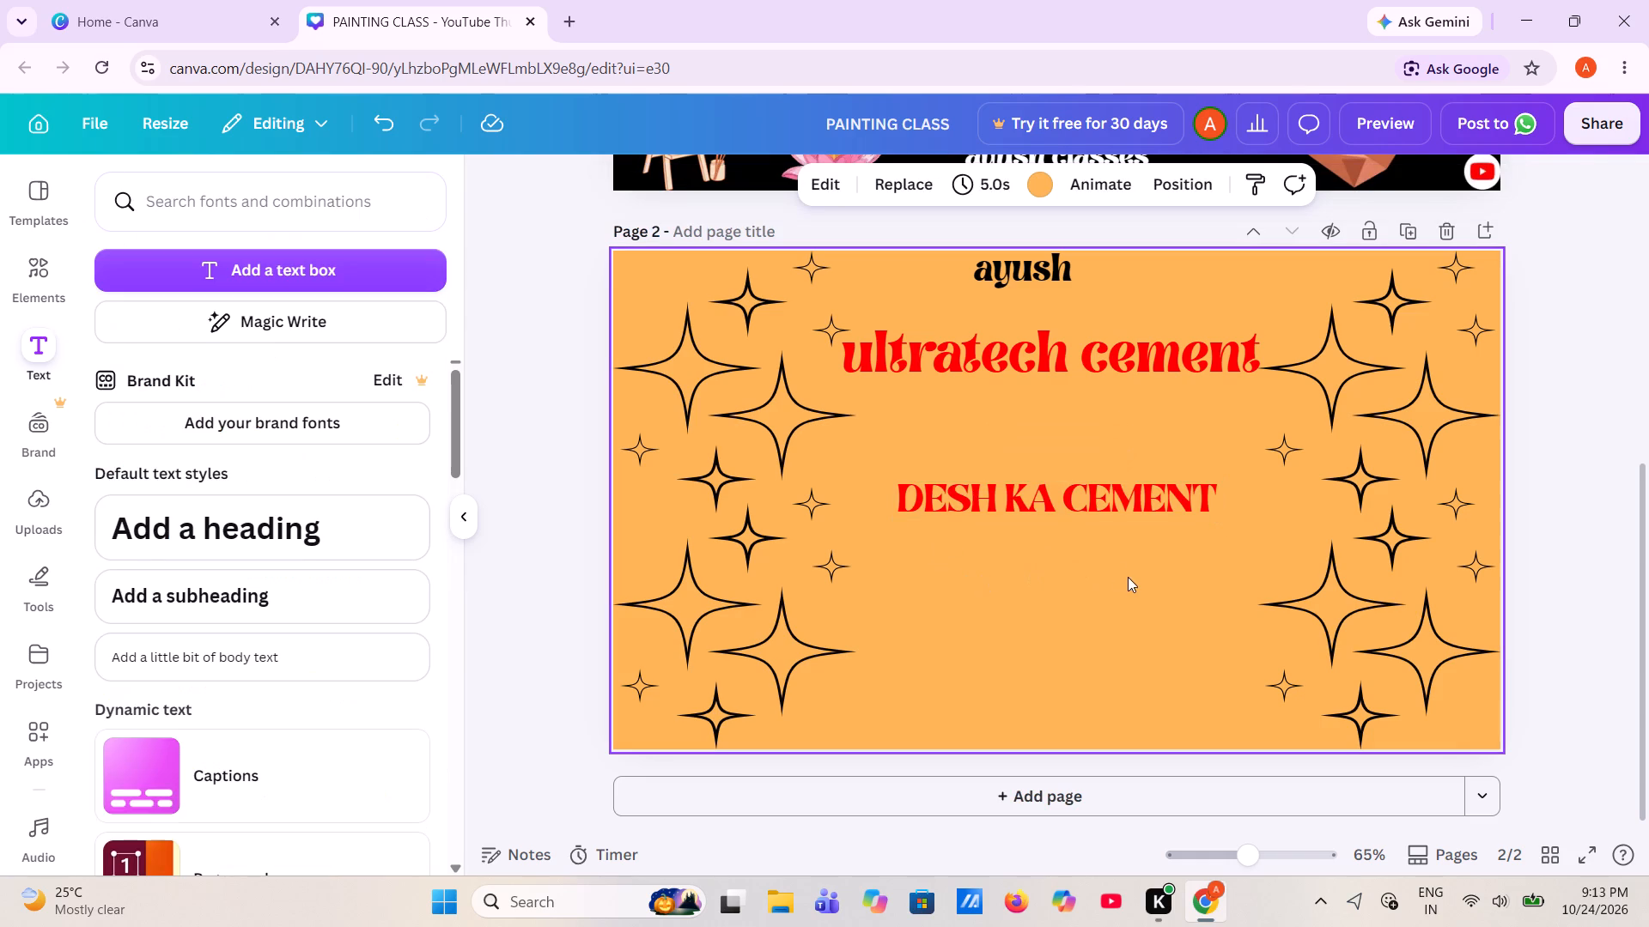
# Move the DESH KA CEMENT text up to sit centred just beneath the ultratech cement text, and deselect it.
pyautogui.click(1057, 502)
pyautogui.moveTo(1057, 502); pyautogui.dragTo(1053, 420)
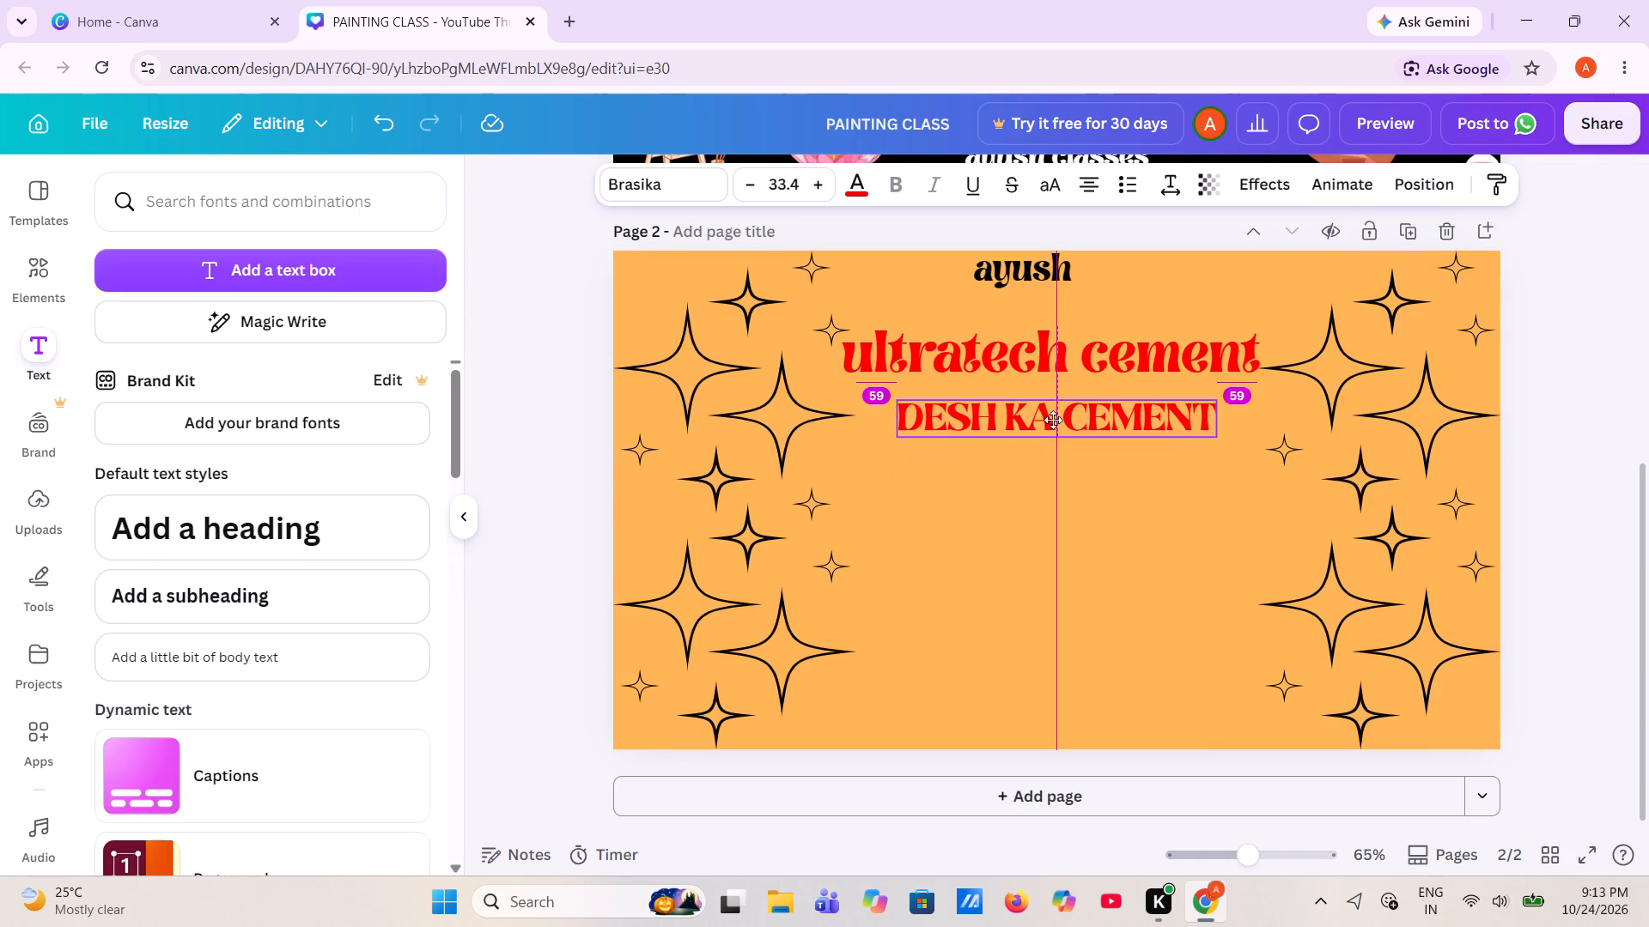
pyautogui.moveTo(1053, 420); pyautogui.dragTo(1053, 417)
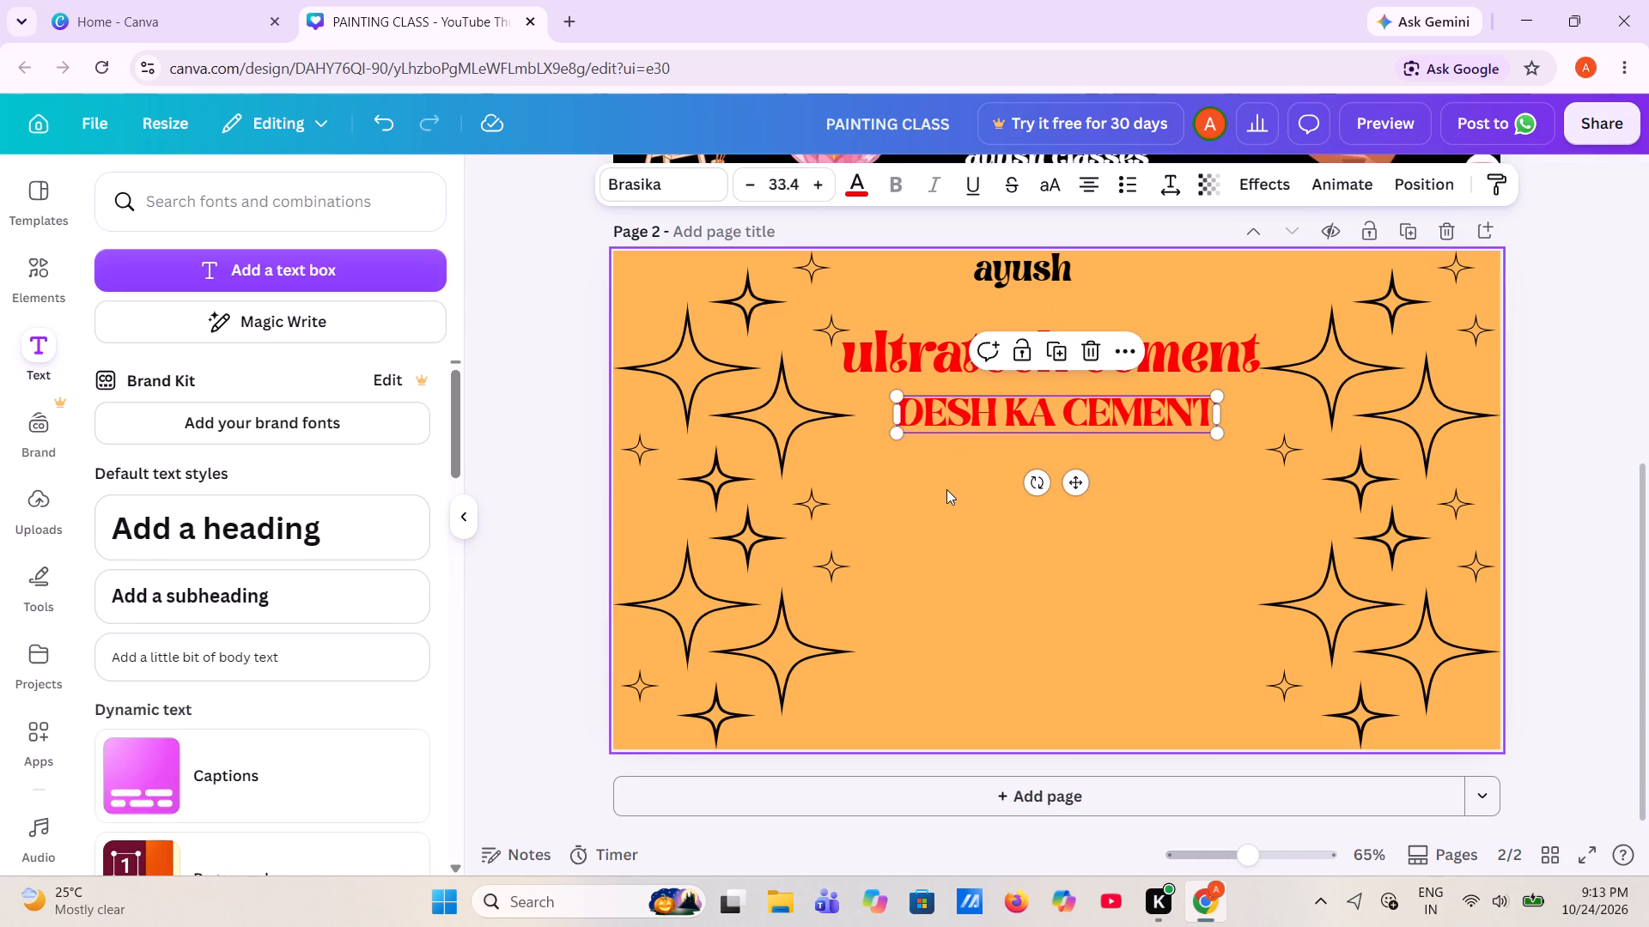
pyautogui.click(946, 489)
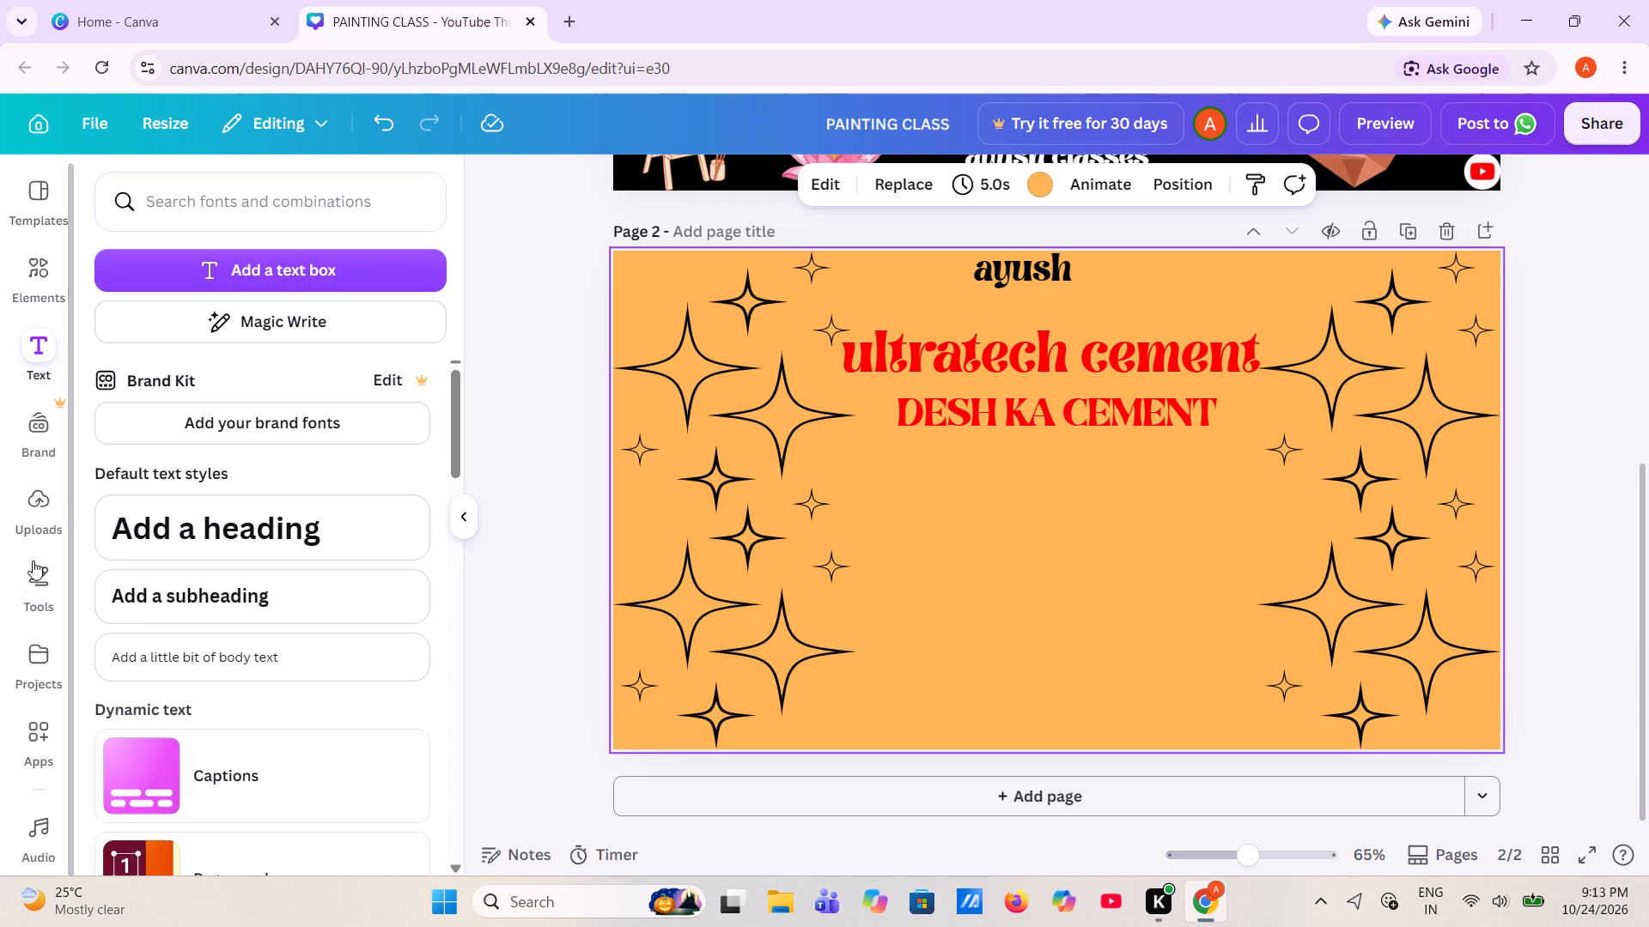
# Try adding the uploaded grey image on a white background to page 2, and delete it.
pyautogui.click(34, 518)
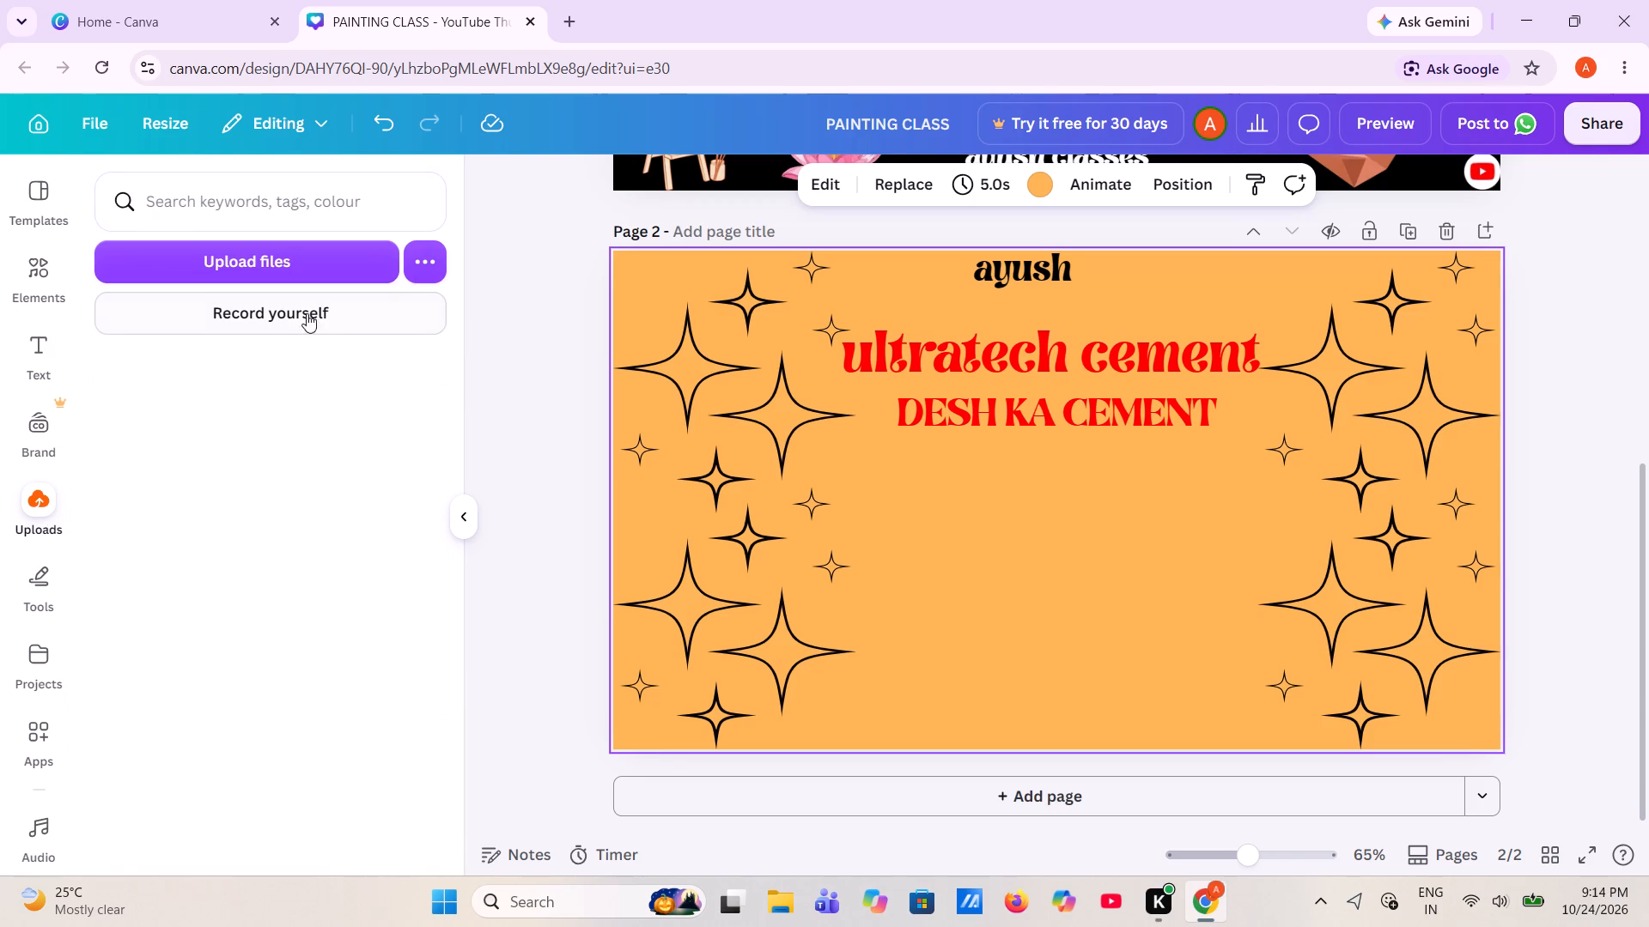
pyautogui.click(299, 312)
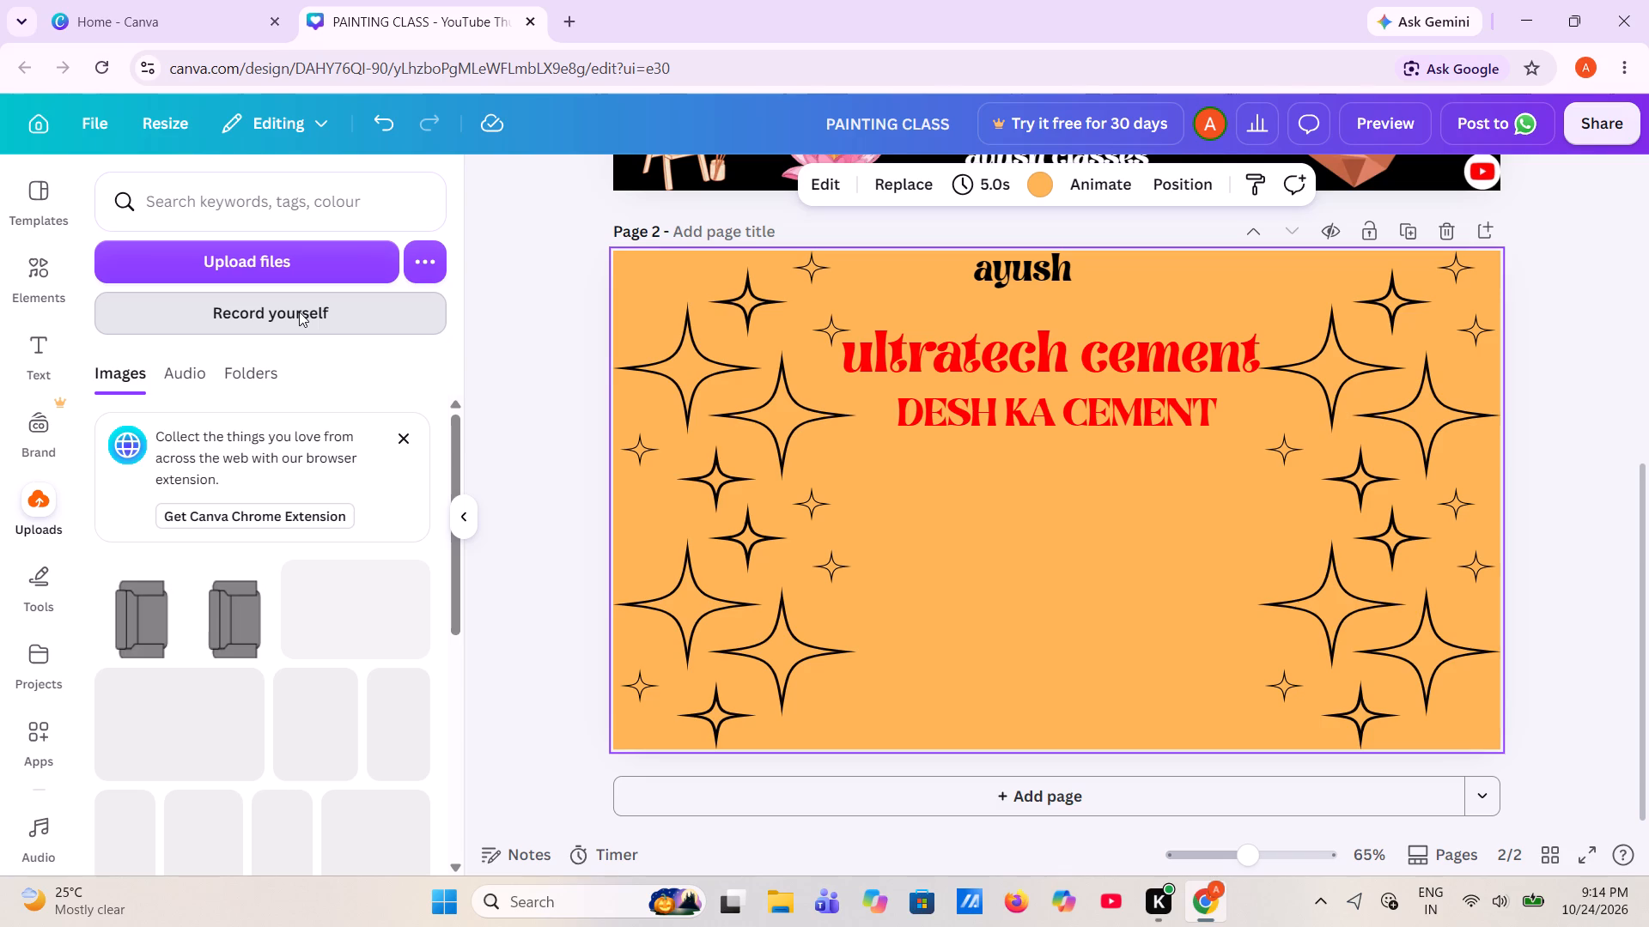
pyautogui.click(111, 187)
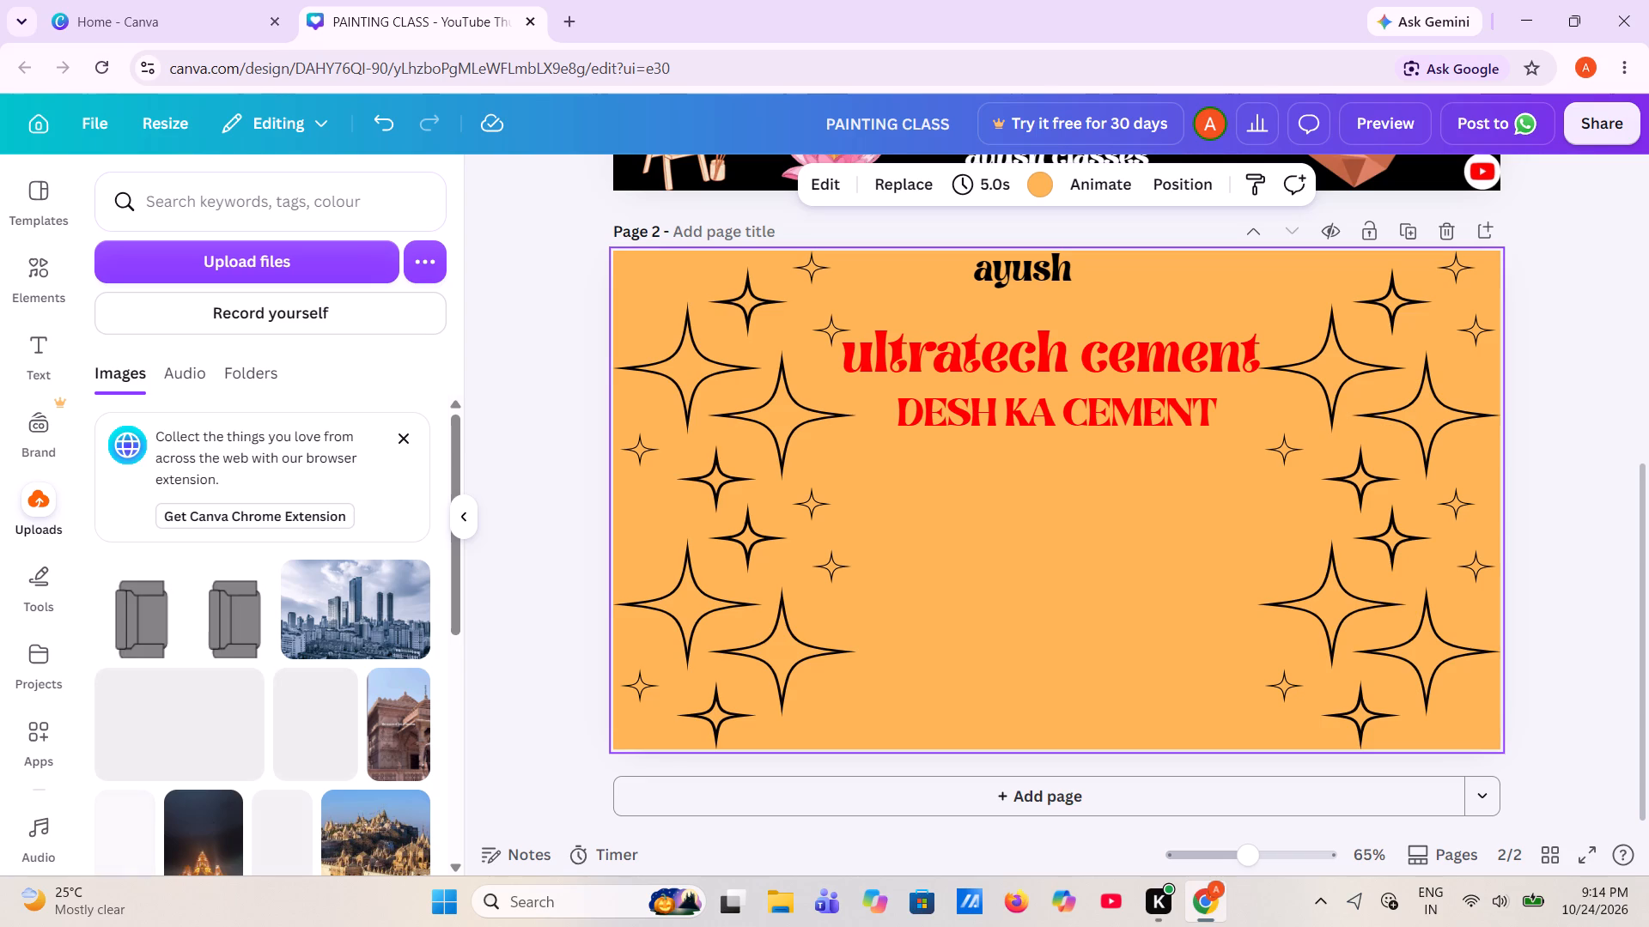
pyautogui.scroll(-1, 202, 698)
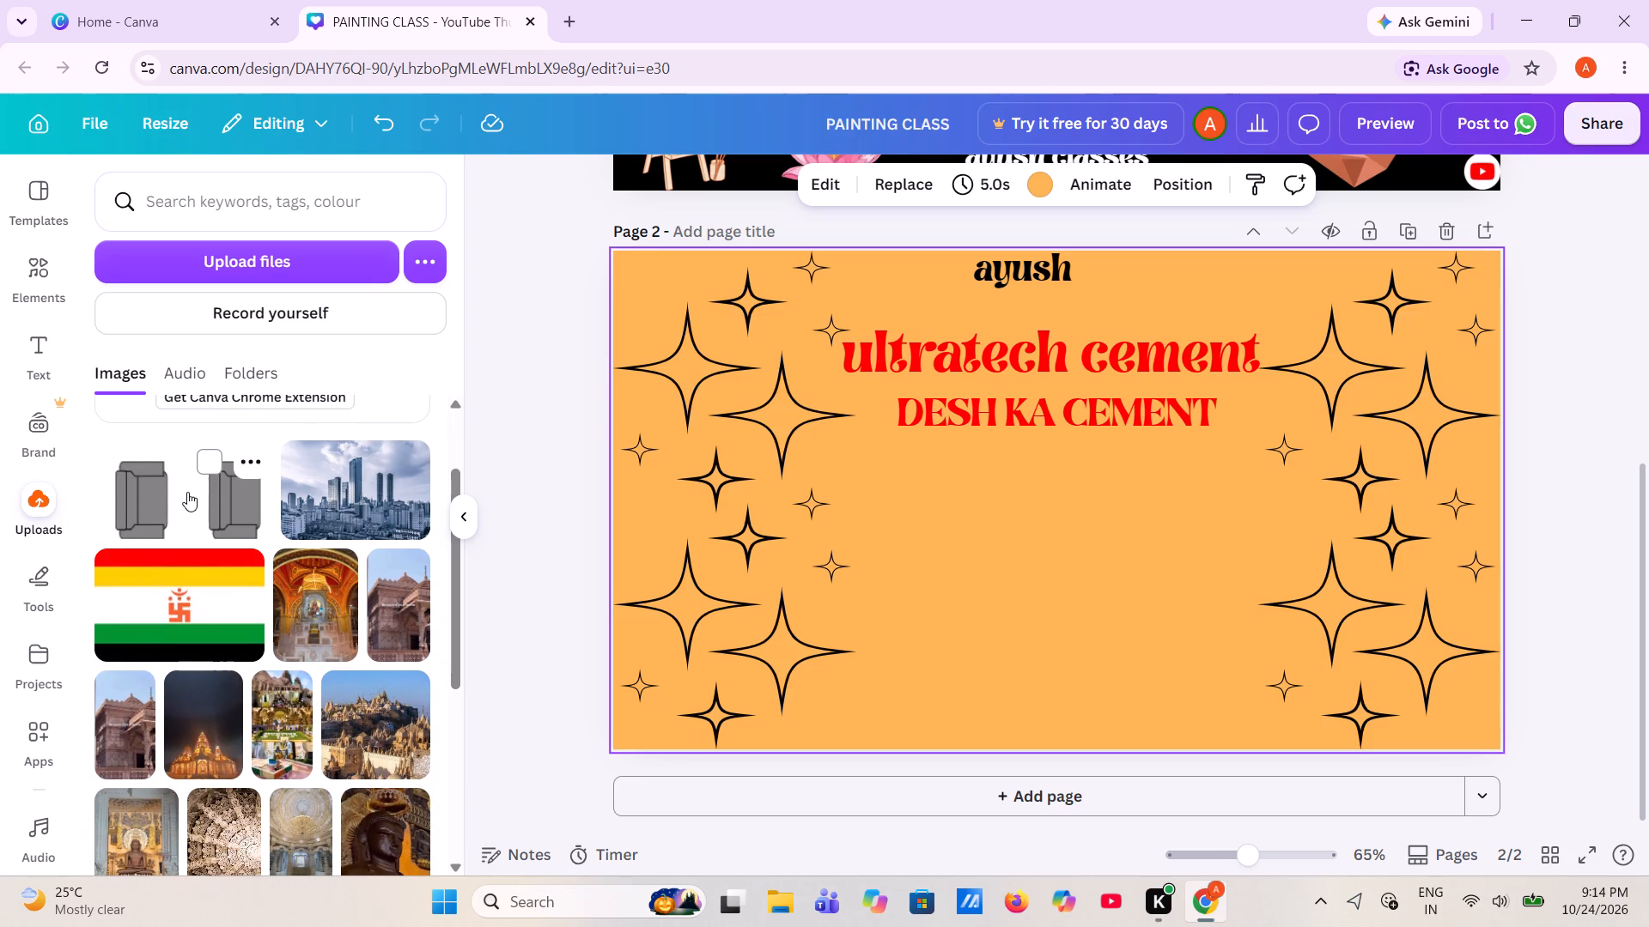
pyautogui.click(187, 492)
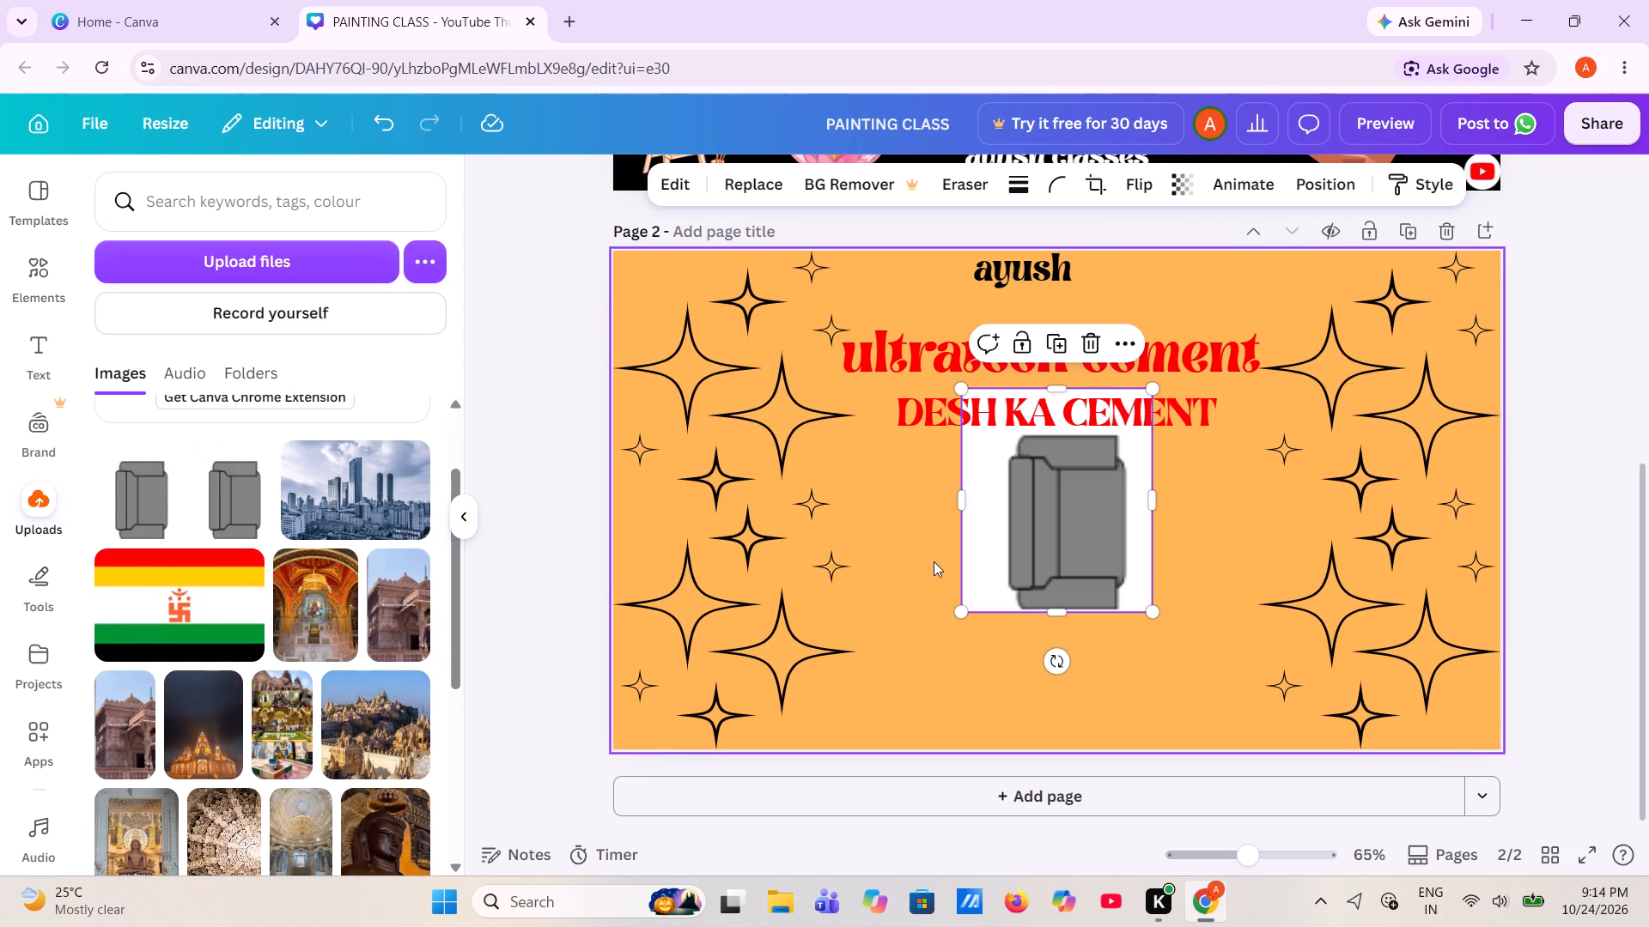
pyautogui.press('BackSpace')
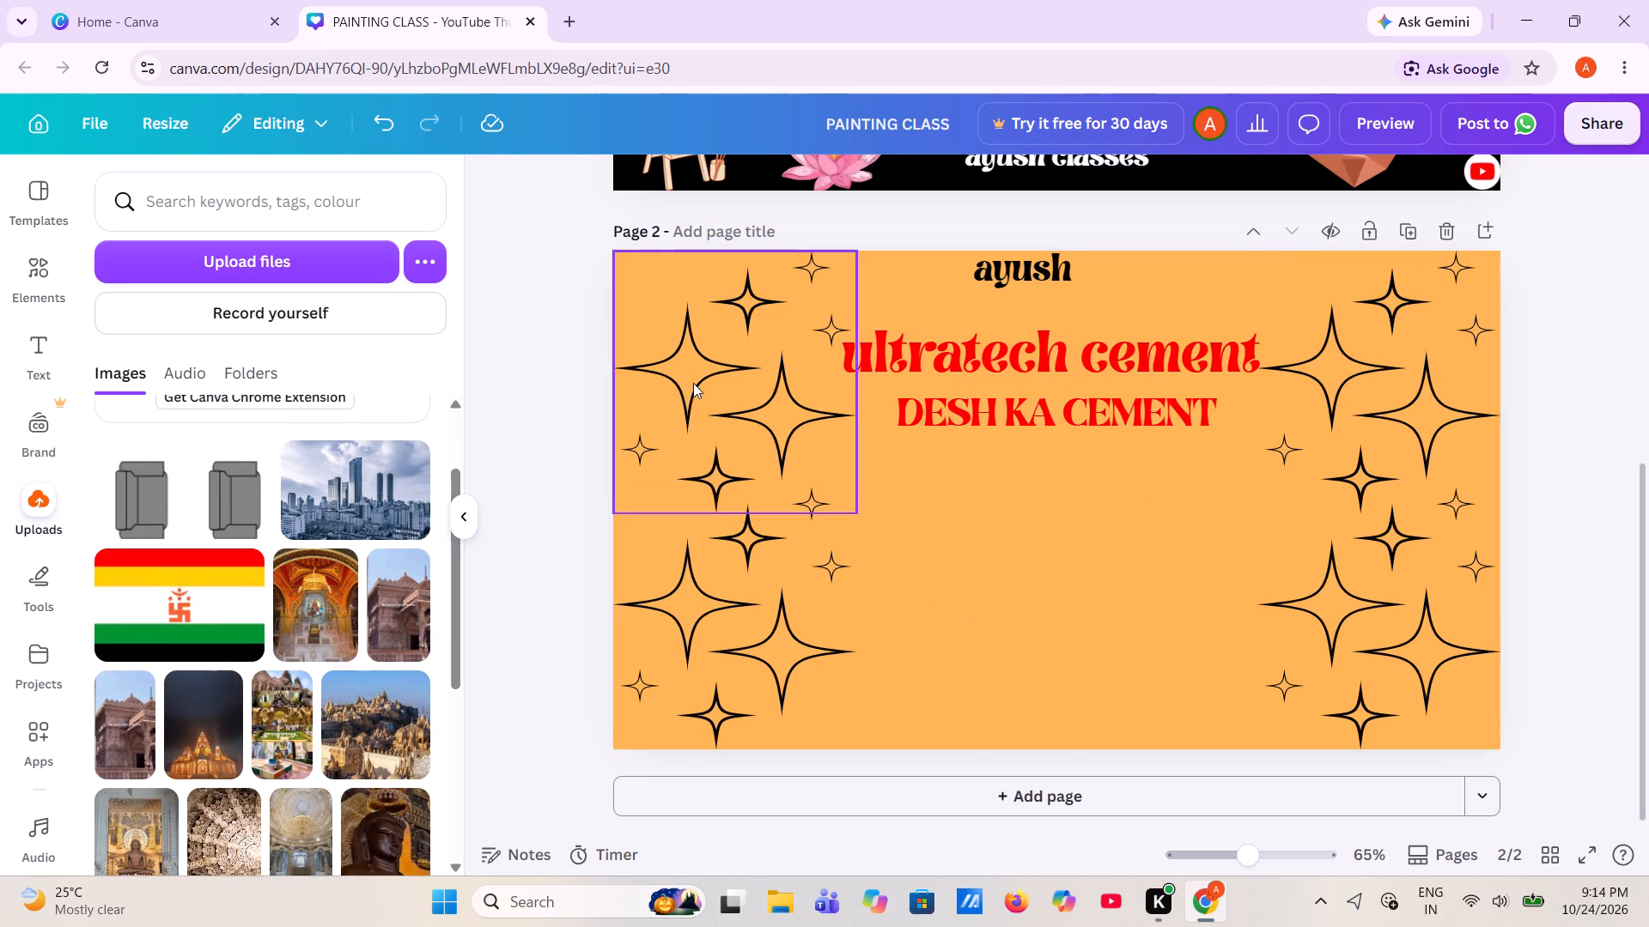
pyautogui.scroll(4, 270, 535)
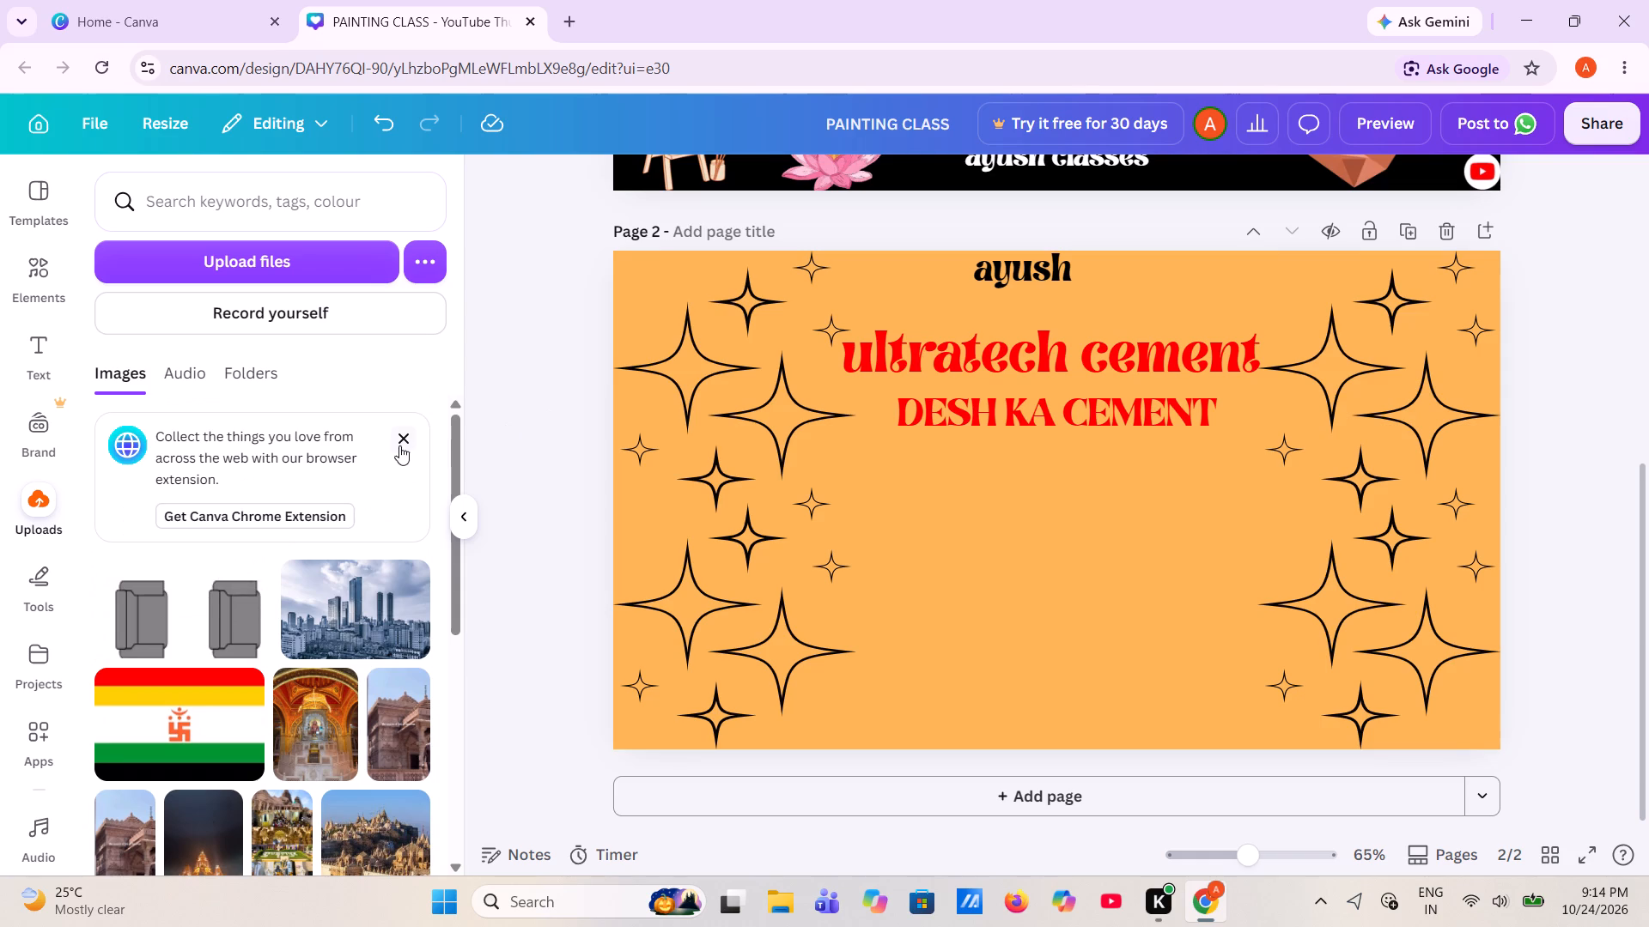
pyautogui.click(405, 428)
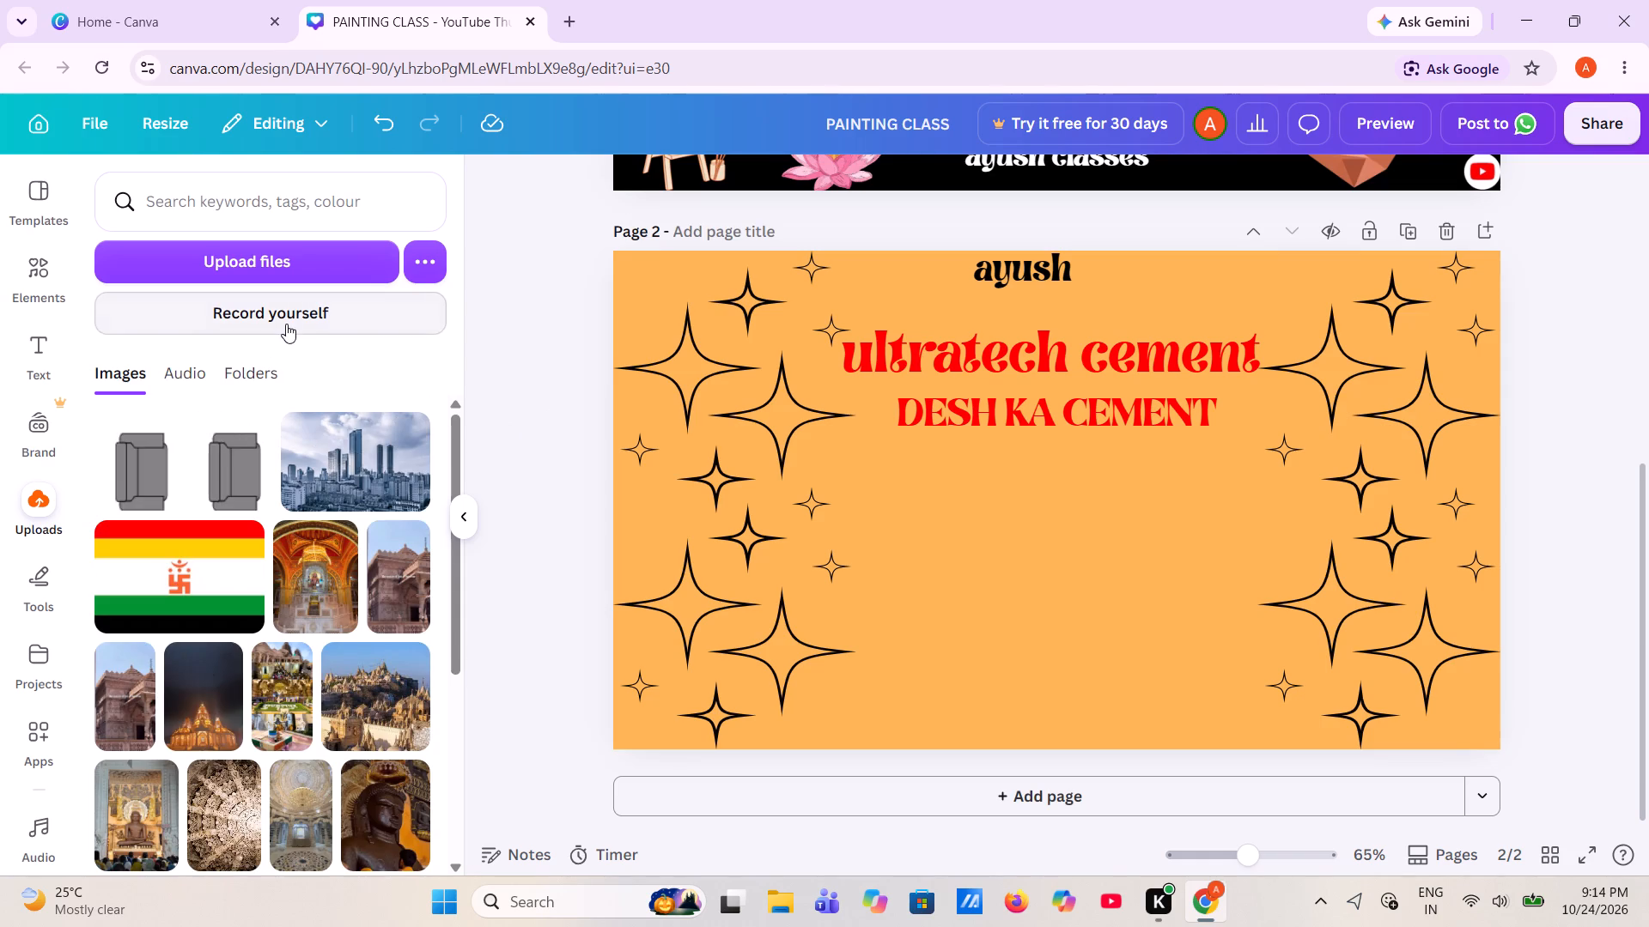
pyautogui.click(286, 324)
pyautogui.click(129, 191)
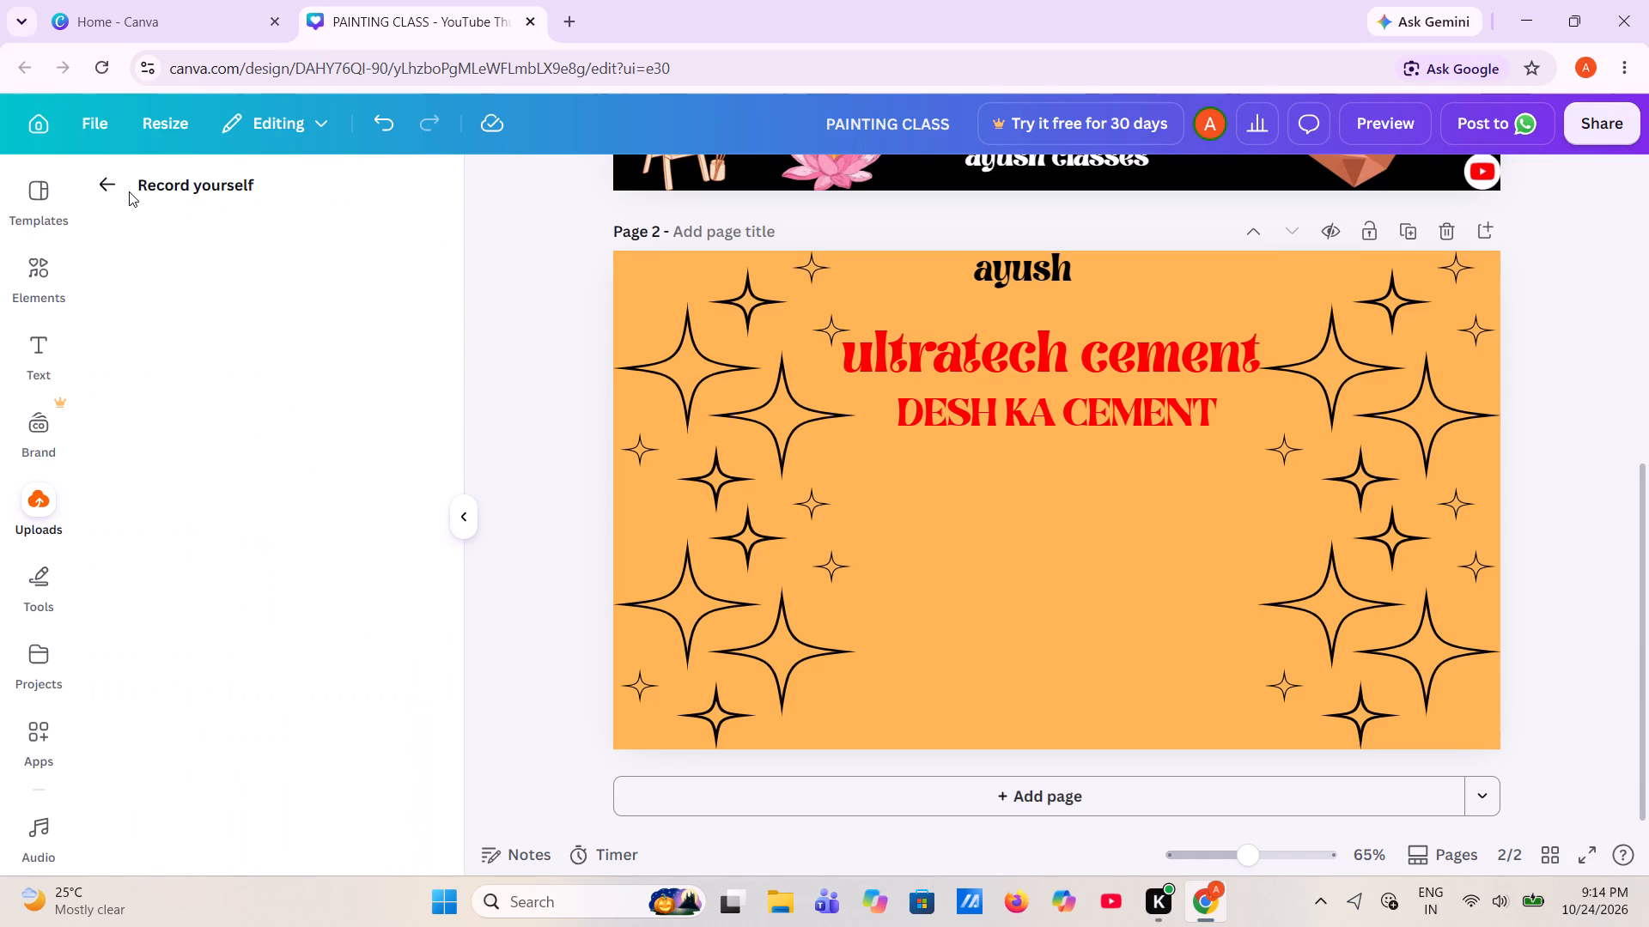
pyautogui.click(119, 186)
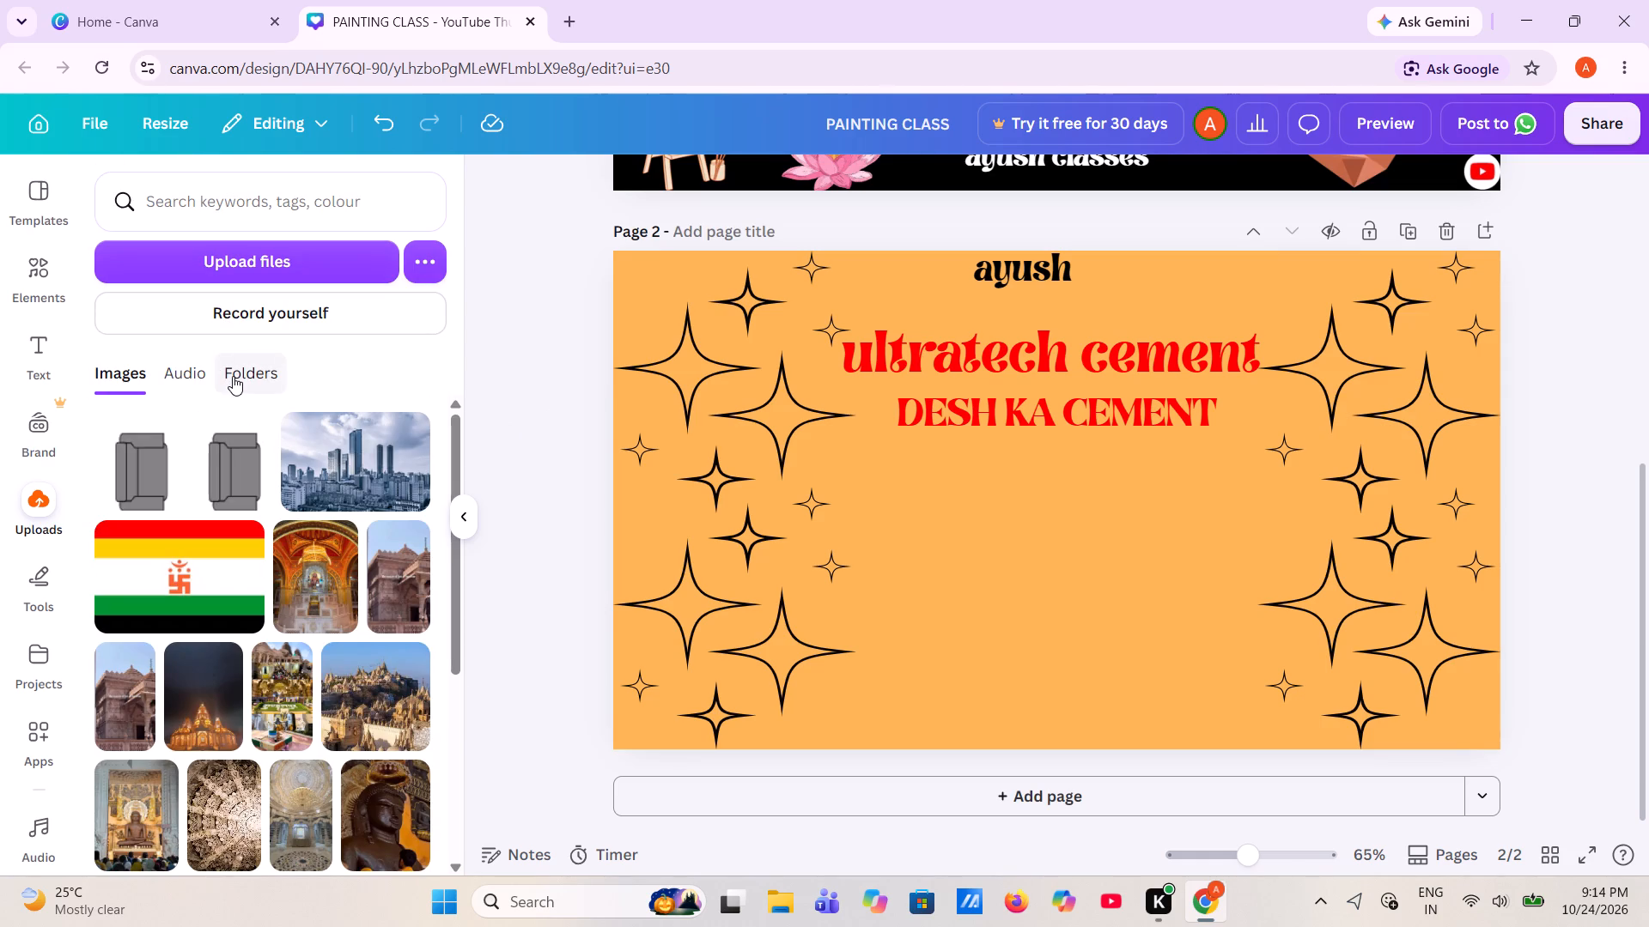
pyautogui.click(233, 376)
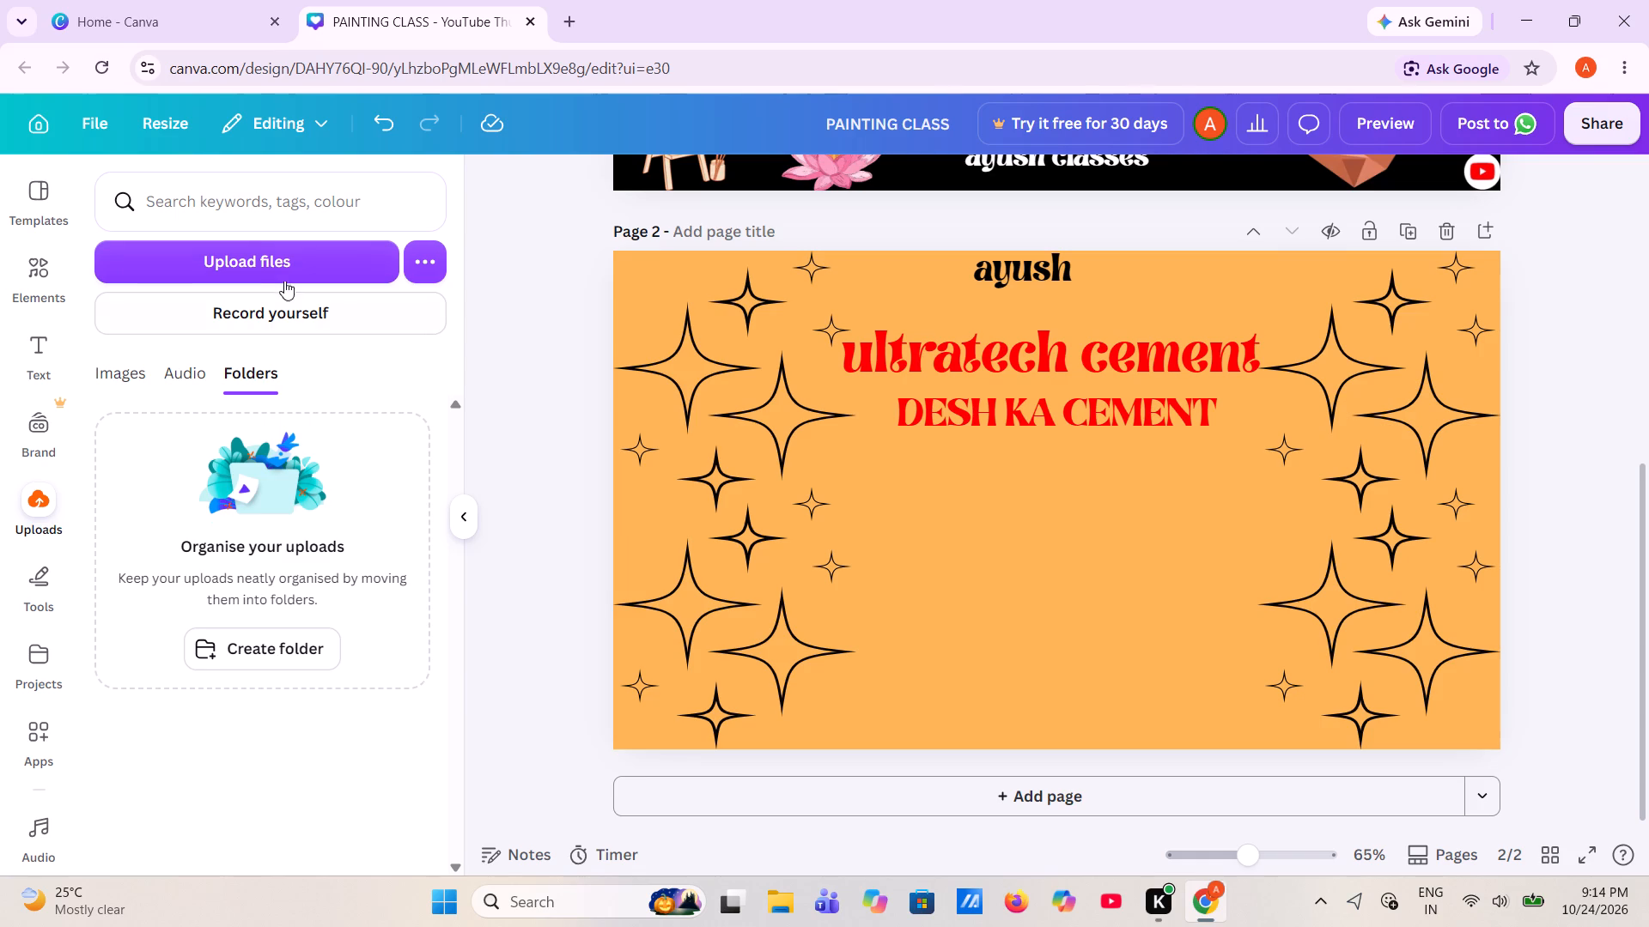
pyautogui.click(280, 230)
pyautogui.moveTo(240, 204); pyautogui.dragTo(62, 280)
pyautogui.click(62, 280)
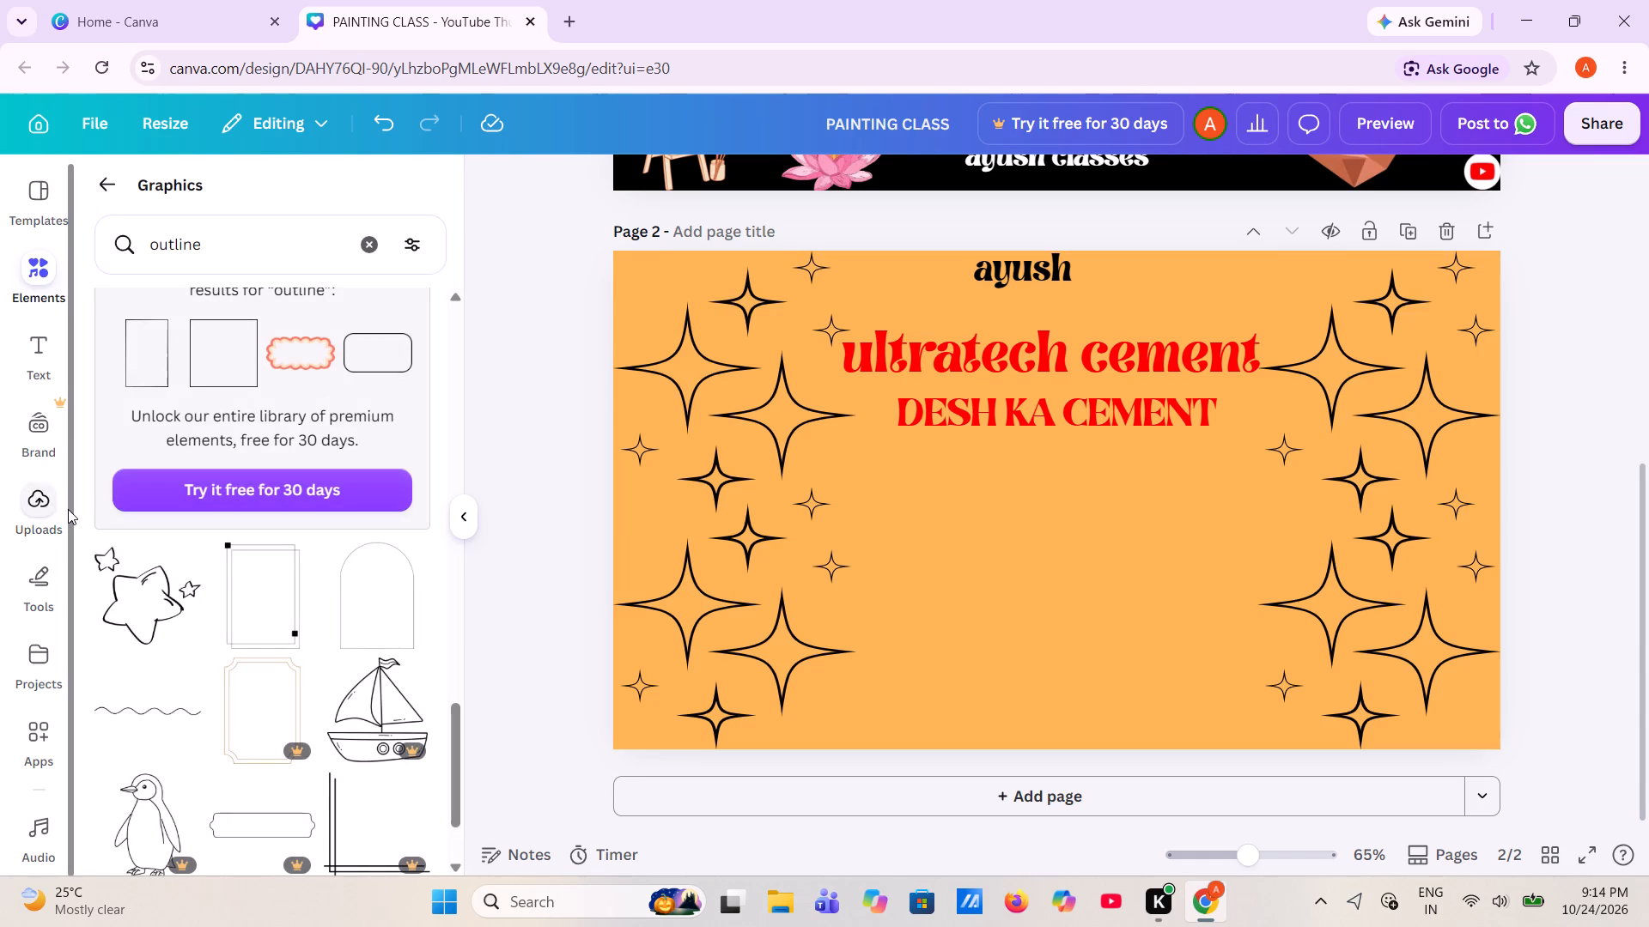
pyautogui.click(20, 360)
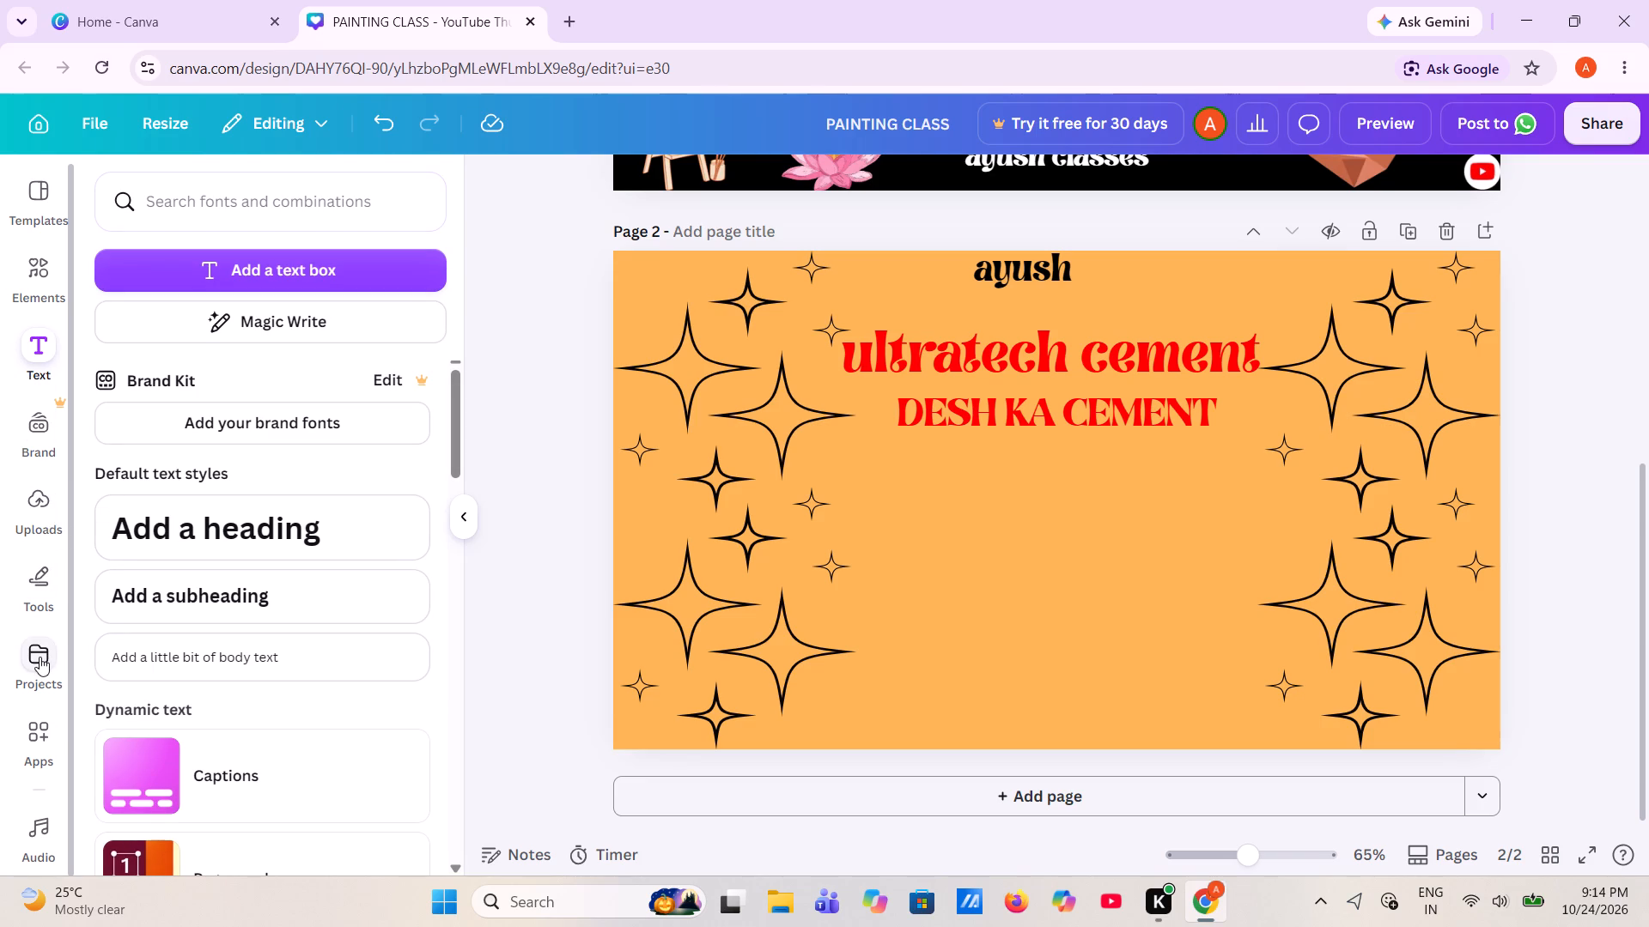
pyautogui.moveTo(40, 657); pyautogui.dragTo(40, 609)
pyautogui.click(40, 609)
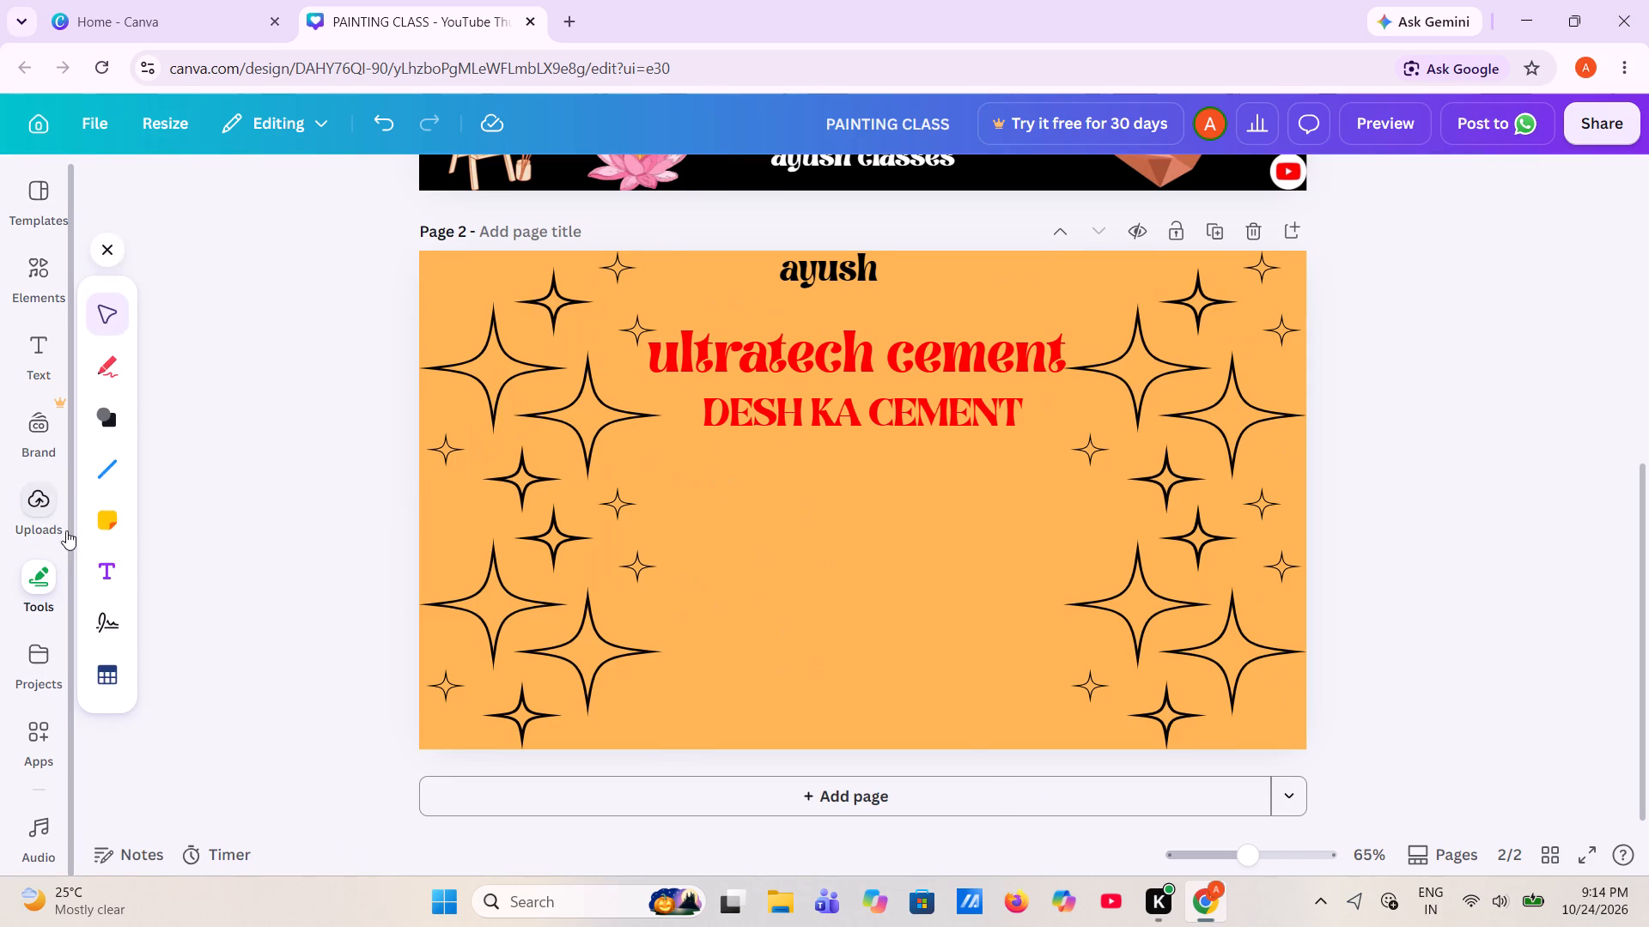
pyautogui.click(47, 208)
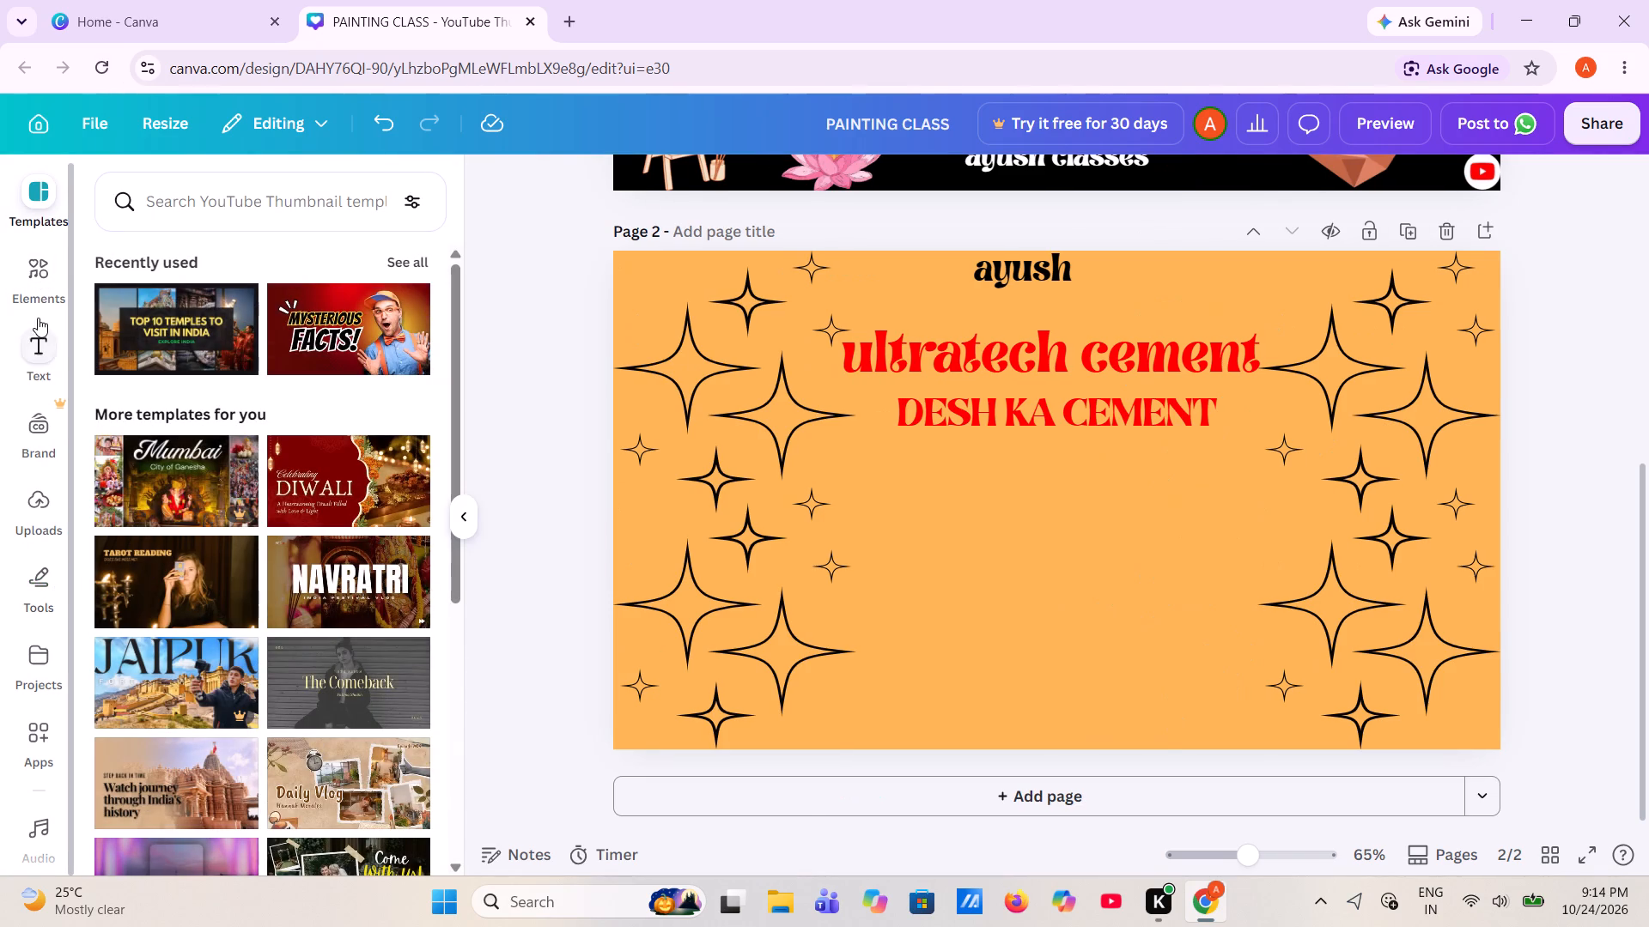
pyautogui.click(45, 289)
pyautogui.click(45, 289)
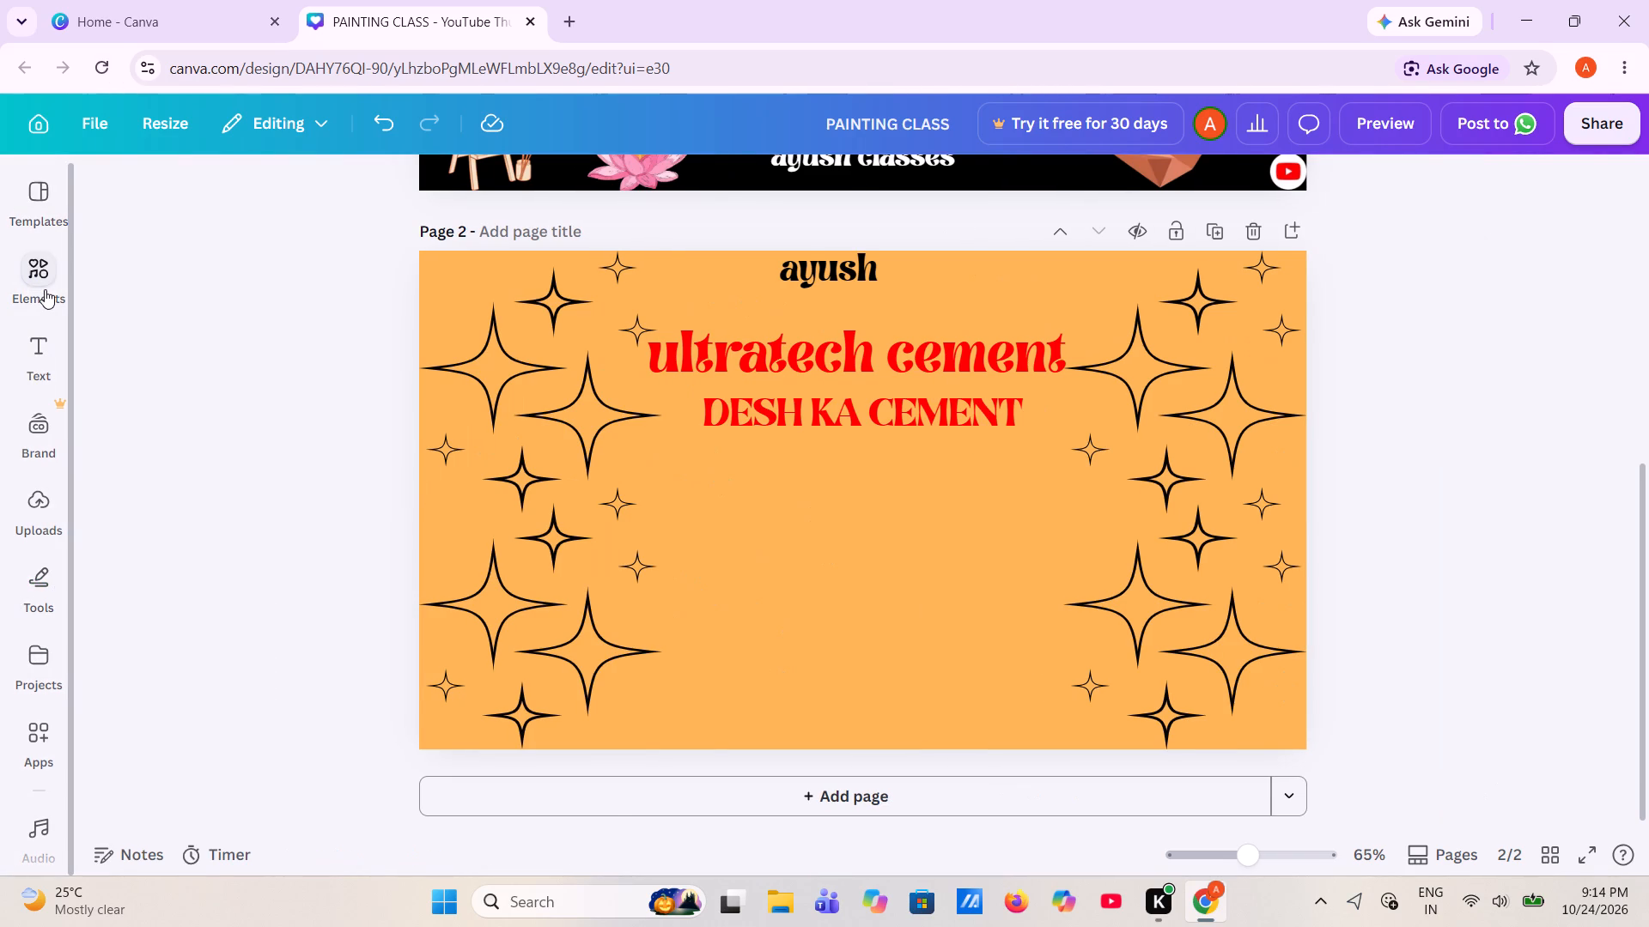
# Search the graphics for "cement" and place the brown paper bag with the red label below the DESH KA CEMENT text.
pyautogui.click(45, 270)
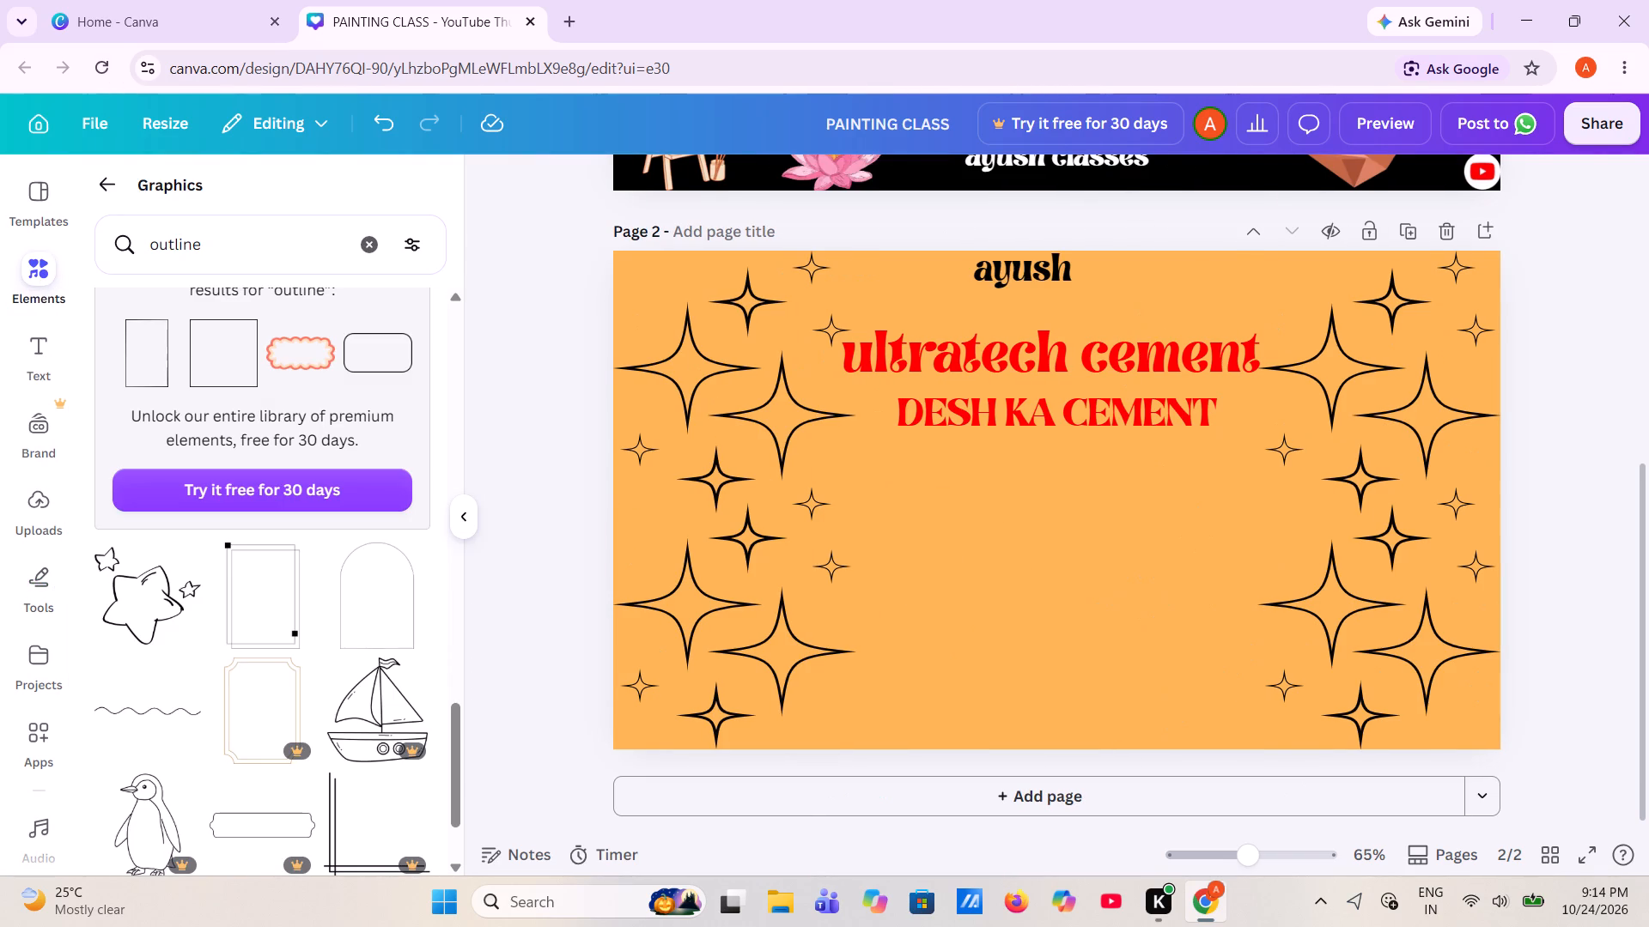
pyautogui.click(372, 251)
pyautogui.click(231, 257)
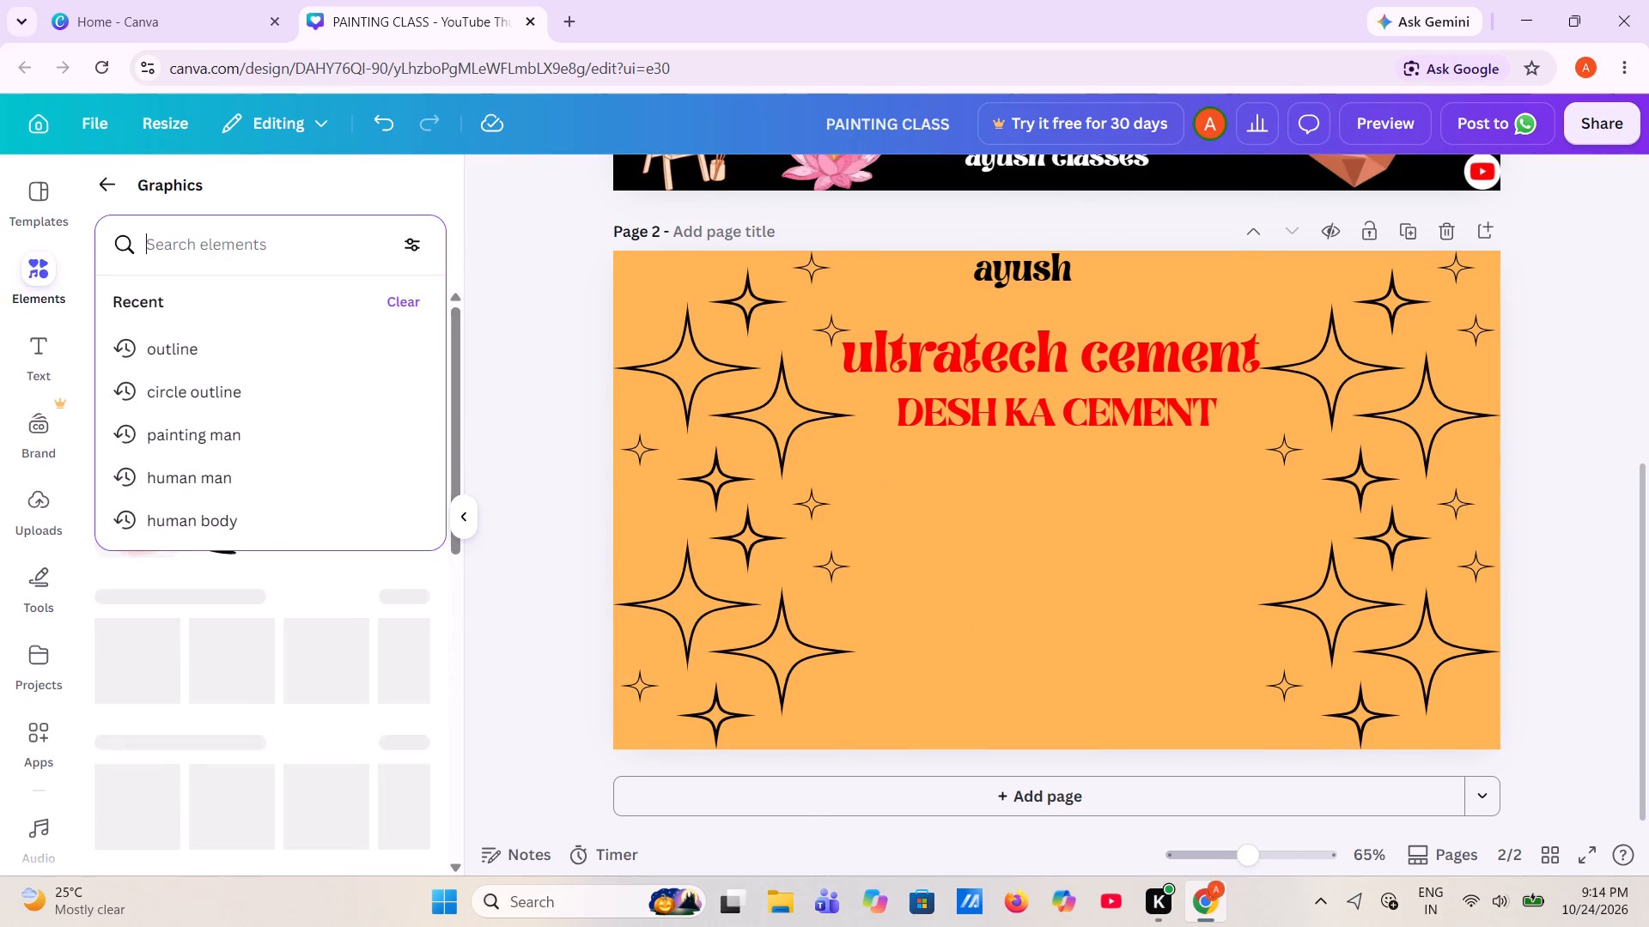
pyautogui.write('cement')
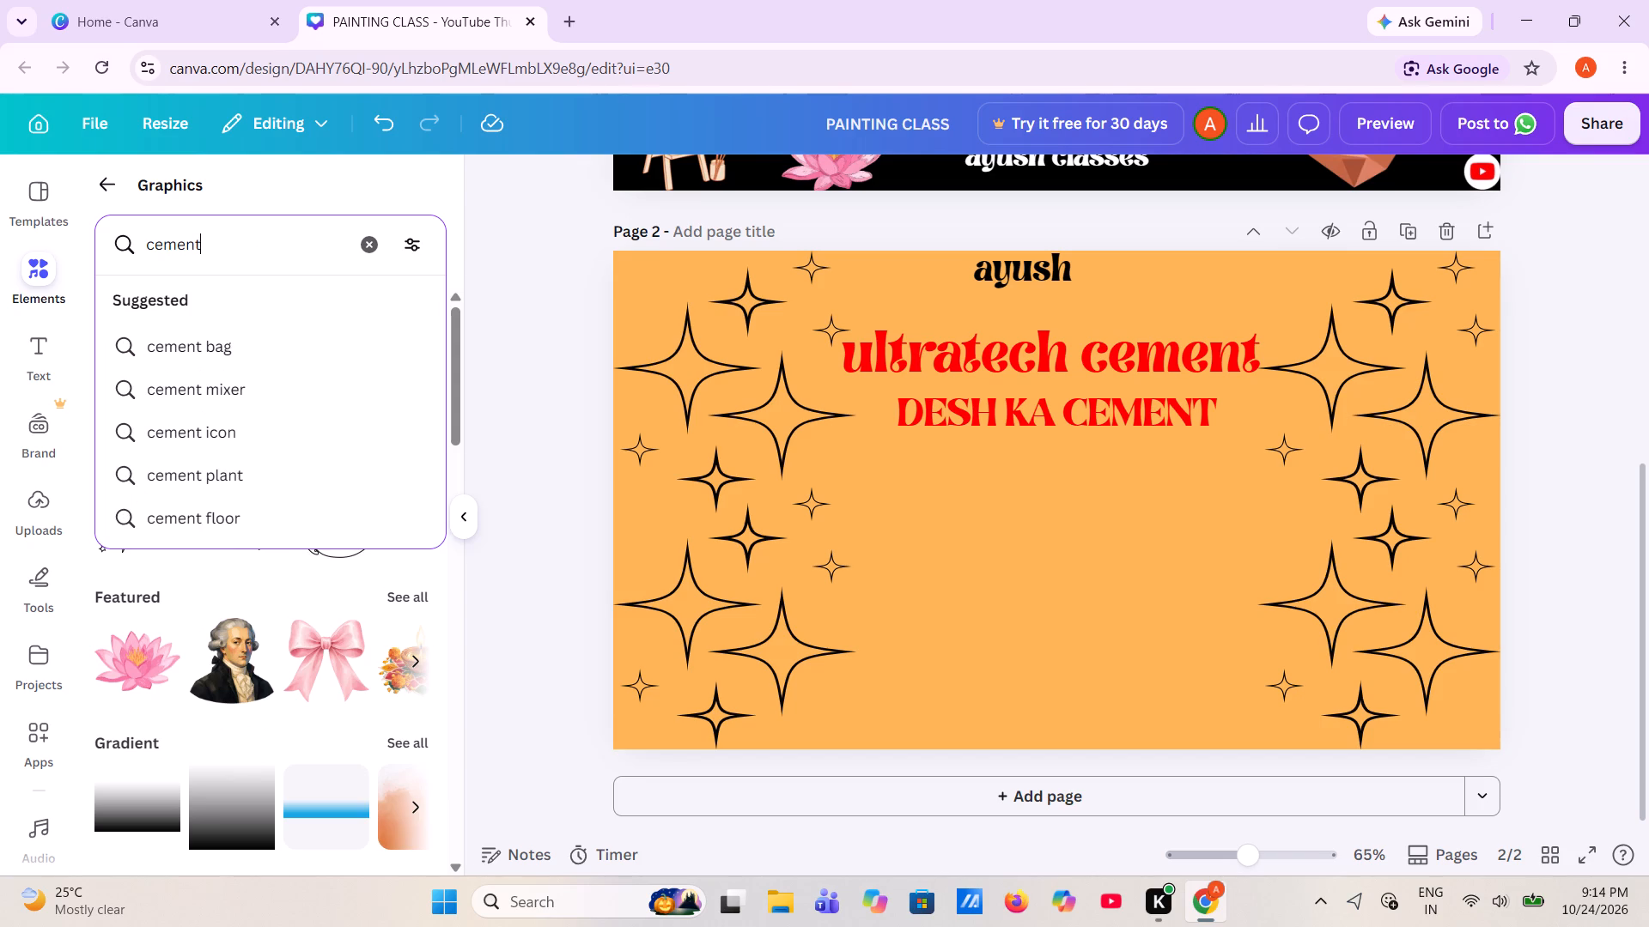
pyautogui.press('Return')
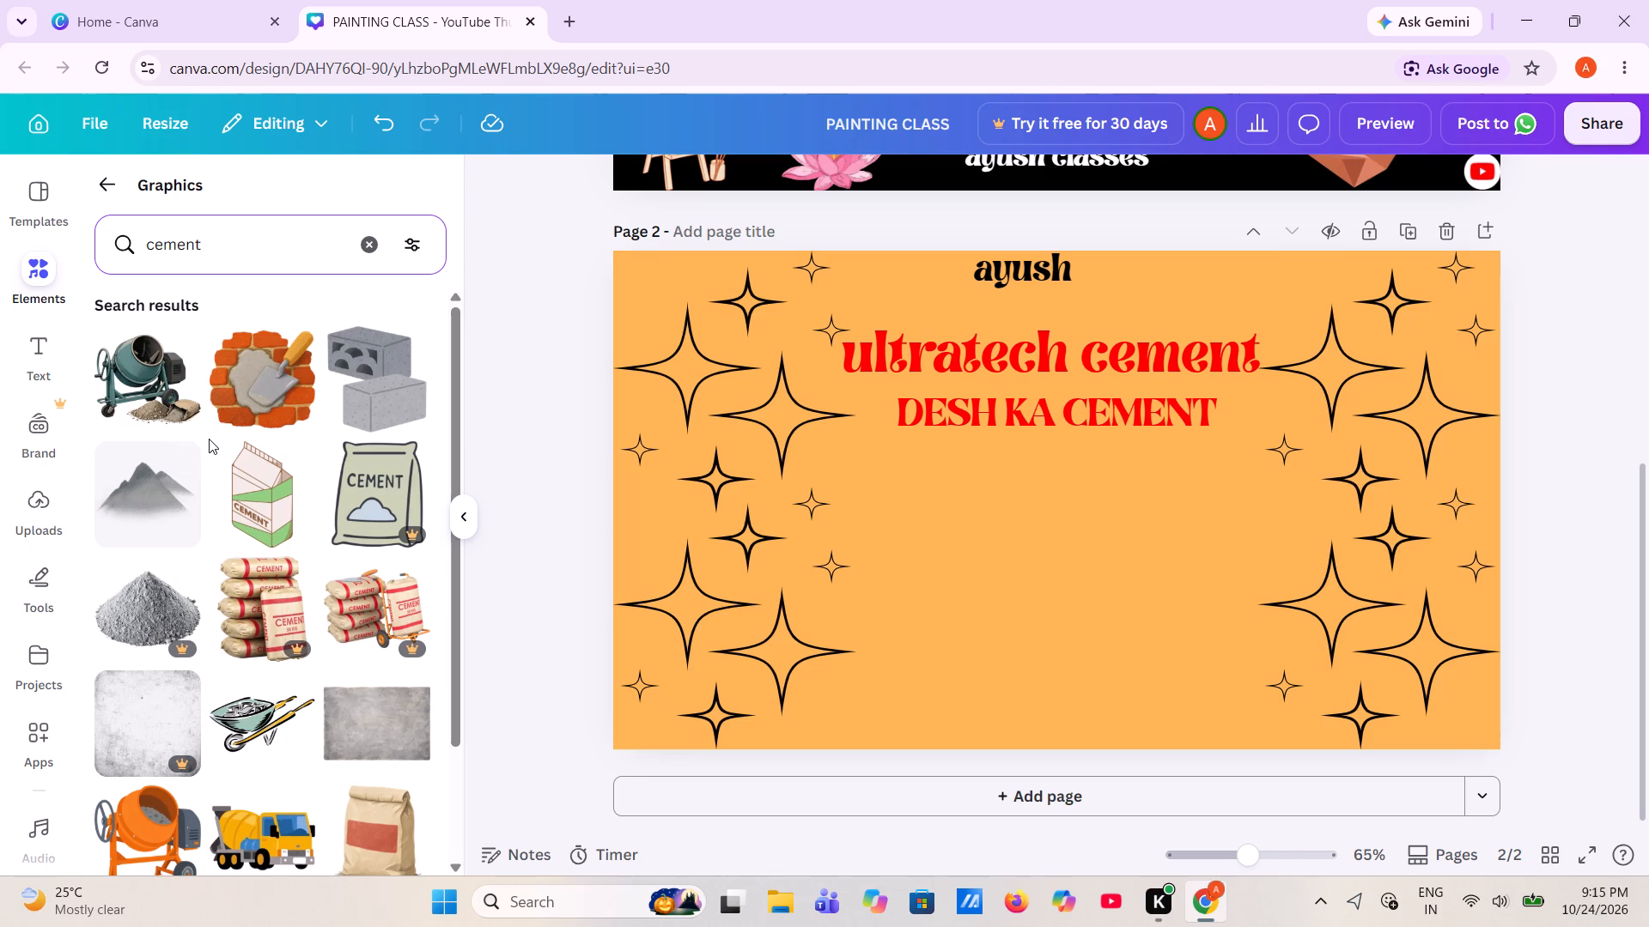
pyautogui.scroll(-1, 228, 585)
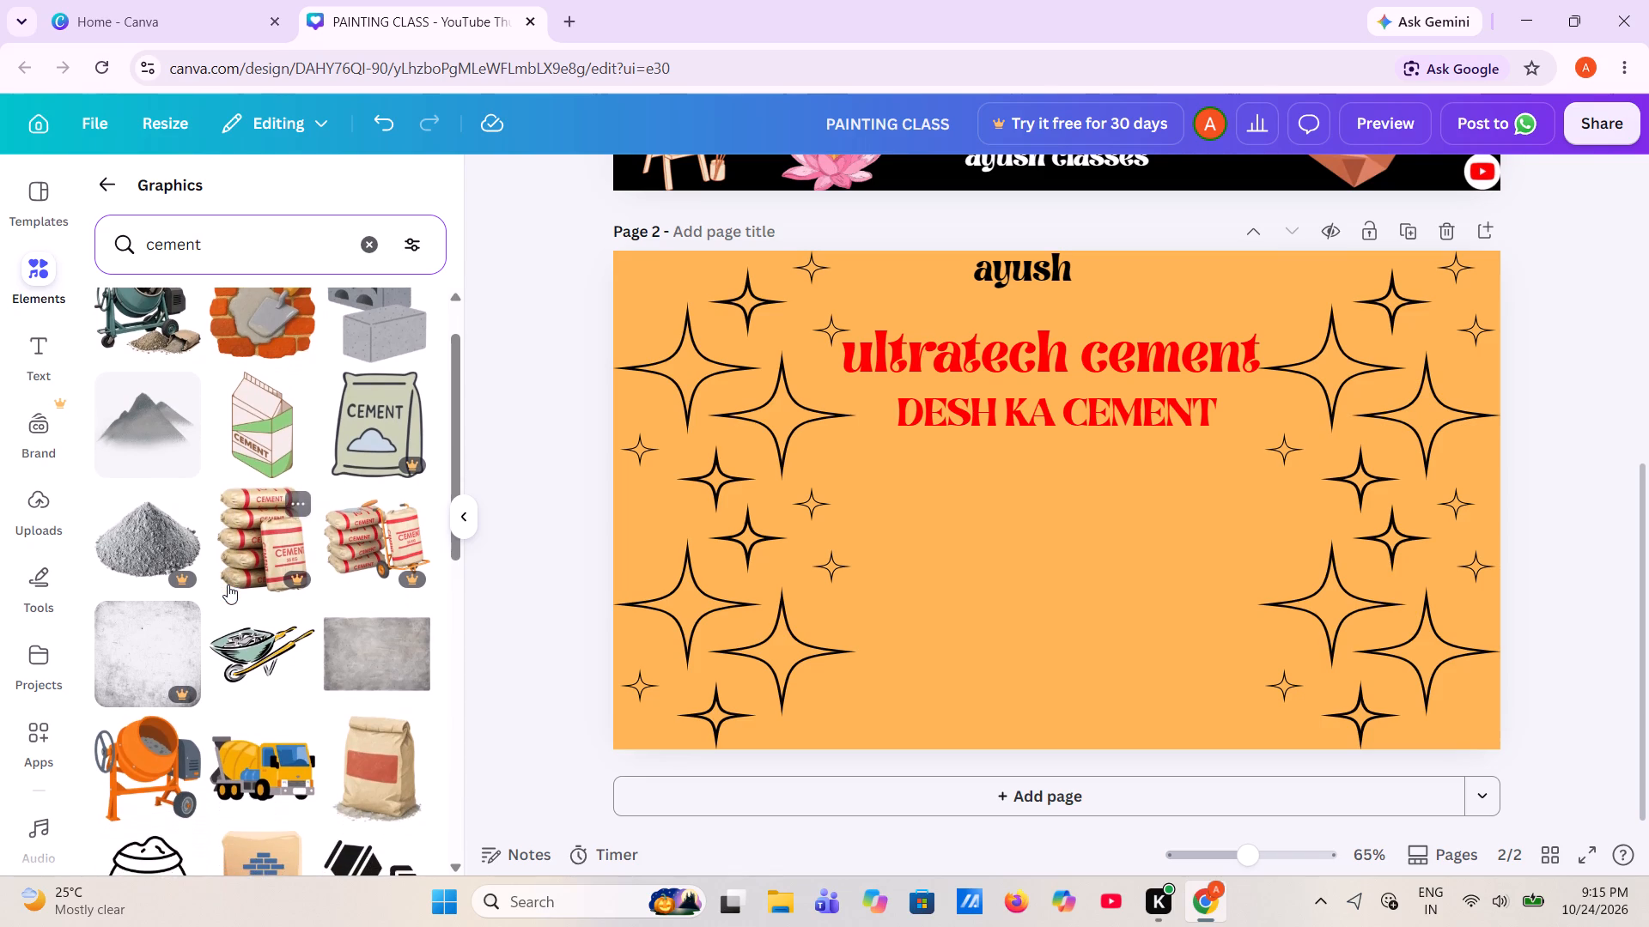
pyautogui.scroll(-2, 228, 585)
pyautogui.moveTo(373, 581); pyautogui.dragTo(945, 621)
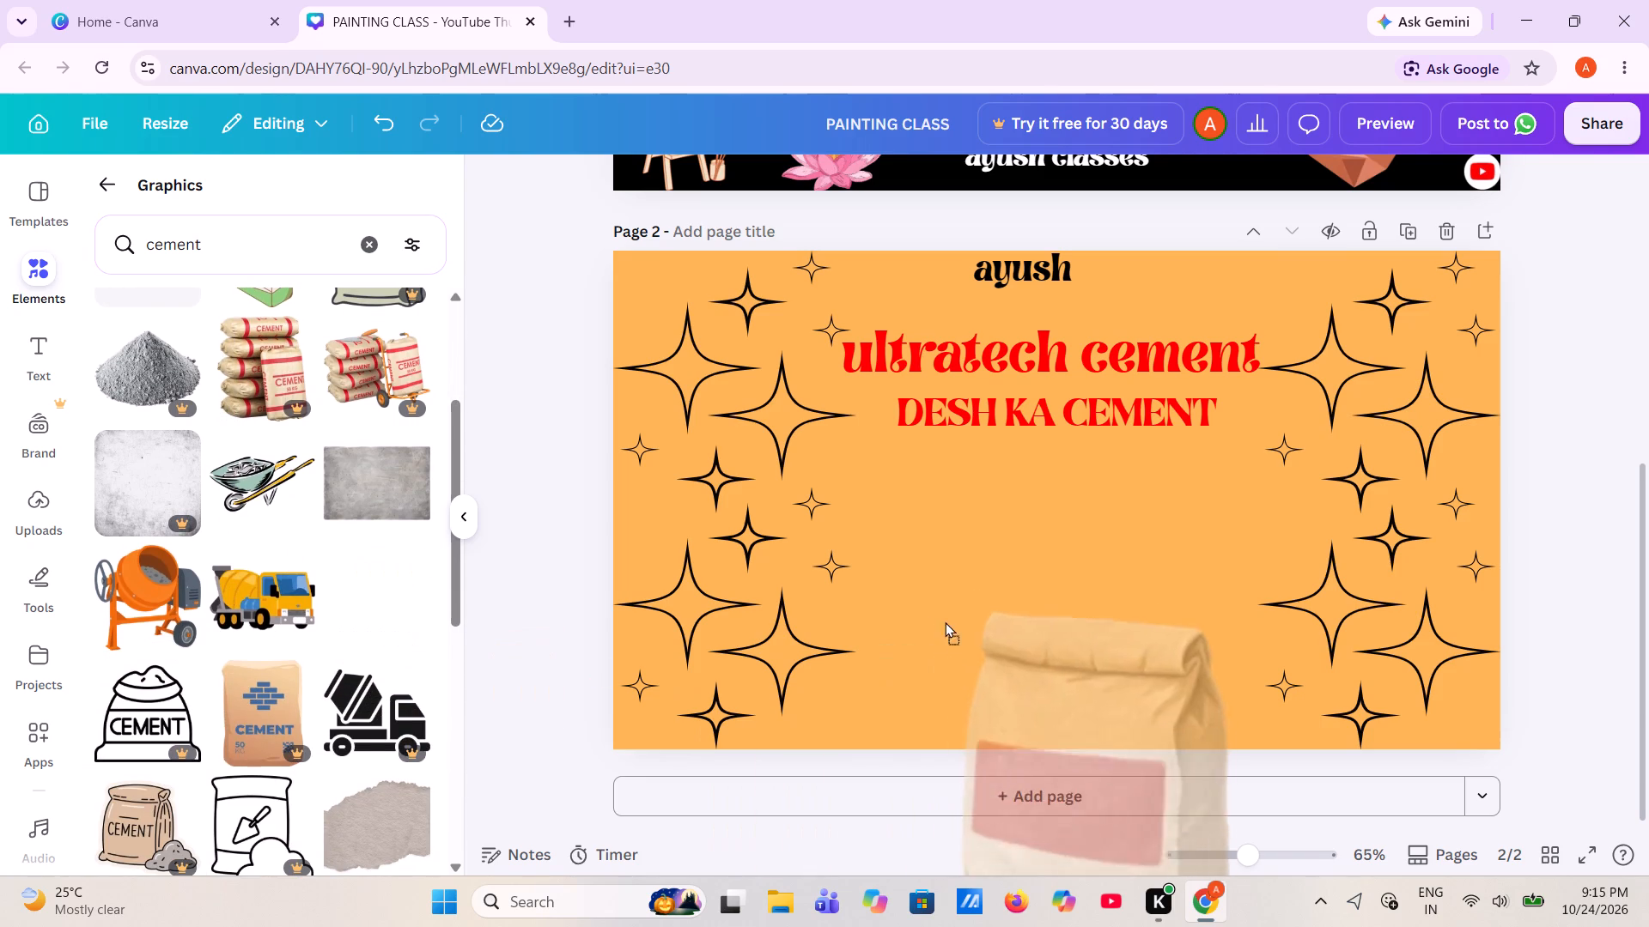
pyautogui.moveTo(945, 621); pyautogui.dragTo(905, 494)
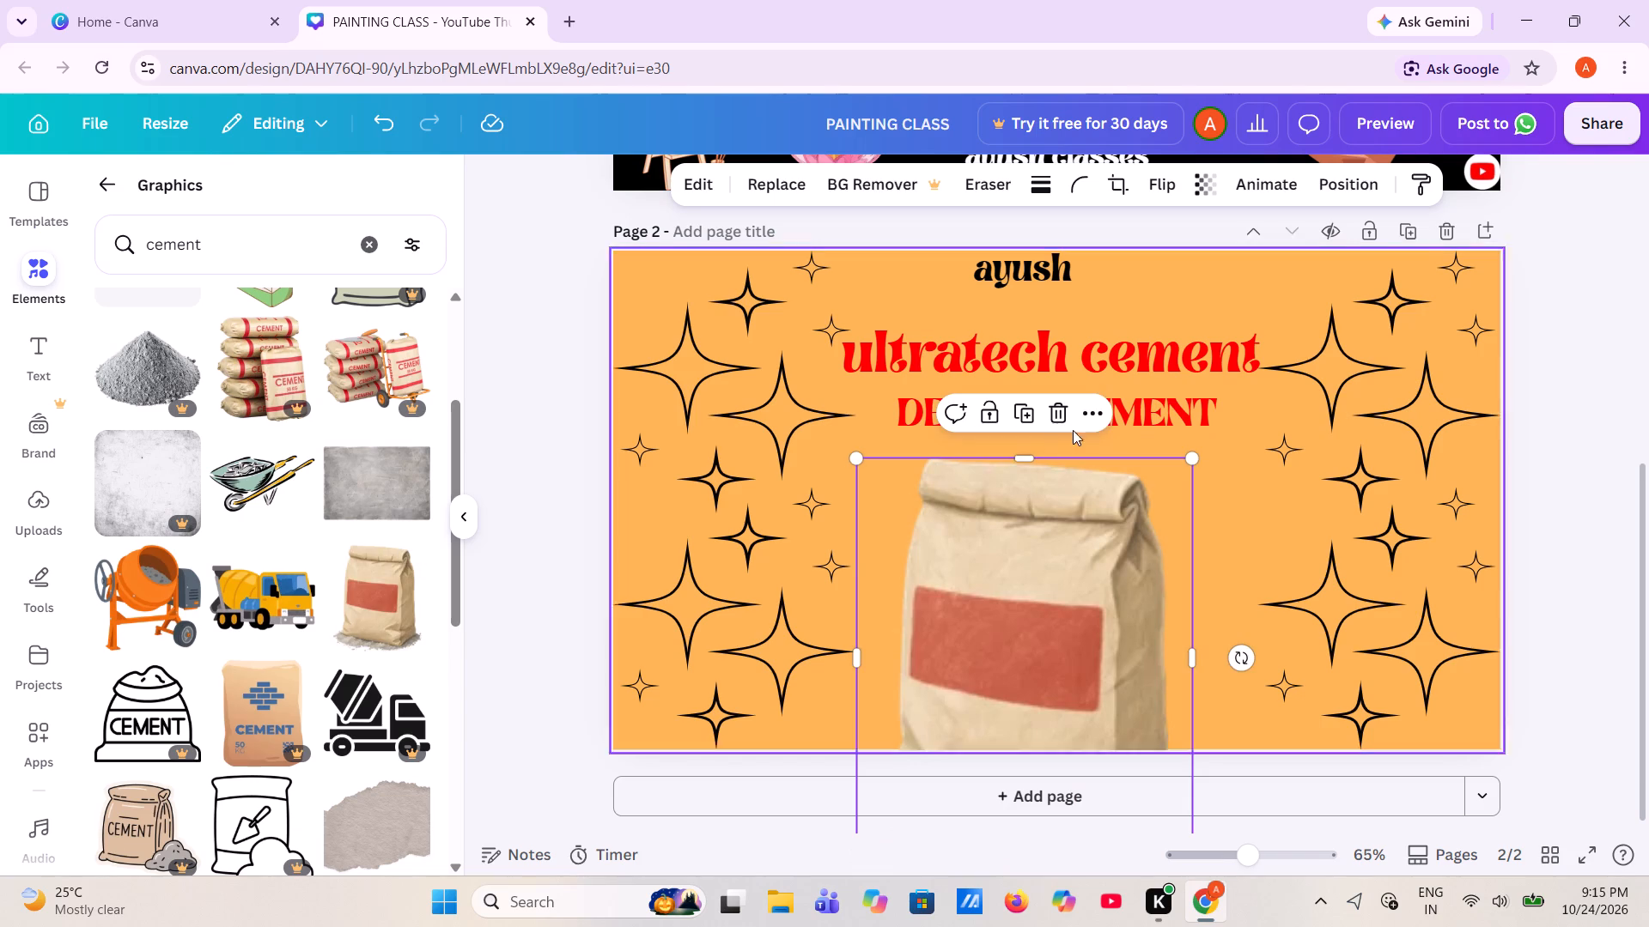
# Shrink the brown cement bag to about half its size and move it up to sit fully on page 2's bottom edge.
pyautogui.moveTo(1198, 466); pyautogui.dragTo(988, 632)
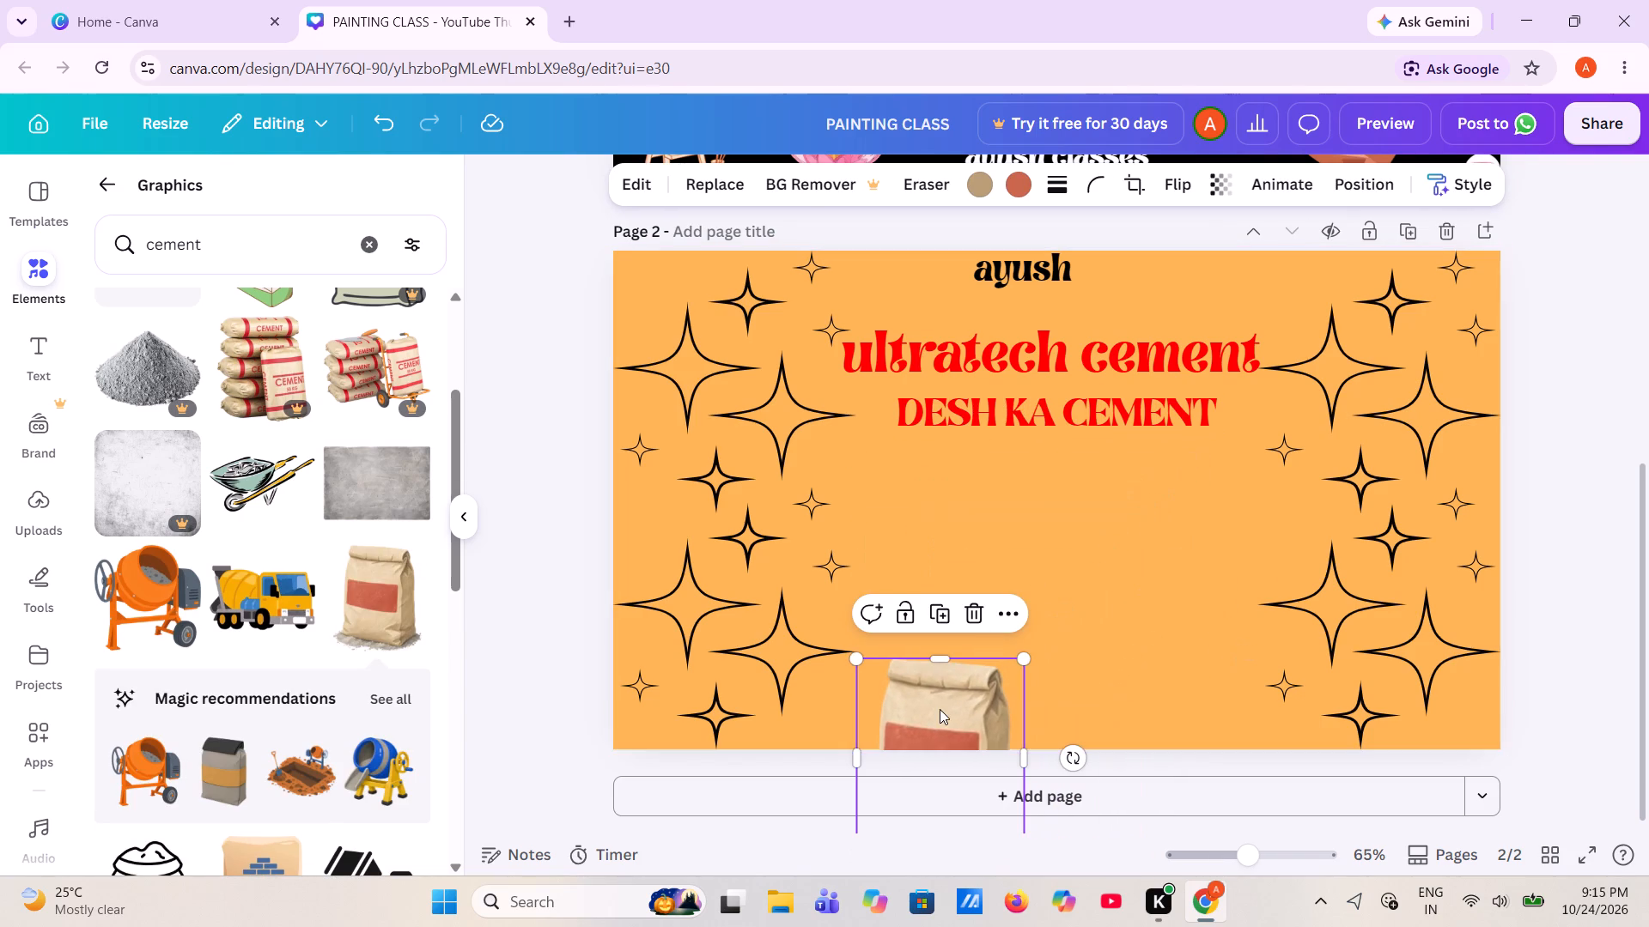
pyautogui.moveTo(940, 709); pyautogui.dragTo(946, 601)
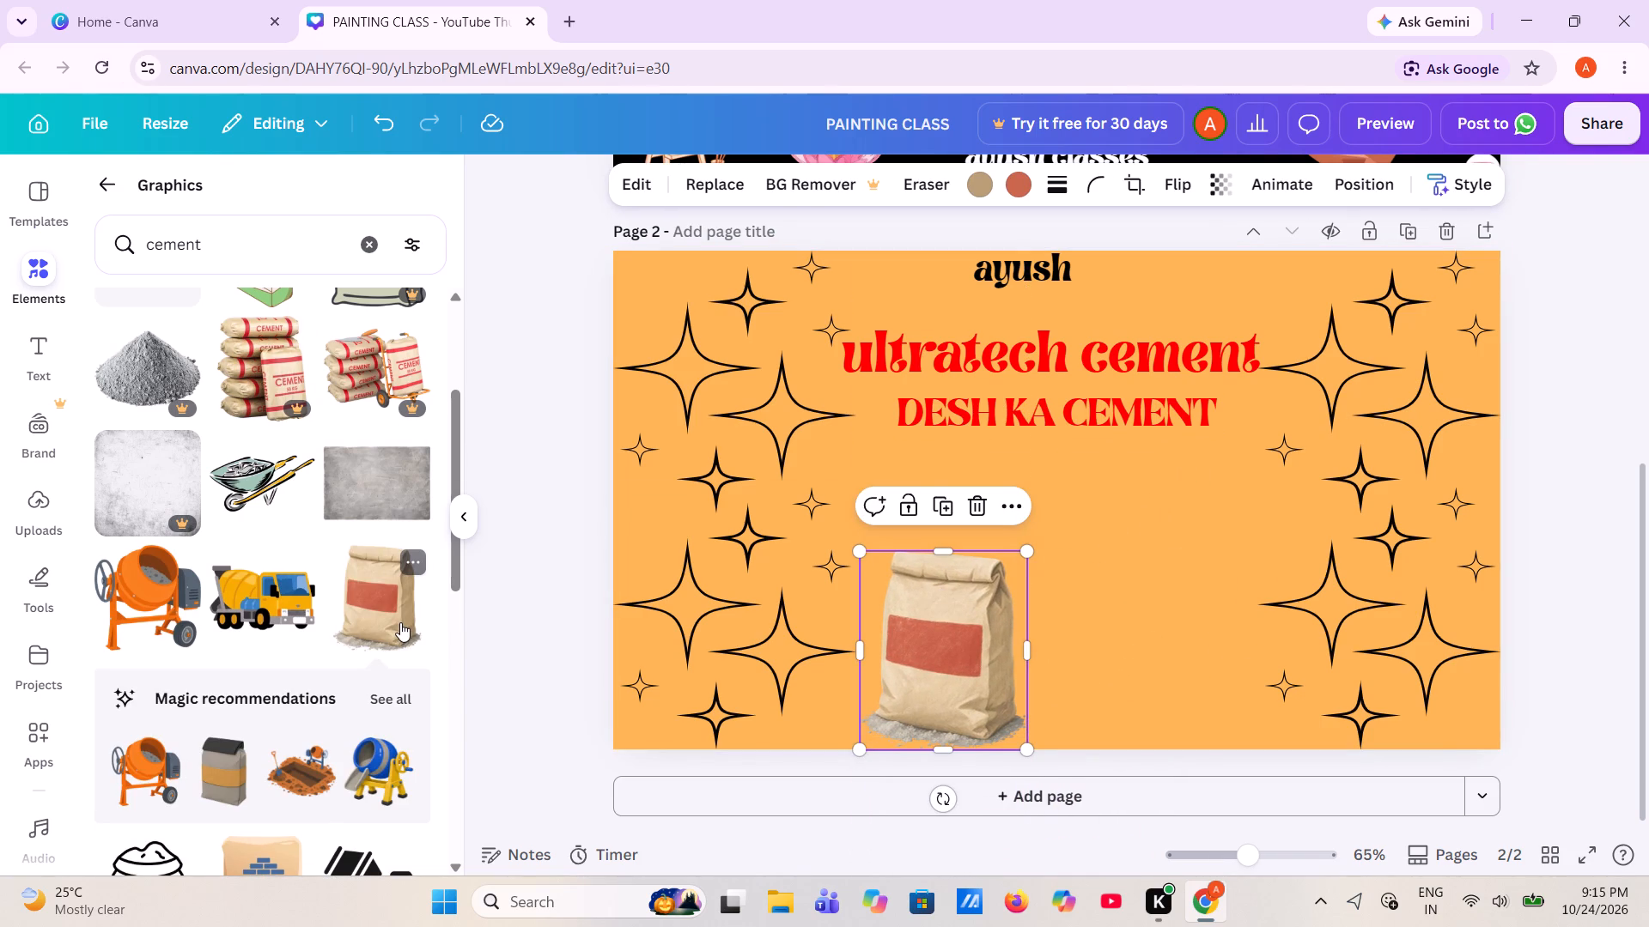
# Add a second brown paper bag with the red label, shrink it to under half the first bag's size, and place it at that bag's upper-right edge.
pyautogui.moveTo(400, 622); pyautogui.dragTo(1074, 544)
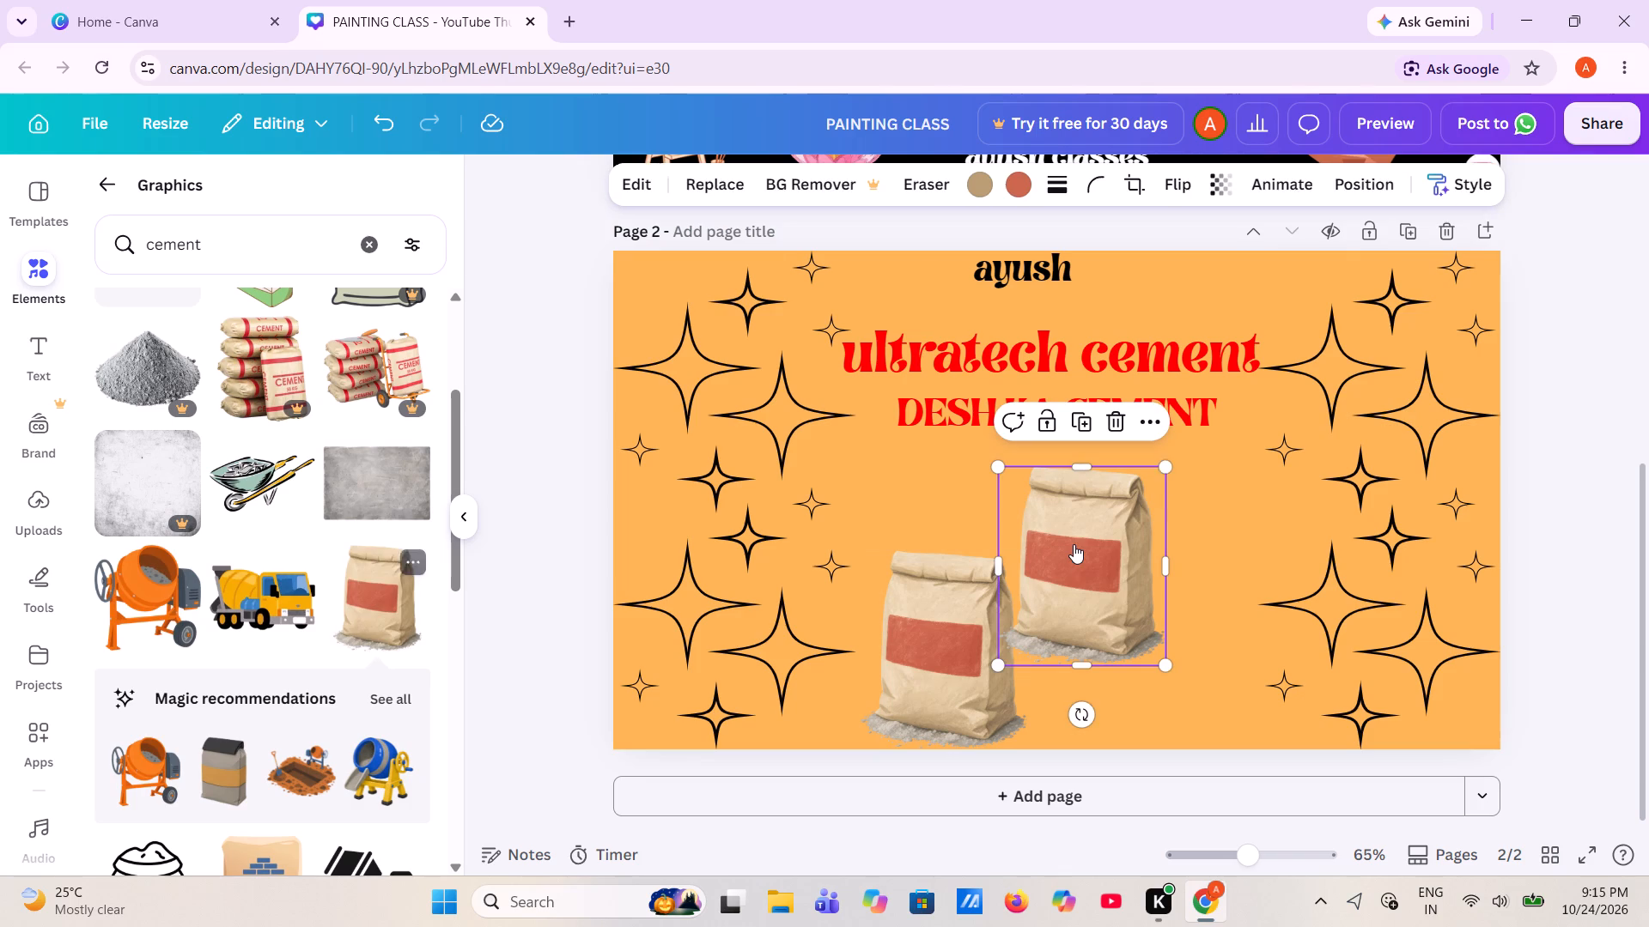
pyautogui.moveTo(1165, 467); pyautogui.dragTo(1047, 560)
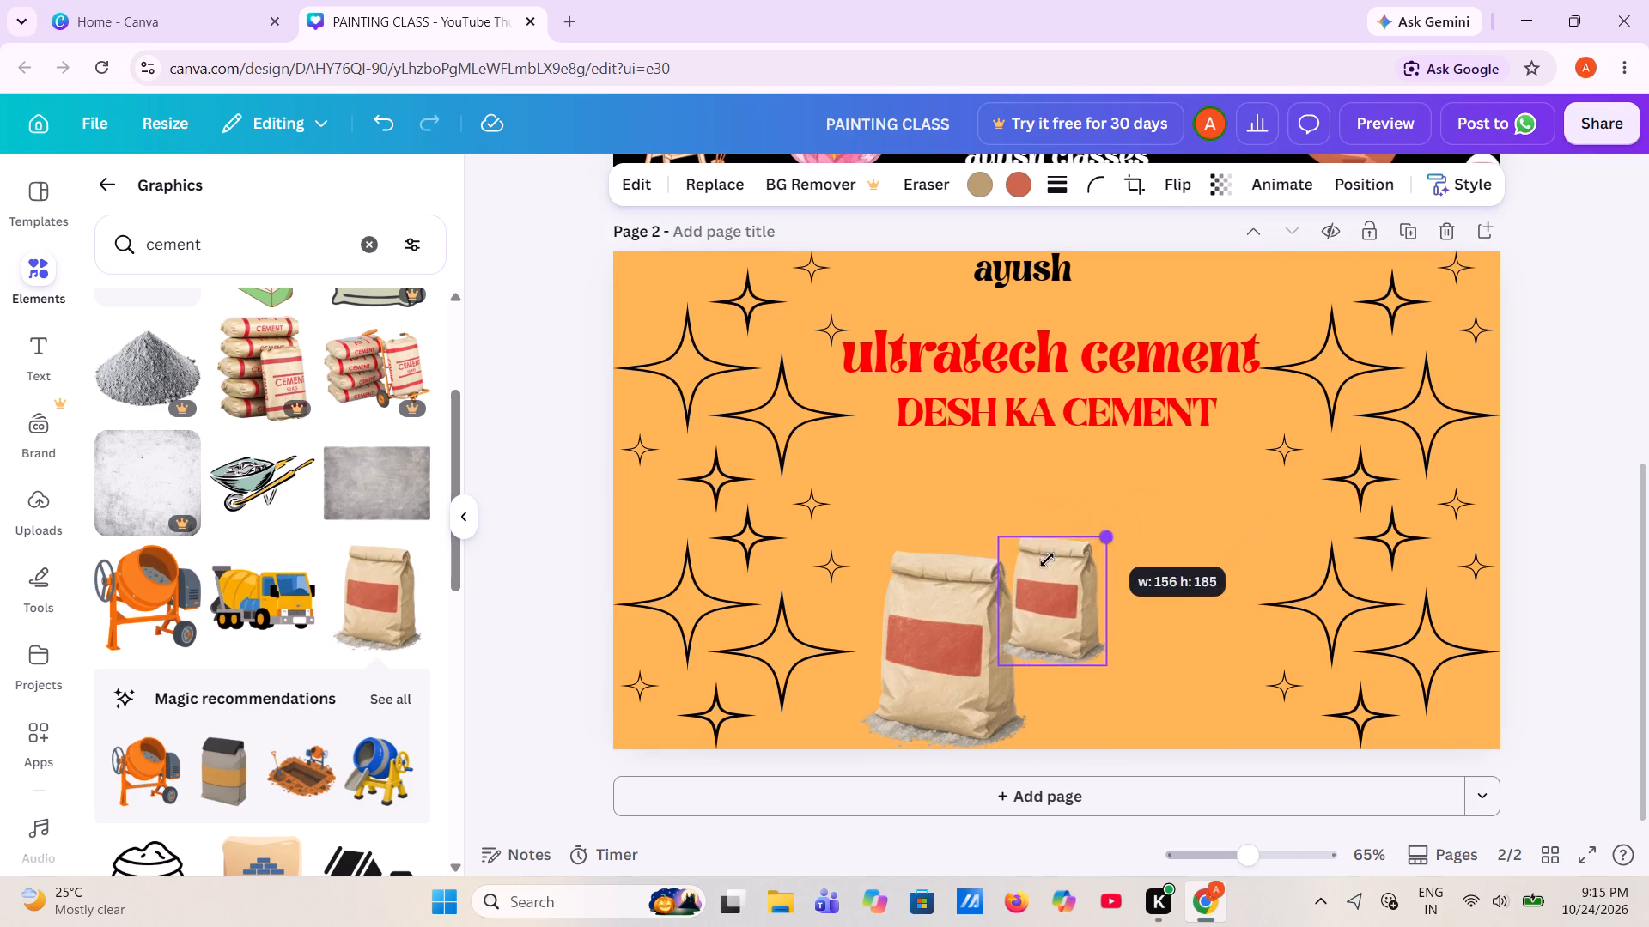
pyautogui.moveTo(1047, 560); pyautogui.dragTo(1045, 560)
pyautogui.moveTo(1035, 615); pyautogui.dragTo(1037, 582)
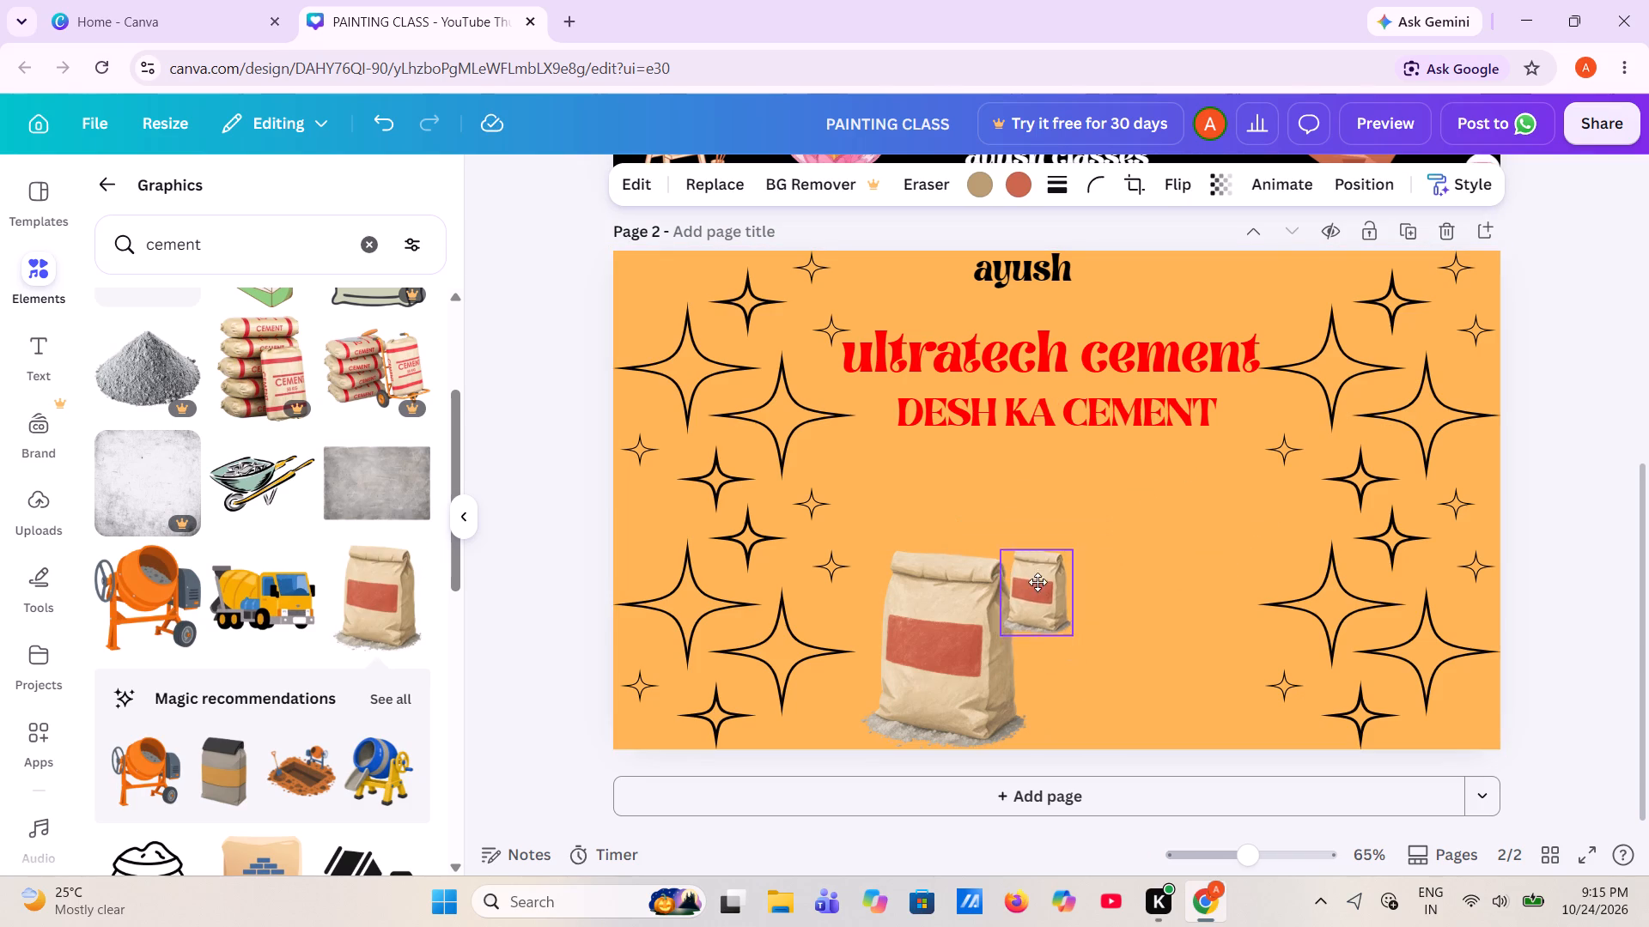
pyautogui.moveTo(1037, 582); pyautogui.dragTo(1031, 579)
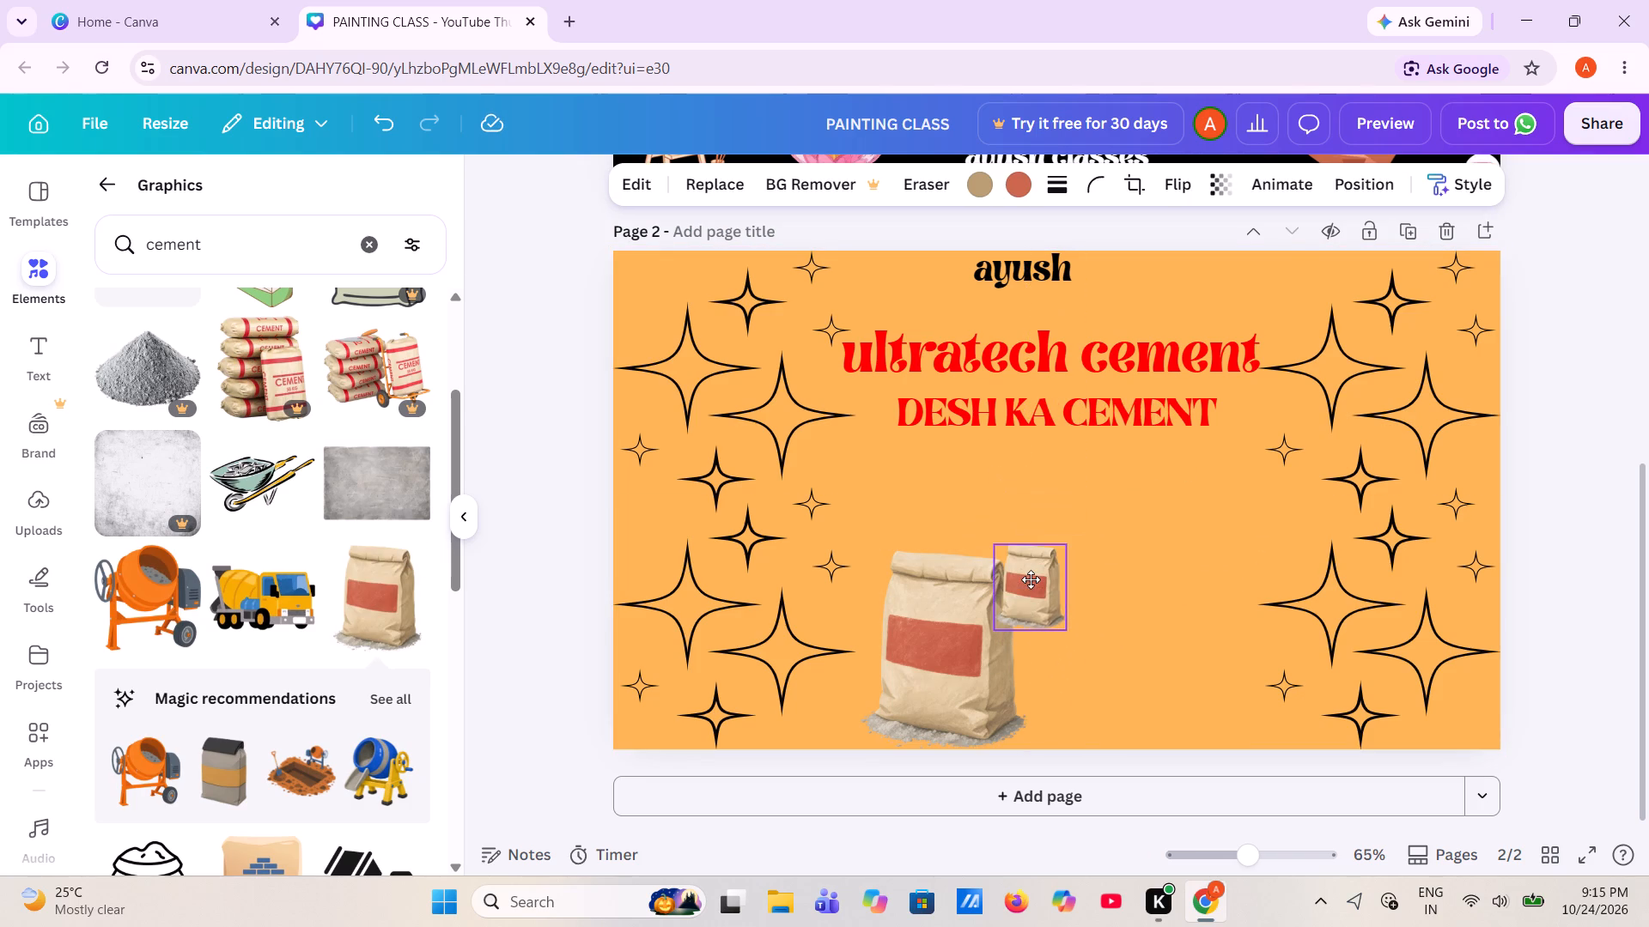
pyautogui.moveTo(1031, 579); pyautogui.dragTo(1023, 572)
# Send the small bag to the back so it sits behind the large bag, and deselect it.
pyautogui.rightClick(1023, 572)
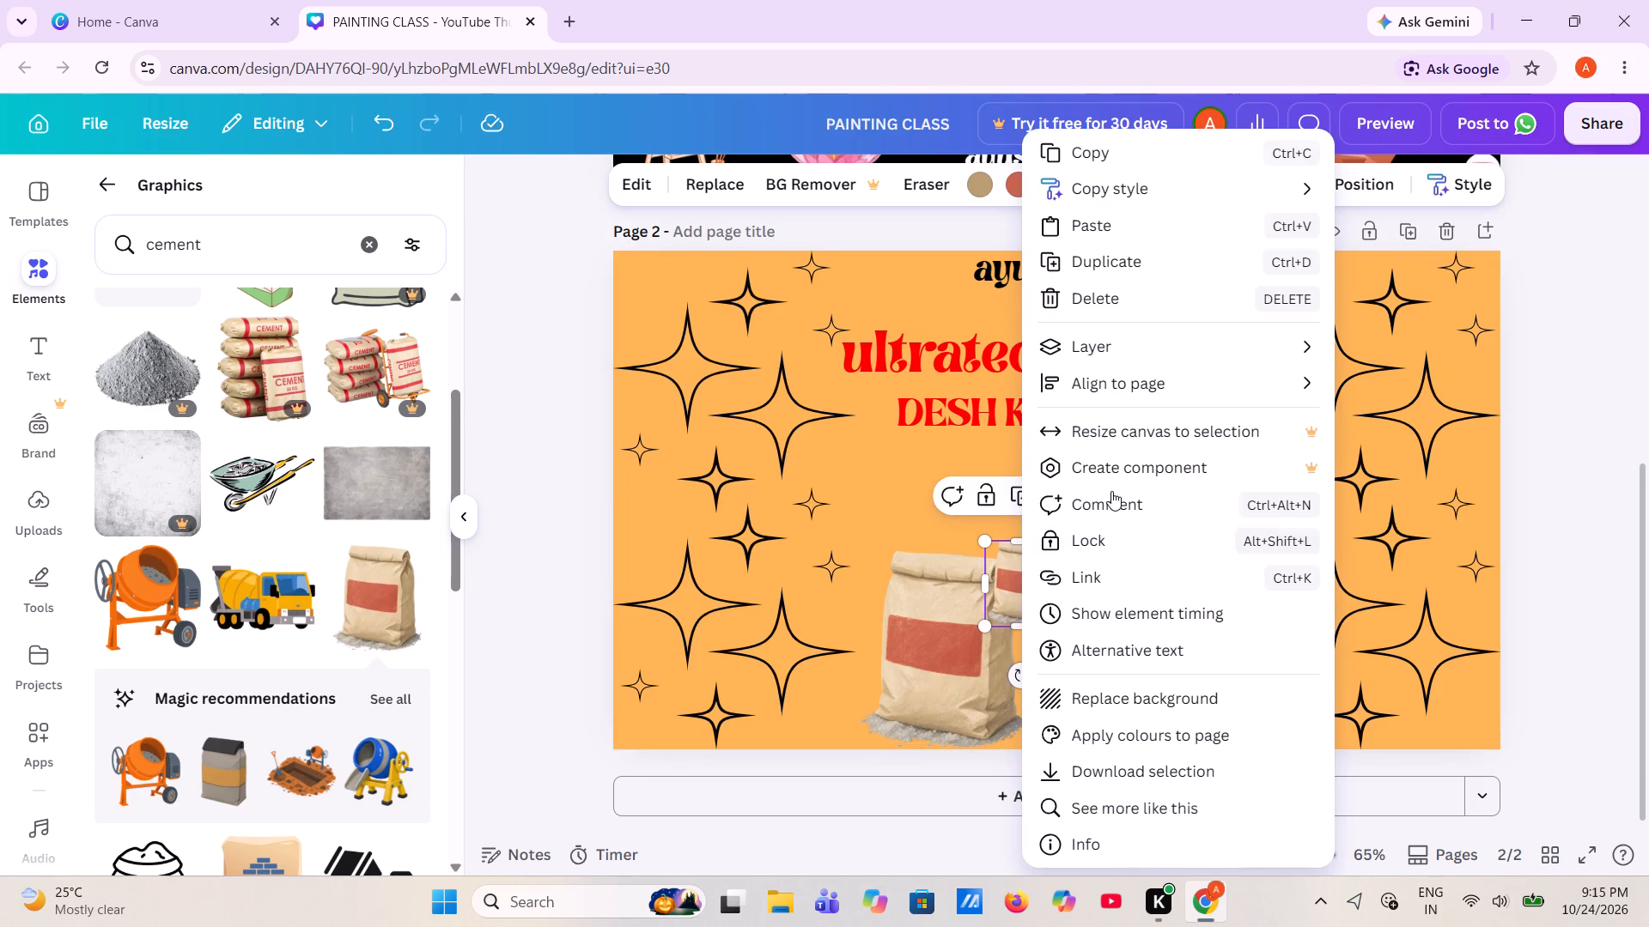
pyautogui.click(1077, 348)
pyautogui.click(1110, 340)
pyautogui.click(1410, 457)
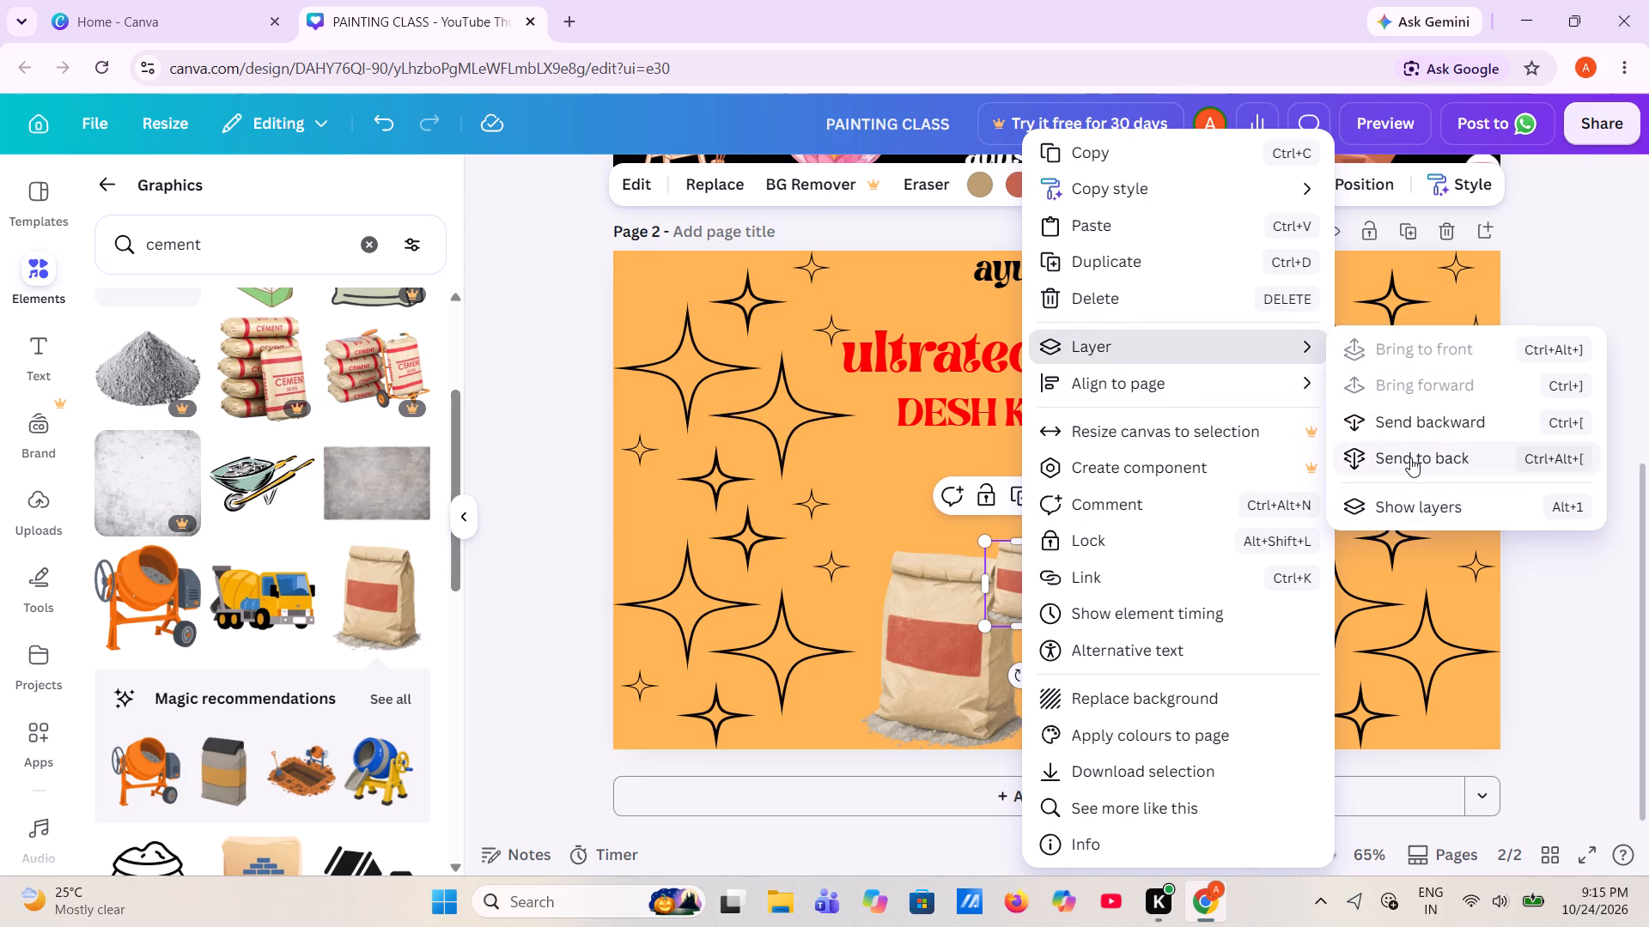
pyautogui.click(957, 496)
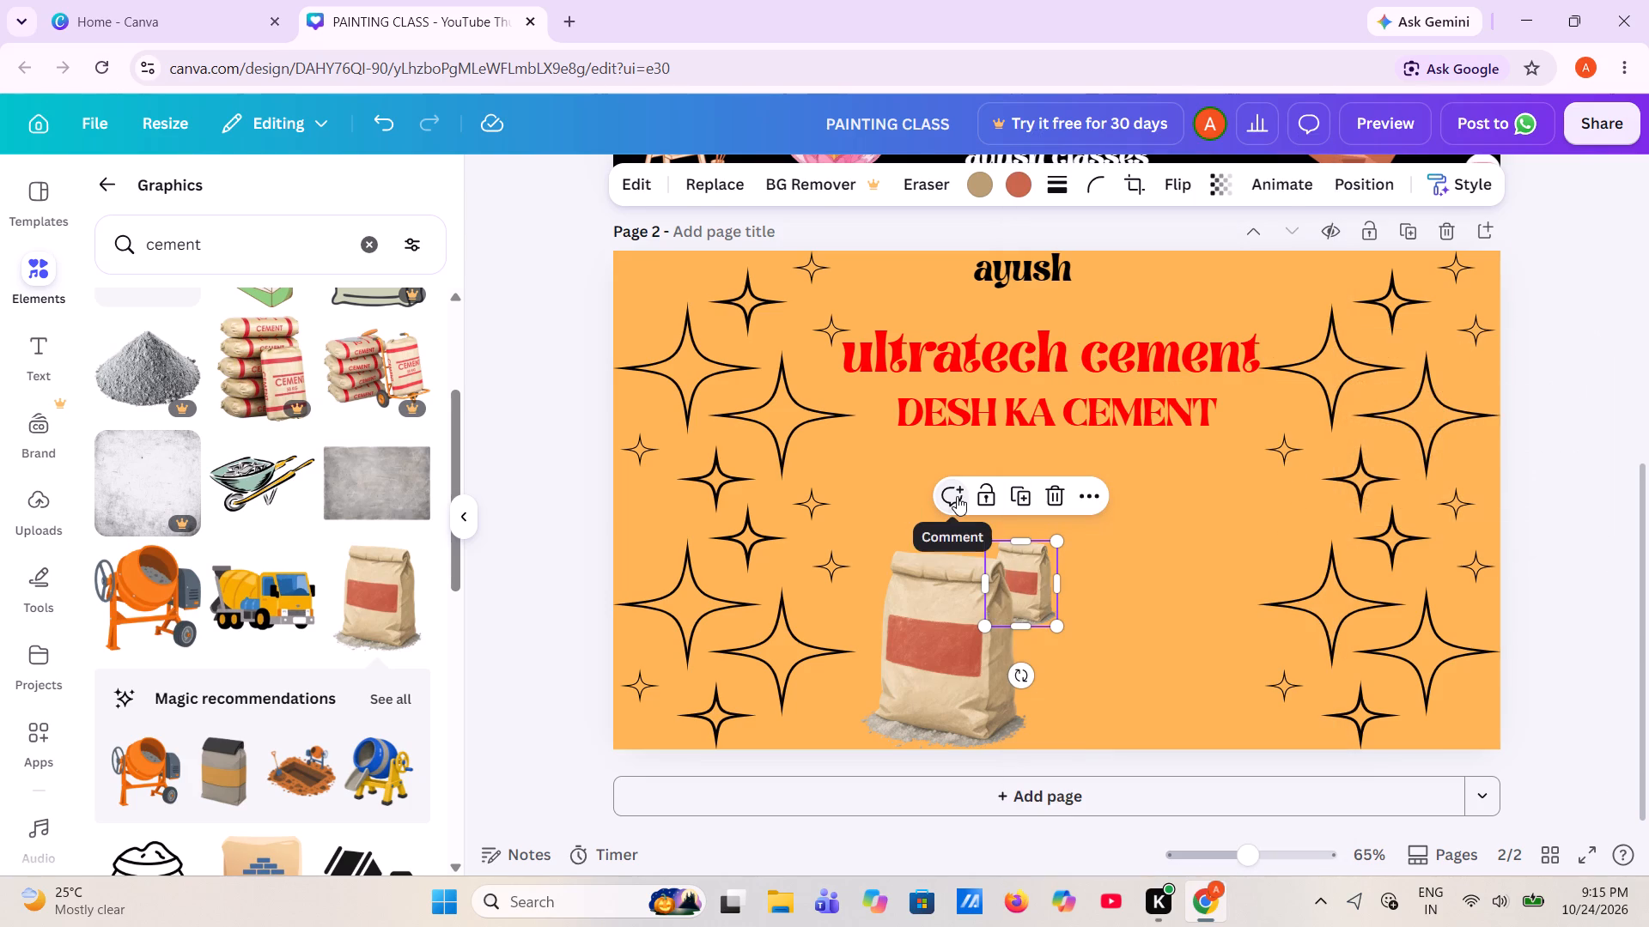
pyautogui.click(836, 509)
# Copy the small bag and place the pasted copy above the large bag's upper-left corner.
pyautogui.click(1013, 562)
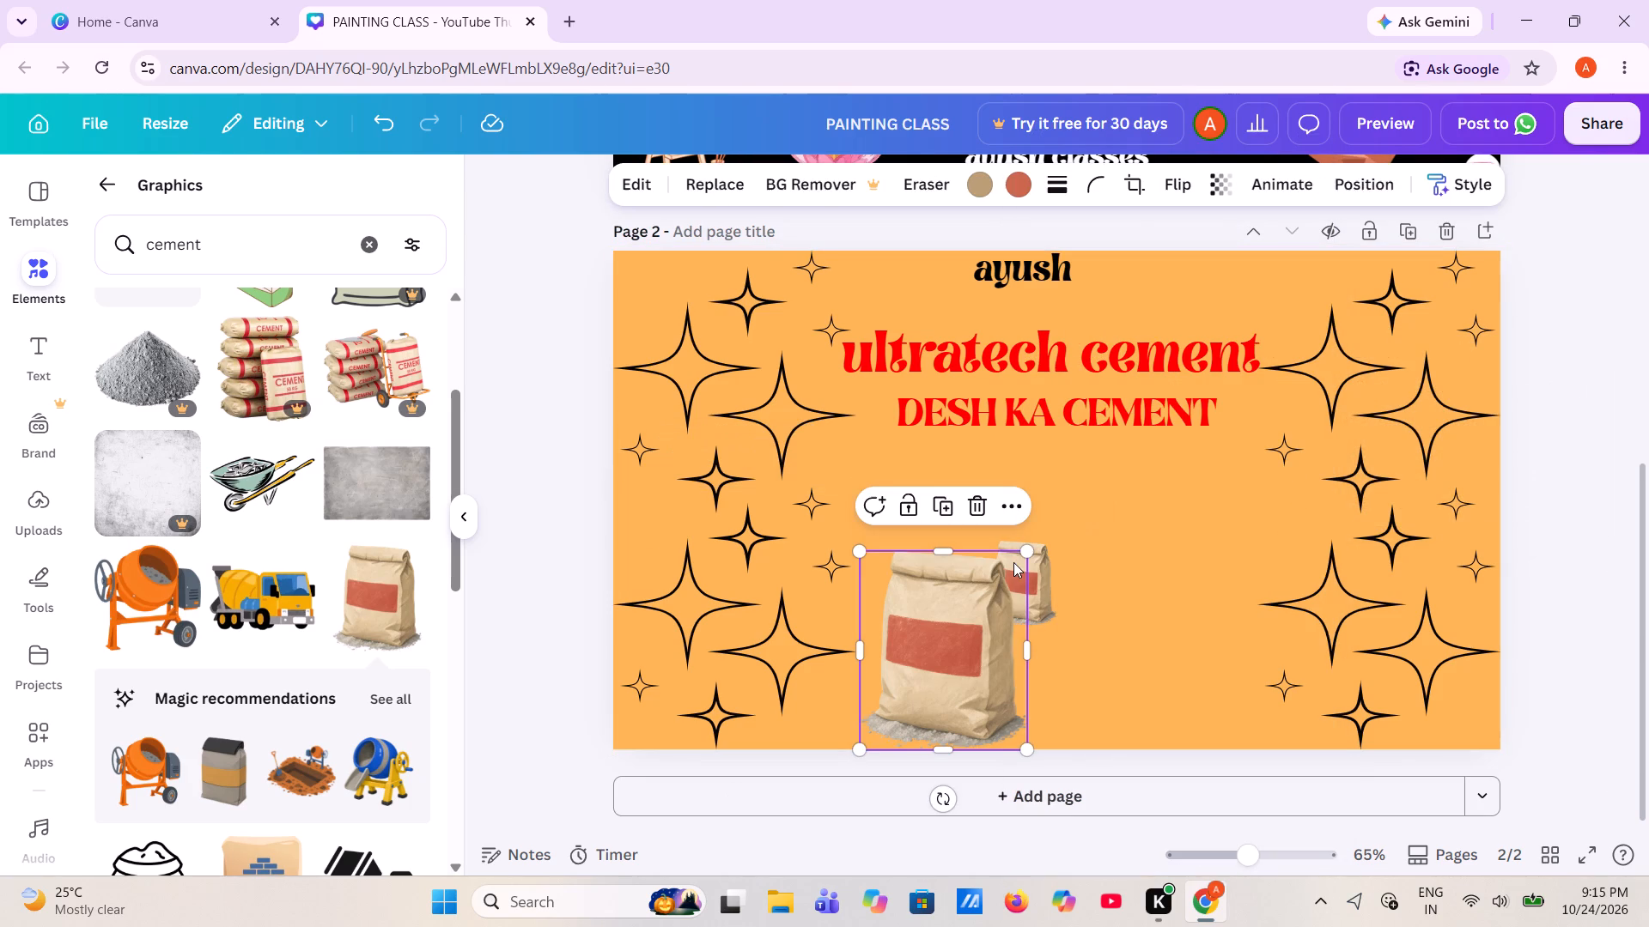
pyautogui.click(1073, 580)
pyautogui.click(1047, 577)
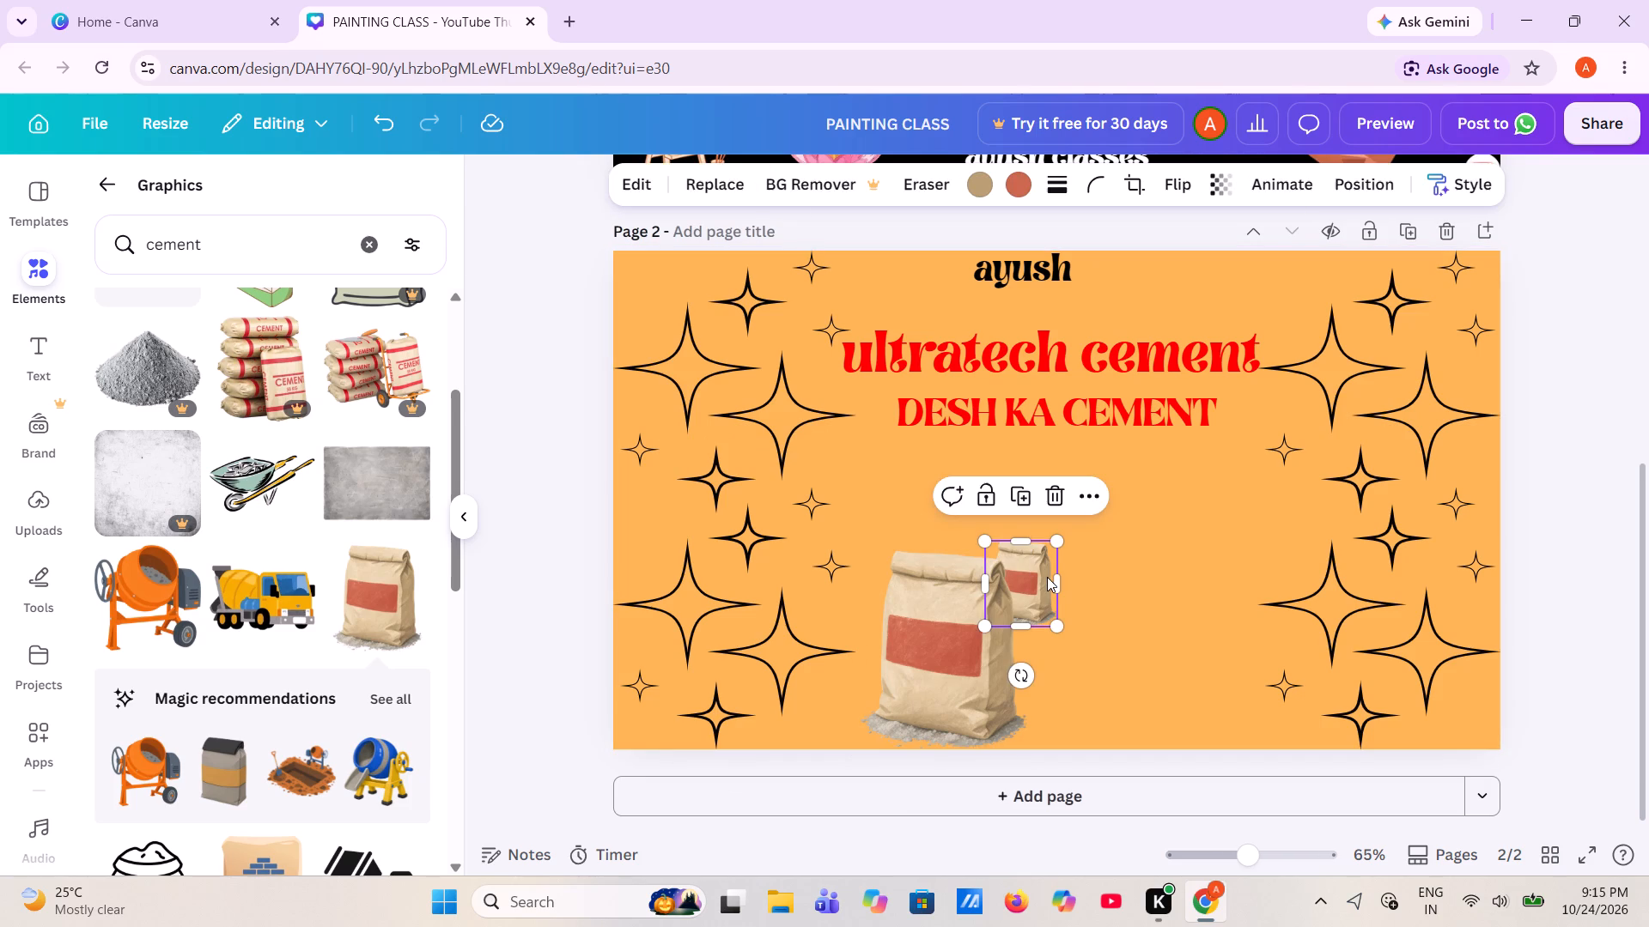
pyautogui.hotkey('ctrl', 'c')
pyautogui.hotkey('ctrl', 'v')
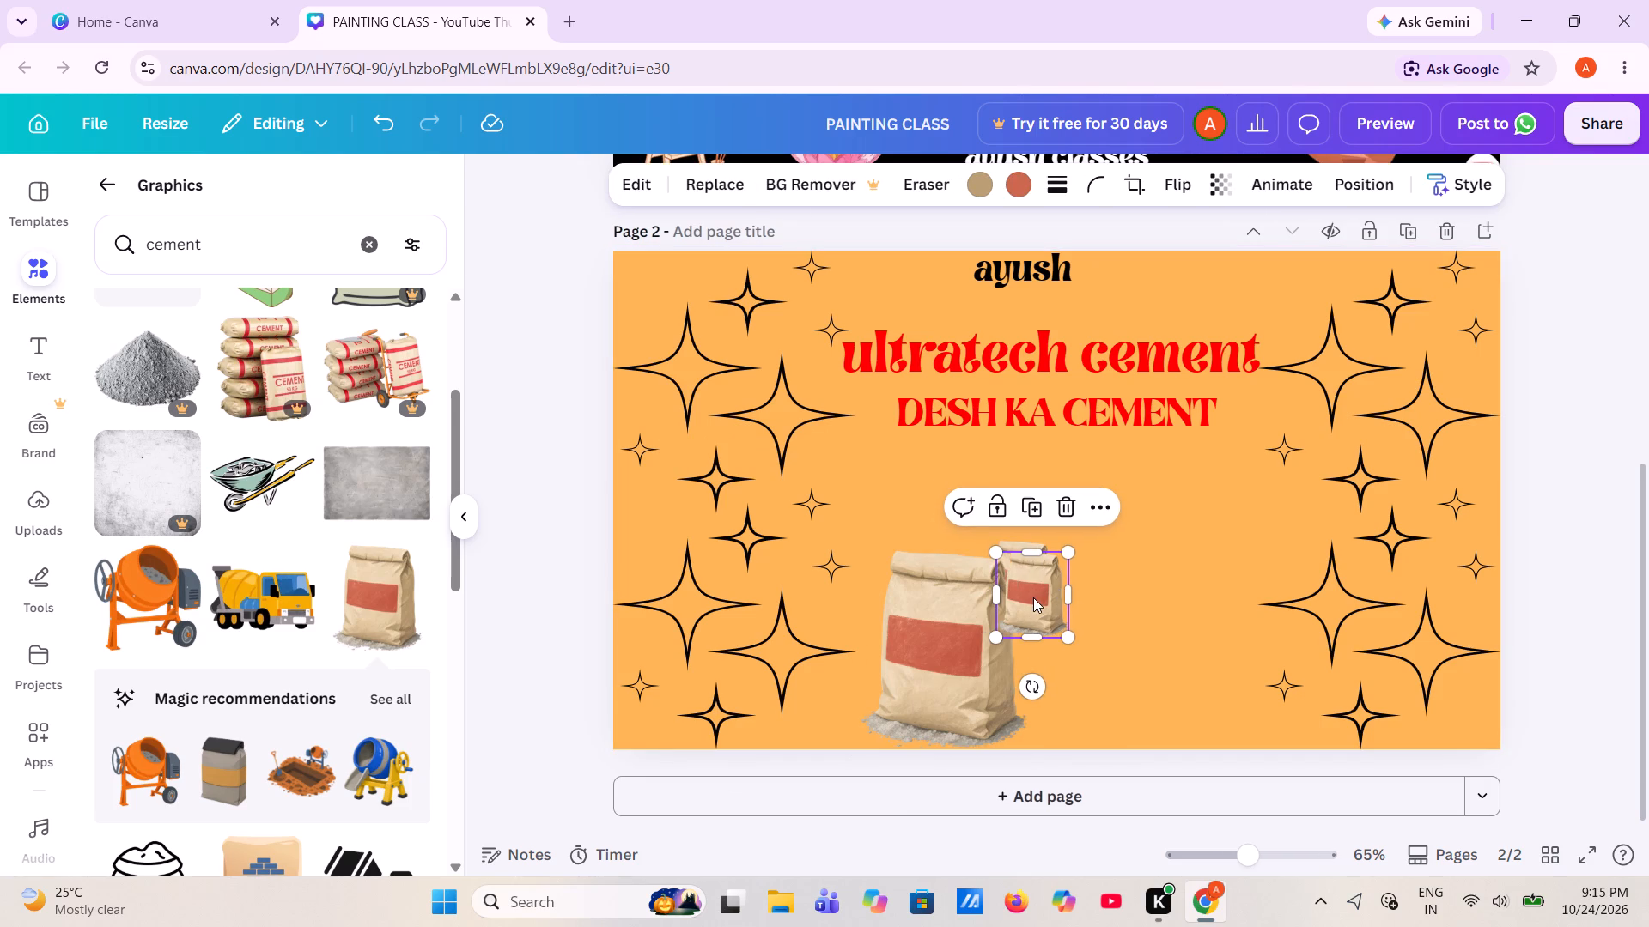
pyautogui.moveTo(1033, 597); pyautogui.dragTo(899, 528)
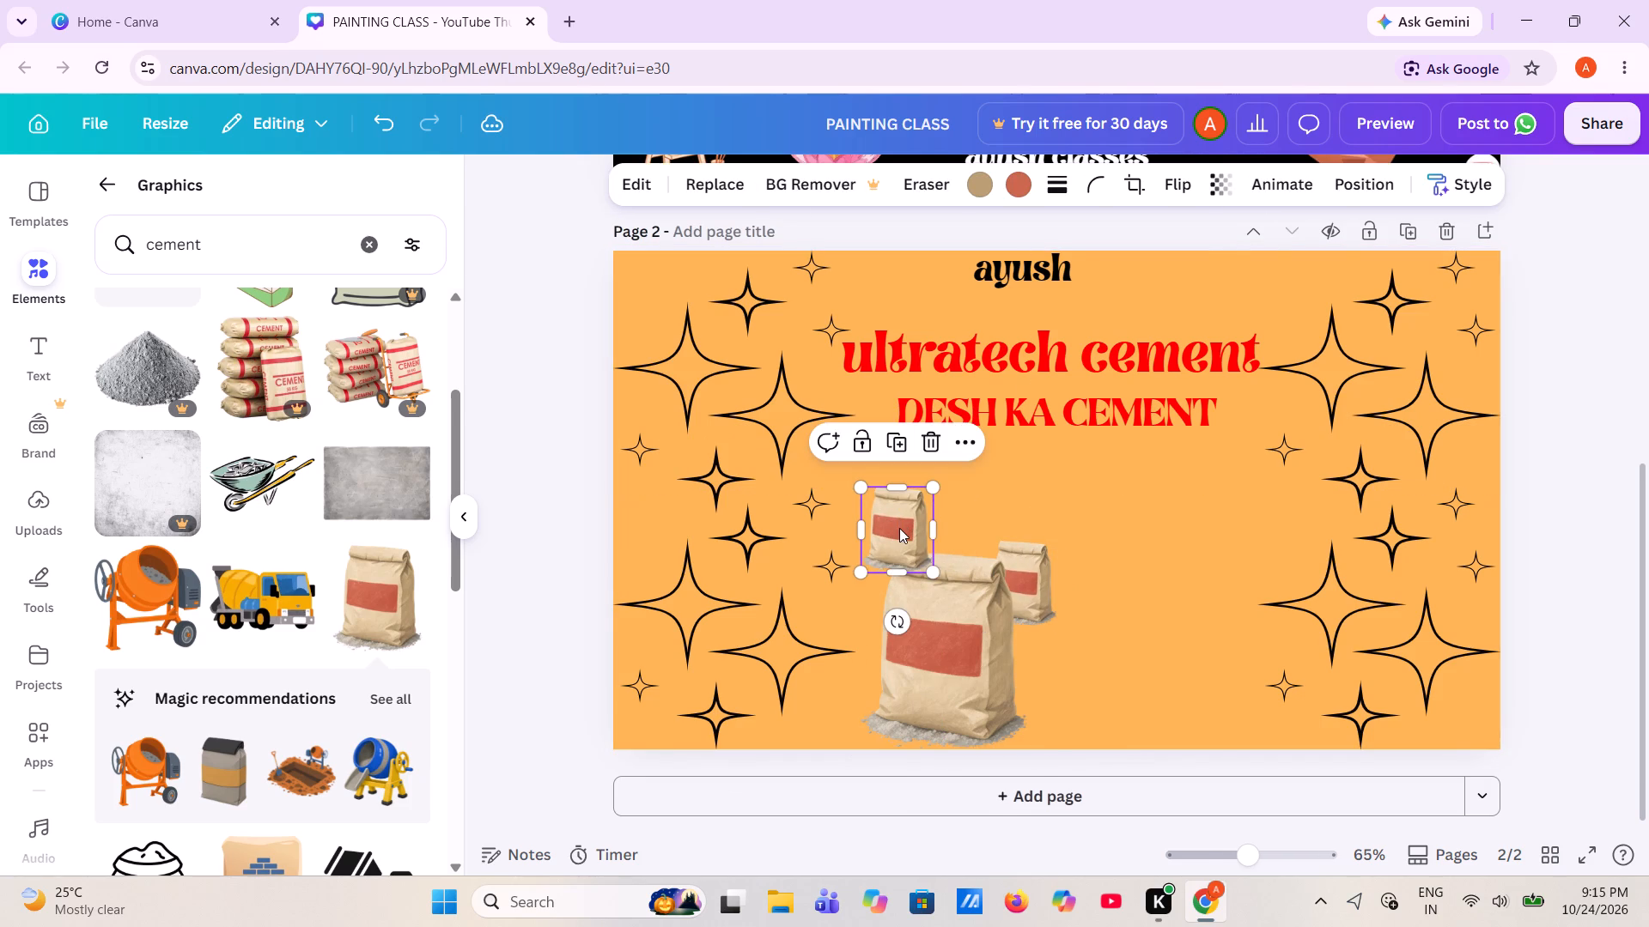
# Send the pasted small bag to the back, behind the large bag.
pyautogui.rightClick(899, 528)
pyautogui.click(978, 350)
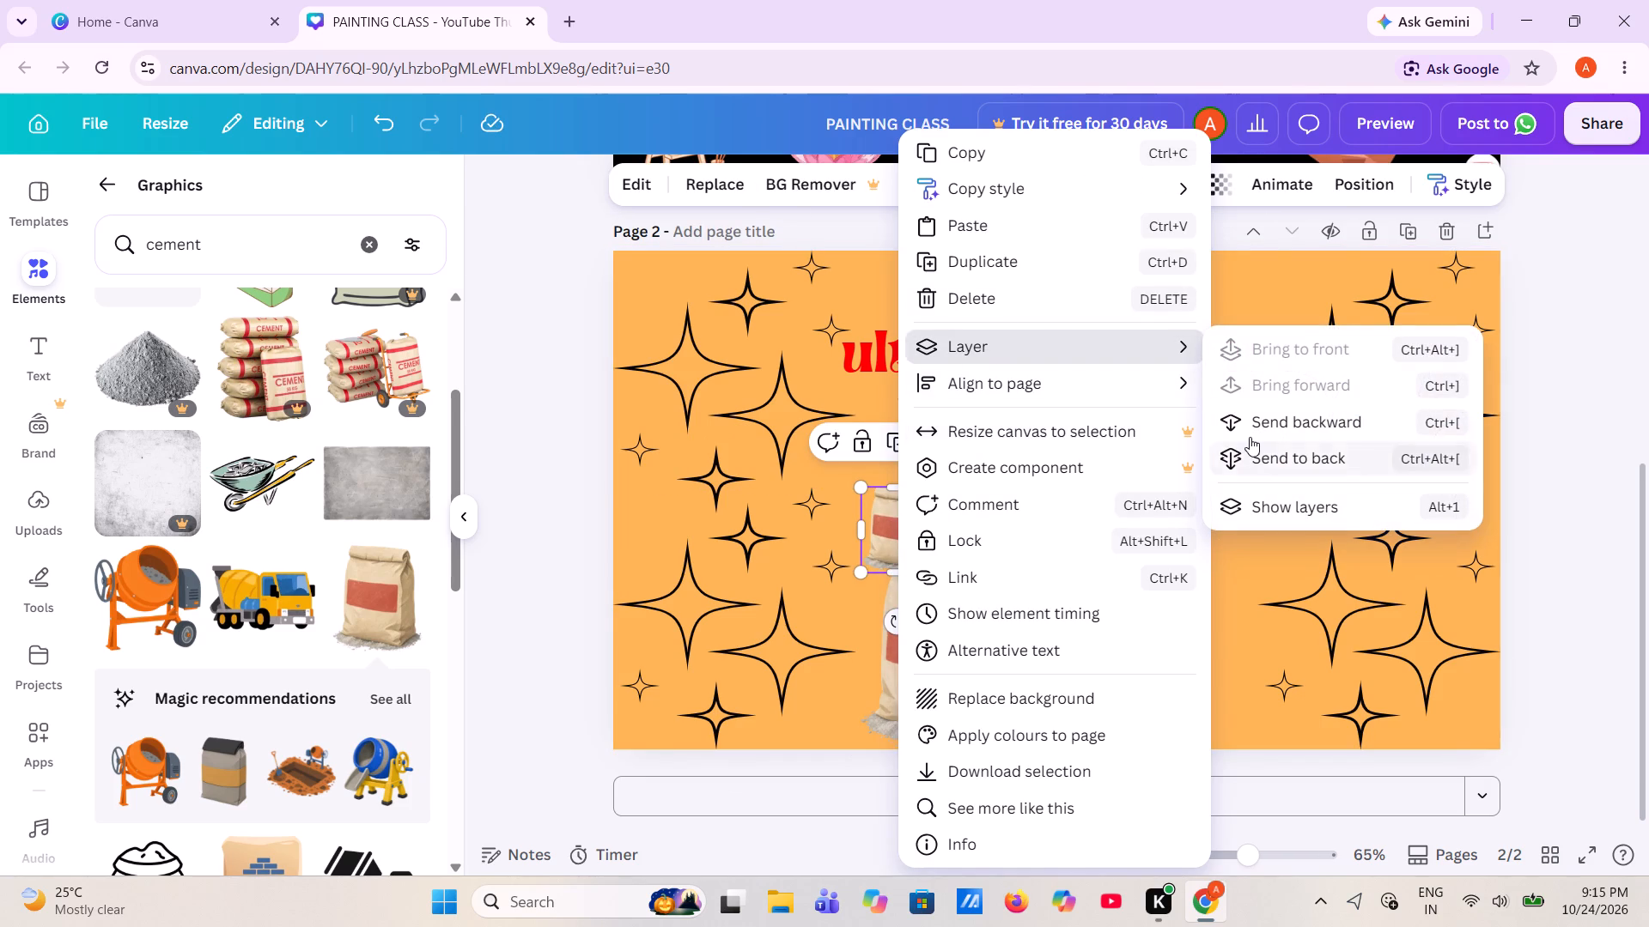
pyautogui.click(1250, 437)
pyautogui.moveTo(1269, 454); pyautogui.dragTo(1288, 348)
pyautogui.click(1288, 348)
pyautogui.click(1277, 453)
pyautogui.click(861, 468)
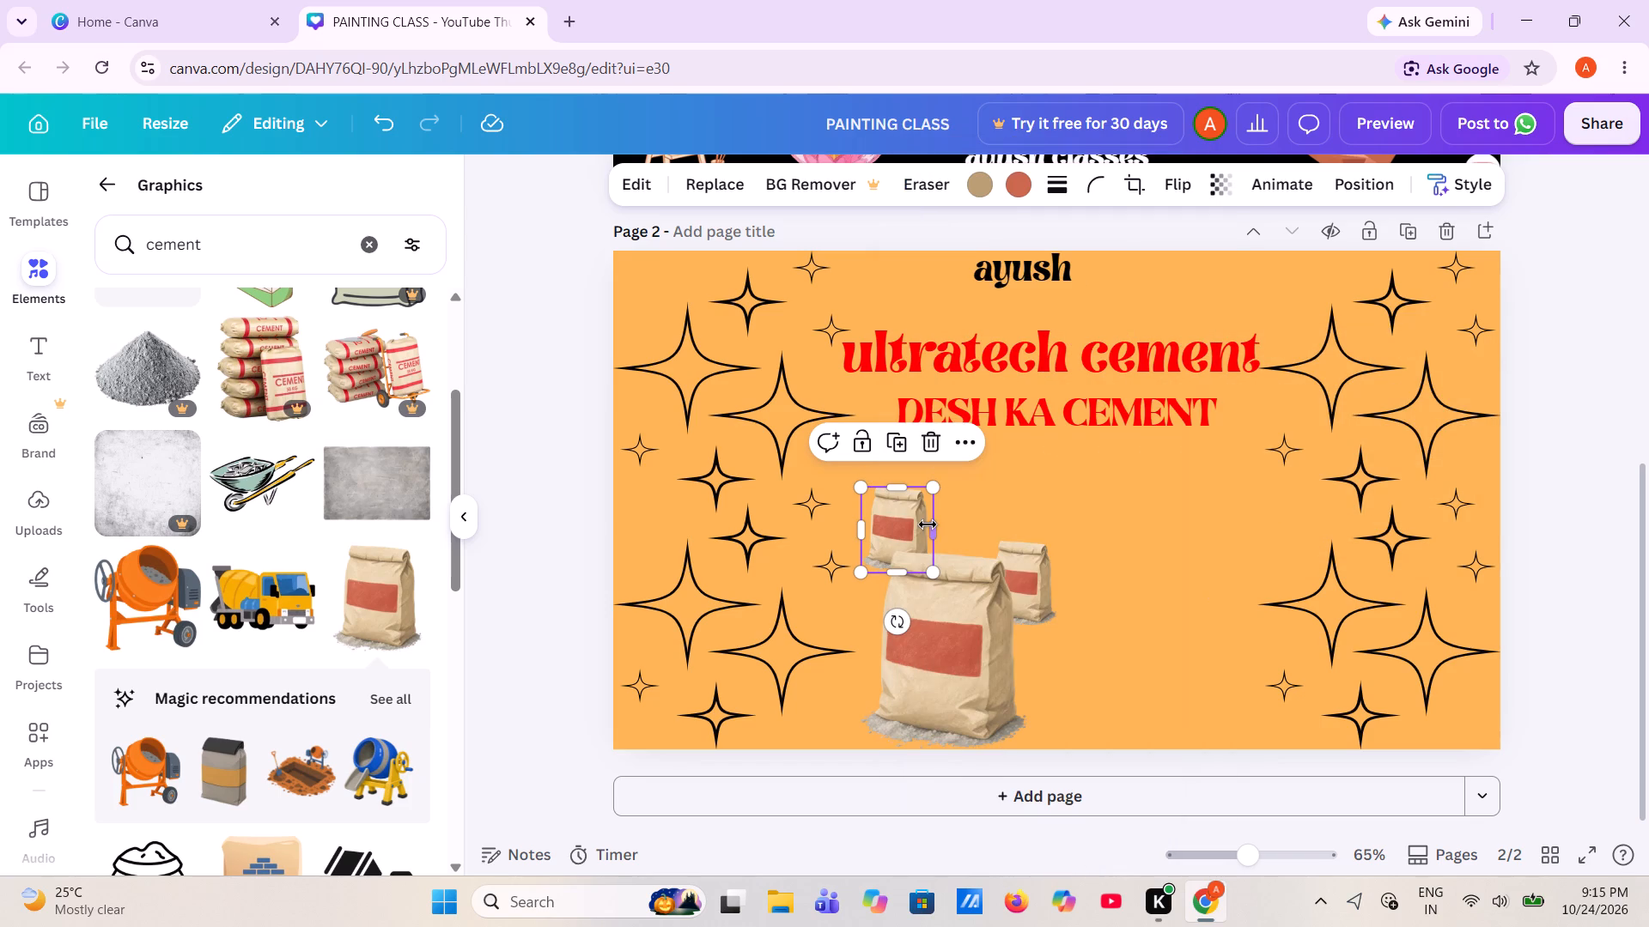
# Position the second small bag so it peeks out from behind the large bag's upper-left corner, and deselect it.
pyautogui.click(928, 524)
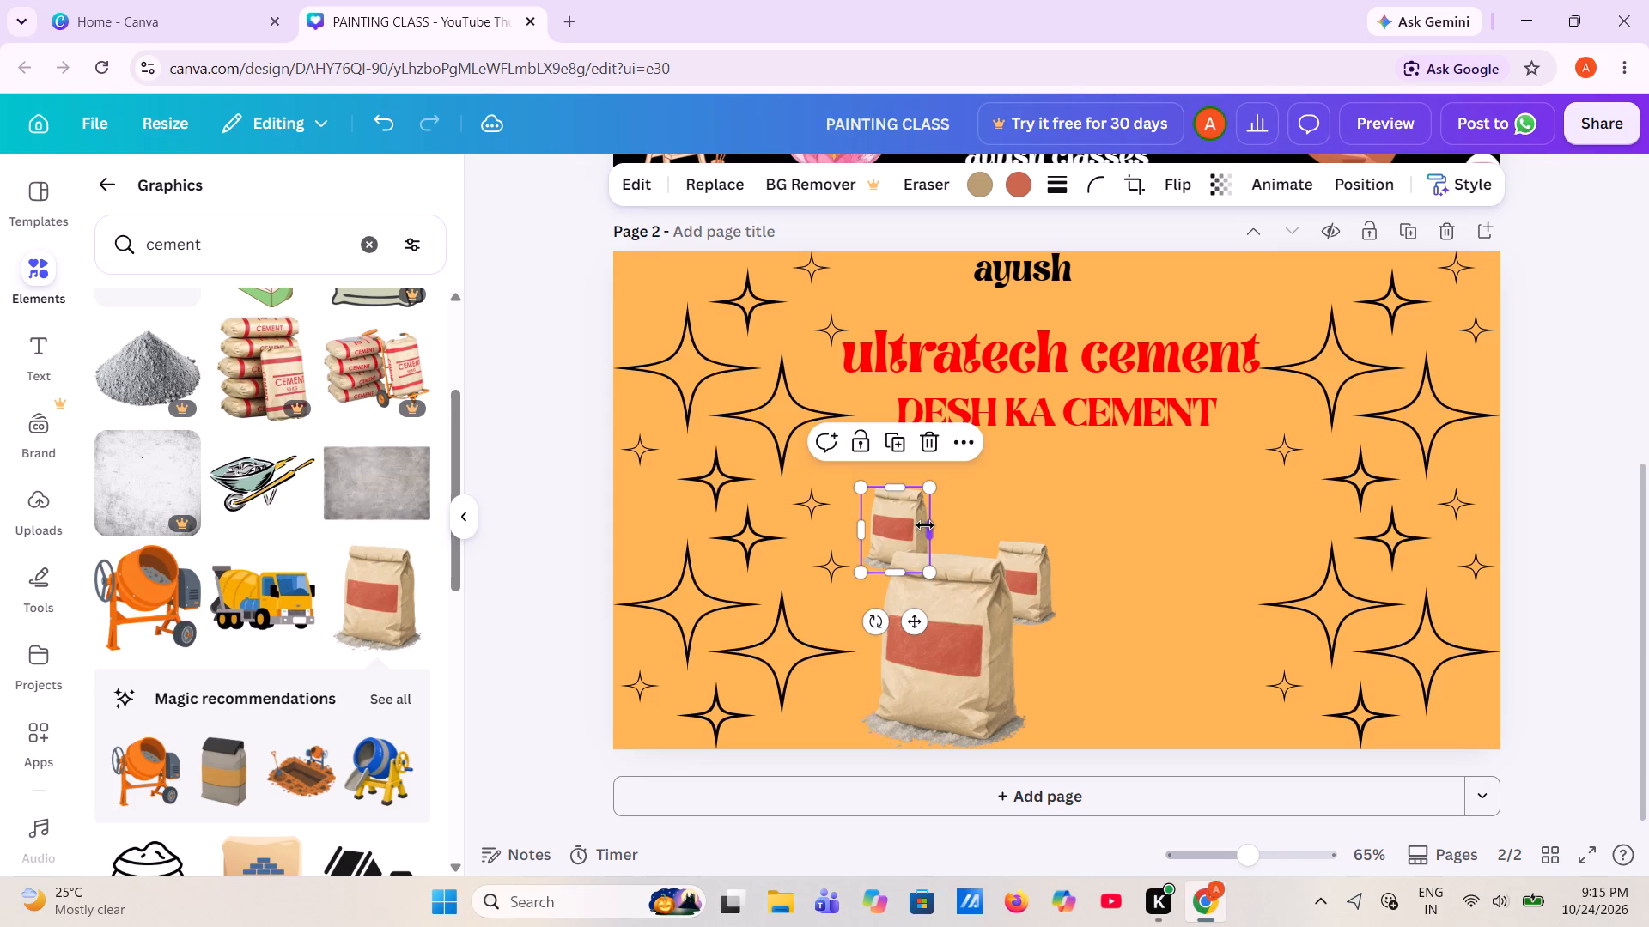
pyautogui.moveTo(908, 530); pyautogui.dragTo(962, 520)
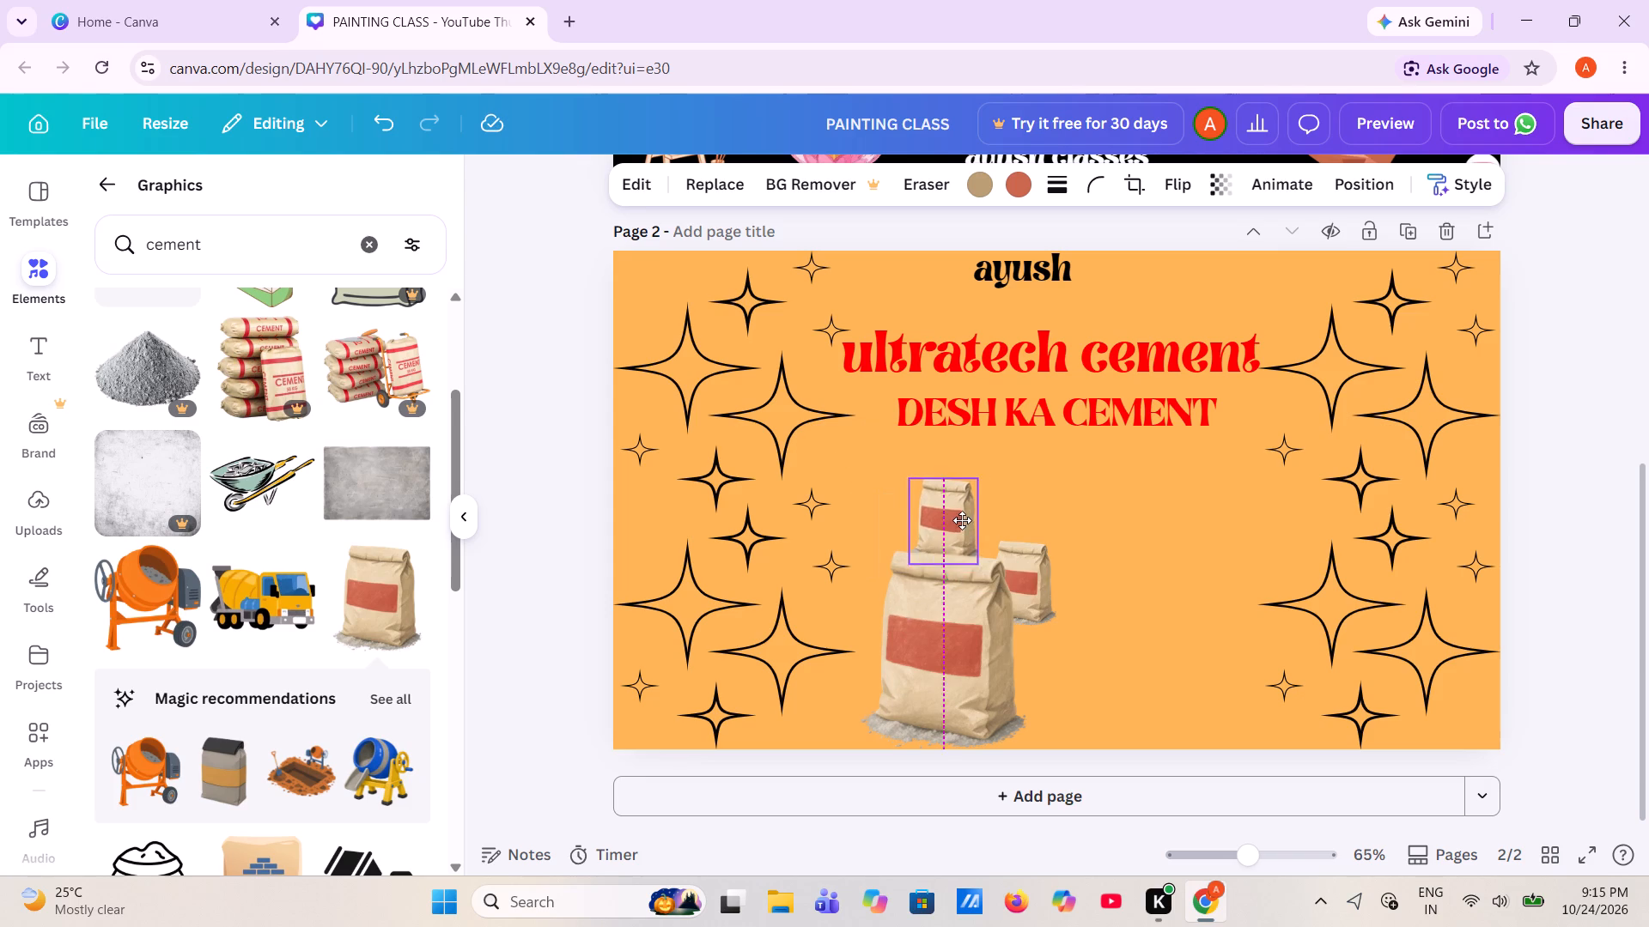
pyautogui.moveTo(962, 520); pyautogui.dragTo(972, 524)
pyautogui.moveTo(970, 519); pyautogui.dragTo(971, 509)
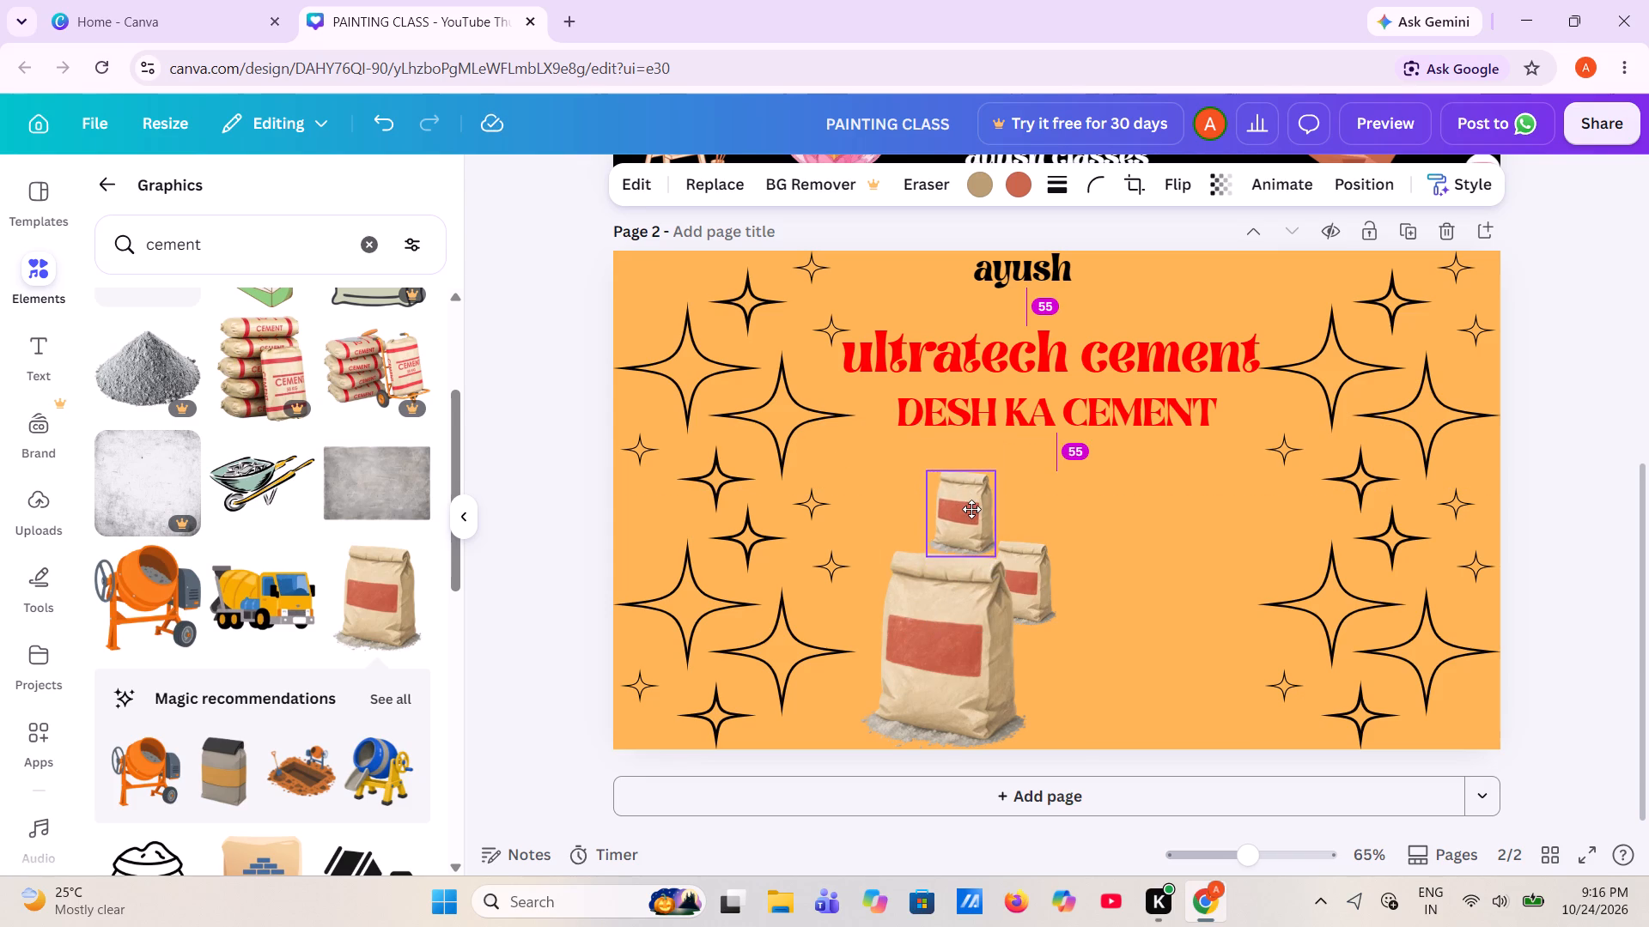
pyautogui.moveTo(971, 509); pyautogui.dragTo(916, 553)
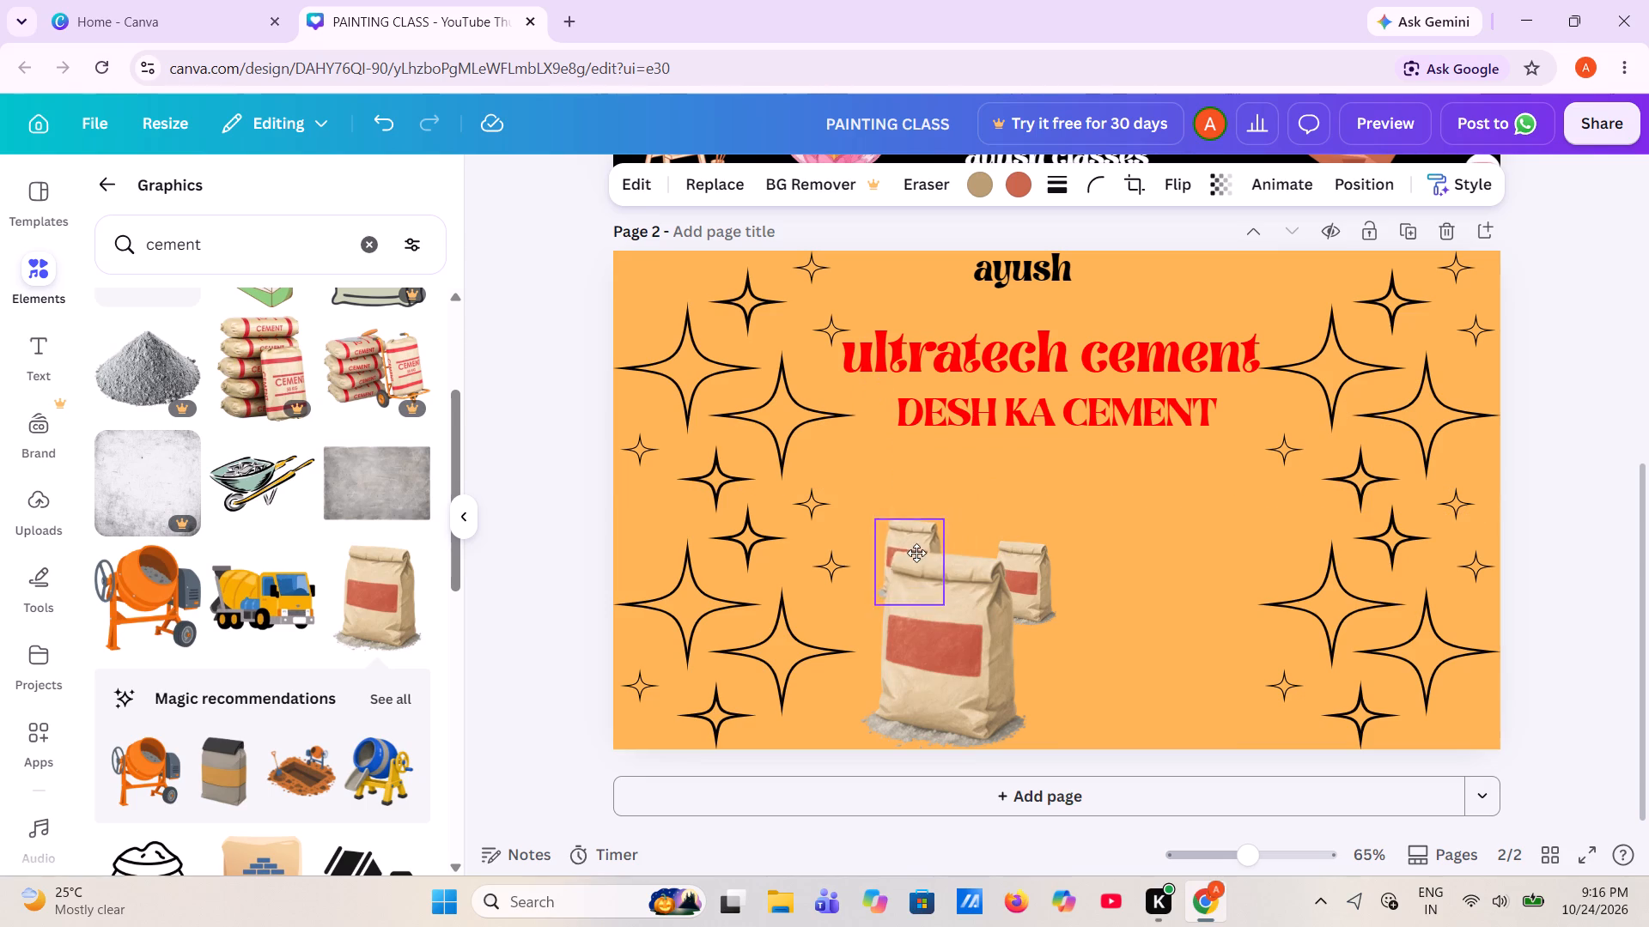
pyautogui.moveTo(916, 553); pyautogui.dragTo(904, 548)
pyautogui.click(1019, 509)
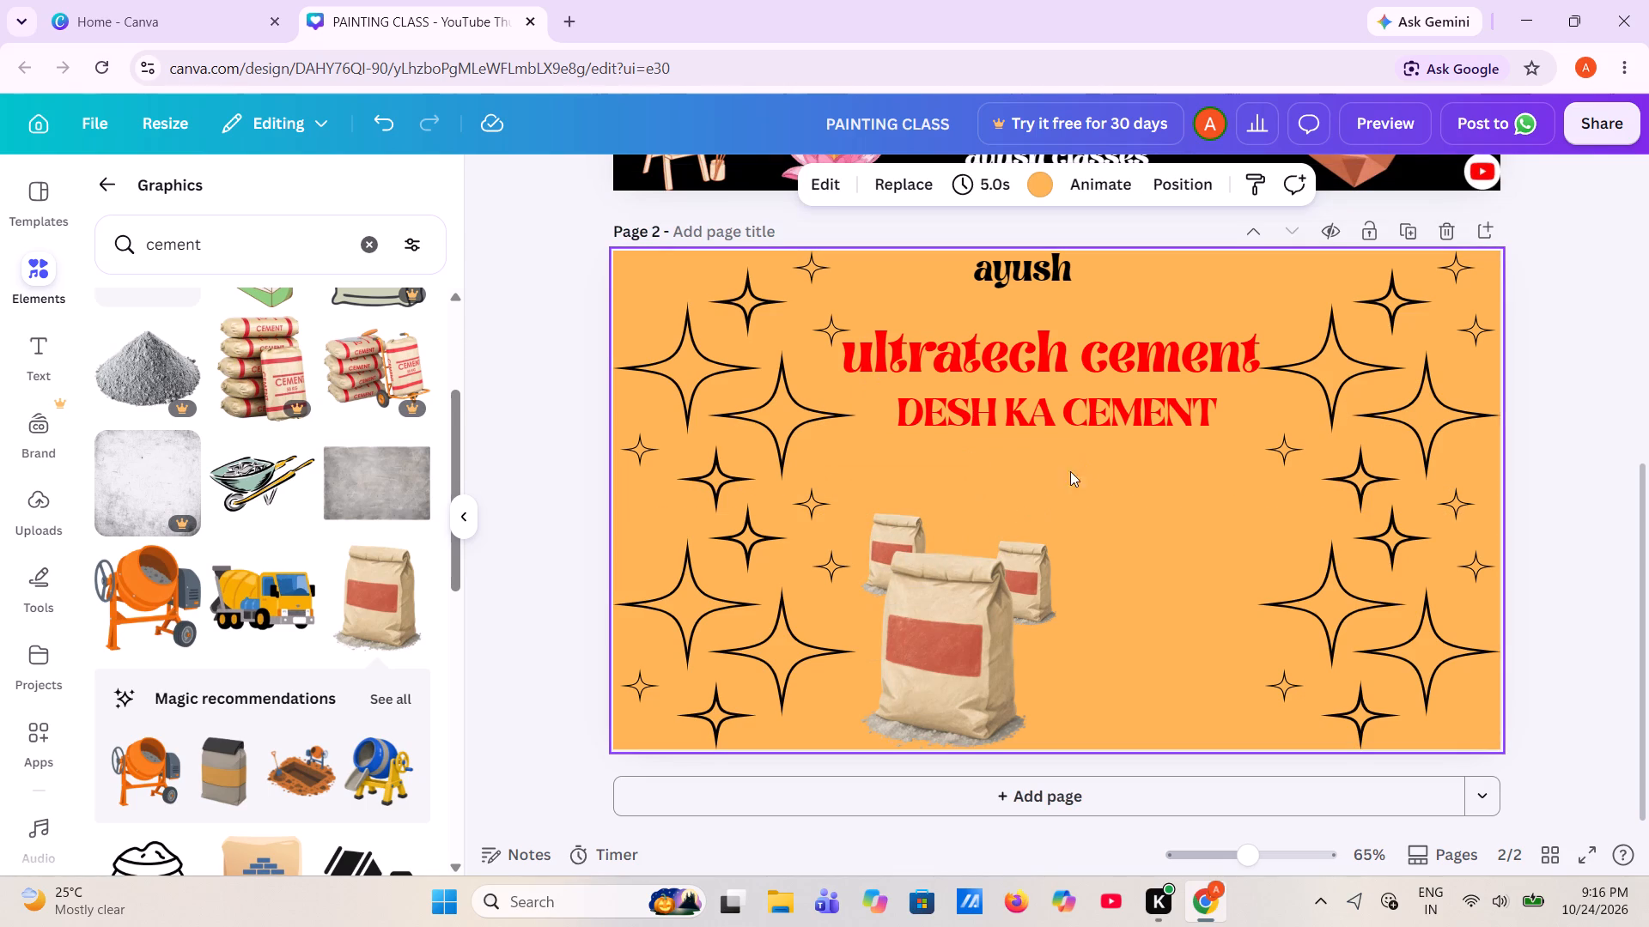
# Paste another small bag, move it above the large bag, and send it to the back.
pyautogui.hotkey('ctrl', 'v')
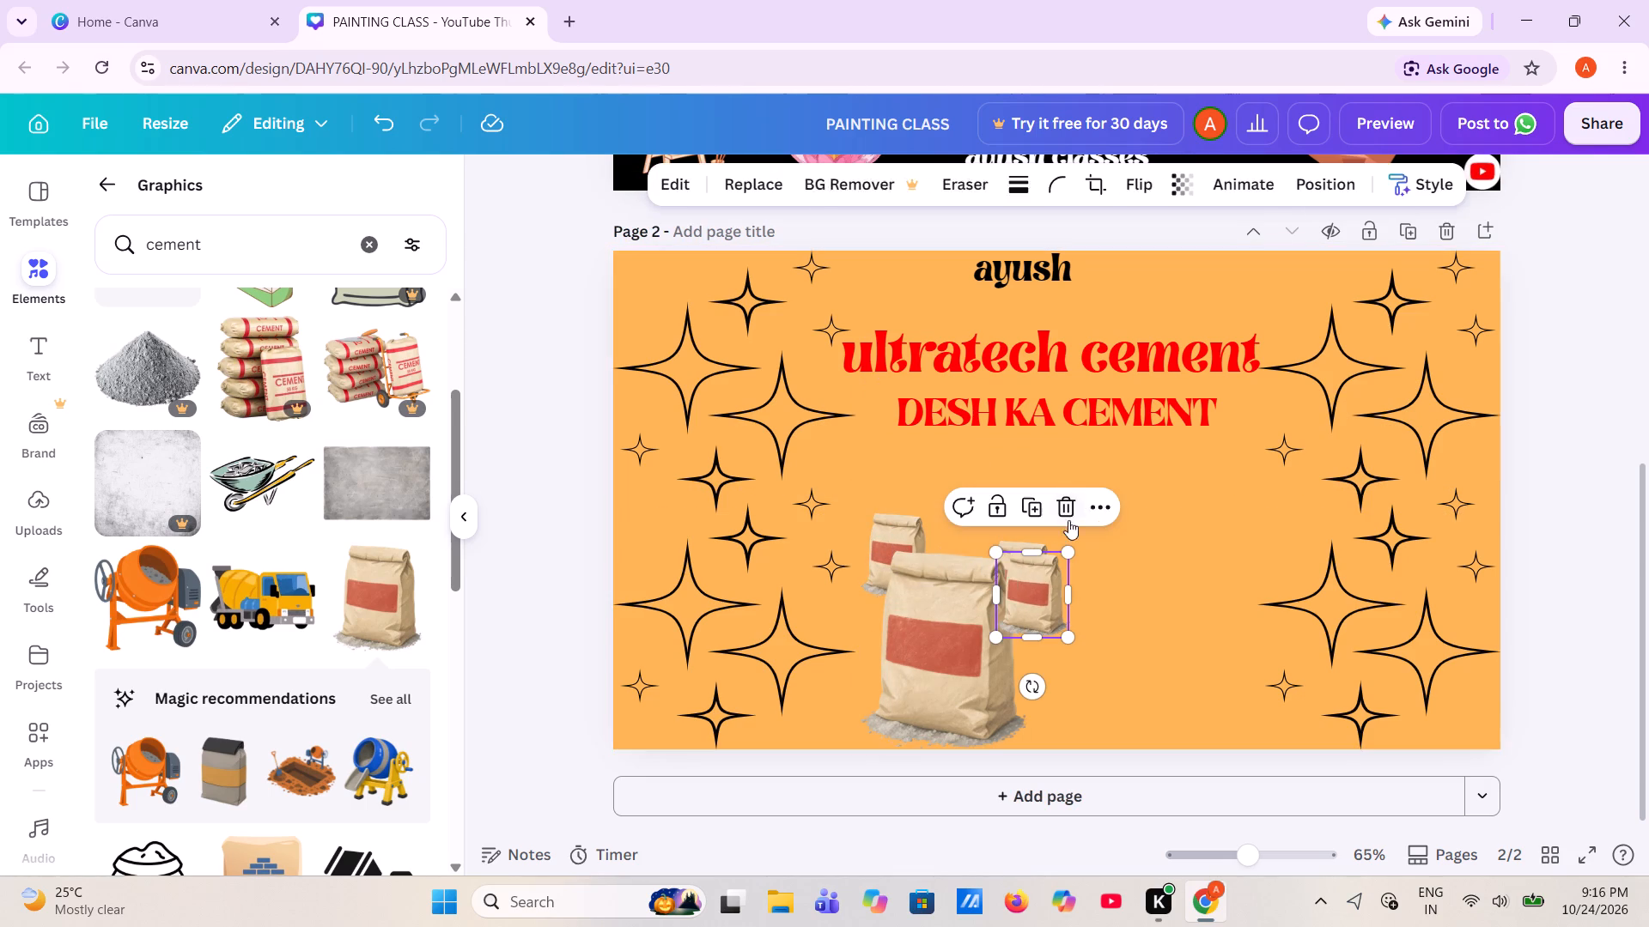
pyautogui.moveTo(1037, 589); pyautogui.dragTo(978, 516)
pyautogui.rightClick(978, 516)
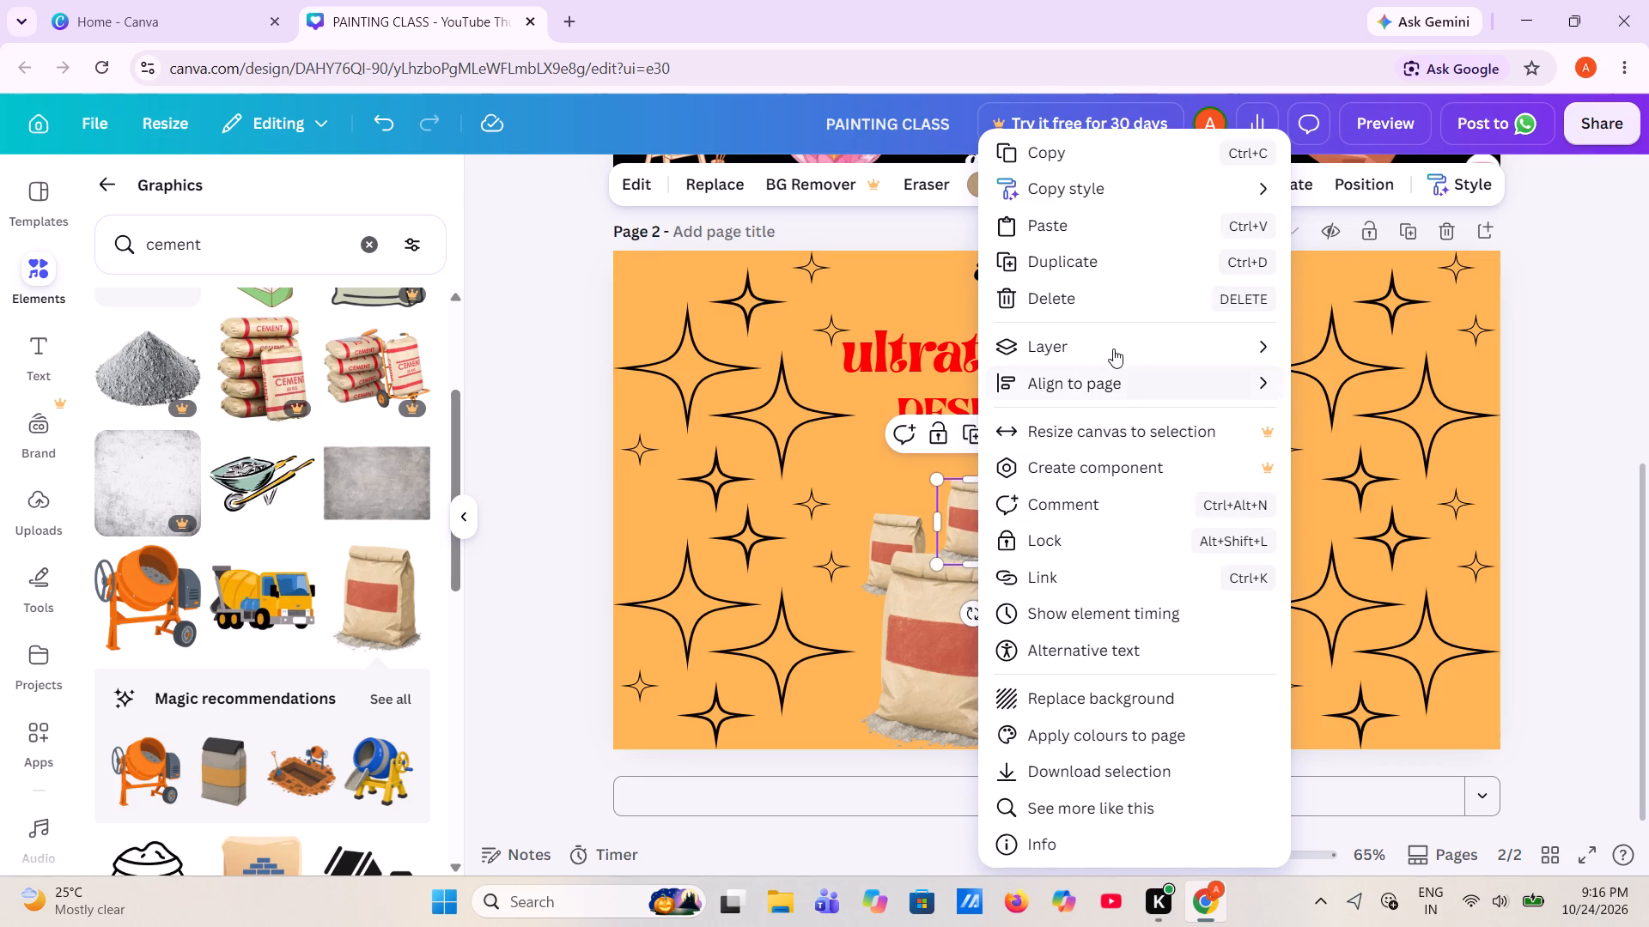
pyautogui.click(1091, 342)
pyautogui.click(1336, 457)
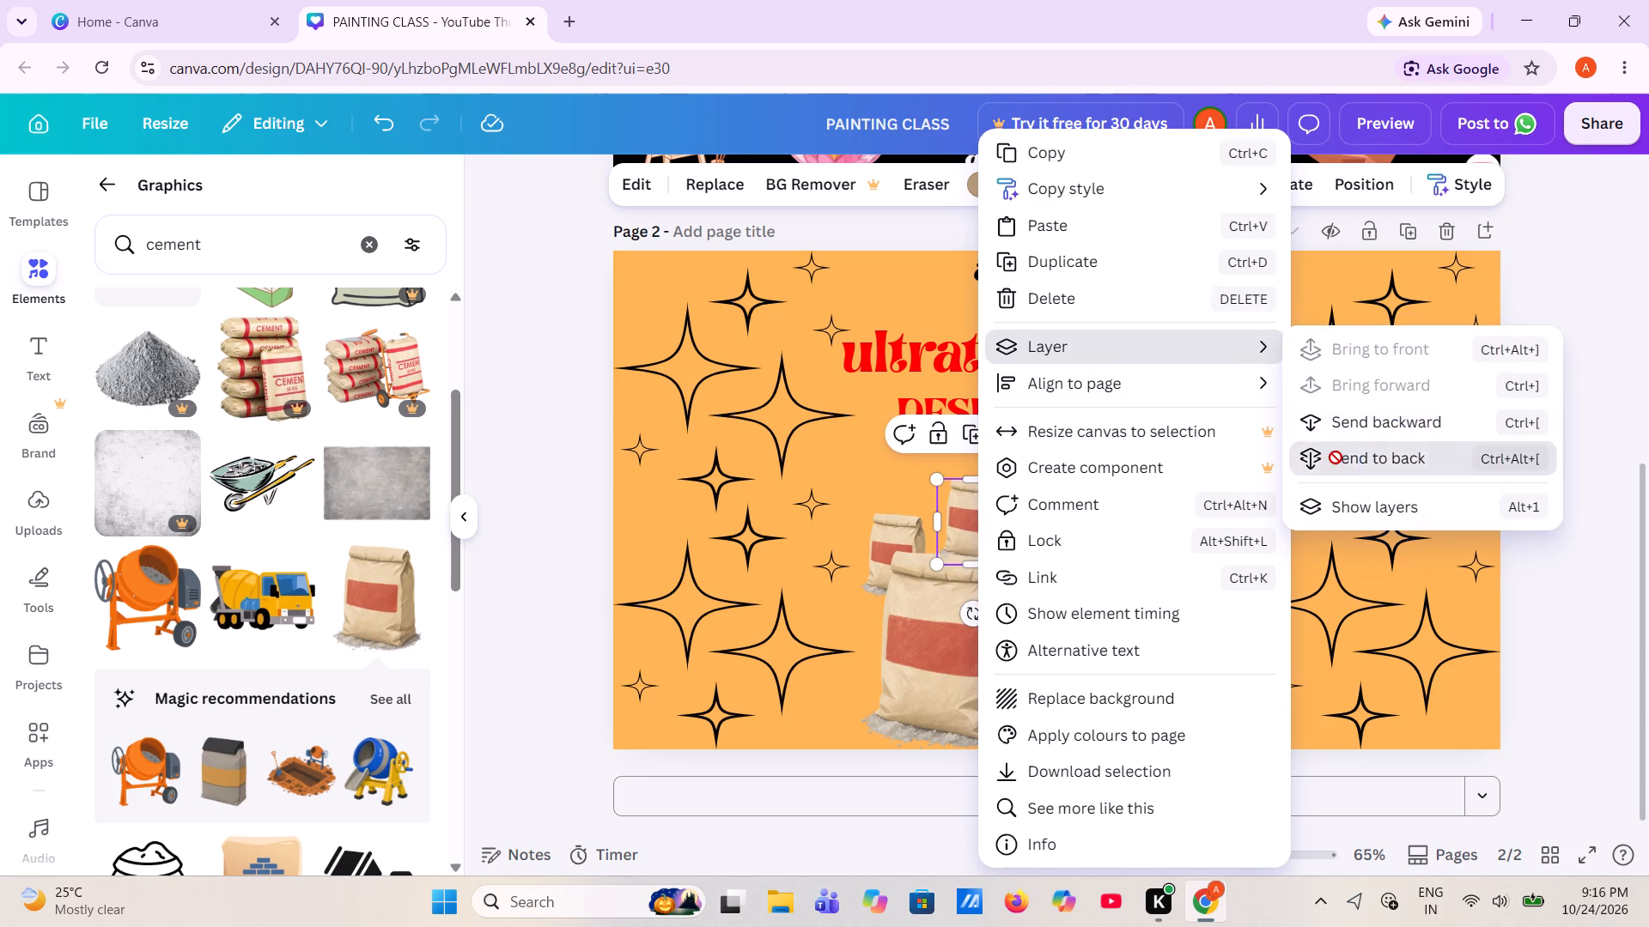
pyautogui.click(877, 454)
# Position the third small bag behind the large bag's top, between the other two small bags, and deselect it.
pyautogui.moveTo(998, 524); pyautogui.dragTo(907, 635)
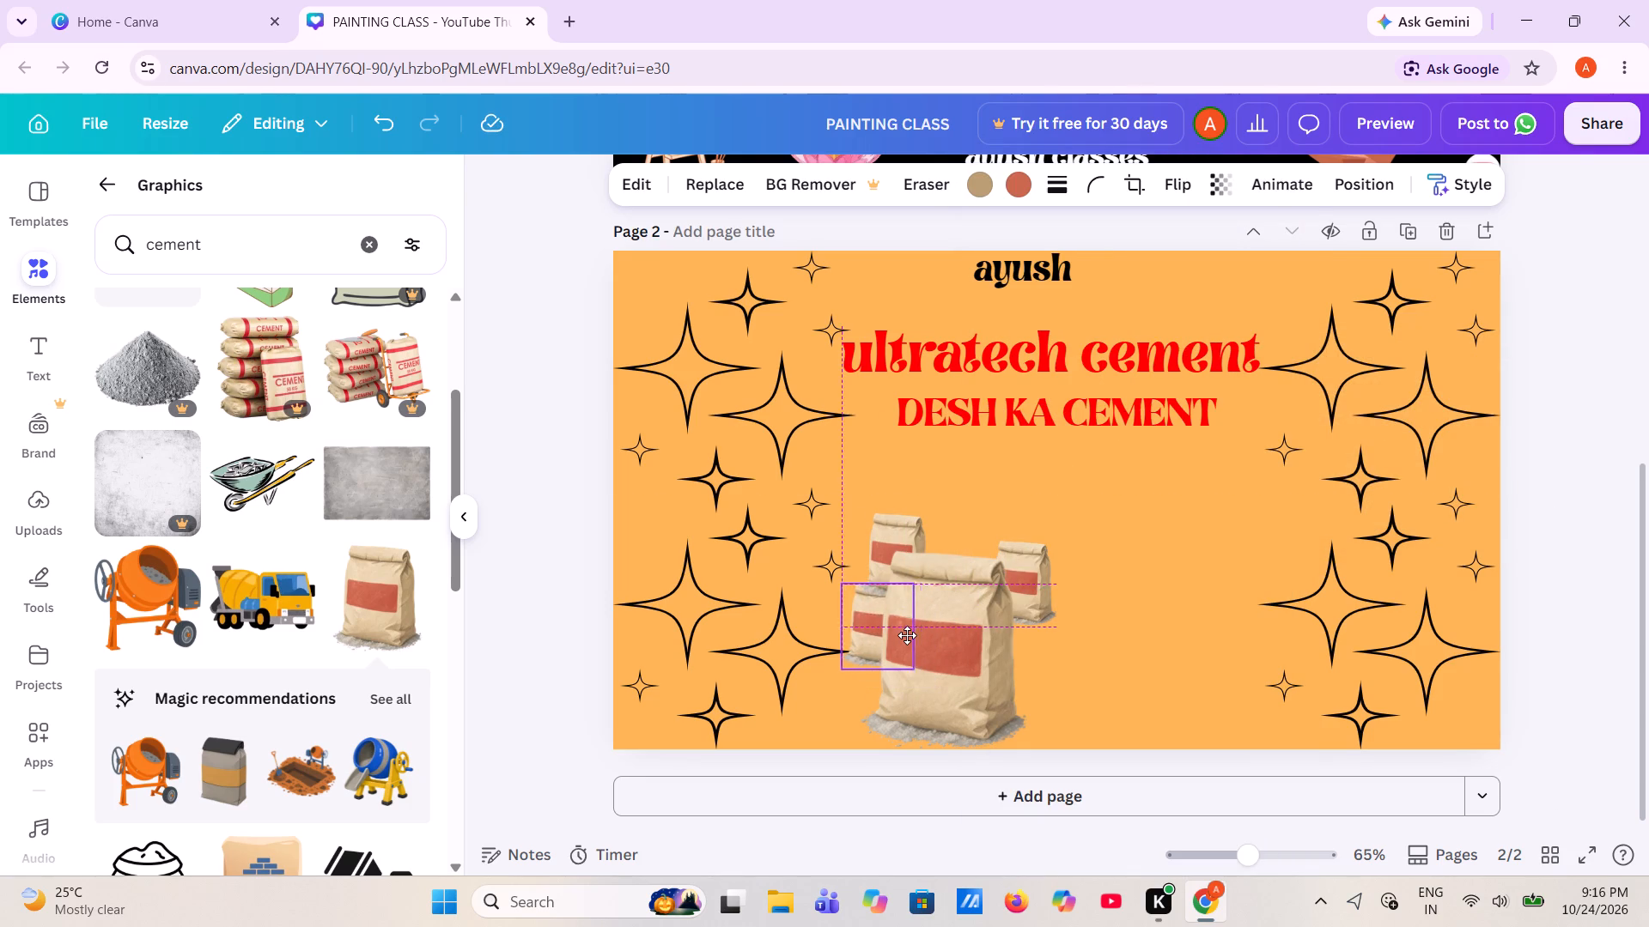
pyautogui.moveTo(907, 635); pyautogui.dragTo(873, 716)
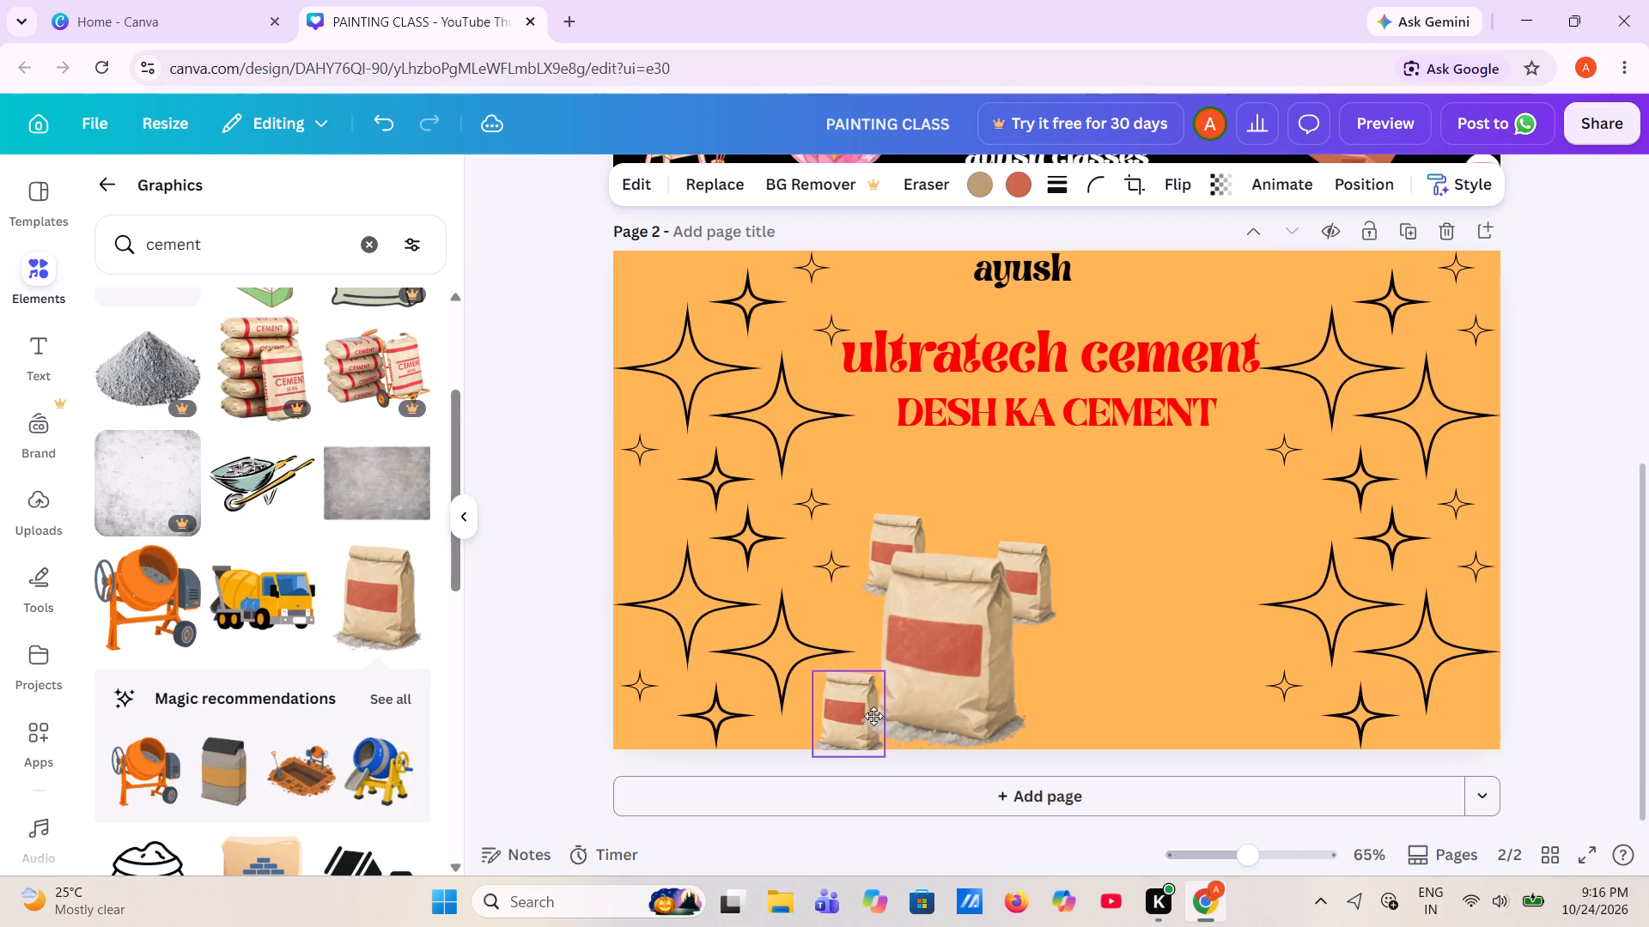
pyautogui.moveTo(873, 716); pyautogui.dragTo(996, 528)
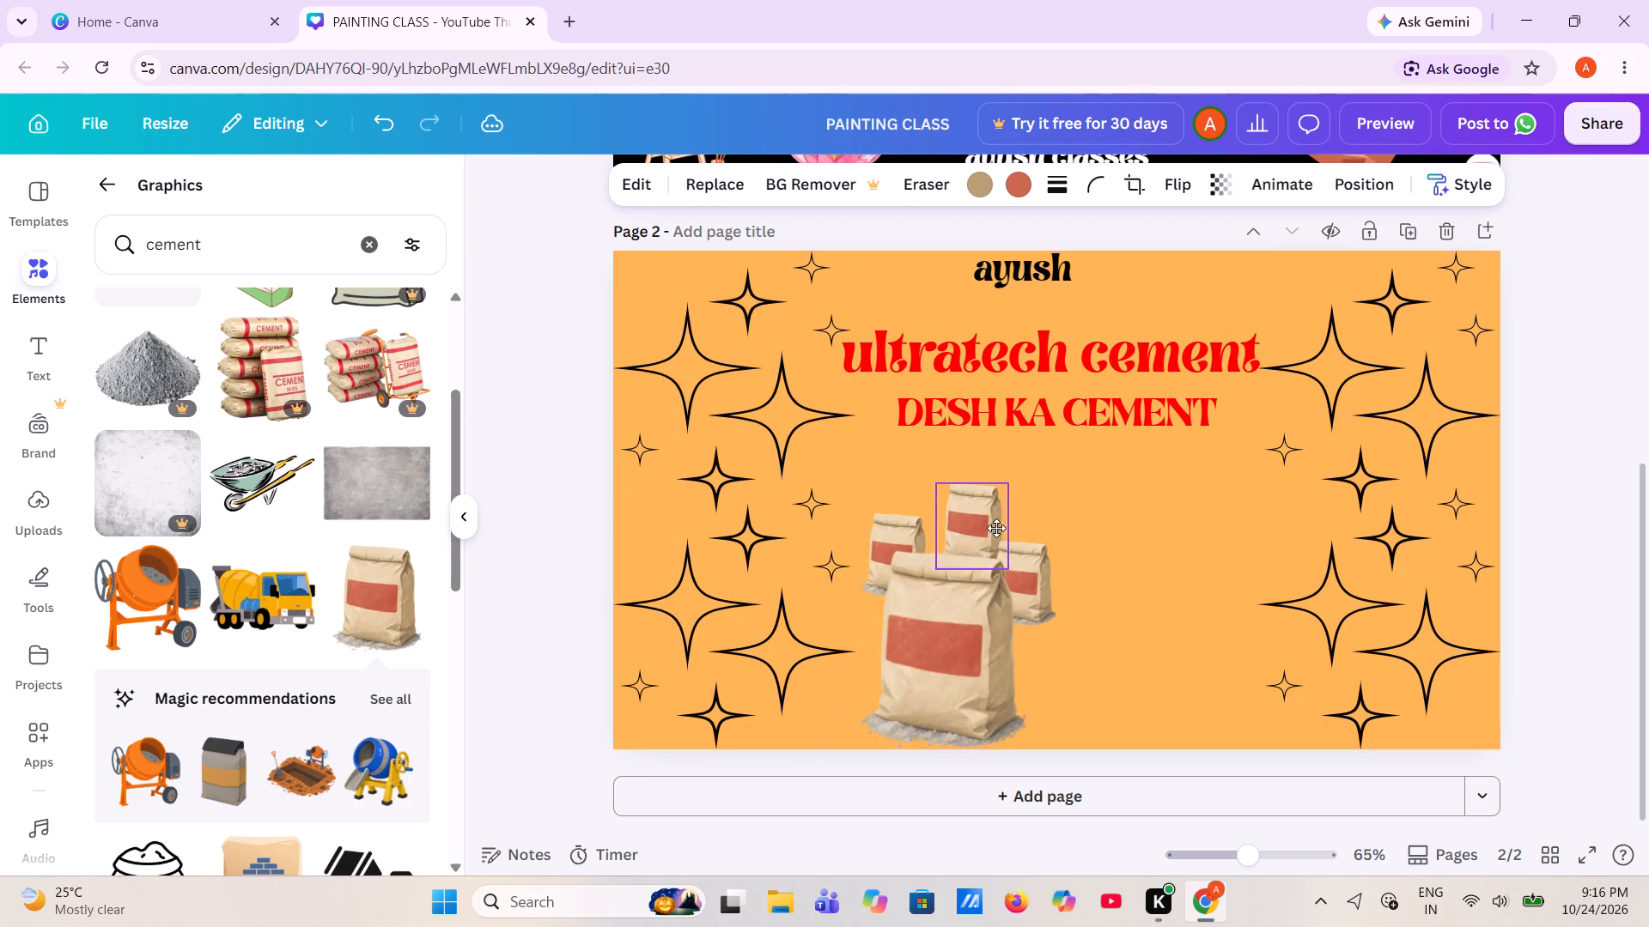
pyautogui.moveTo(996, 528); pyautogui.dragTo(983, 519)
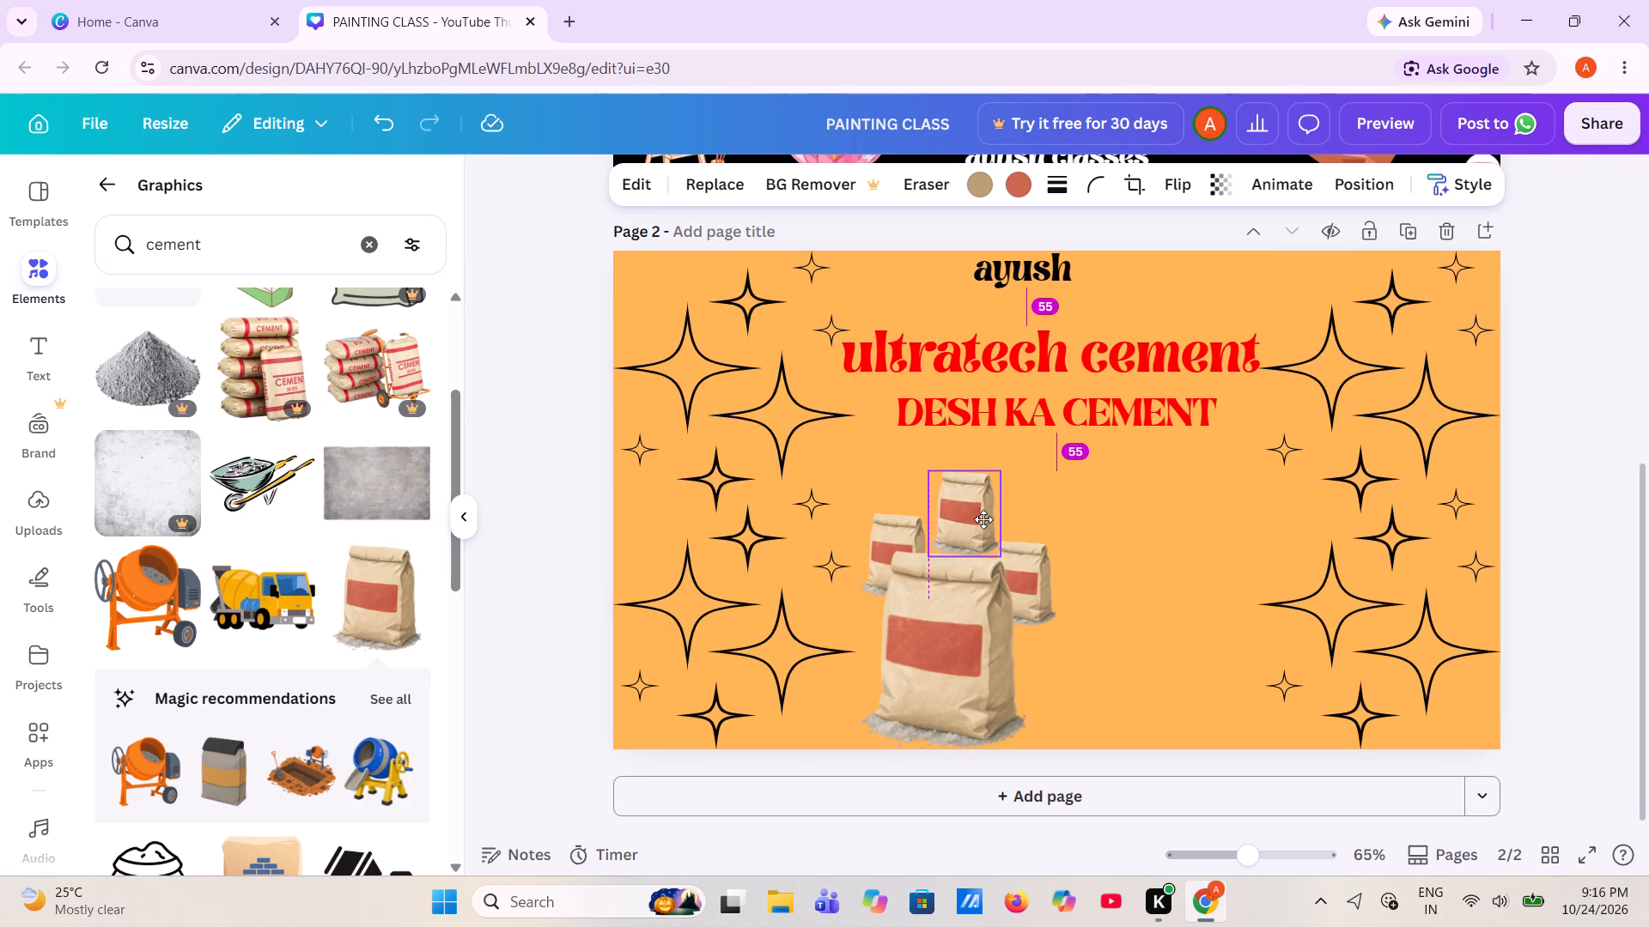
pyautogui.moveTo(983, 519); pyautogui.dragTo(982, 530)
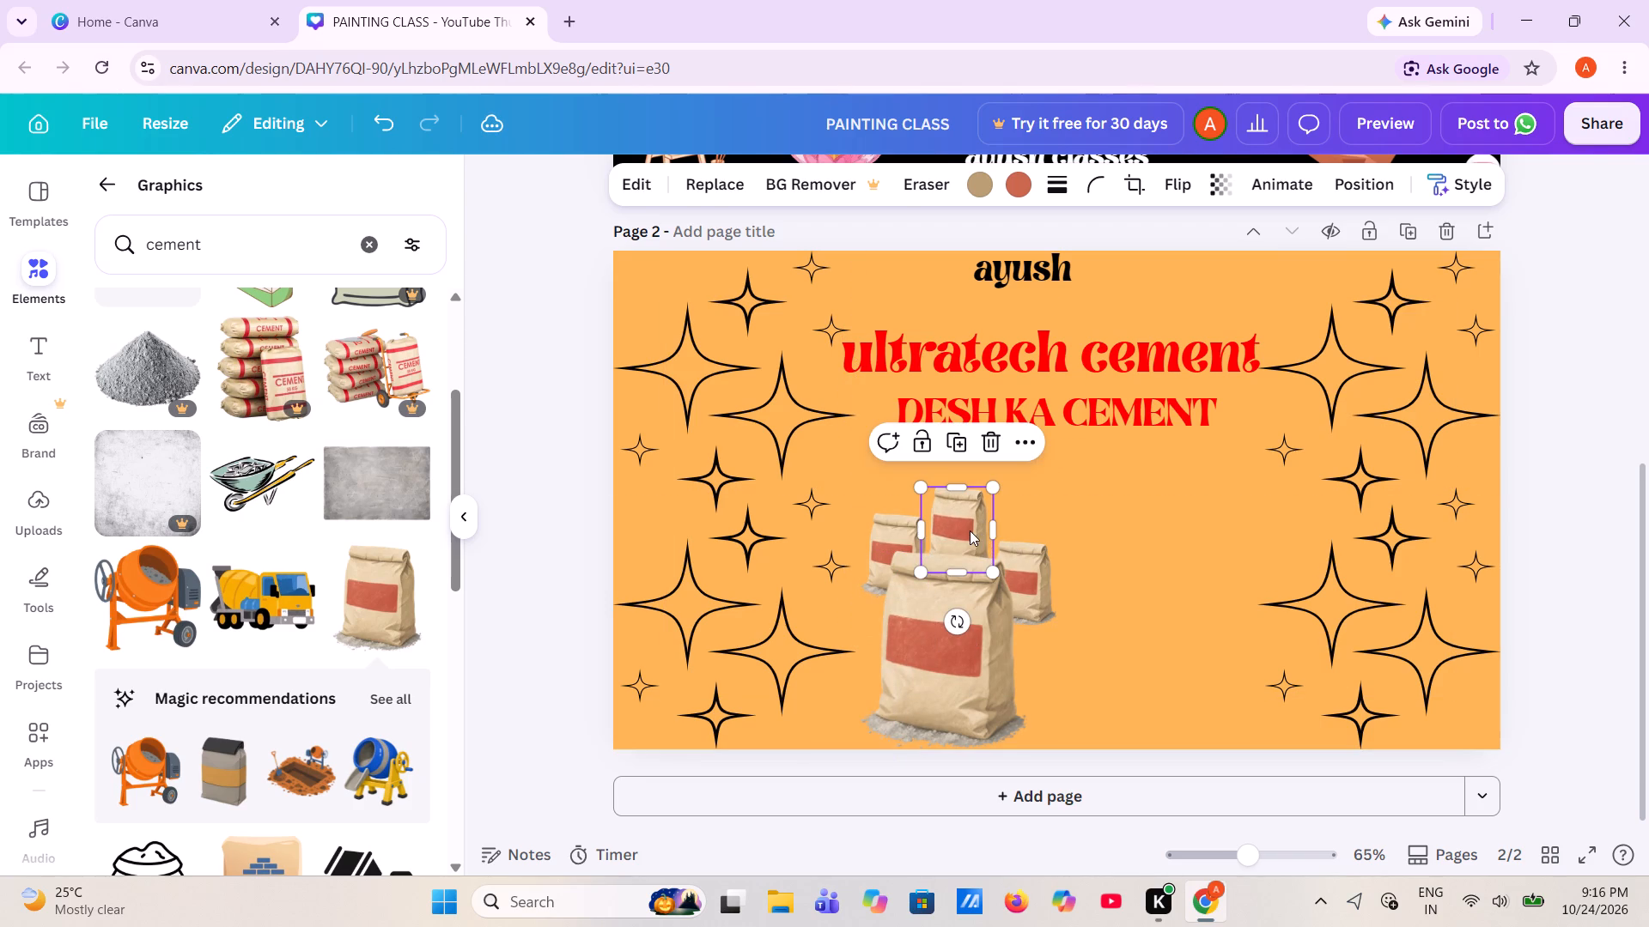
pyautogui.moveTo(970, 529); pyautogui.dragTo(975, 548)
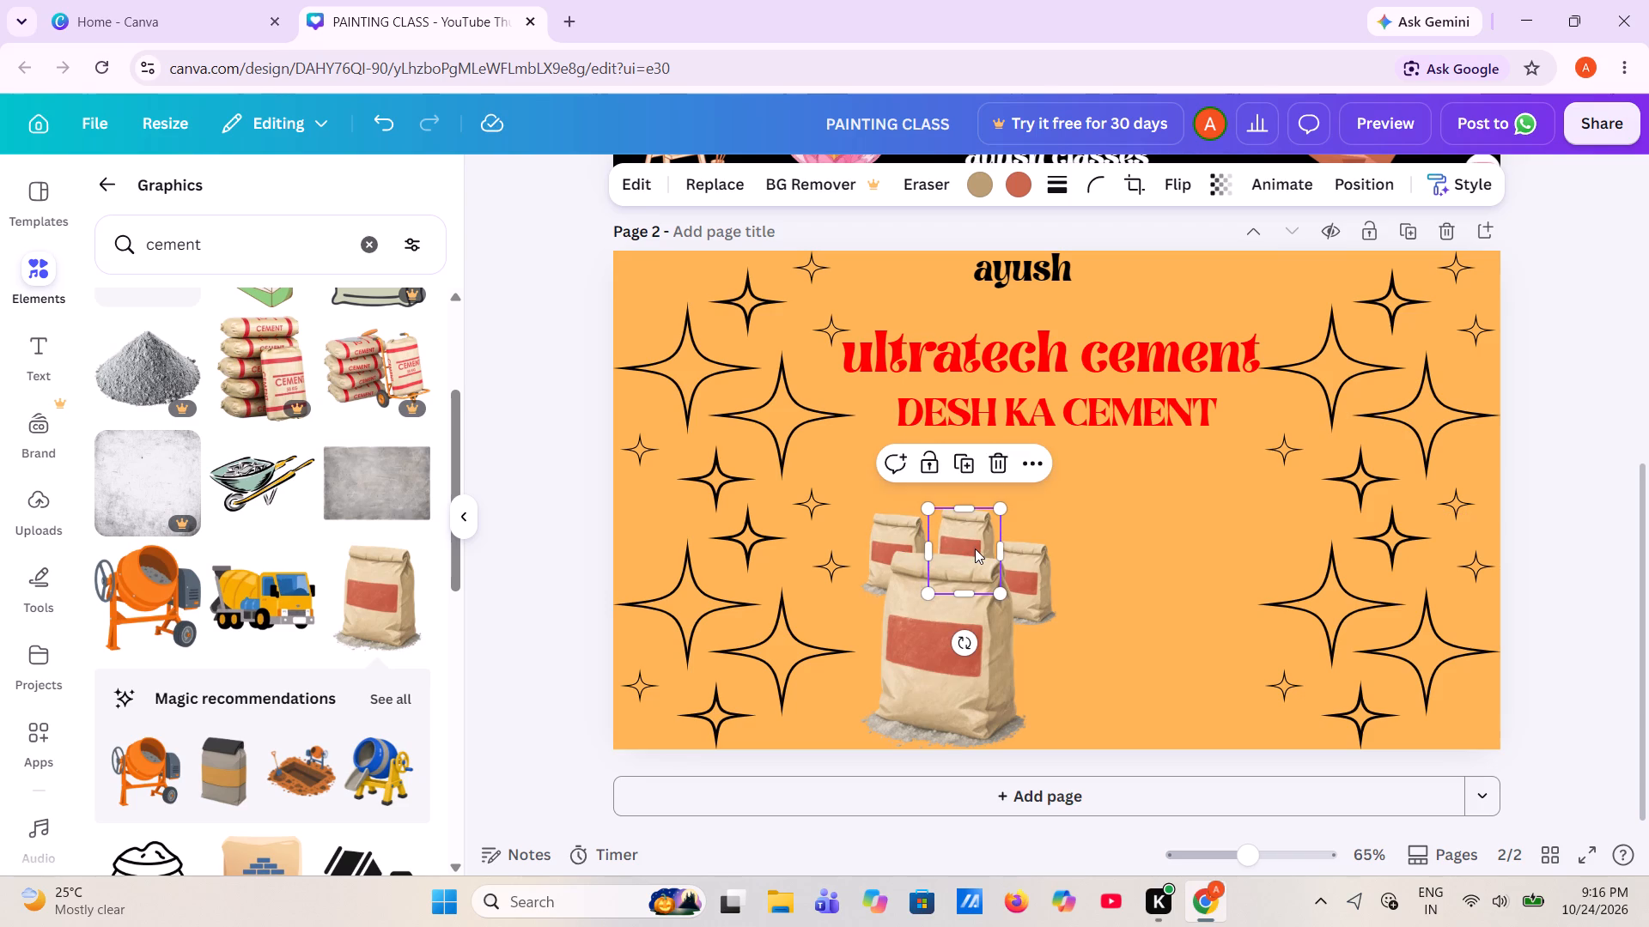
pyautogui.click(1184, 521)
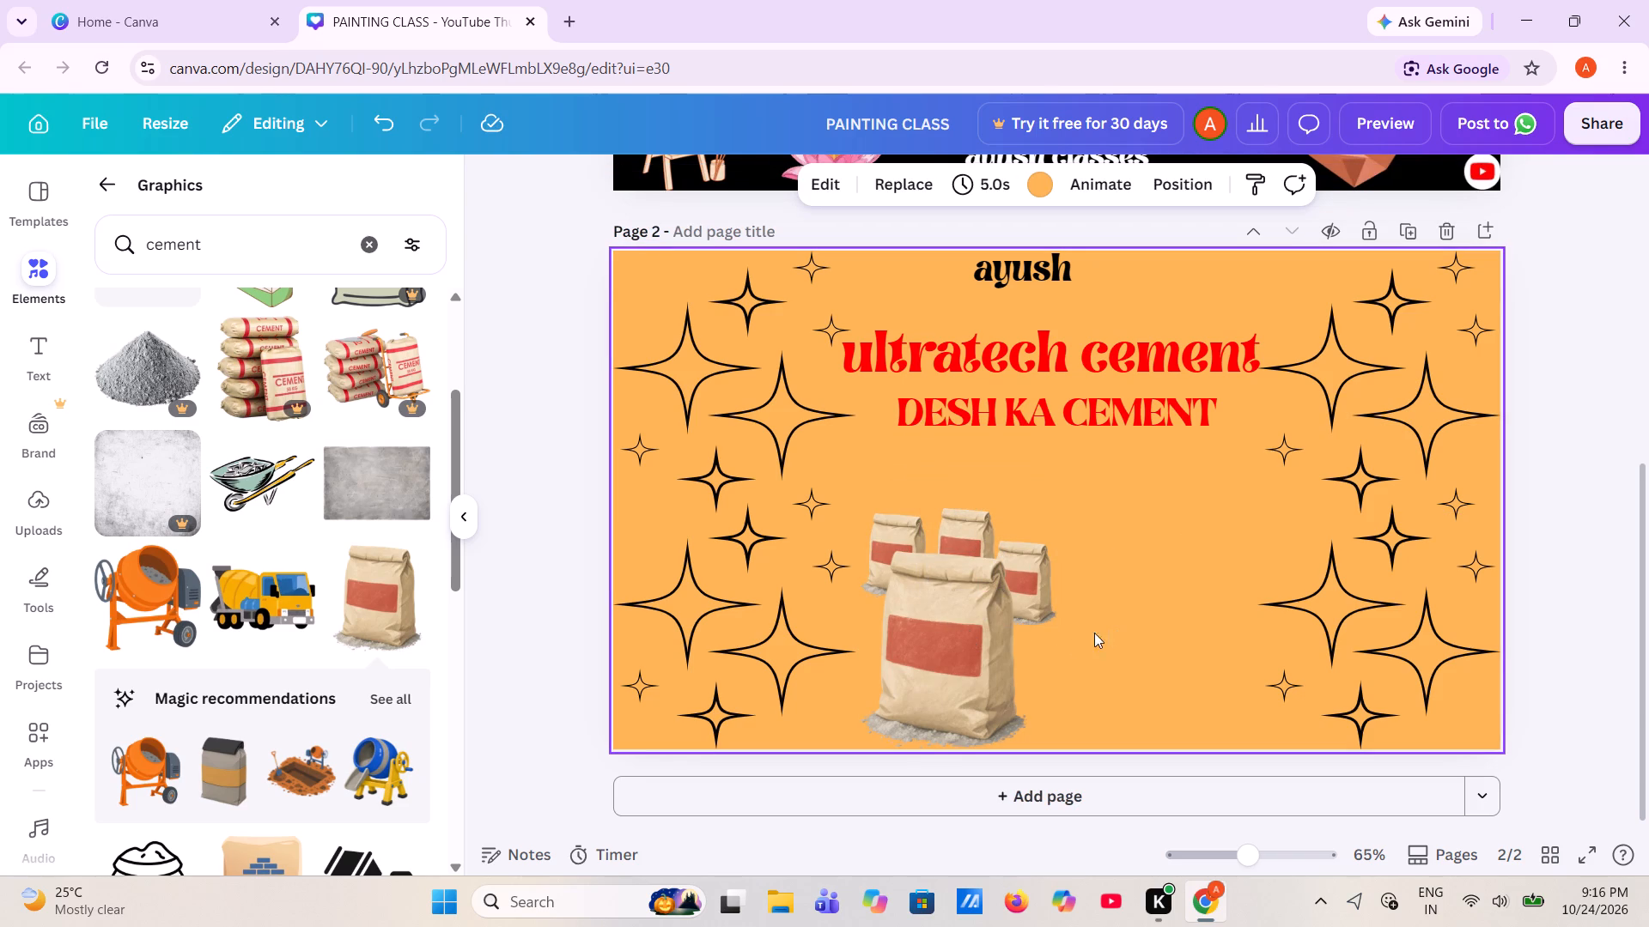
# Lower the right-hand small bag slightly, and shift the left-hand small bag slightly outward and down from the large bag.
pyautogui.moveTo(1031, 590); pyautogui.dragTo(1034, 612)
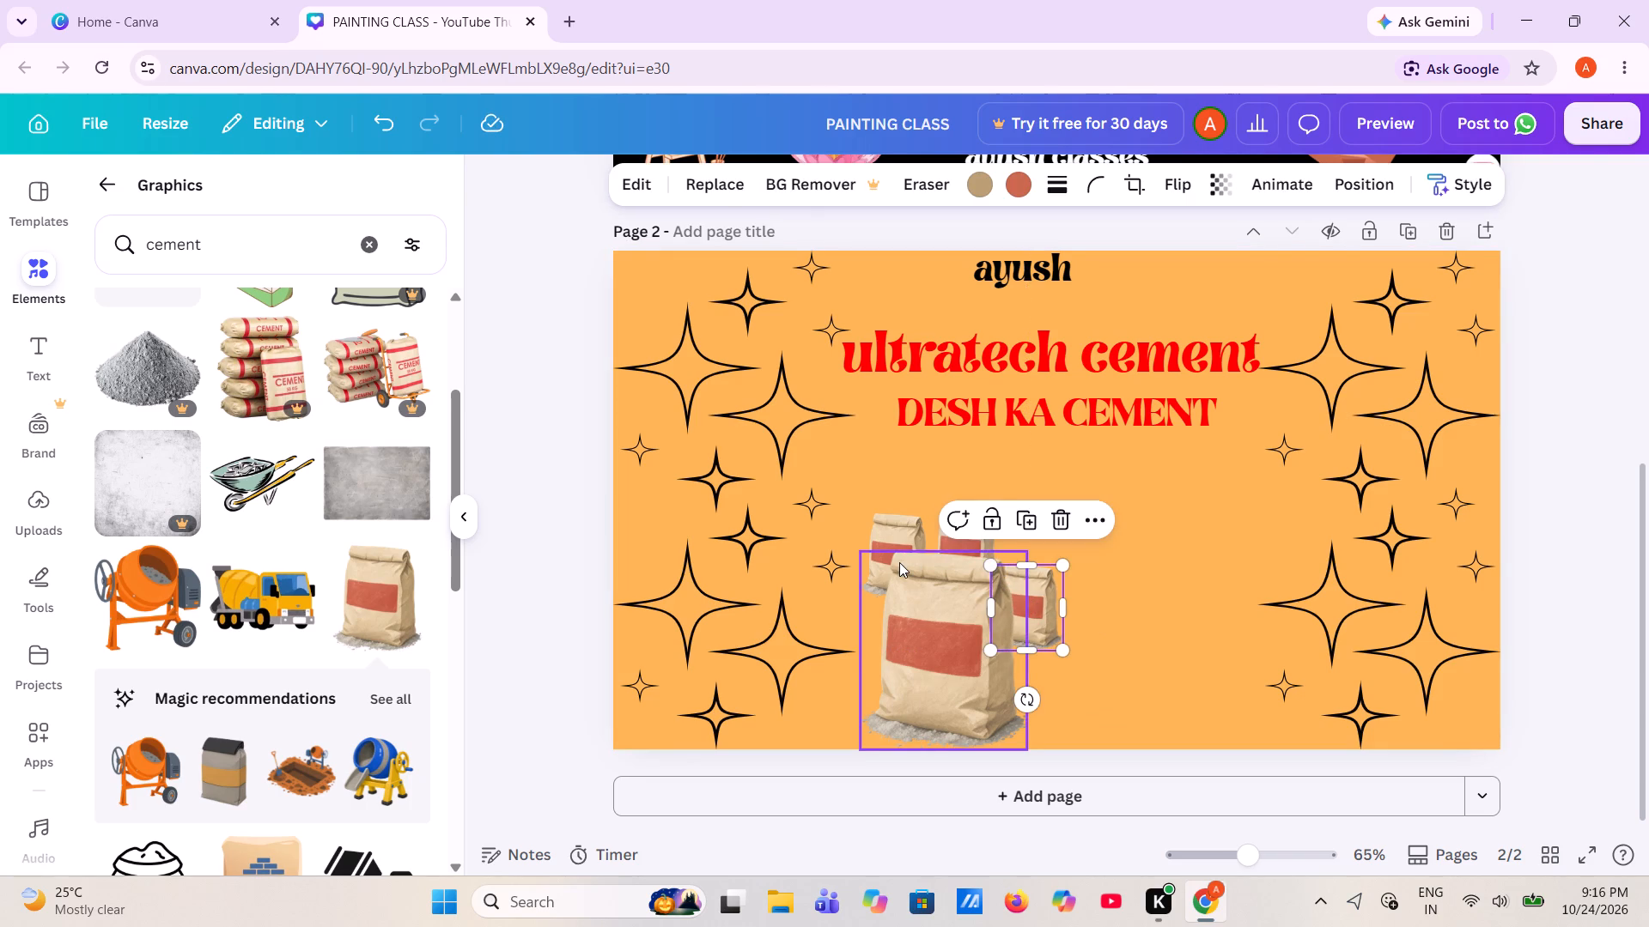
pyautogui.click(899, 562)
pyautogui.click(894, 540)
pyautogui.moveTo(894, 540); pyautogui.dragTo(889, 550)
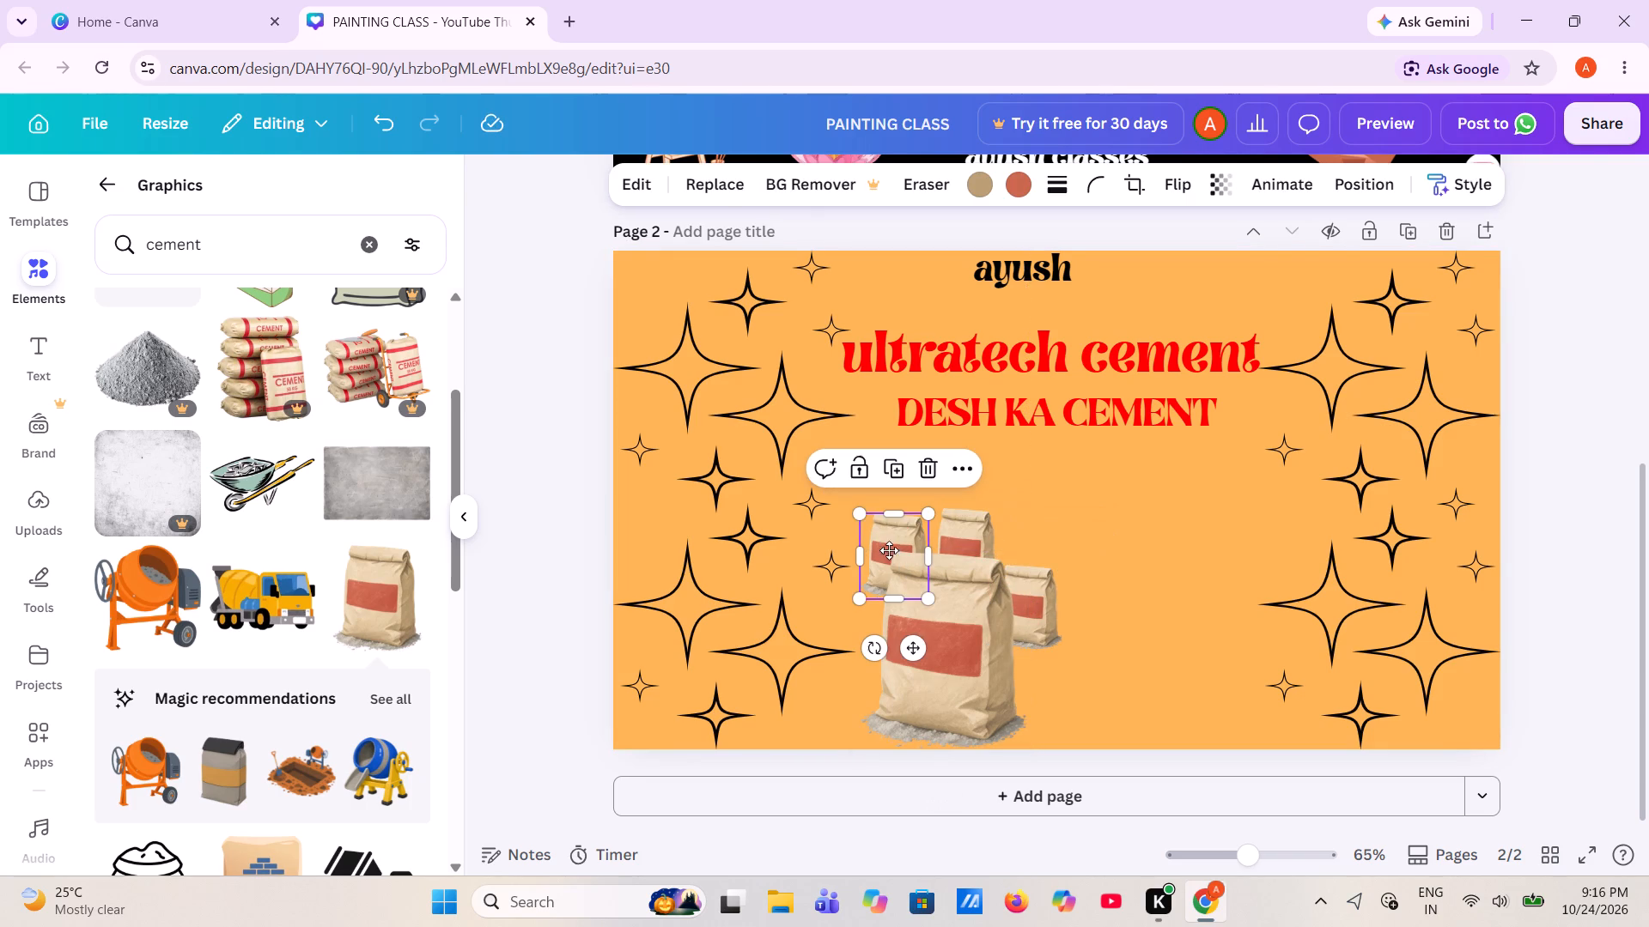
pyautogui.moveTo(889, 550); pyautogui.dragTo(878, 550)
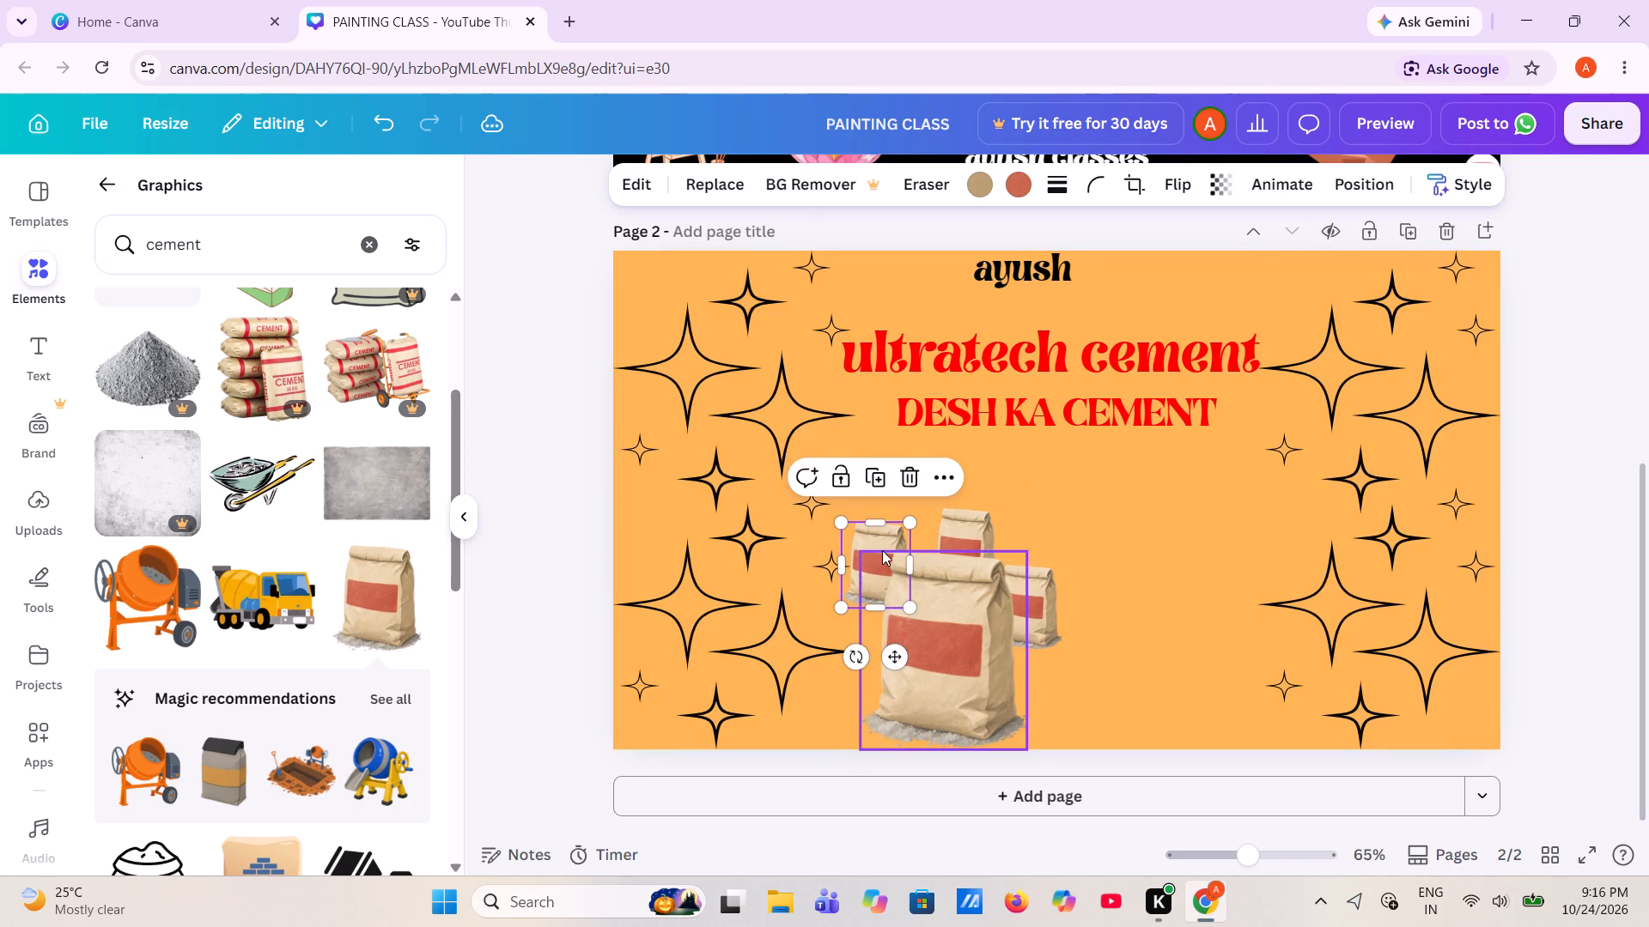
# Raise the top small cement bag slightly above the large bag, and deselect it.
pyautogui.moveTo(955, 541); pyautogui.dragTo(955, 532)
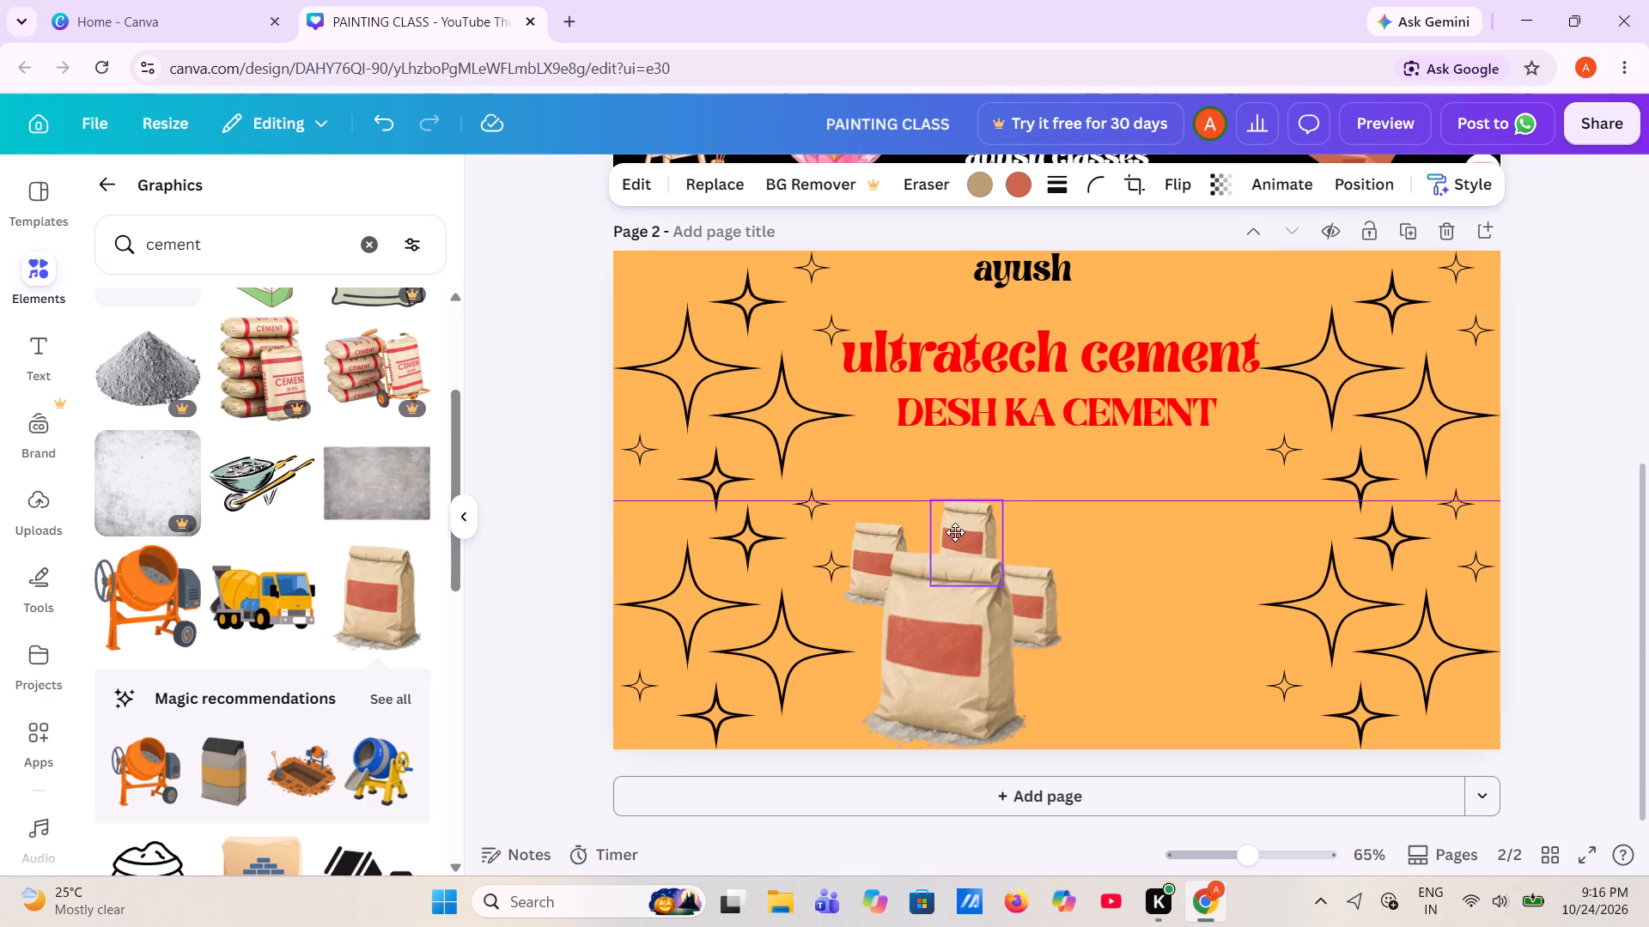
pyautogui.moveTo(955, 532); pyautogui.dragTo(954, 532)
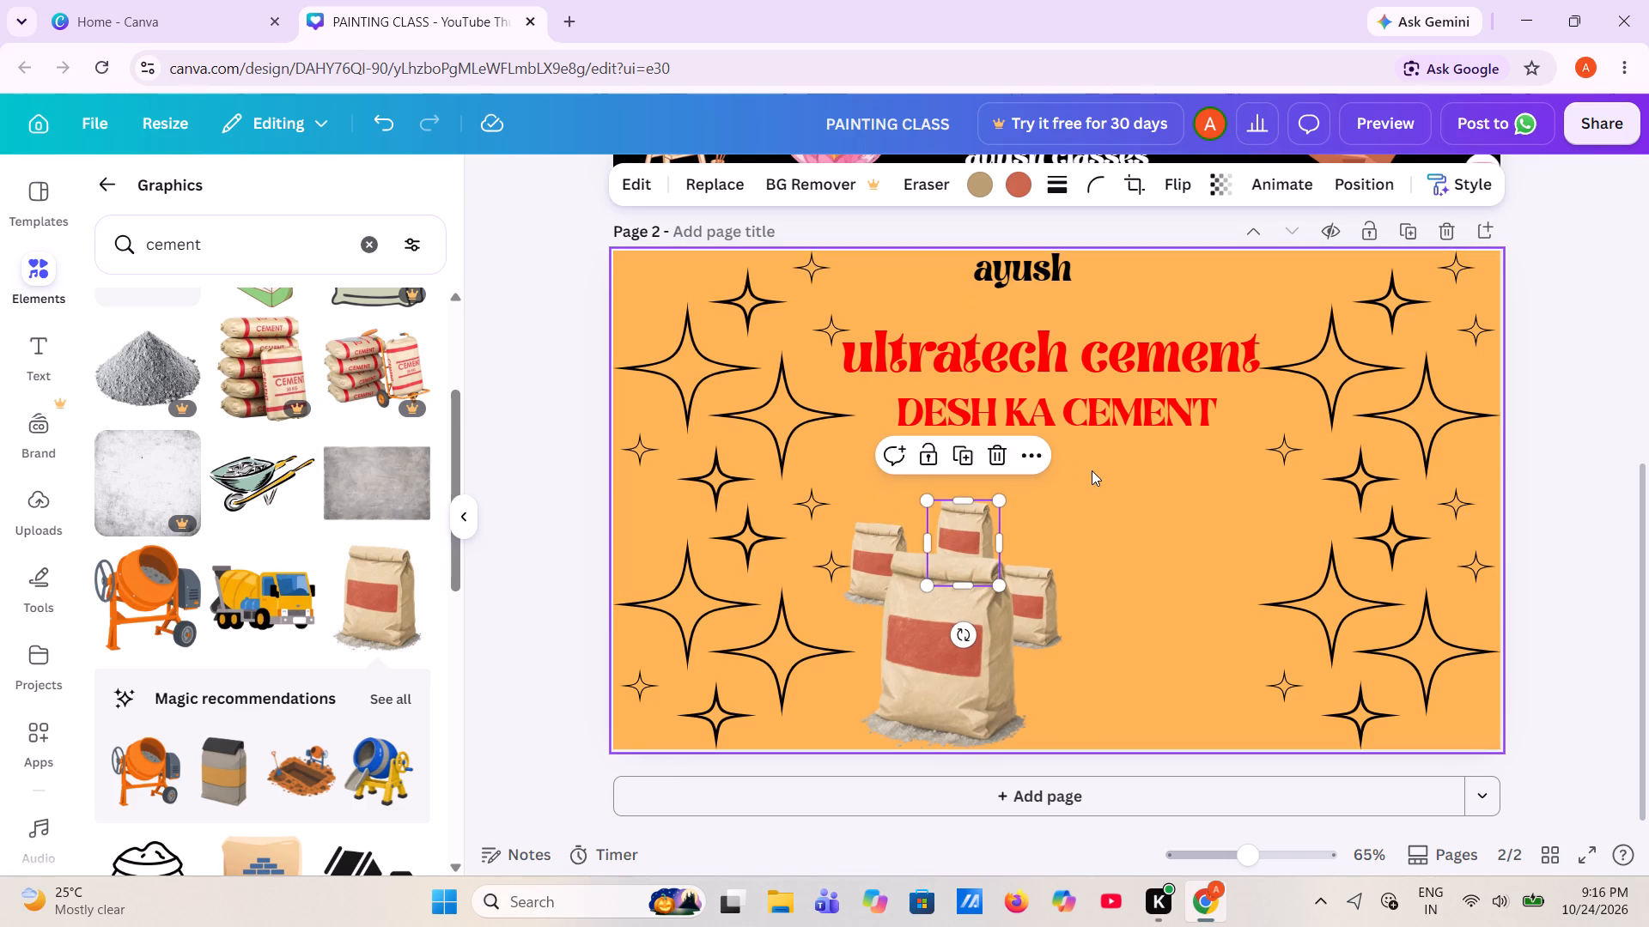
pyautogui.click(1095, 474)
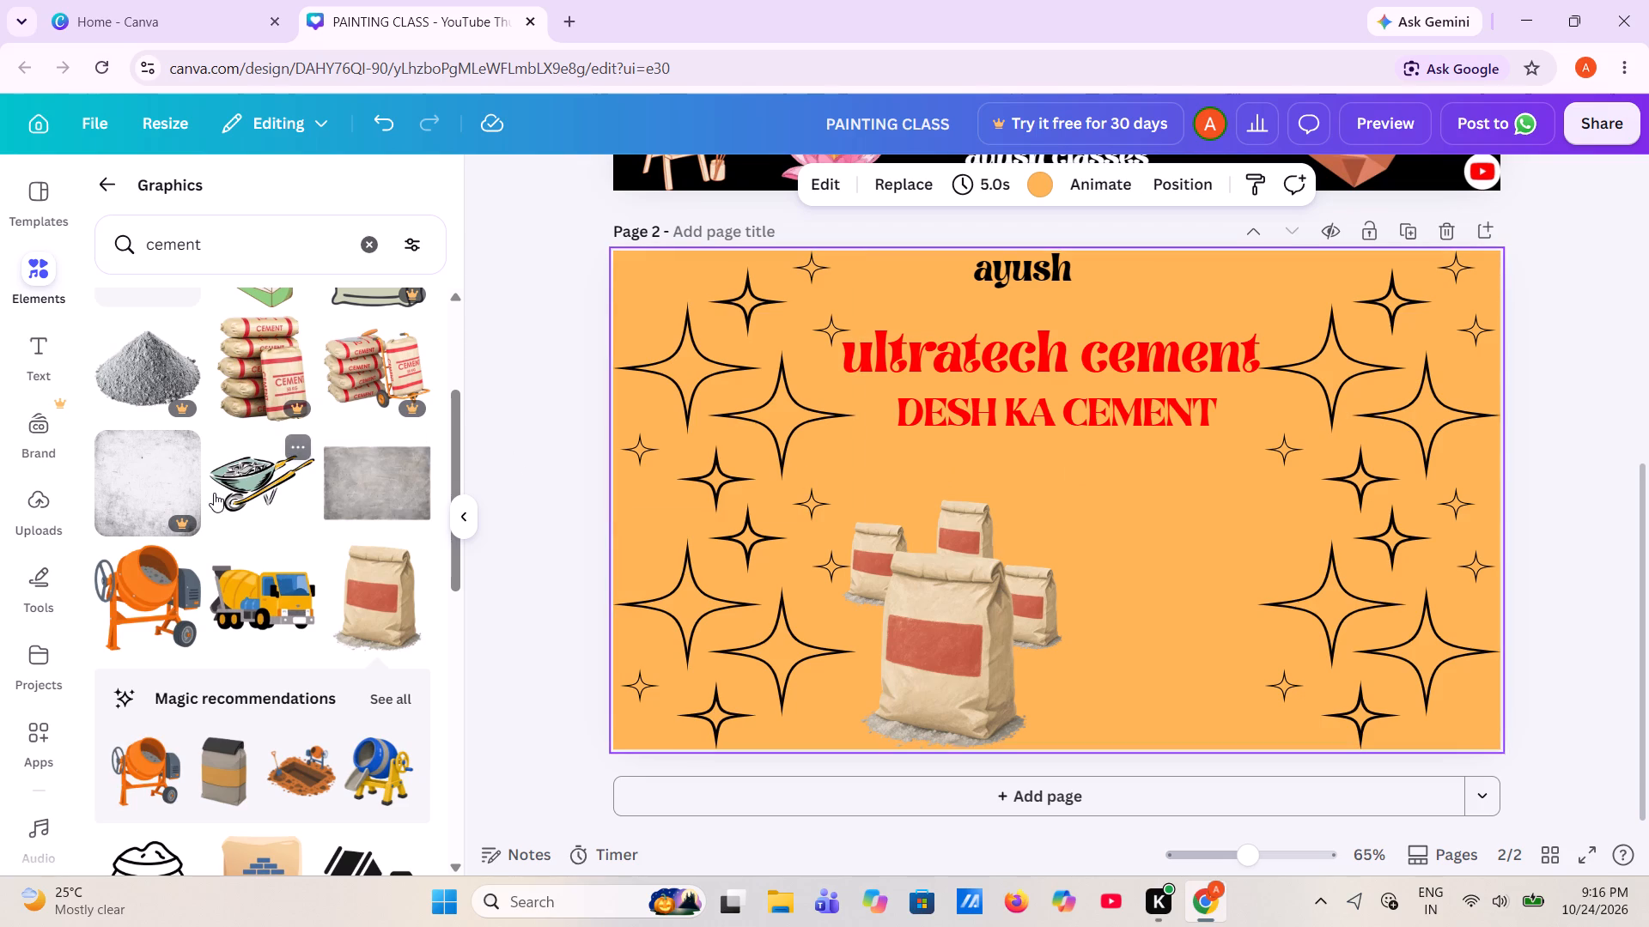
# Add the dark grey brick wall graphic from the cement results and place it in page 2's lower-left corner, overhanging the edges.
pyautogui.scroll(2, 100, 363)
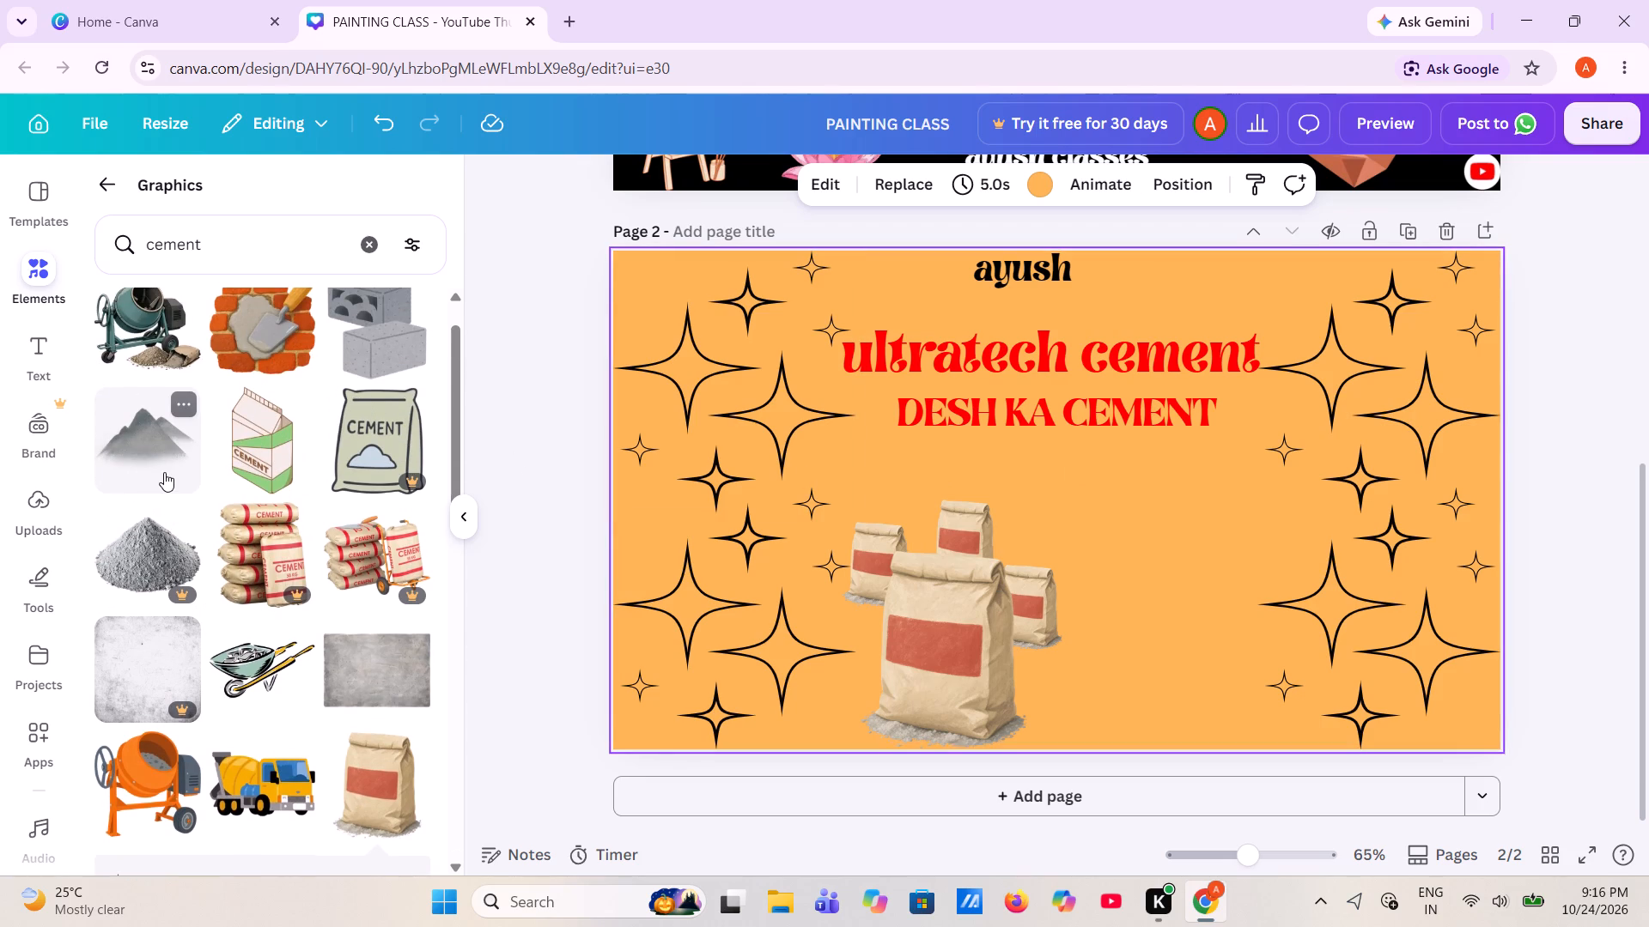
pyautogui.scroll(3, 191, 382)
pyautogui.scroll(-5, 191, 382)
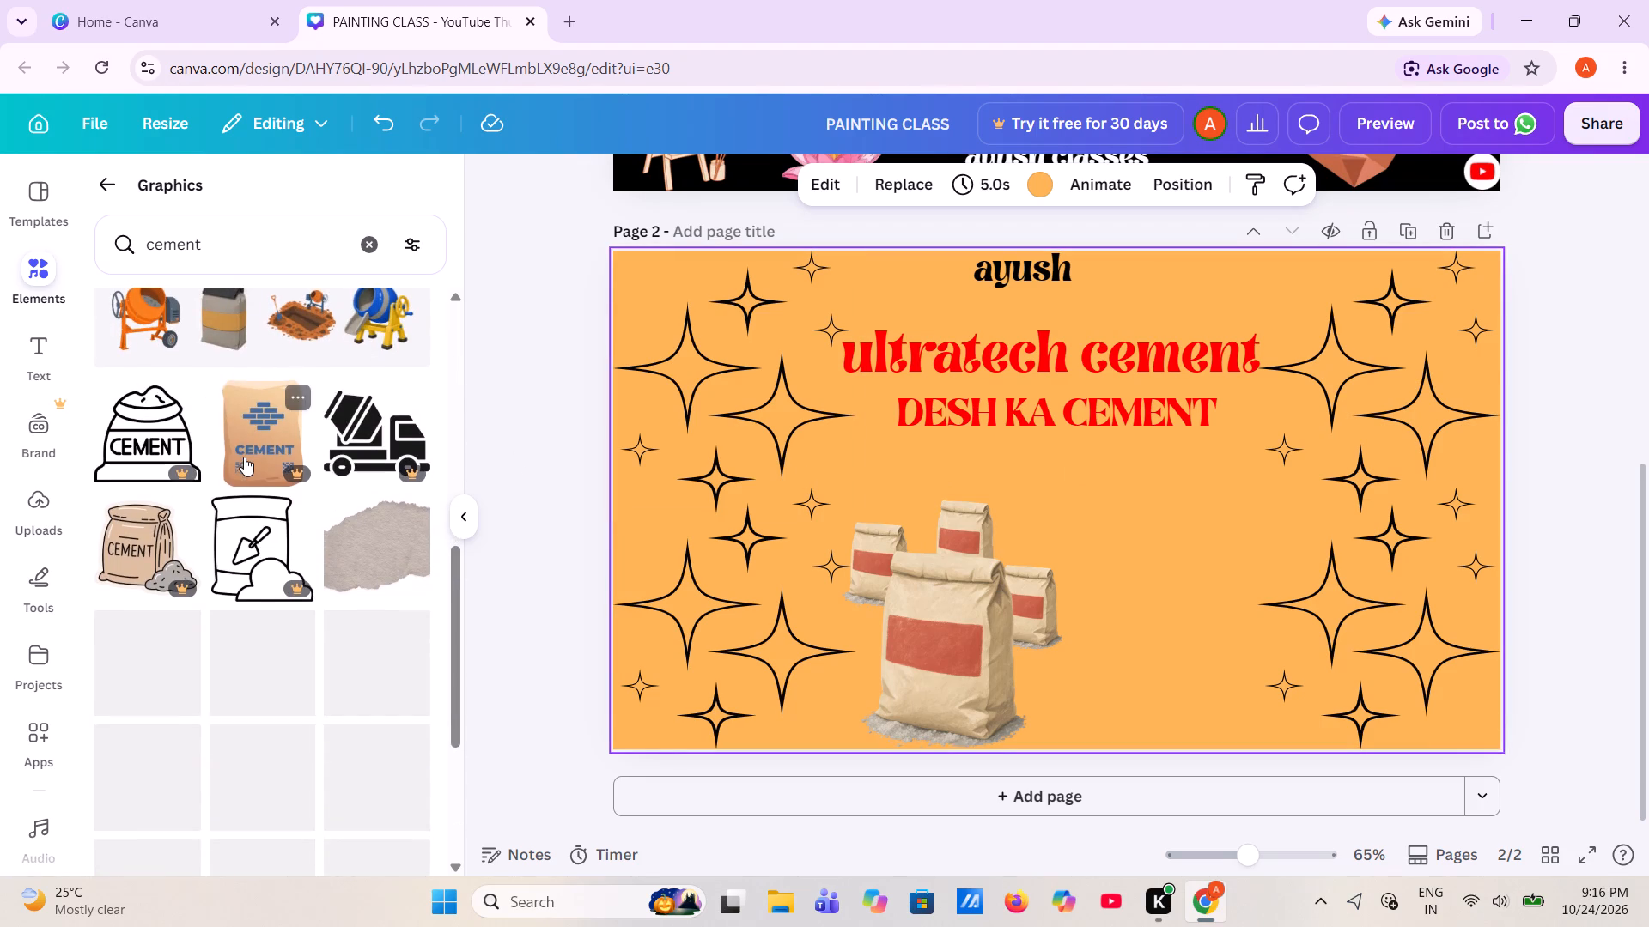
pyautogui.scroll(-3, 244, 457)
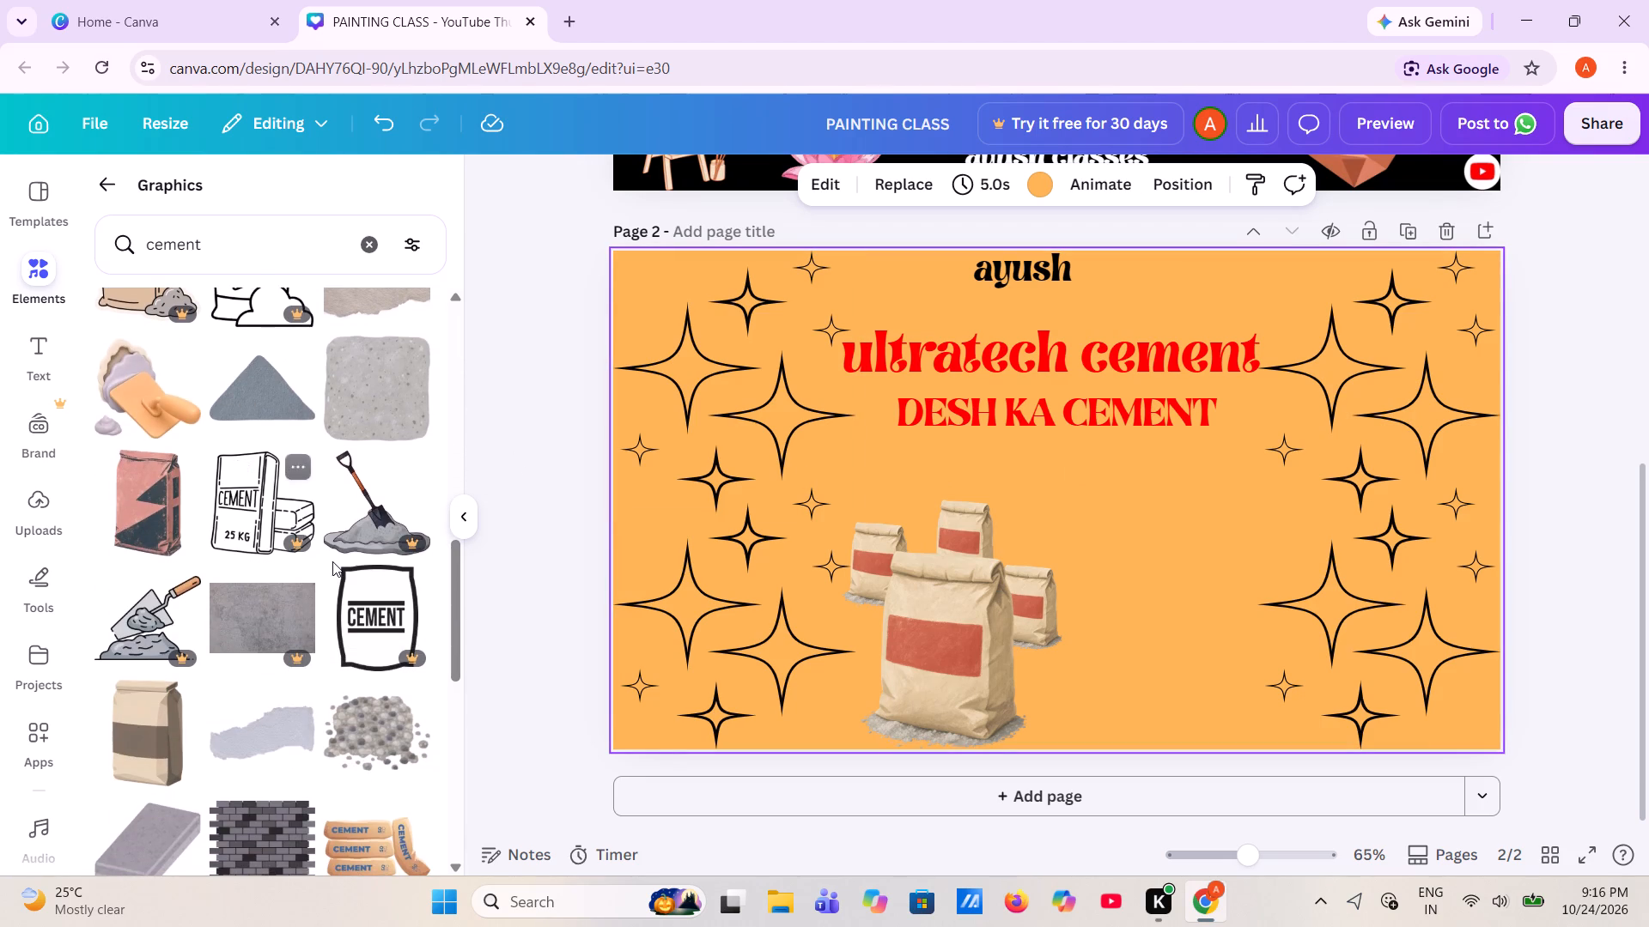
pyautogui.scroll(-2, 332, 561)
pyautogui.scroll(-1, 156, 748)
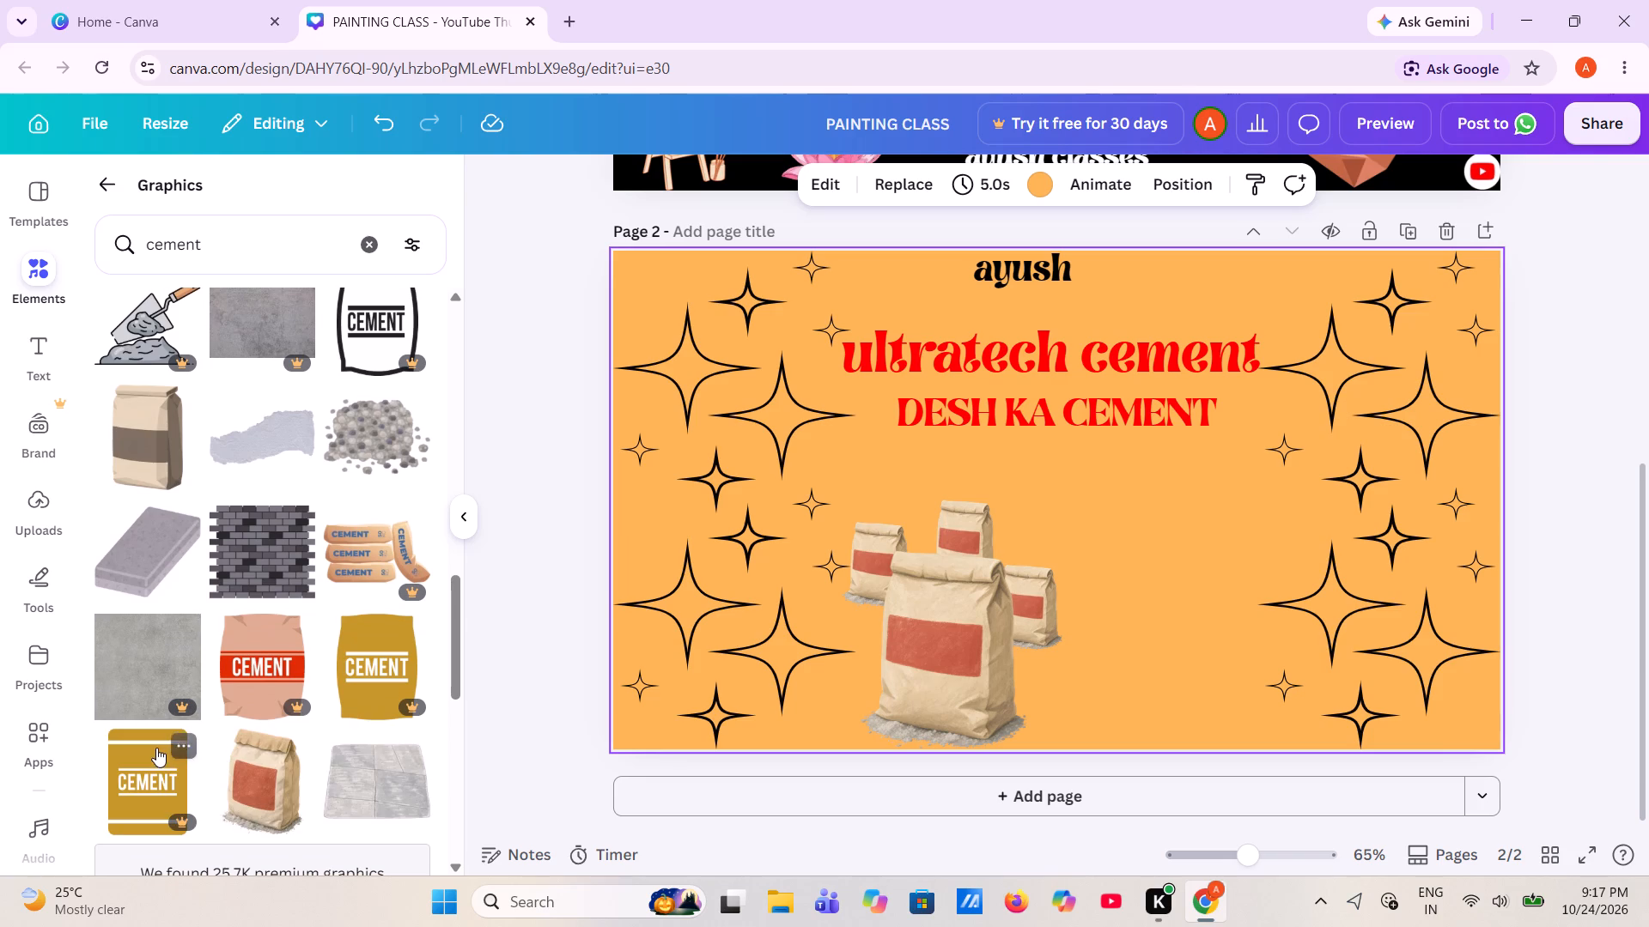
pyautogui.click(280, 558)
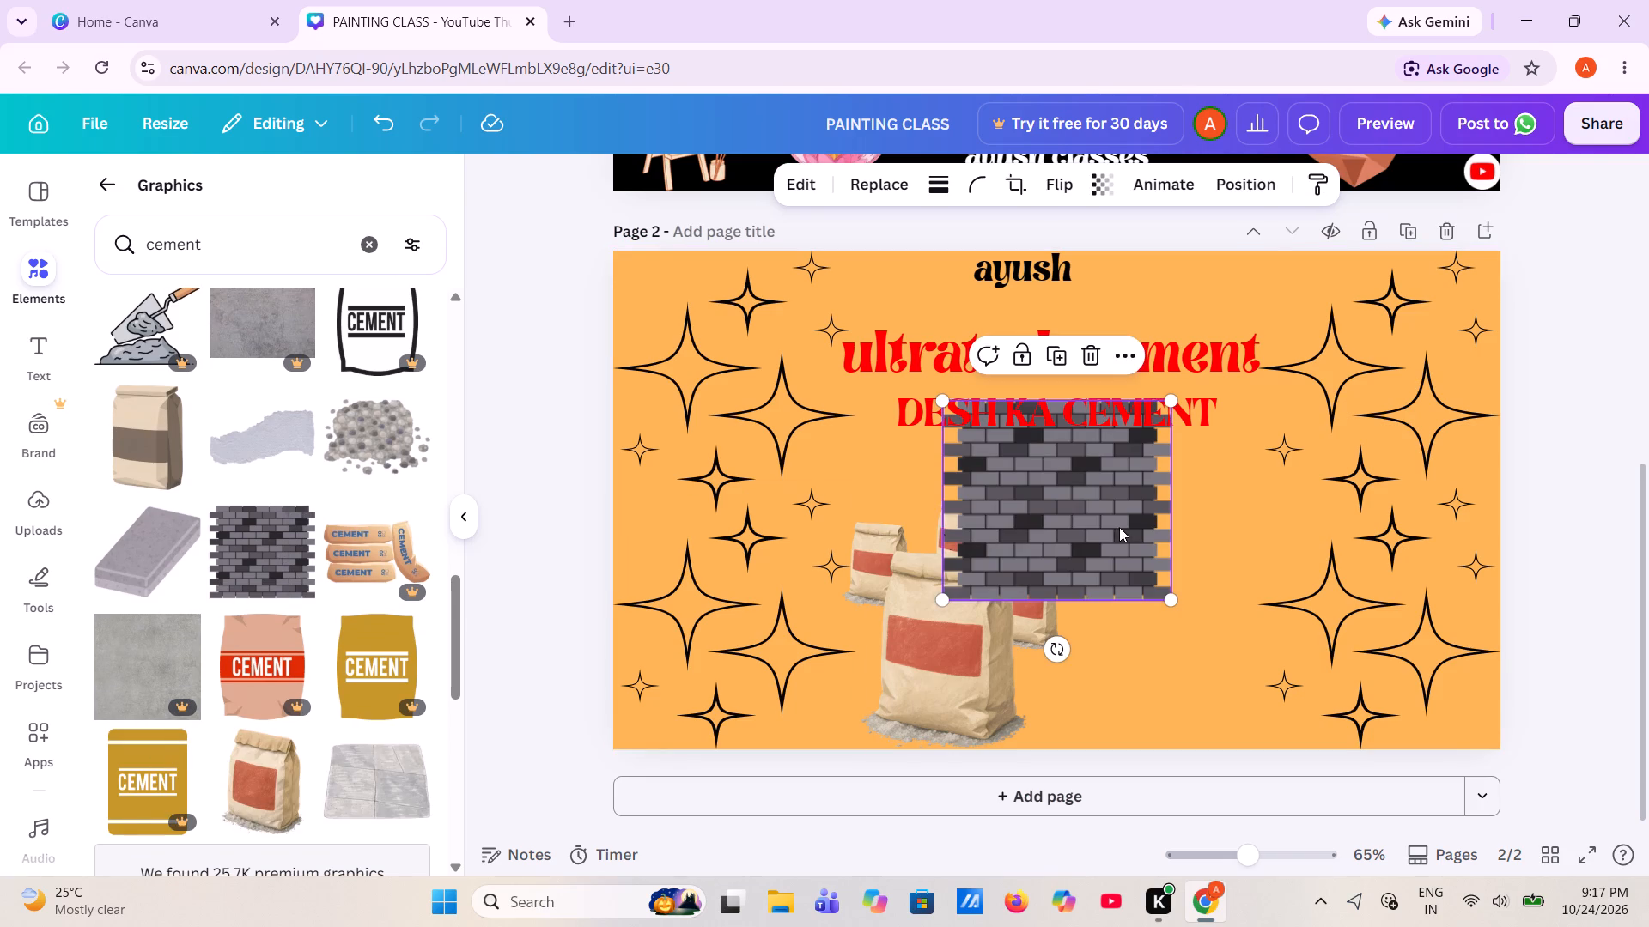
pyautogui.moveTo(1126, 527); pyautogui.dragTo(720, 730)
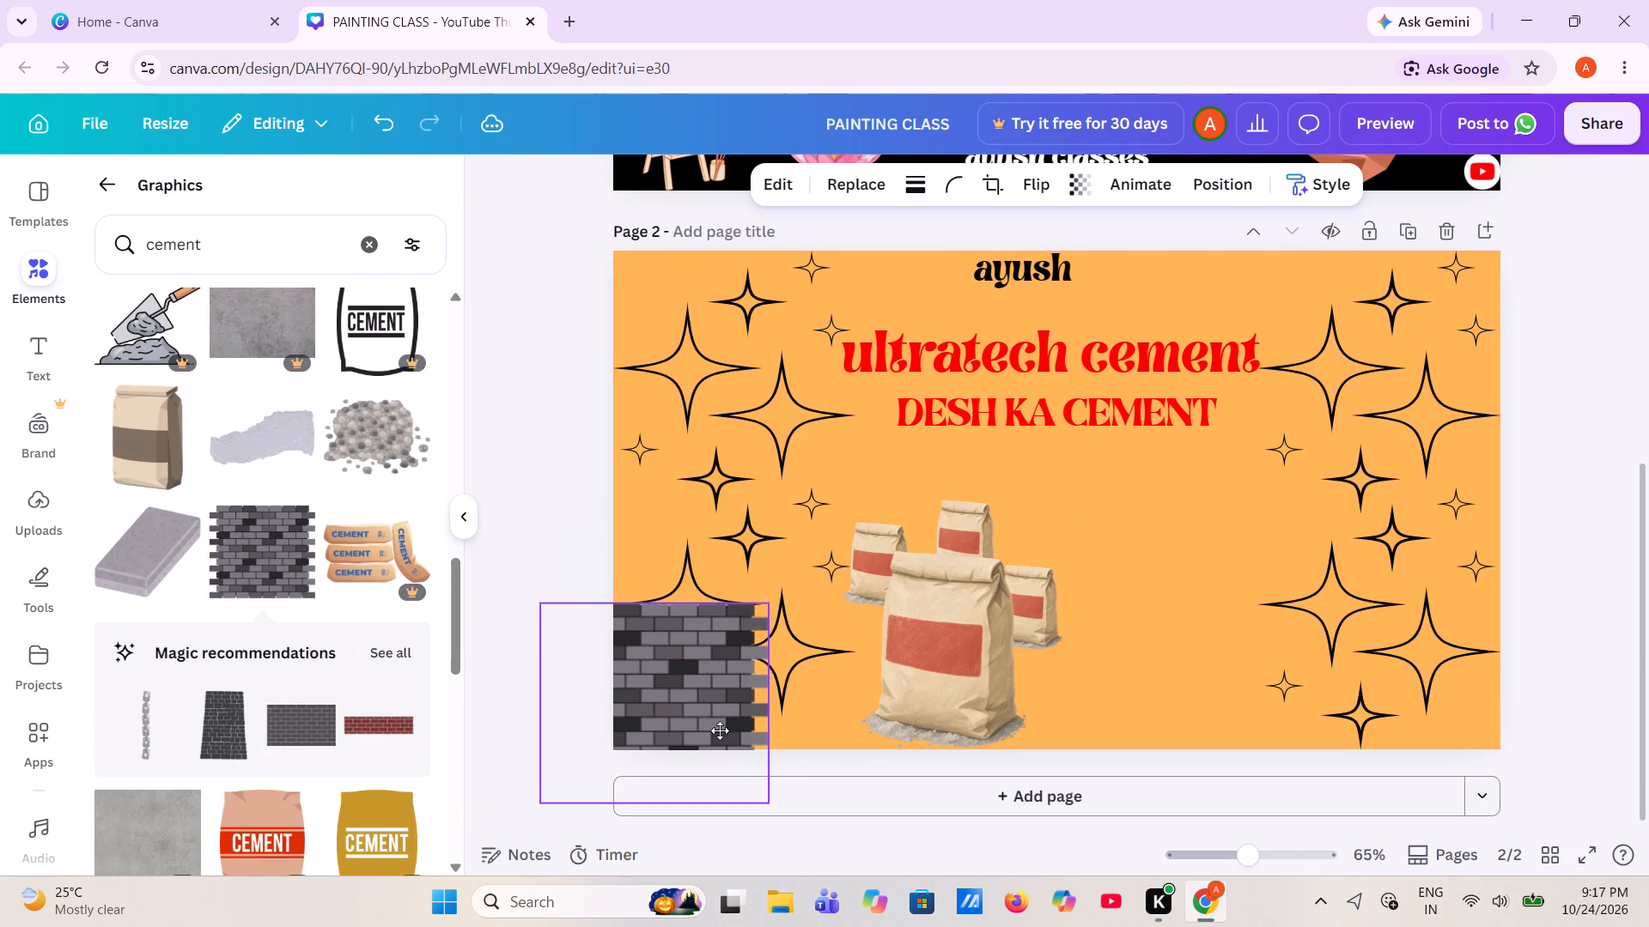
pyautogui.moveTo(720, 730); pyautogui.dragTo(742, 721)
# Add a second dark grey brick wall in page 2's lower-right corner, level with the first wall, and deselect it.
pyautogui.click(283, 558)
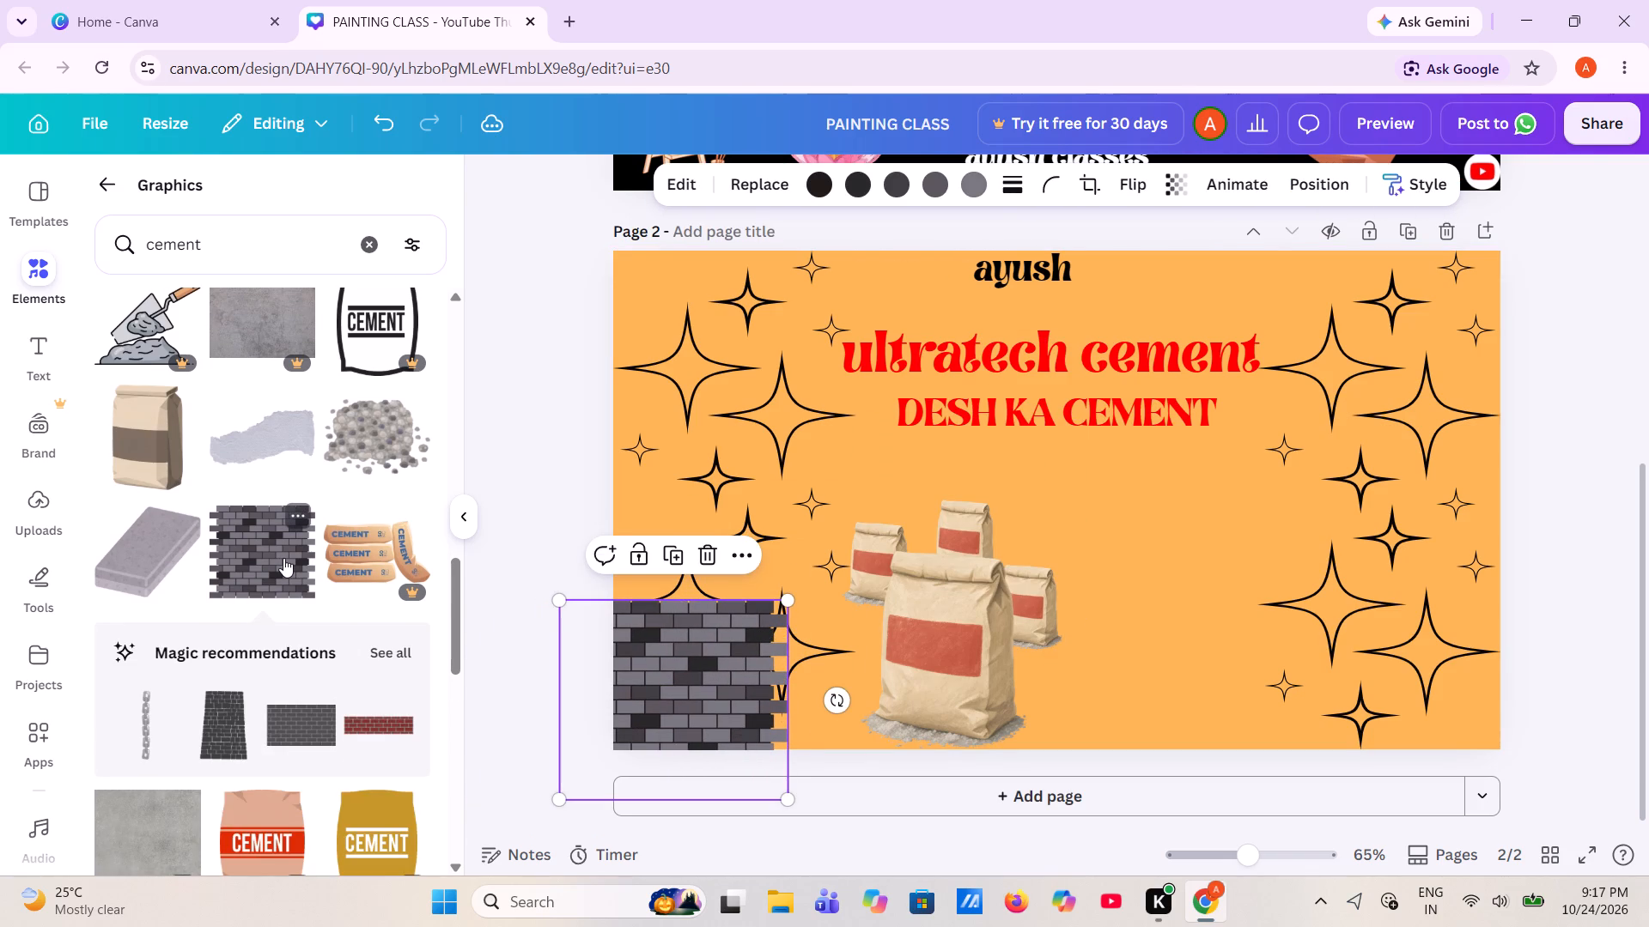
pyautogui.moveTo(1080, 517); pyautogui.dragTo(1603, 703)
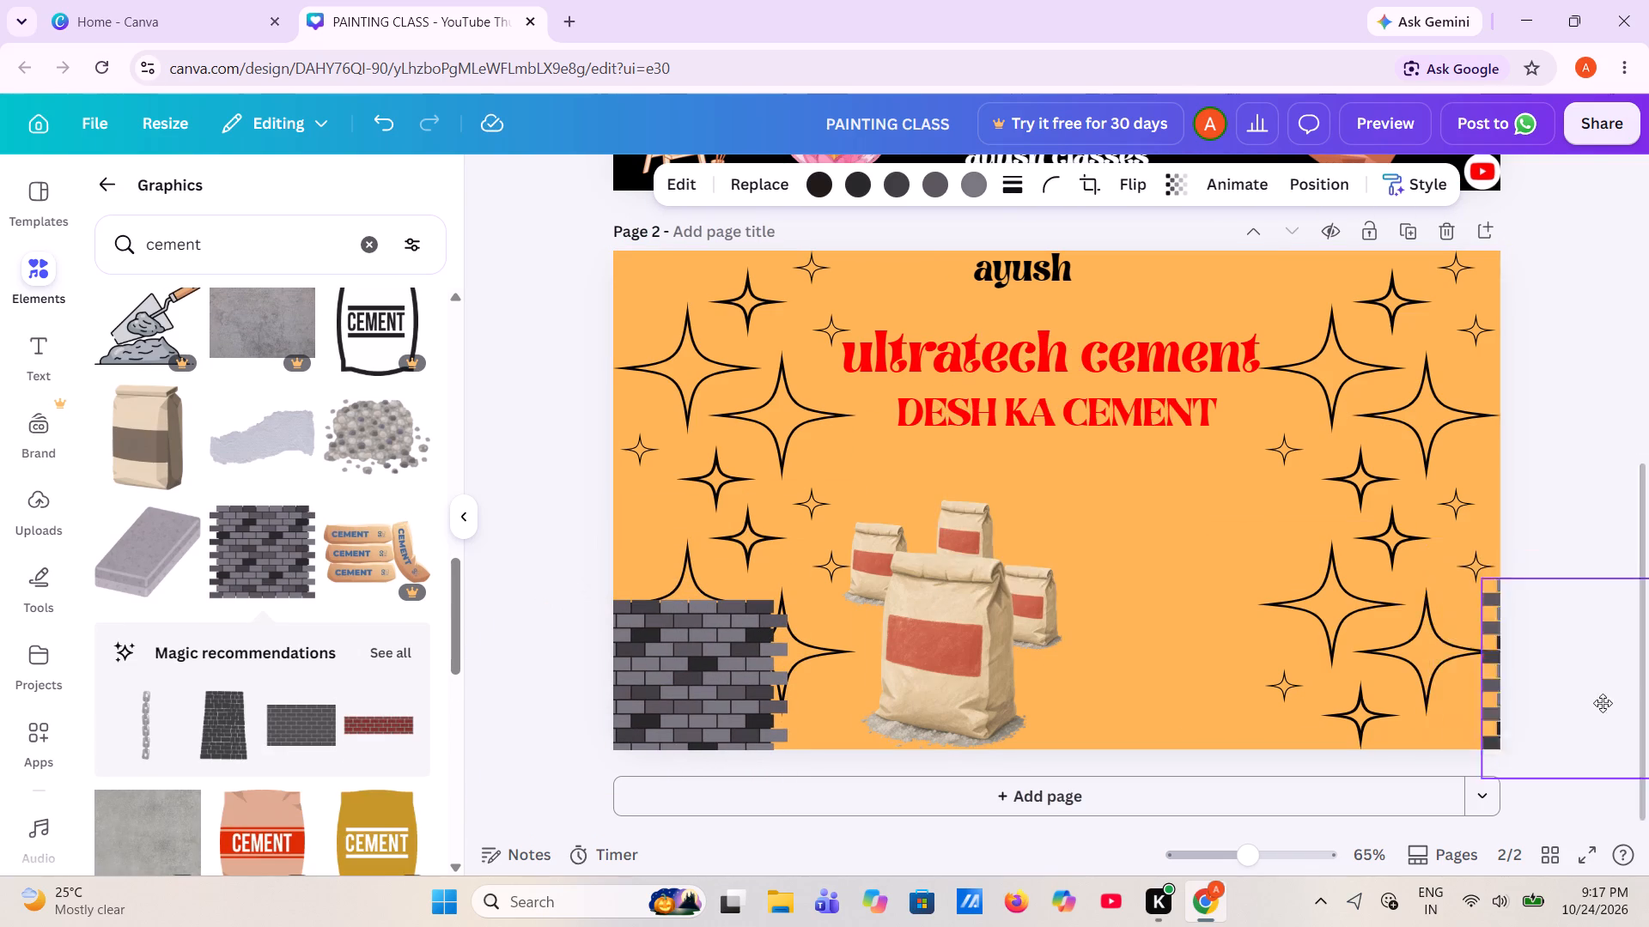
pyautogui.moveTo(1603, 703); pyautogui.dragTo(1482, 718)
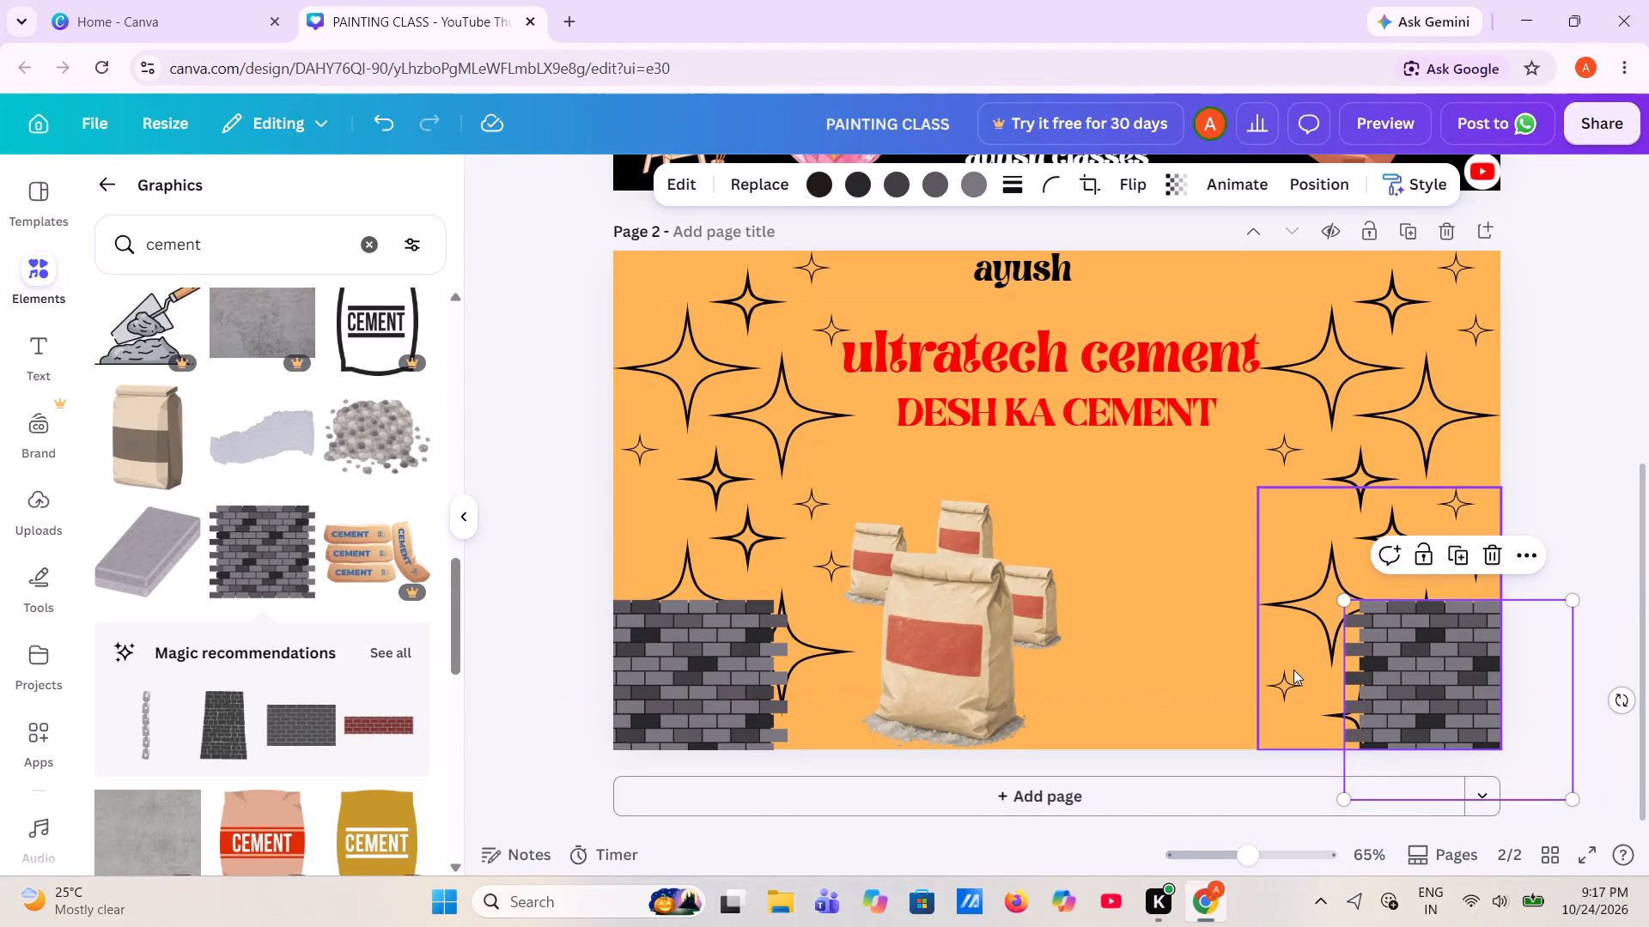
pyautogui.moveTo(1394, 669); pyautogui.dragTo(1366, 664)
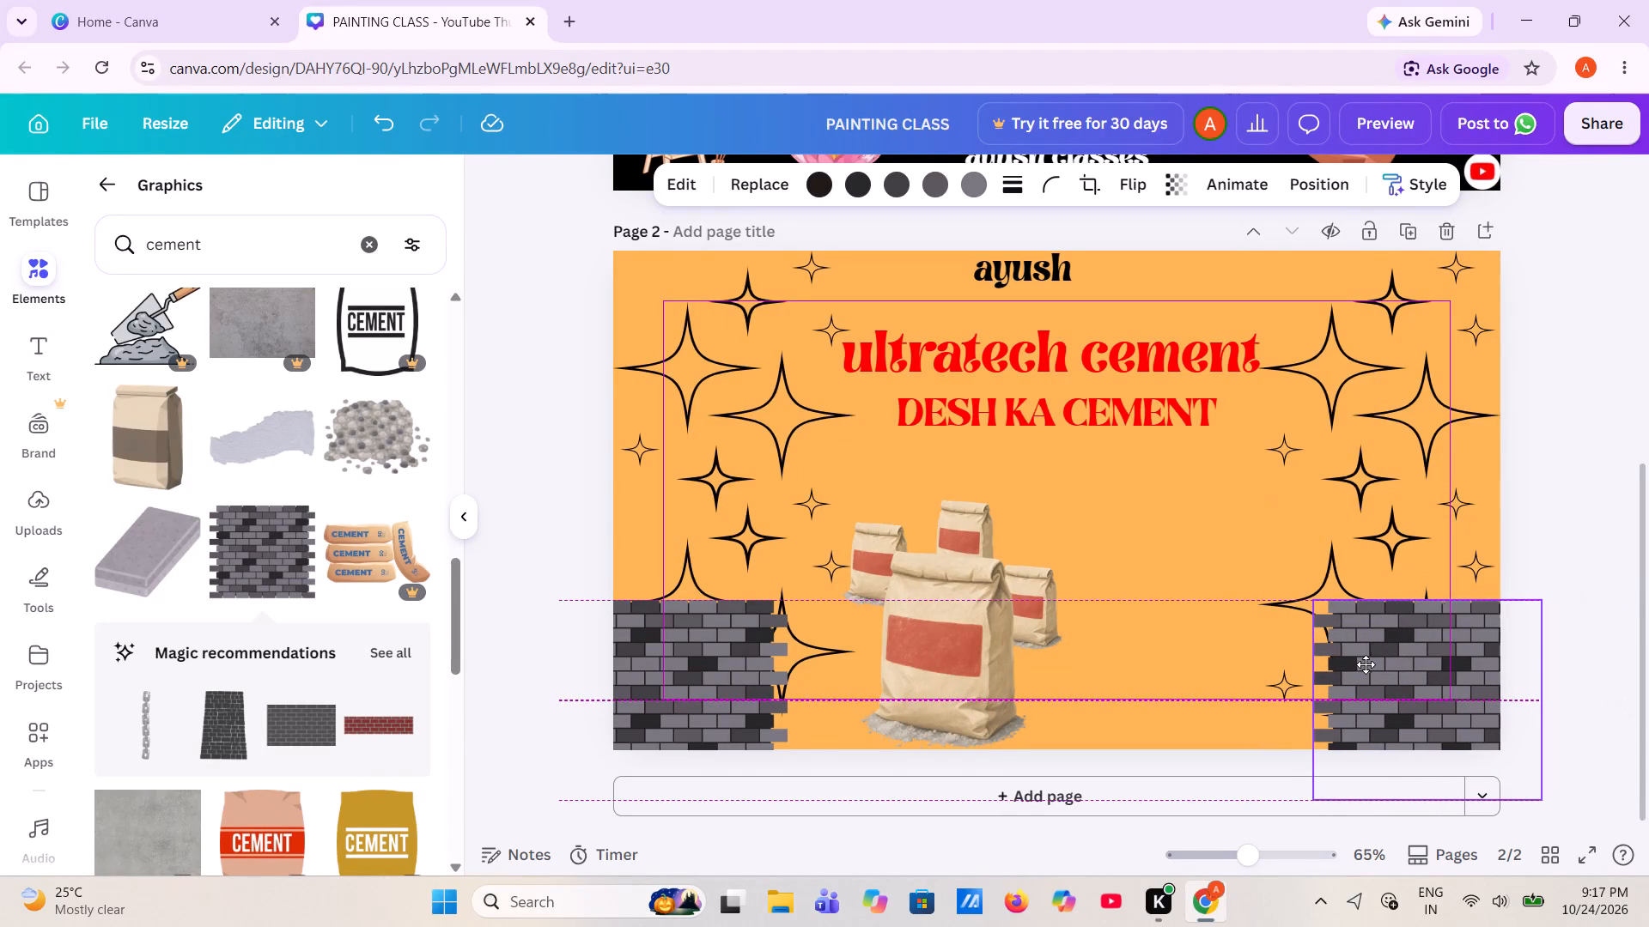
pyautogui.moveTo(1366, 664); pyautogui.dragTo(1366, 664)
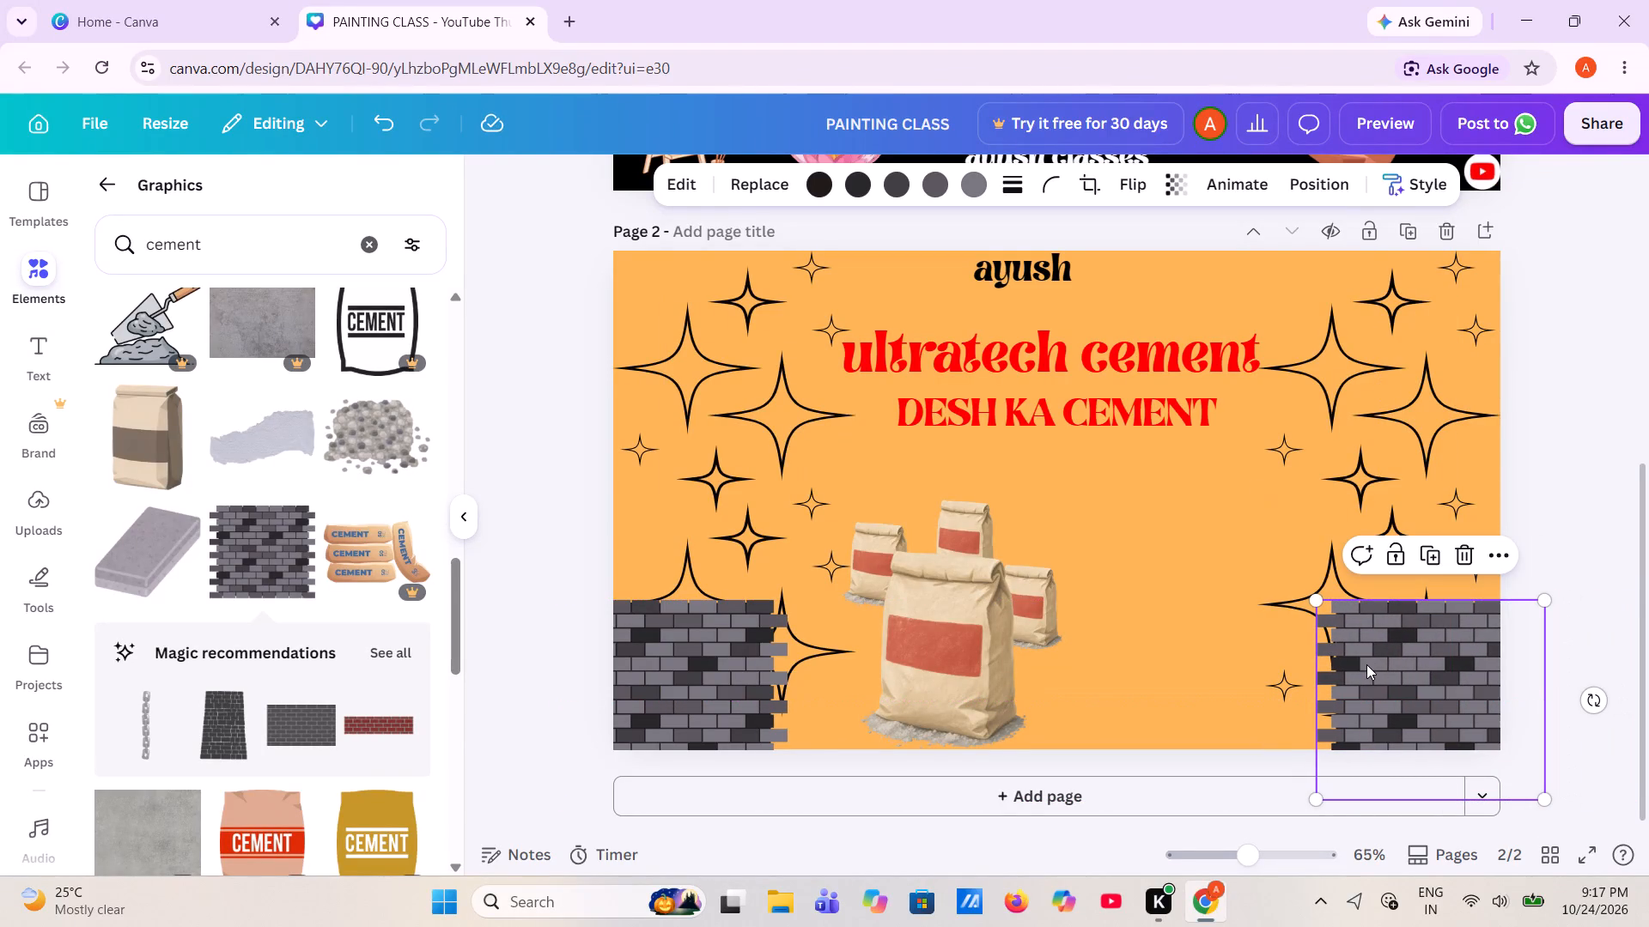
pyautogui.click(1107, 475)
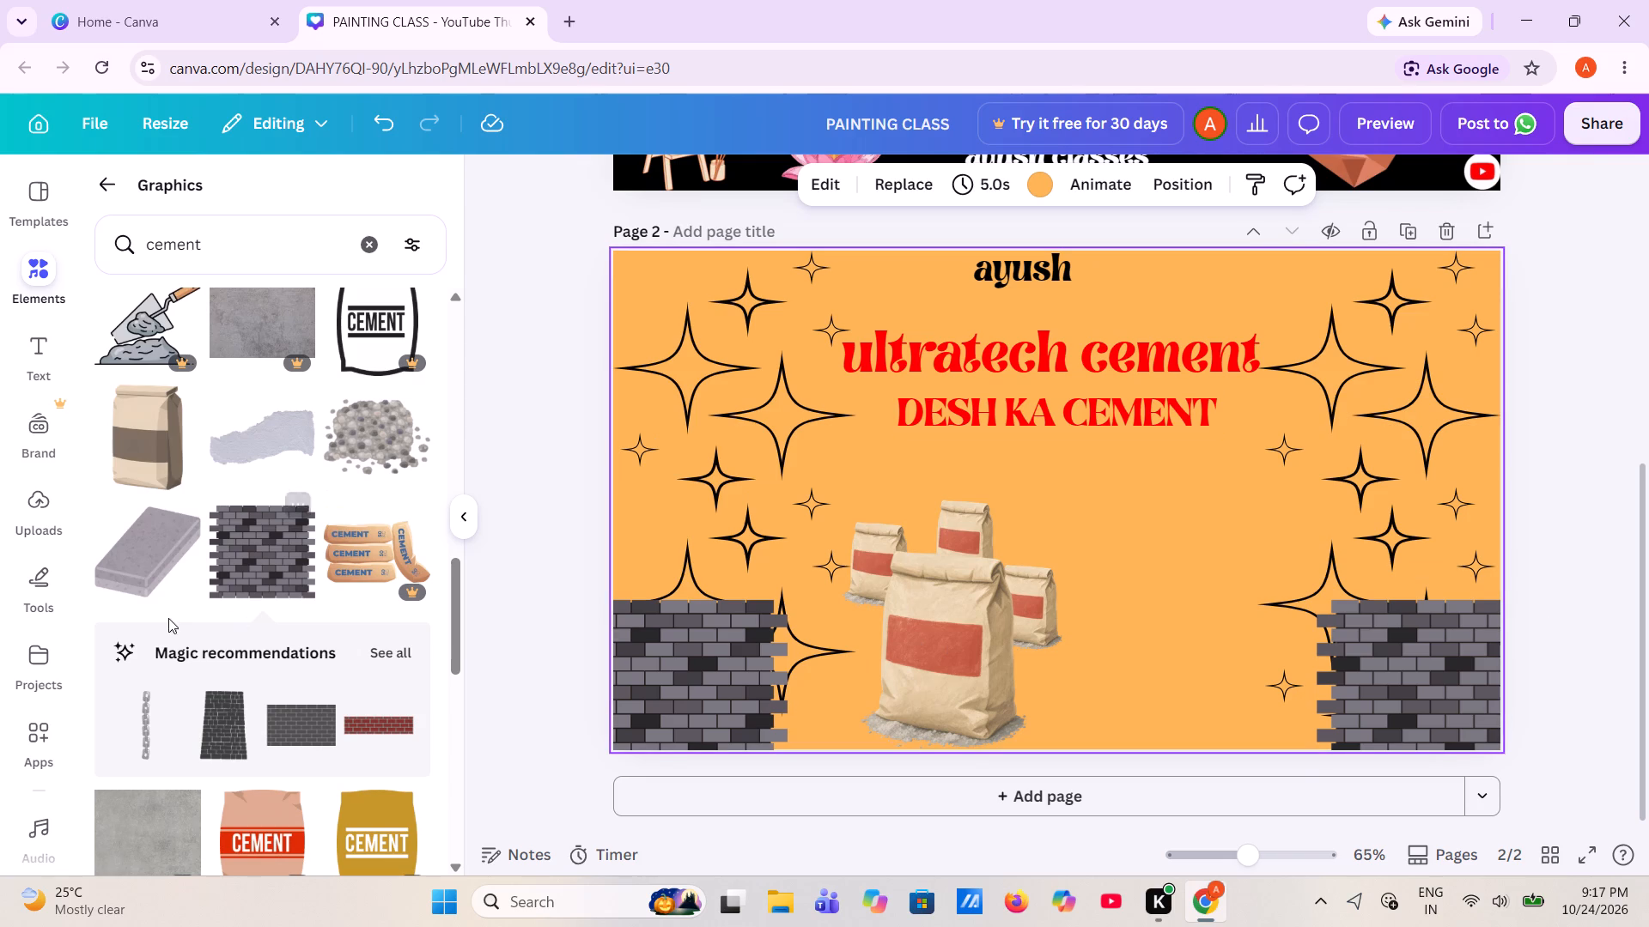
# Look through more of the cement graphics for another decoration for the advert.
pyautogui.scroll(-1, 176, 640)
pyautogui.scroll(-1, 153, 734)
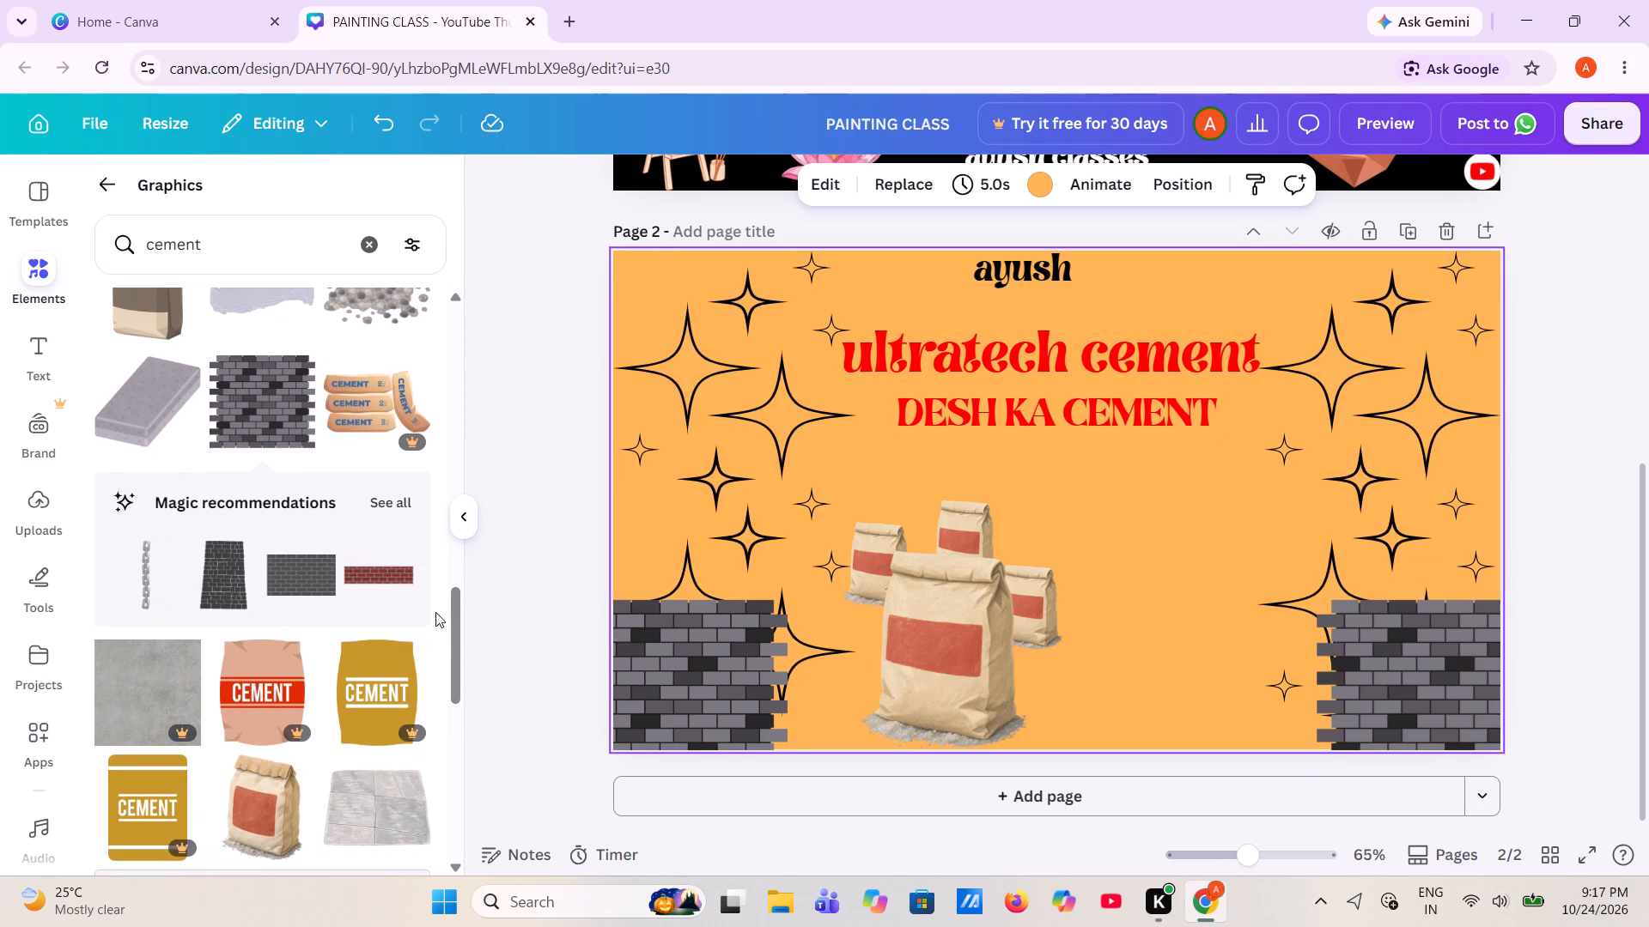
pyautogui.scroll(-1, 395, 591)
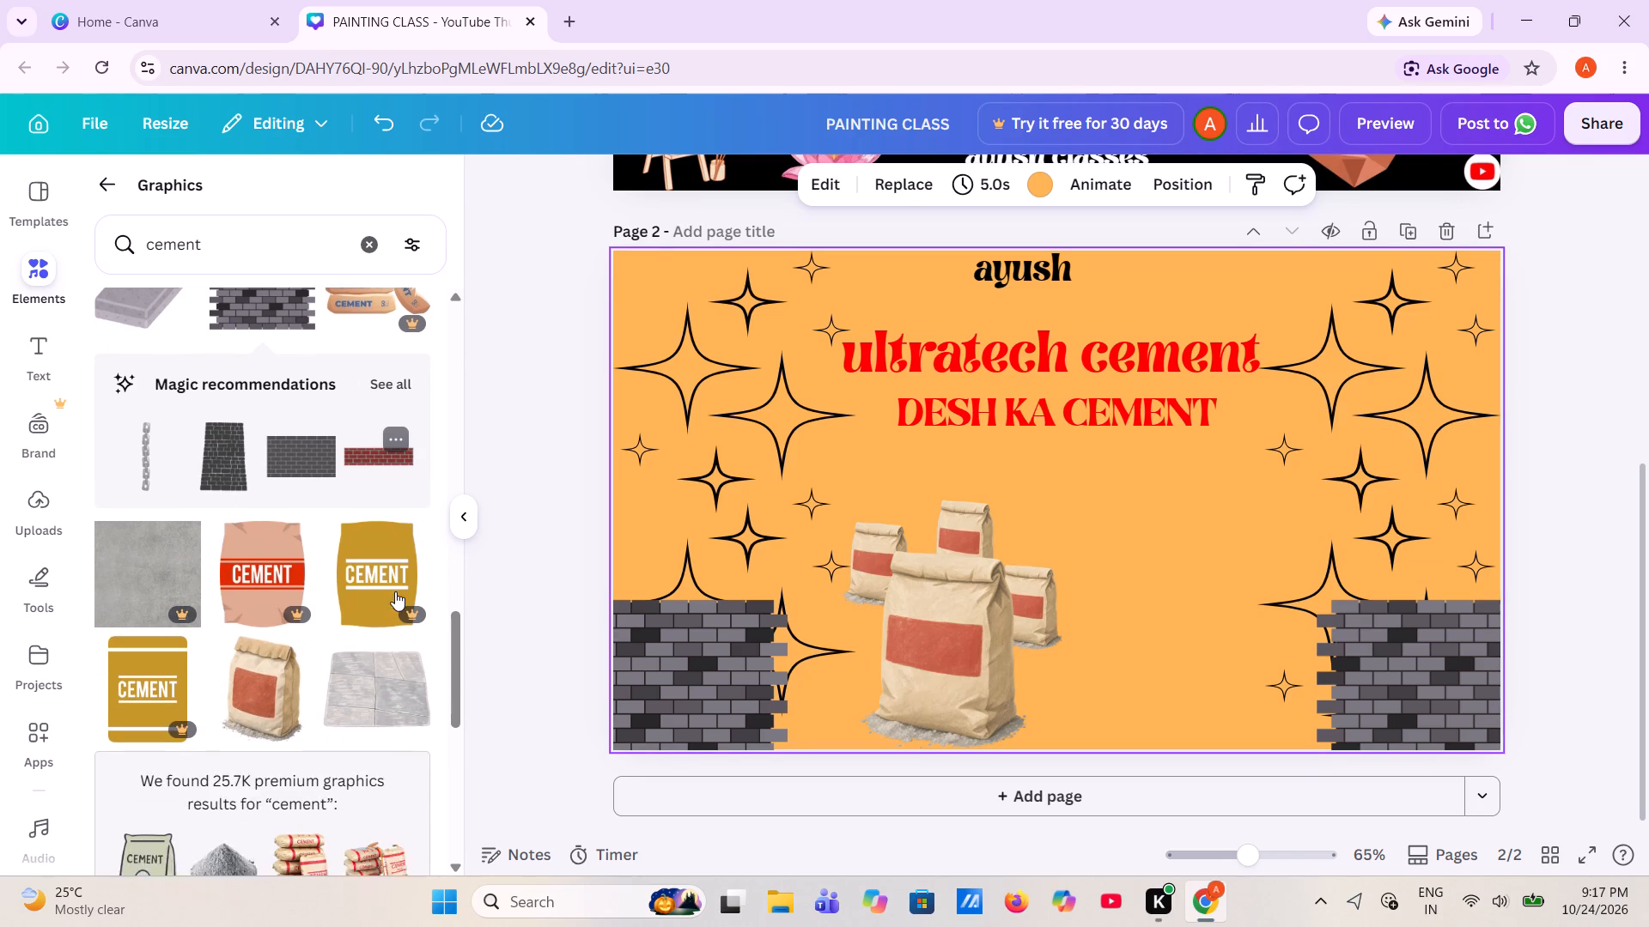
pyautogui.scroll(-1, 395, 591)
pyautogui.scroll(-5, 142, 621)
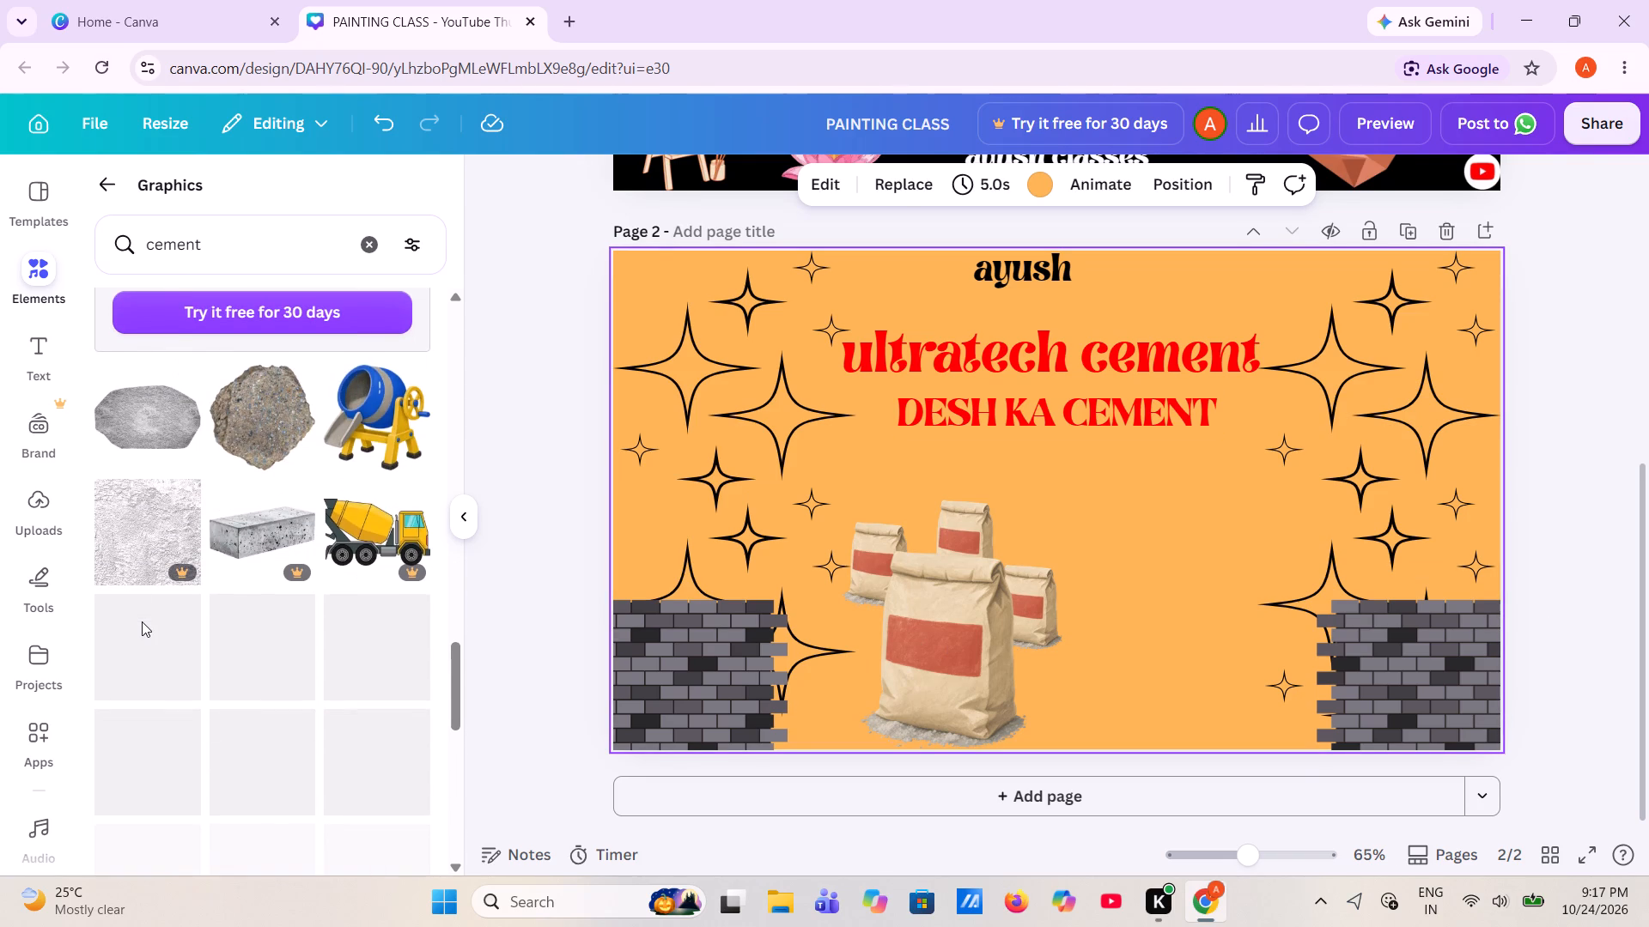
pyautogui.click(40, 211)
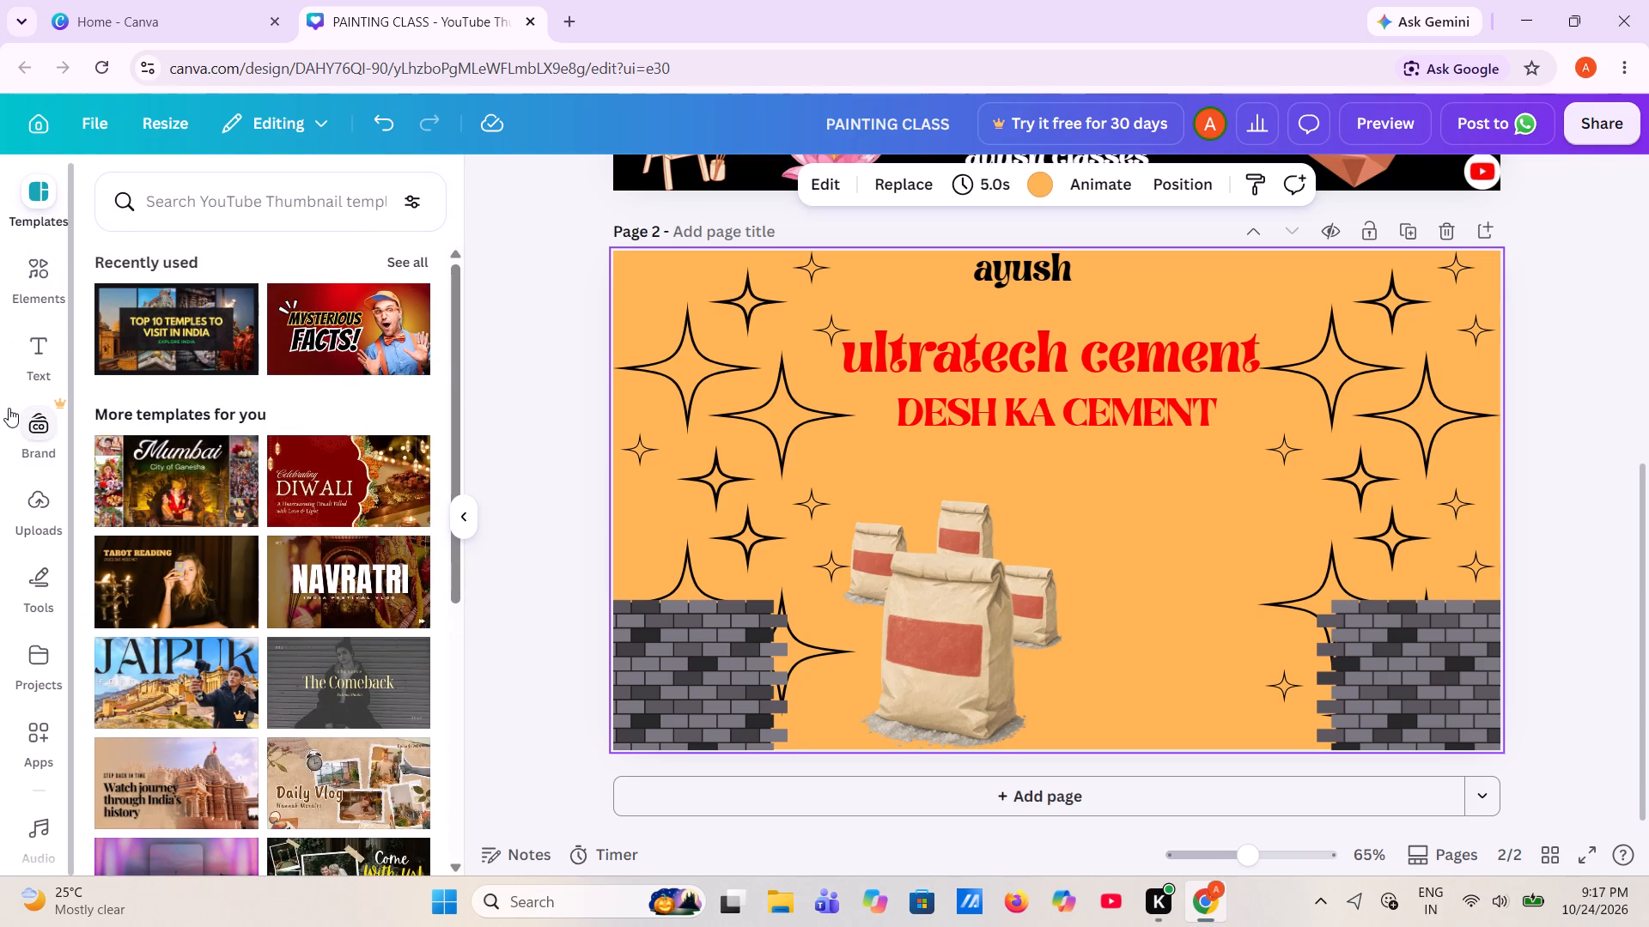
pyautogui.click(49, 266)
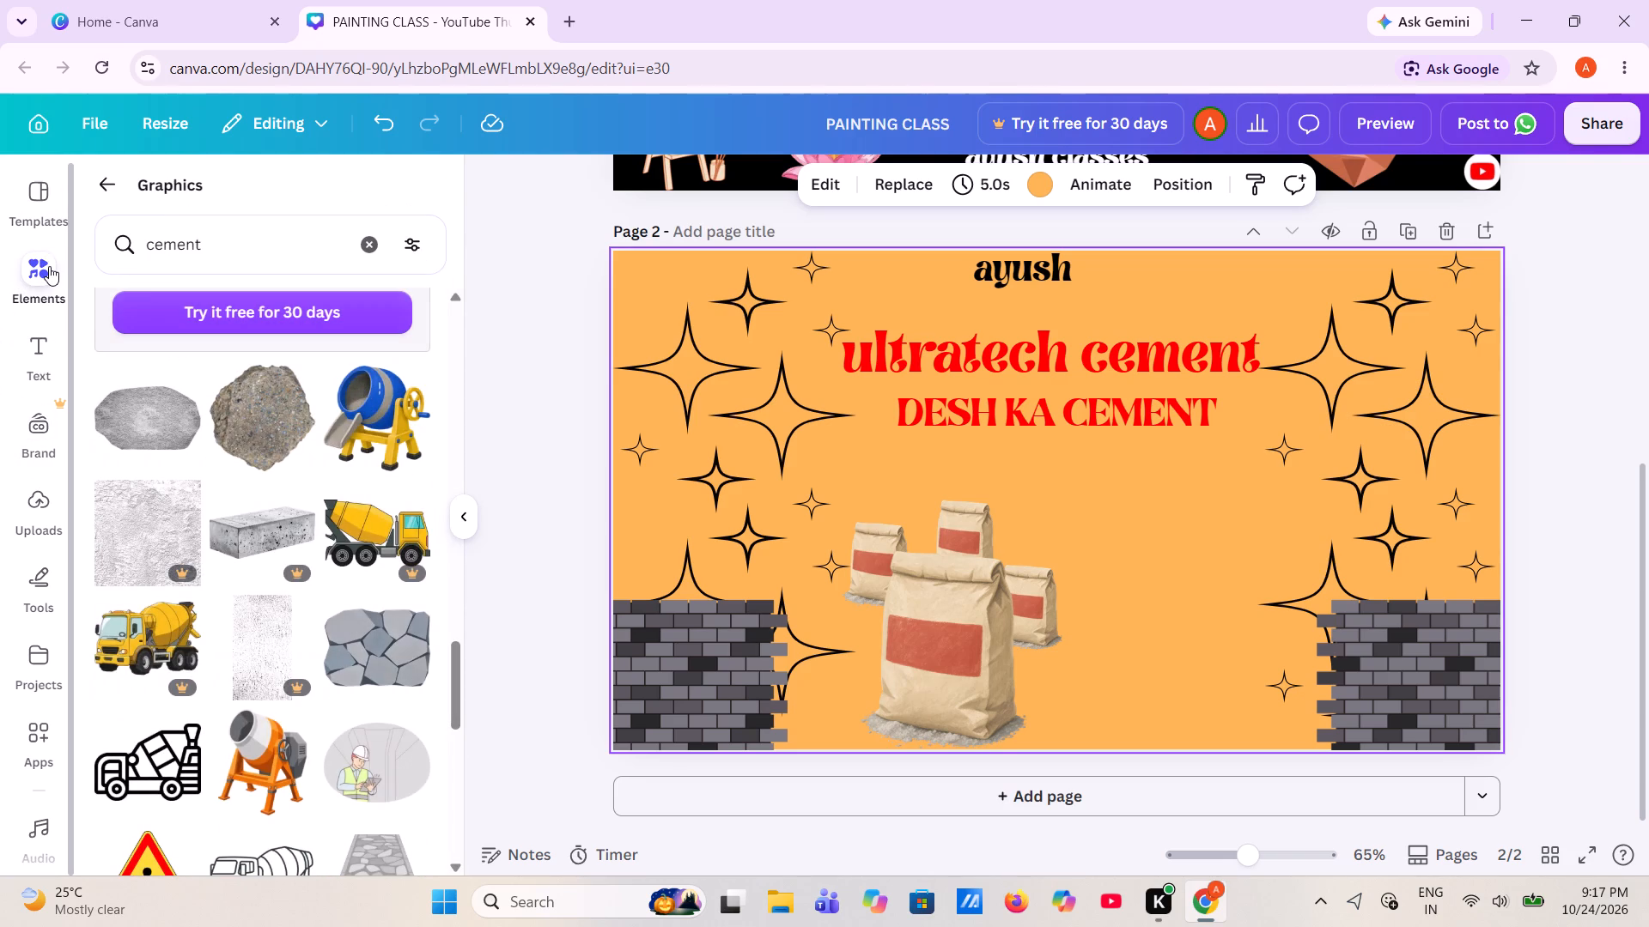
pyautogui.scroll(1, 294, 652)
pyautogui.scroll(5, 228, 536)
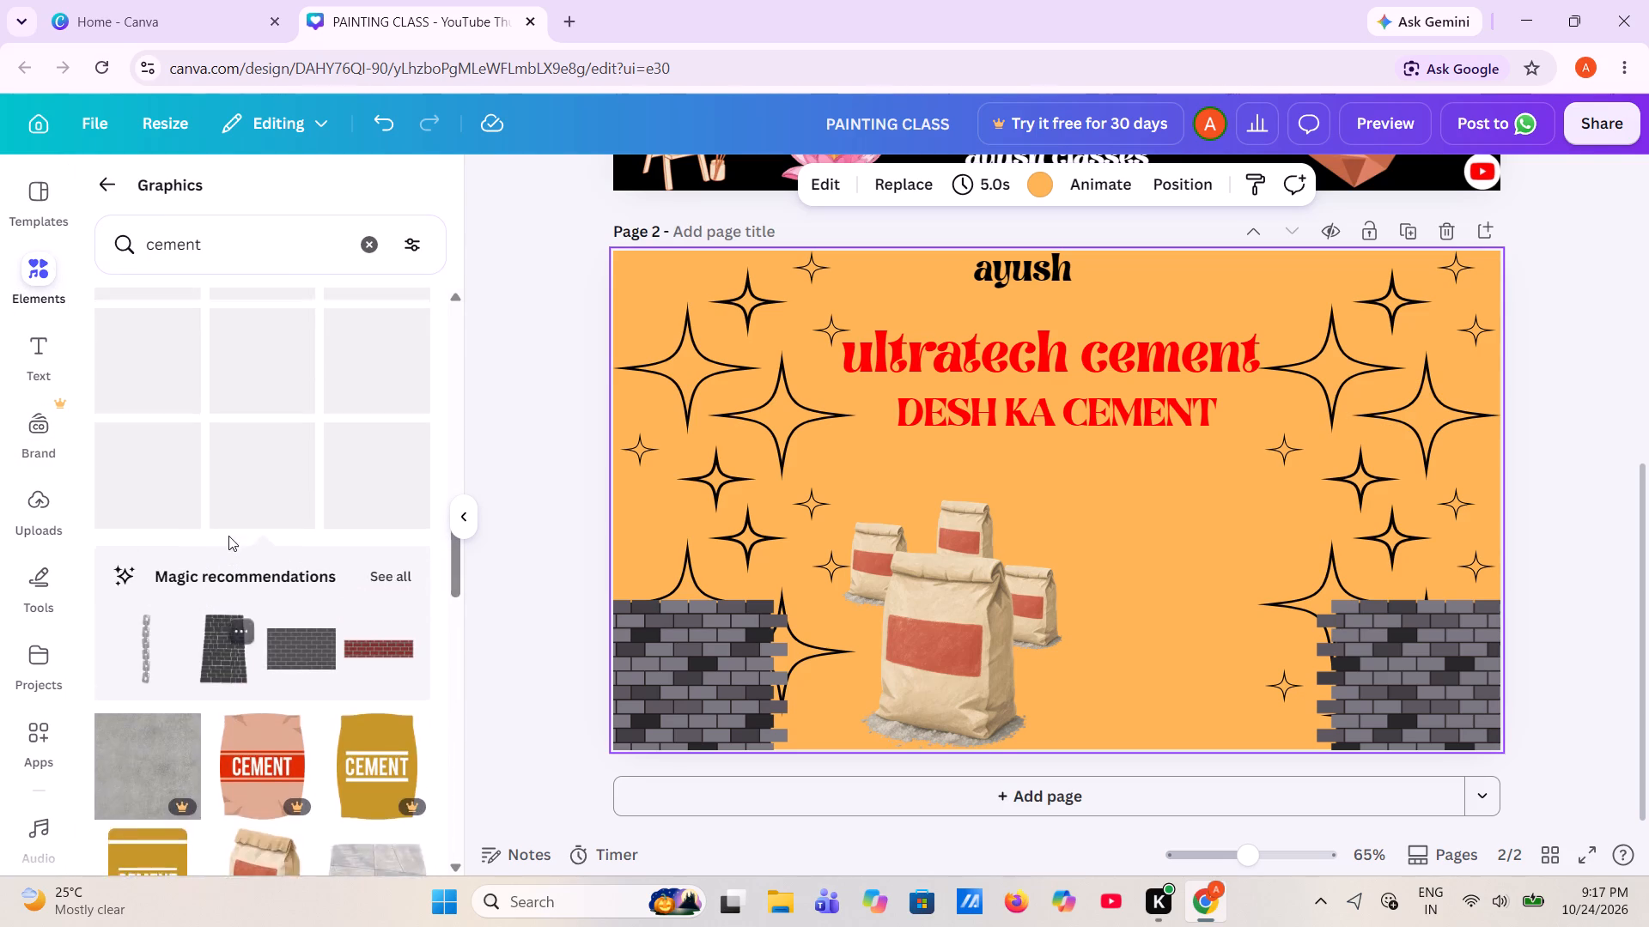
pyautogui.scroll(4, 228, 536)
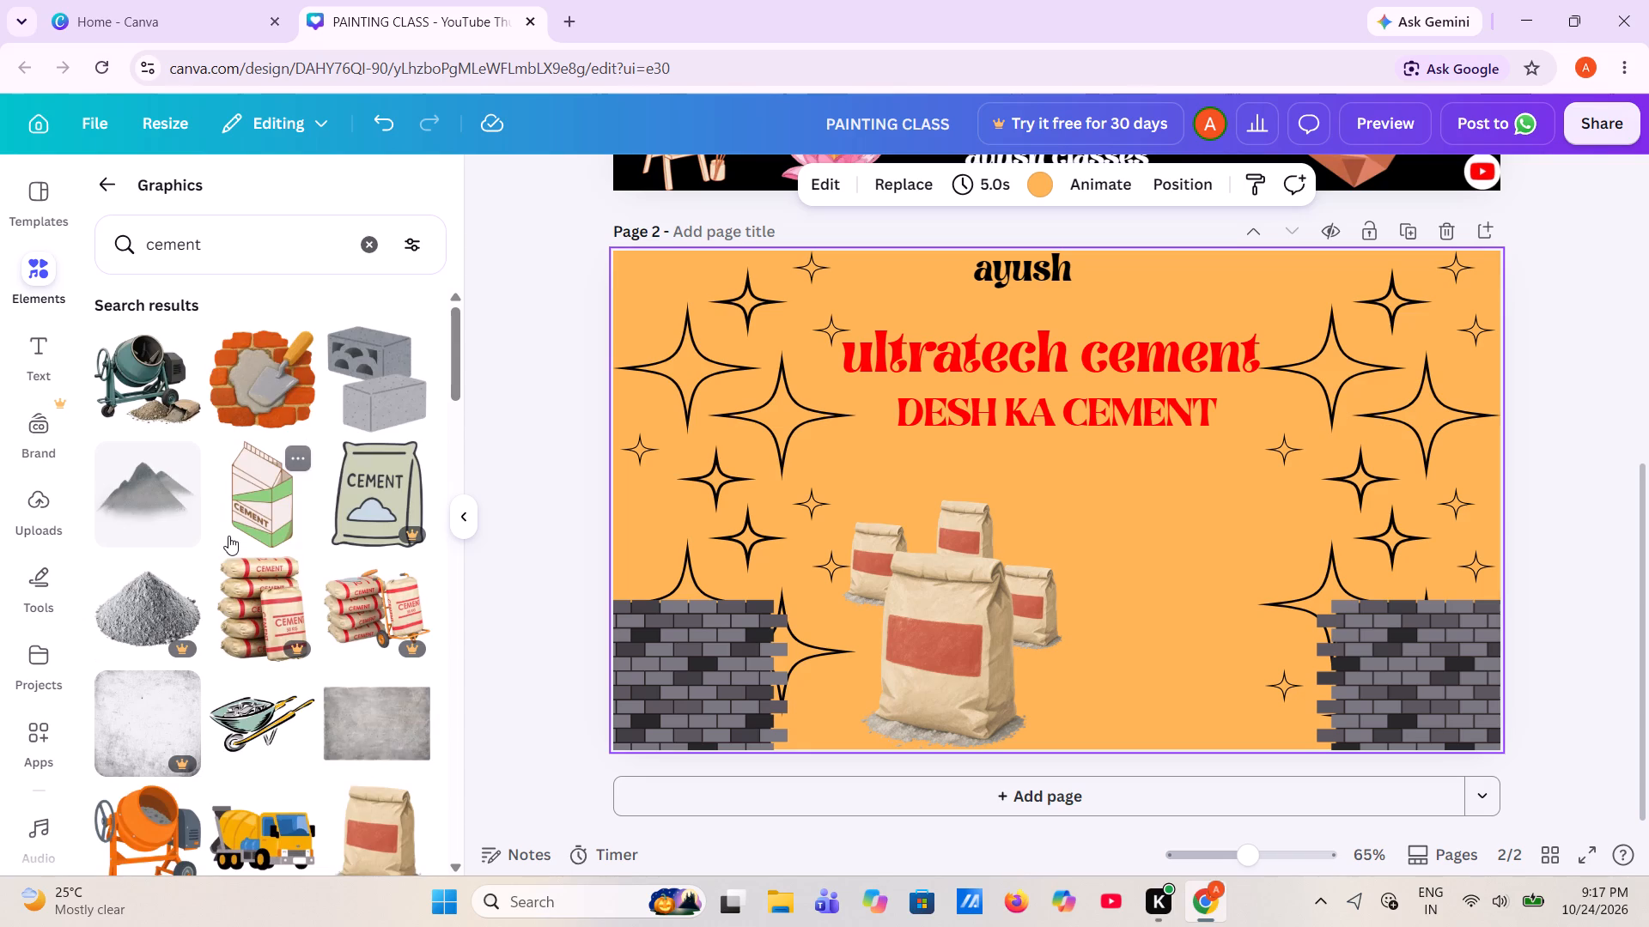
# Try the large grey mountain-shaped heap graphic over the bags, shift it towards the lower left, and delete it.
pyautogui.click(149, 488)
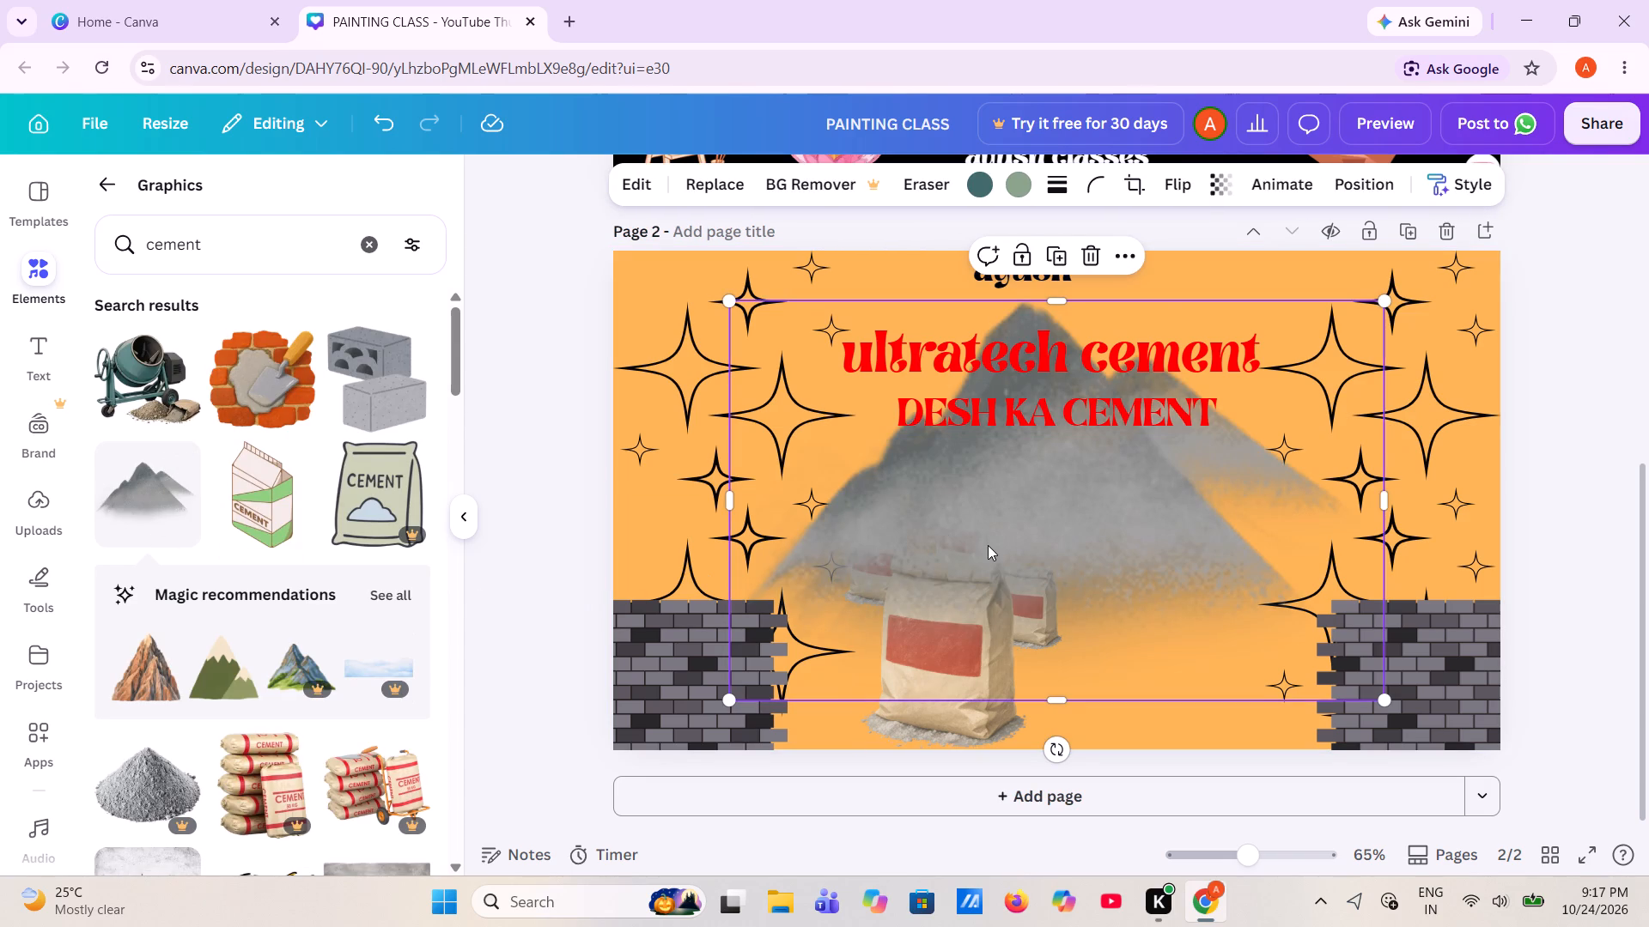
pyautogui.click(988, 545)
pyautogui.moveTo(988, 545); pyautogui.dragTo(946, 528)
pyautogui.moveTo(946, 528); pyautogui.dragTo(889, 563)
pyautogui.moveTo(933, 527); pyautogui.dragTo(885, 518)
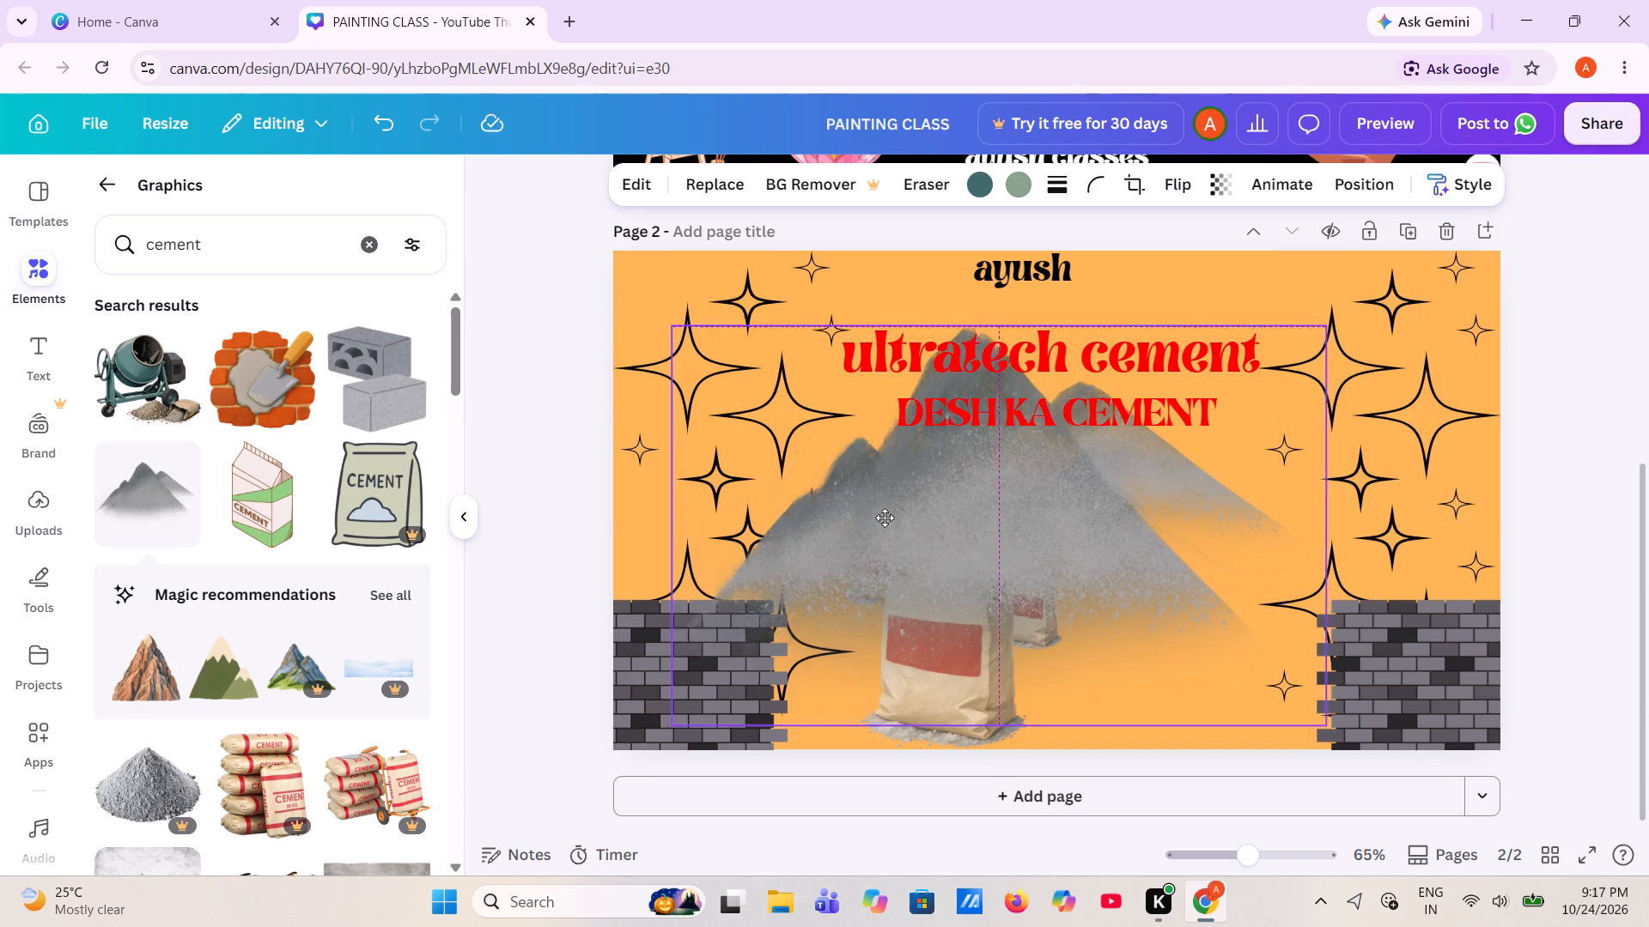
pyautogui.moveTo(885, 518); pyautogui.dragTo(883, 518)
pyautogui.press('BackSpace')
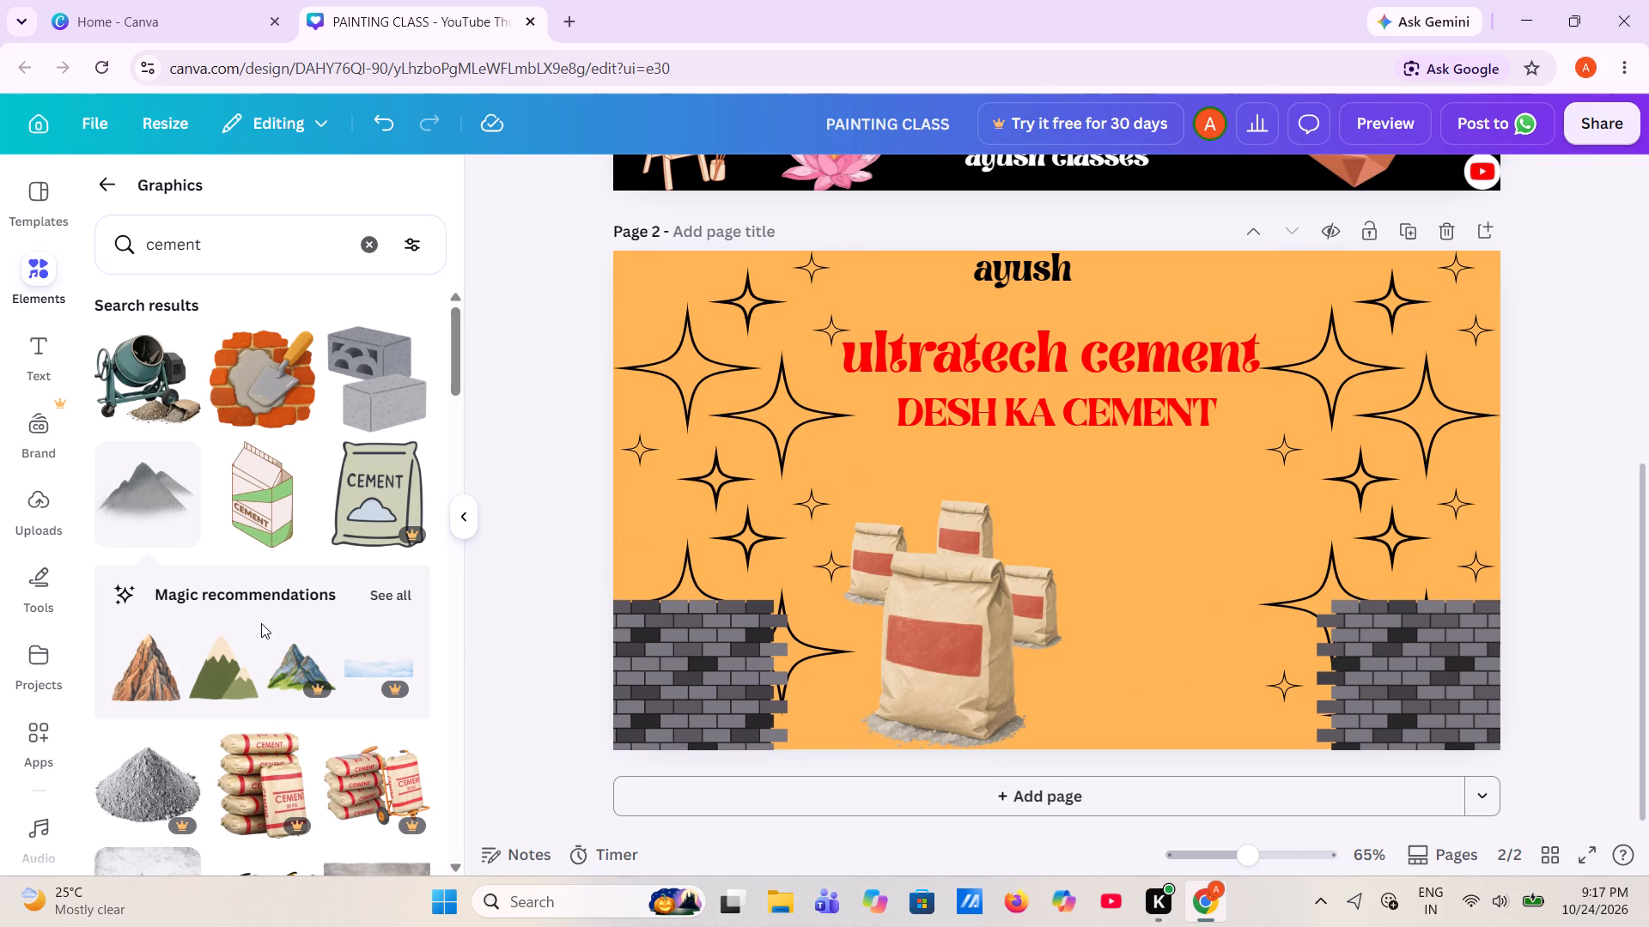
# Look further through the cement graphics for a suitable addition to the advert.
pyautogui.scroll(-3, 139, 597)
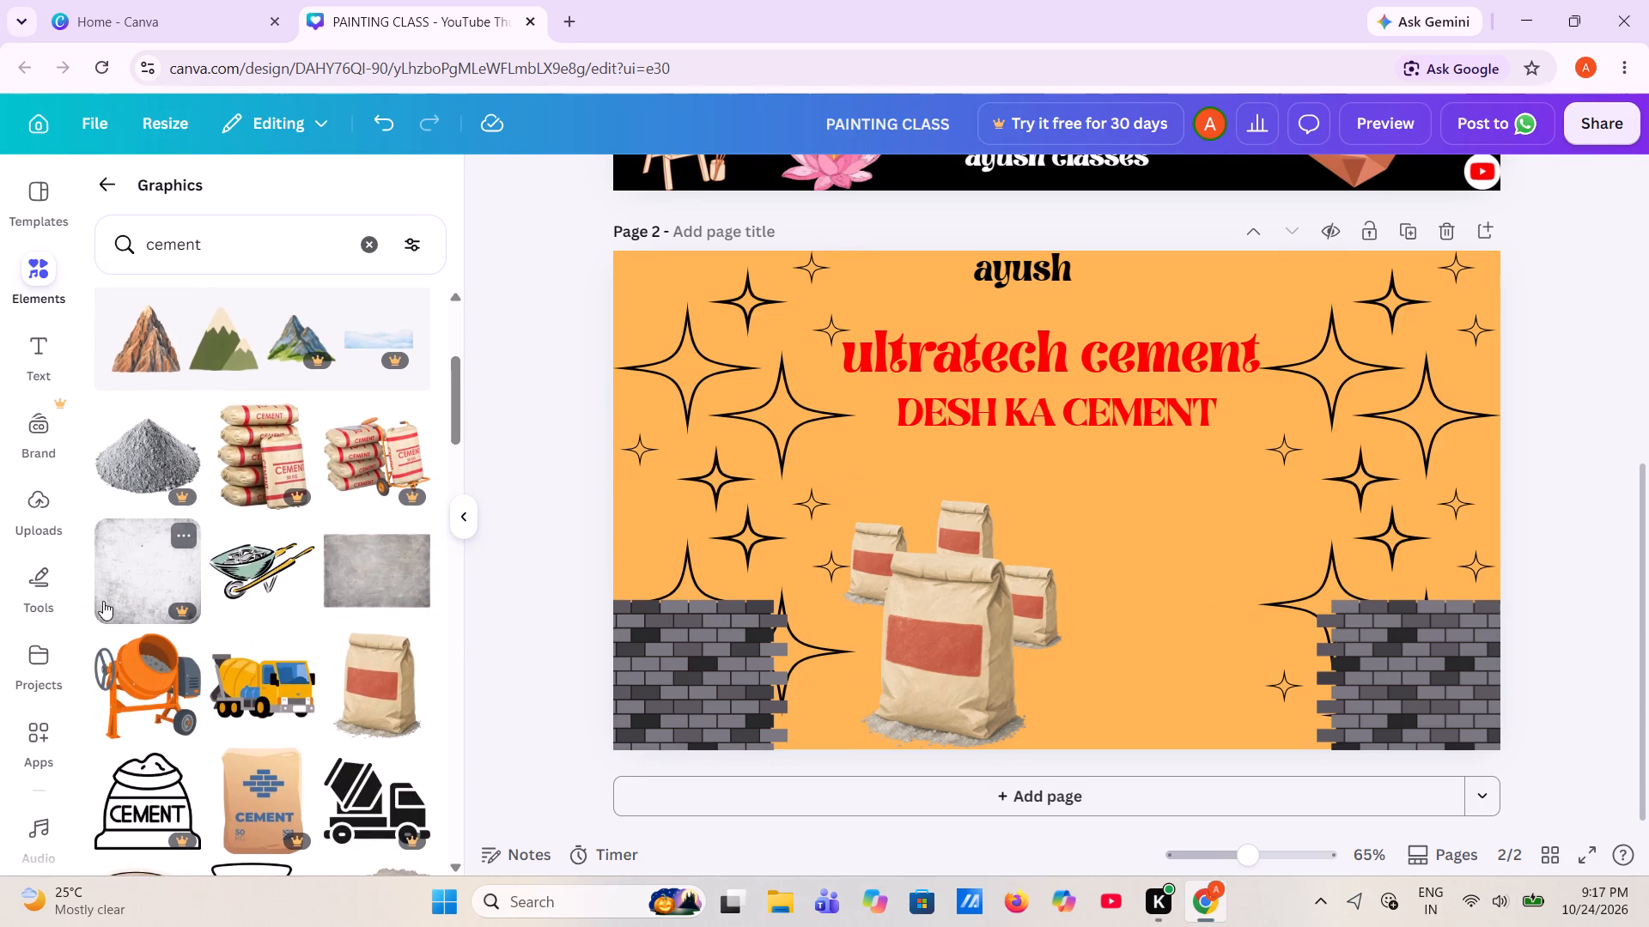
pyautogui.scroll(-8, 103, 601)
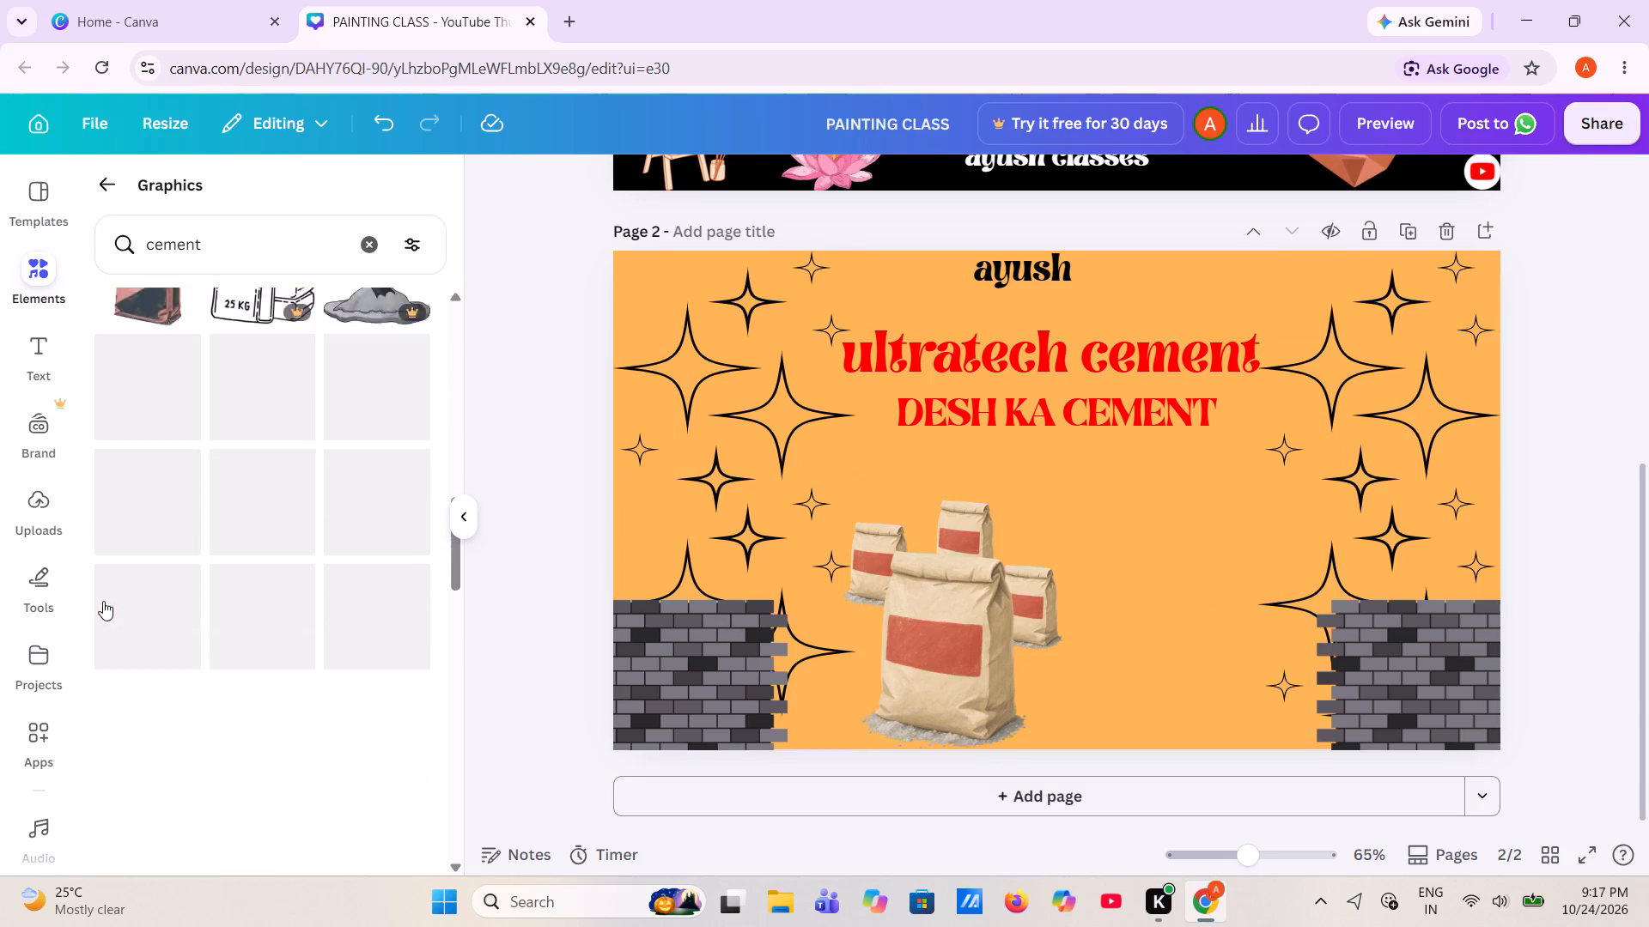
pyautogui.scroll(-1, 103, 601)
pyautogui.scroll(-20, 103, 601)
pyautogui.scroll(3, 103, 601)
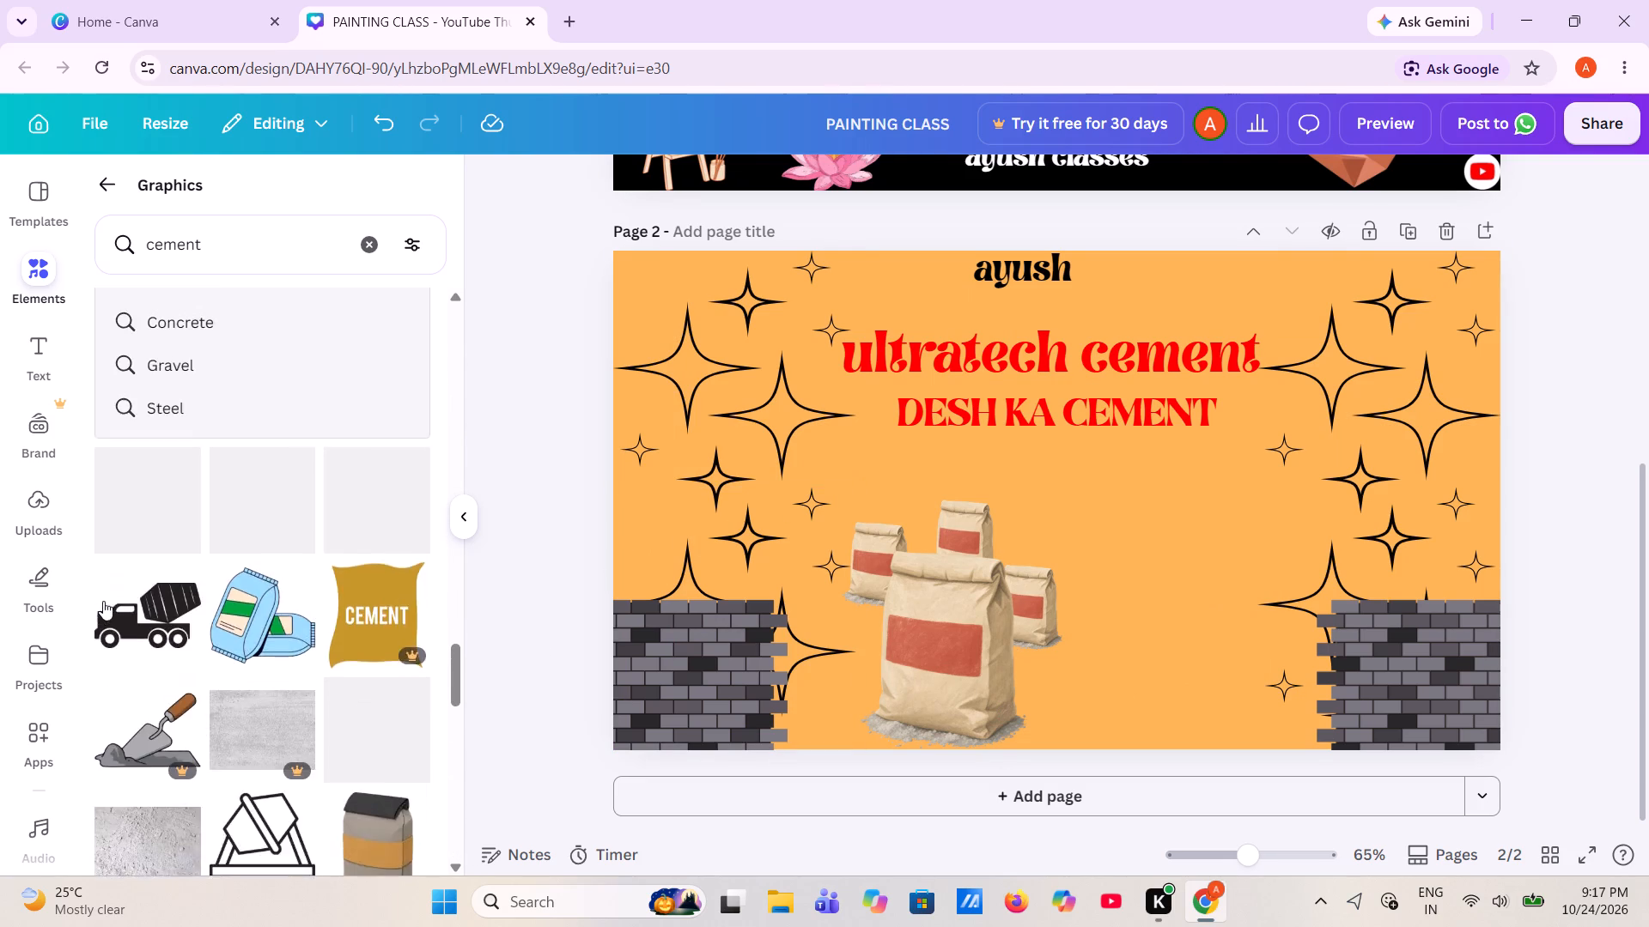
pyautogui.scroll(3, 103, 601)
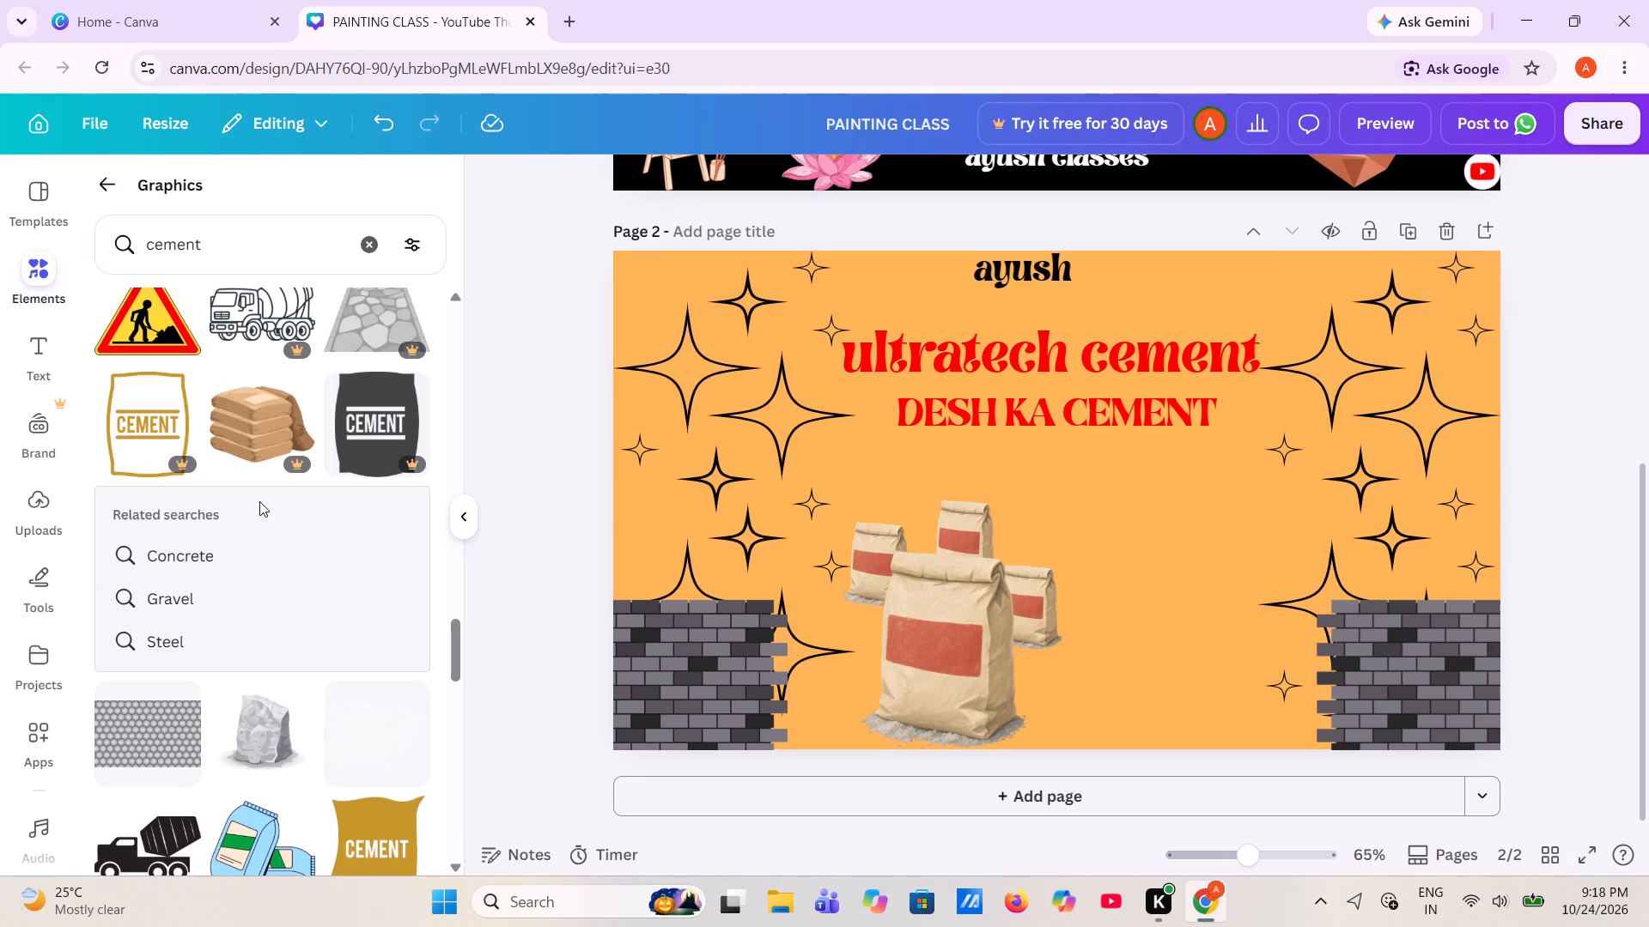
pyautogui.scroll(-1, 124, 665)
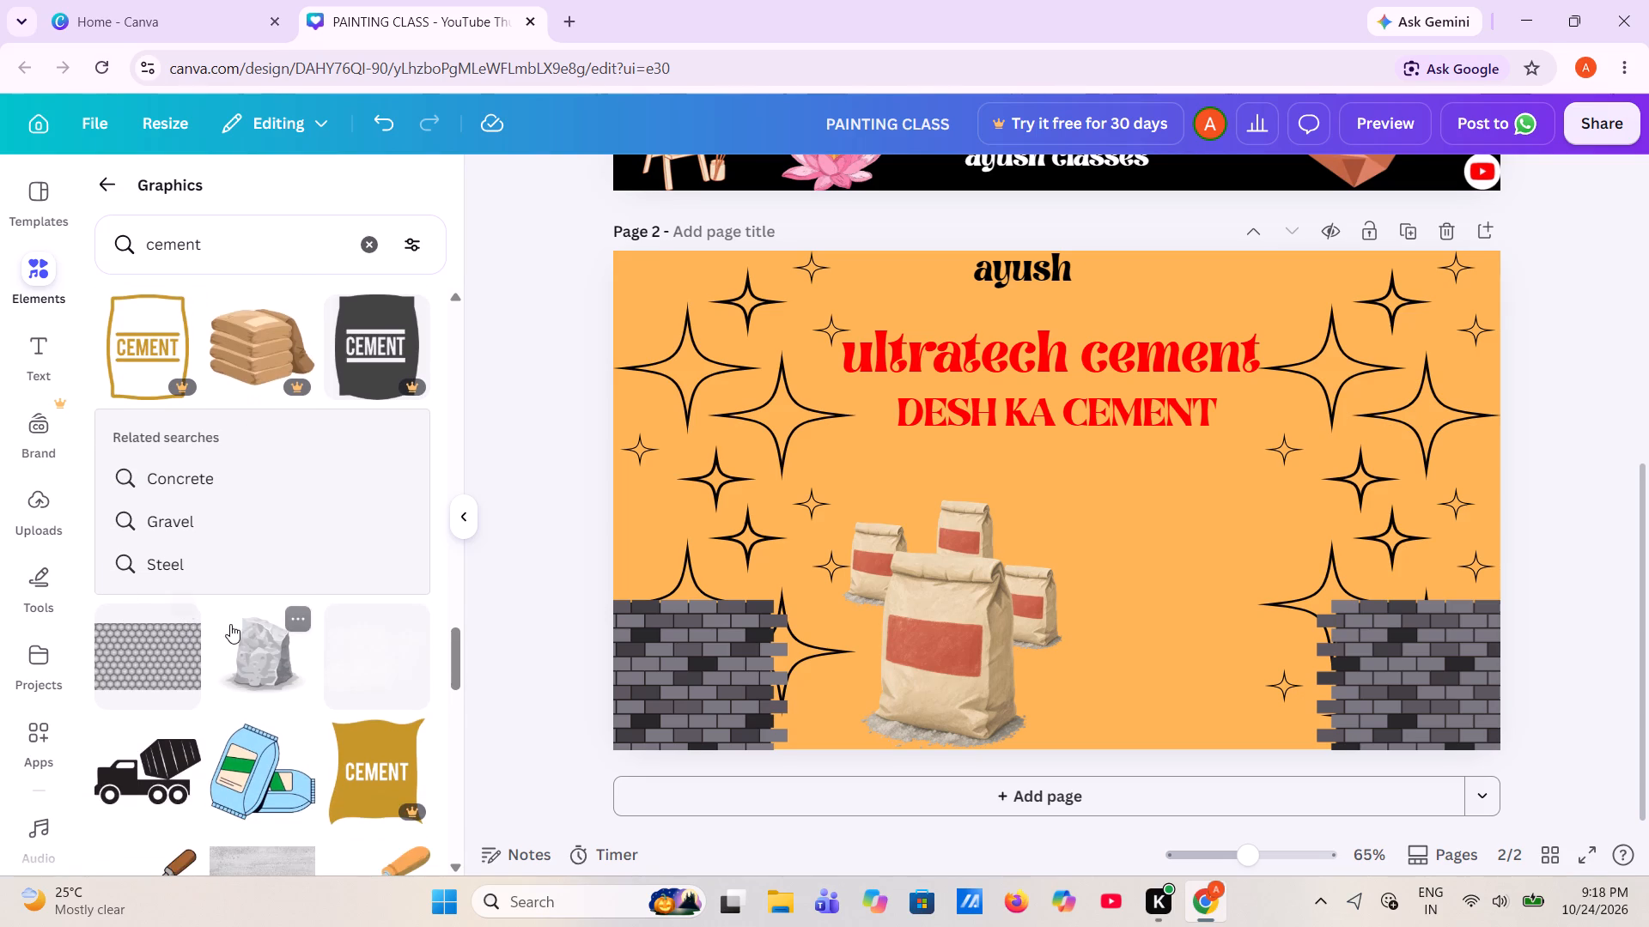
pyautogui.scroll(-3, 230, 624)
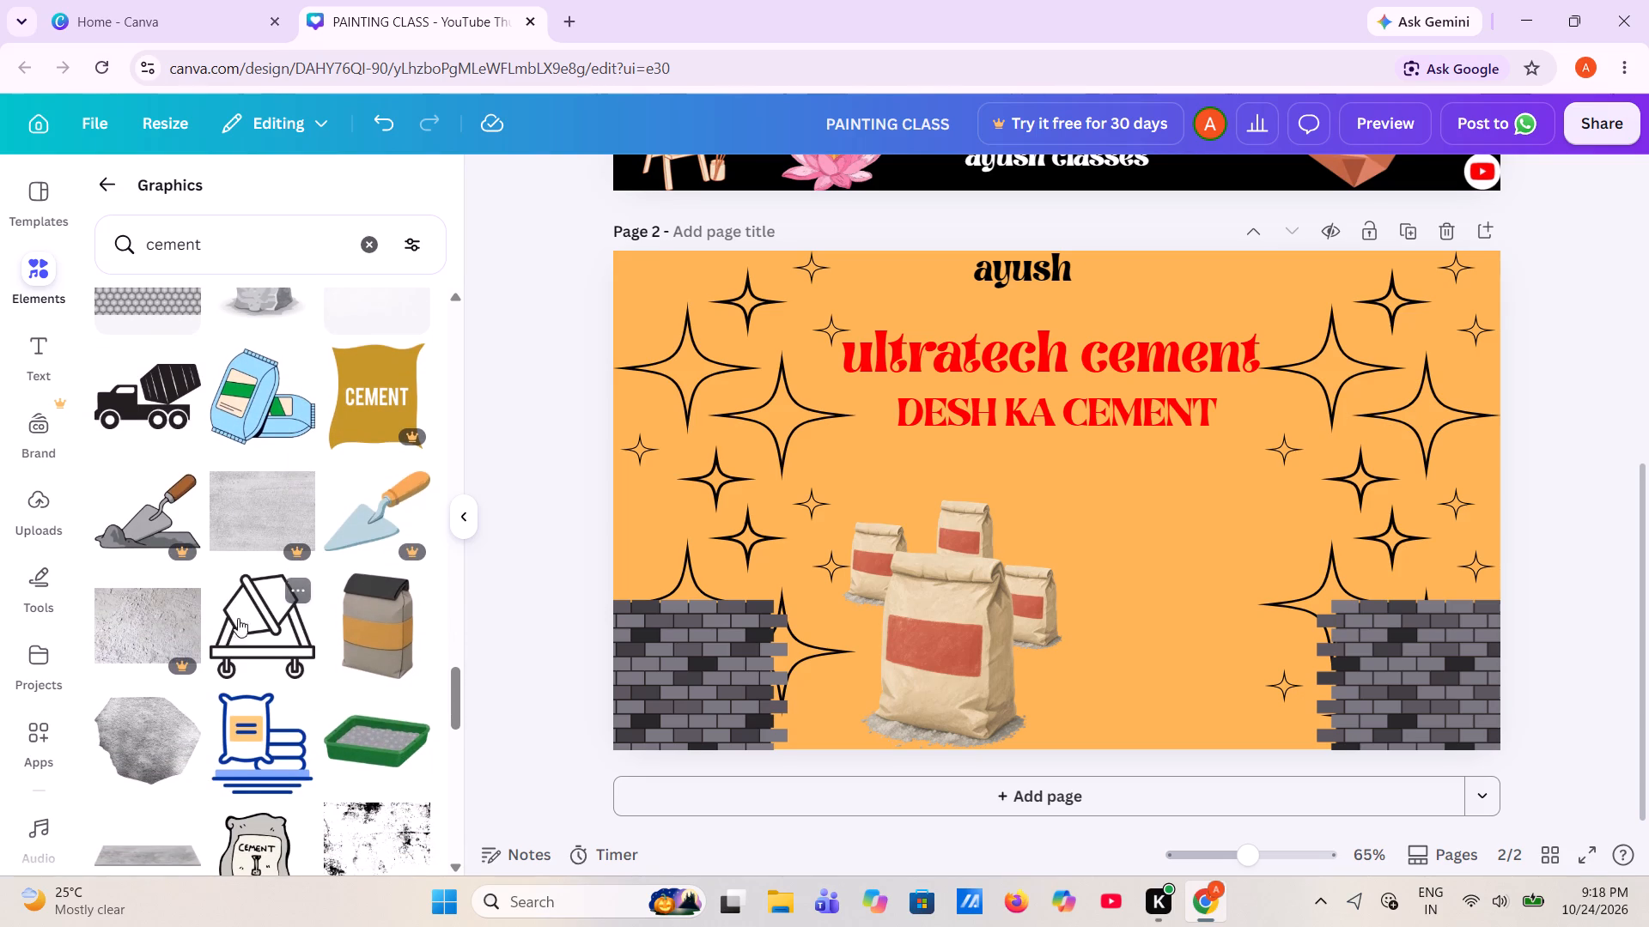
pyautogui.scroll(-4, 209, 627)
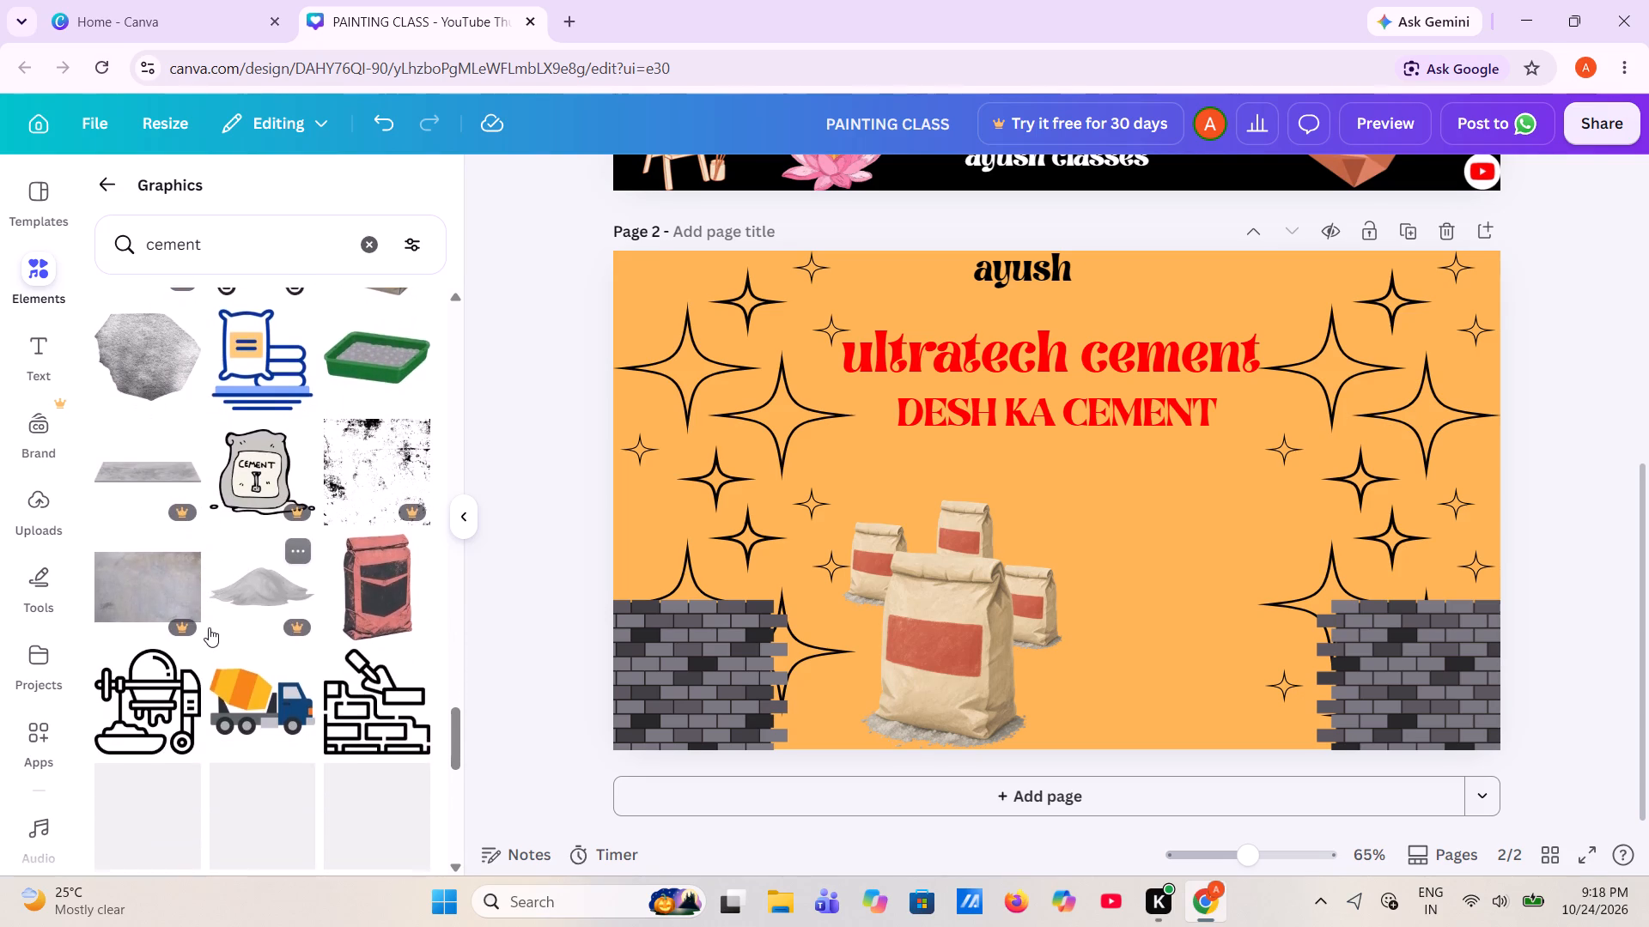
# Search the graphics for the related term Gravel and look through the results.
pyautogui.scroll(5, 209, 627)
pyautogui.click(180, 518)
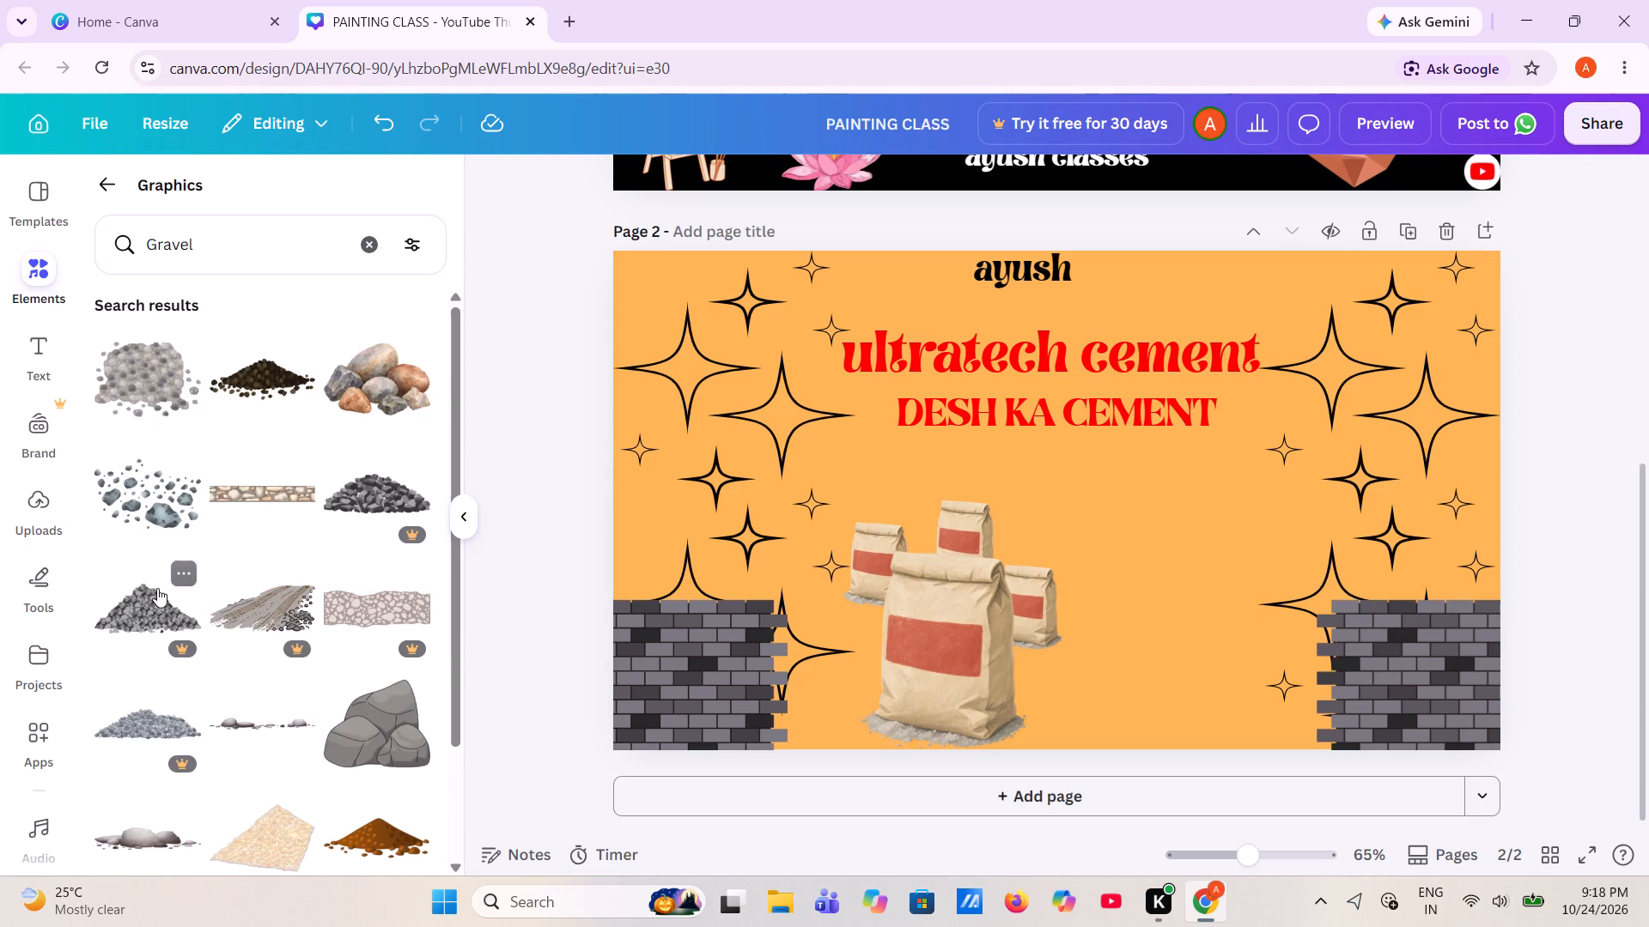
pyautogui.scroll(-9, 157, 588)
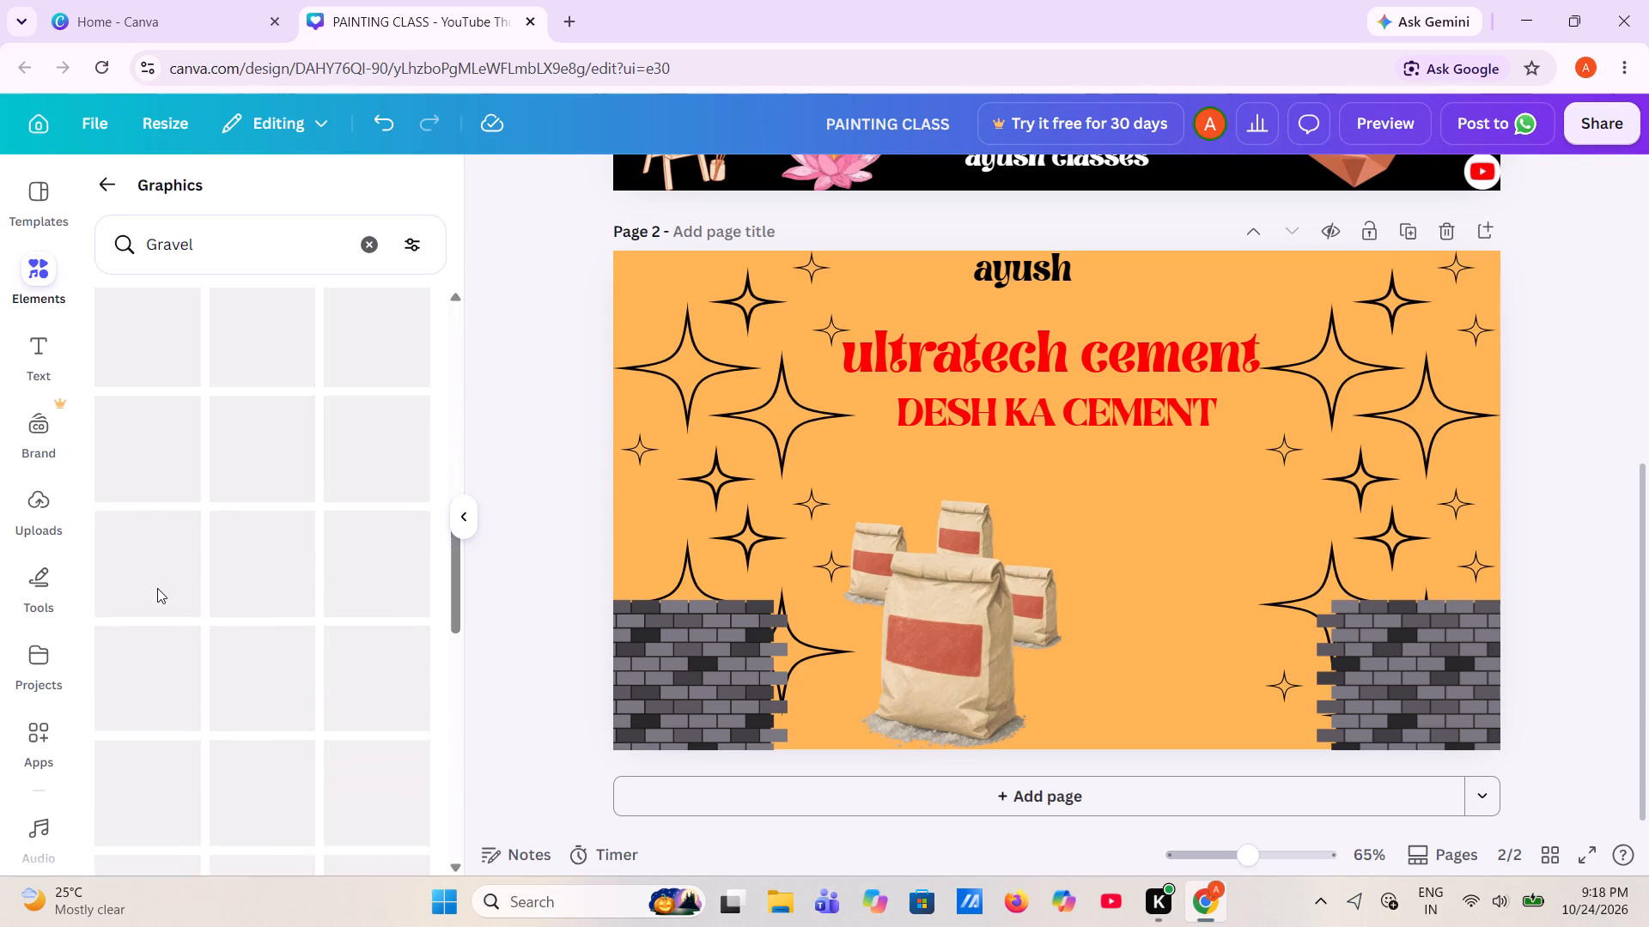
pyautogui.scroll(-5, 157, 588)
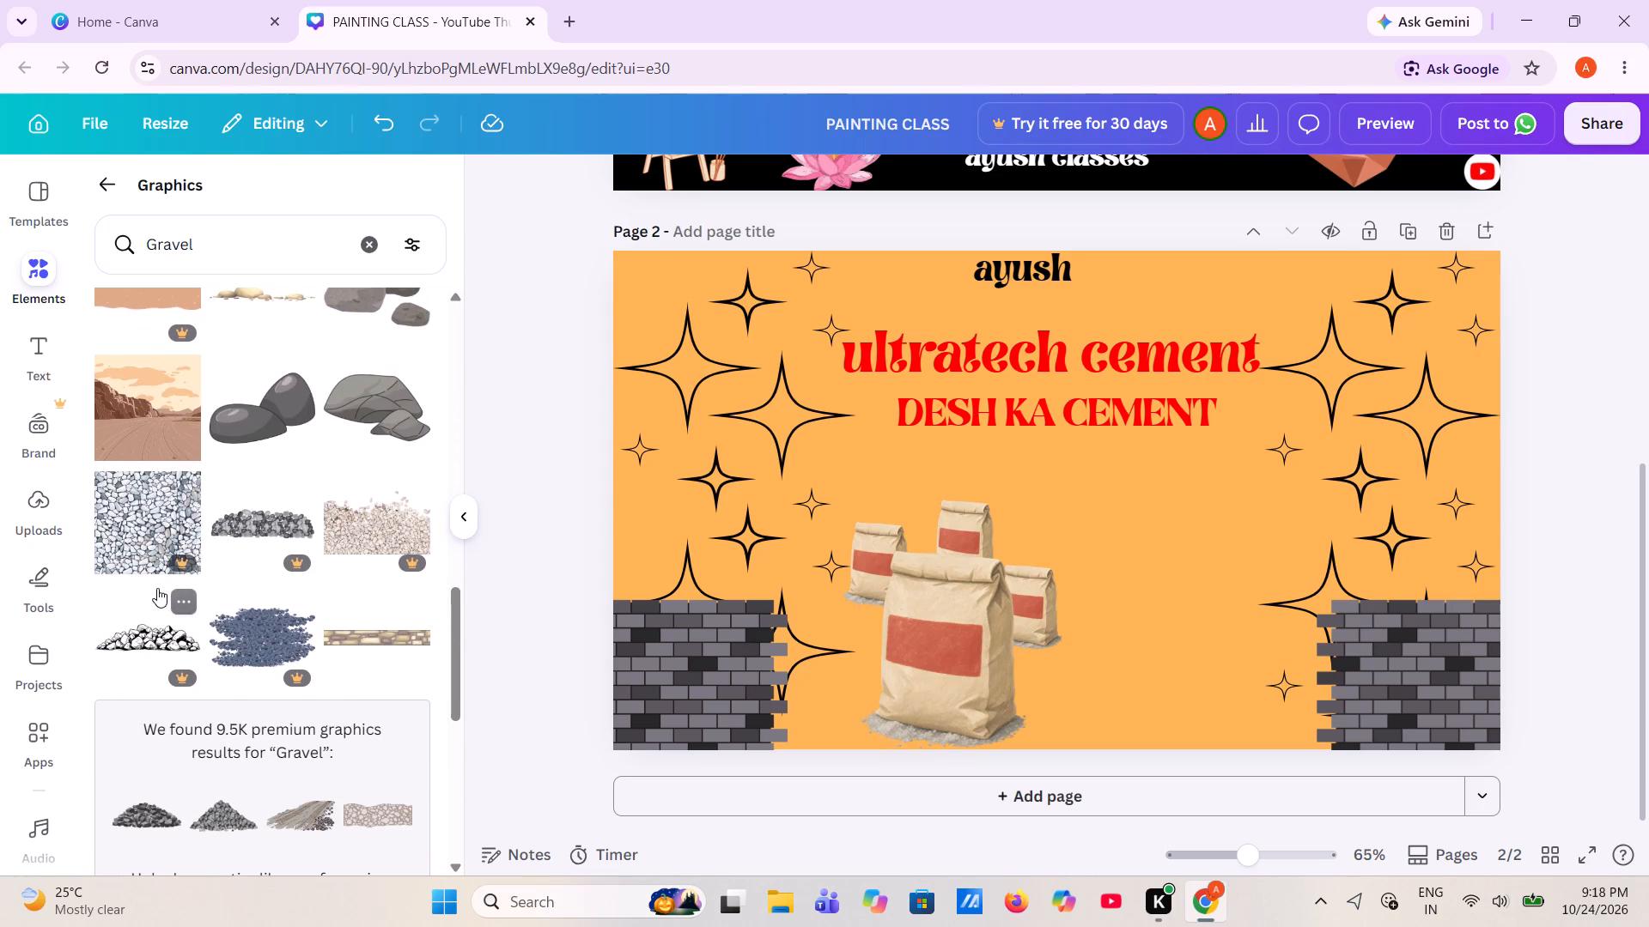
pyautogui.scroll(-6, 265, 354)
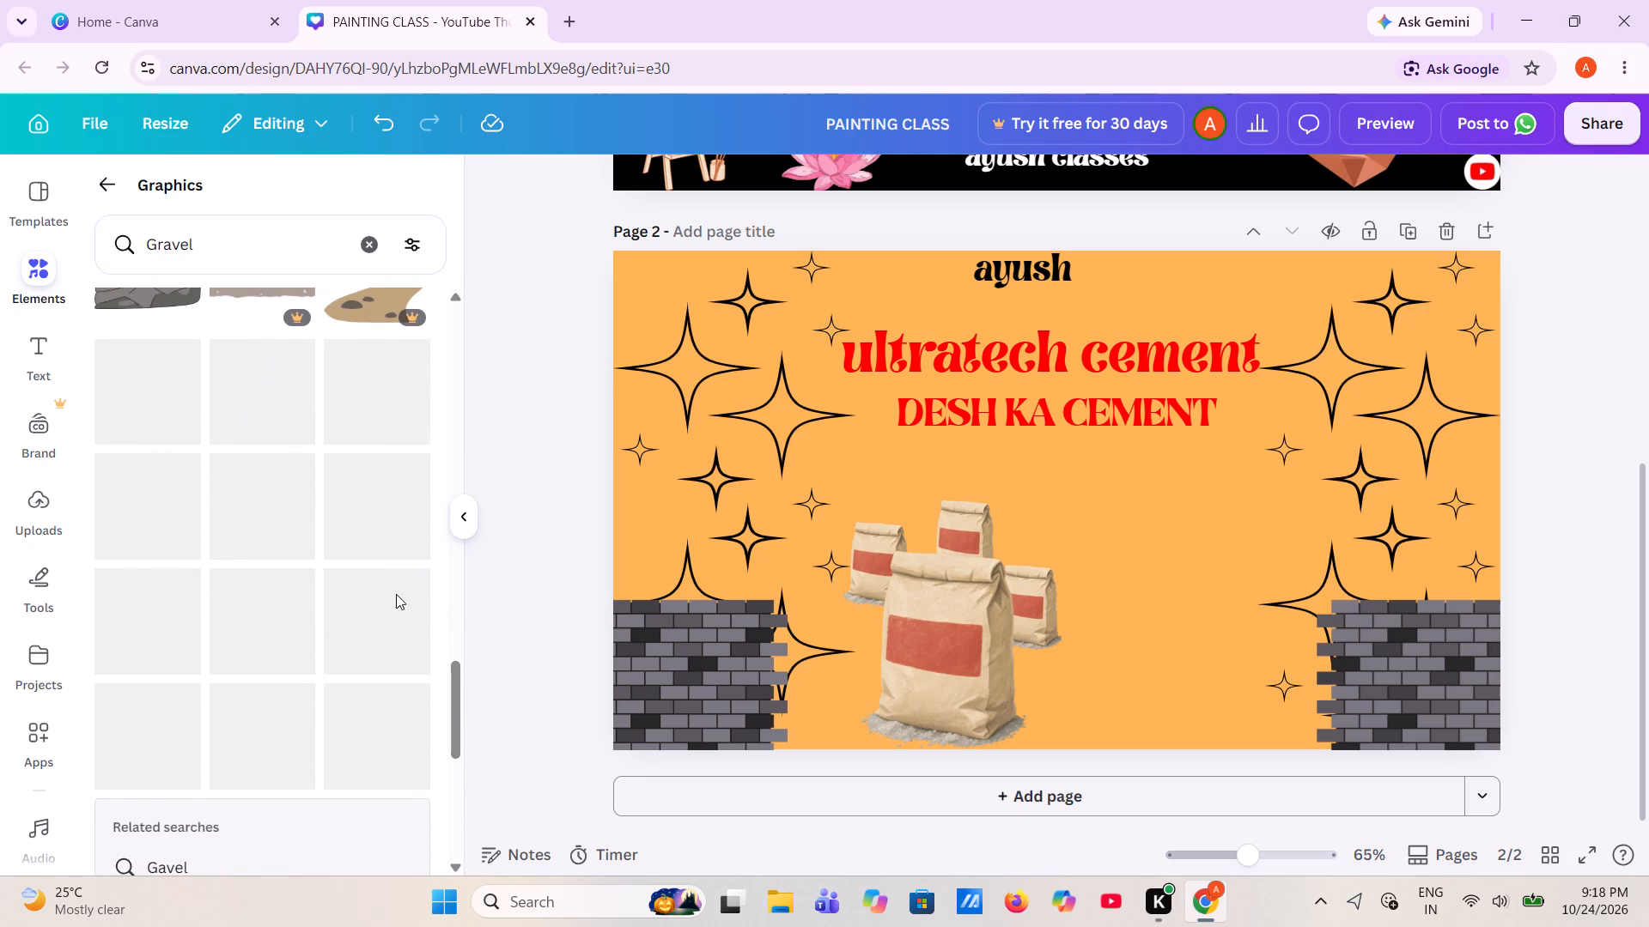